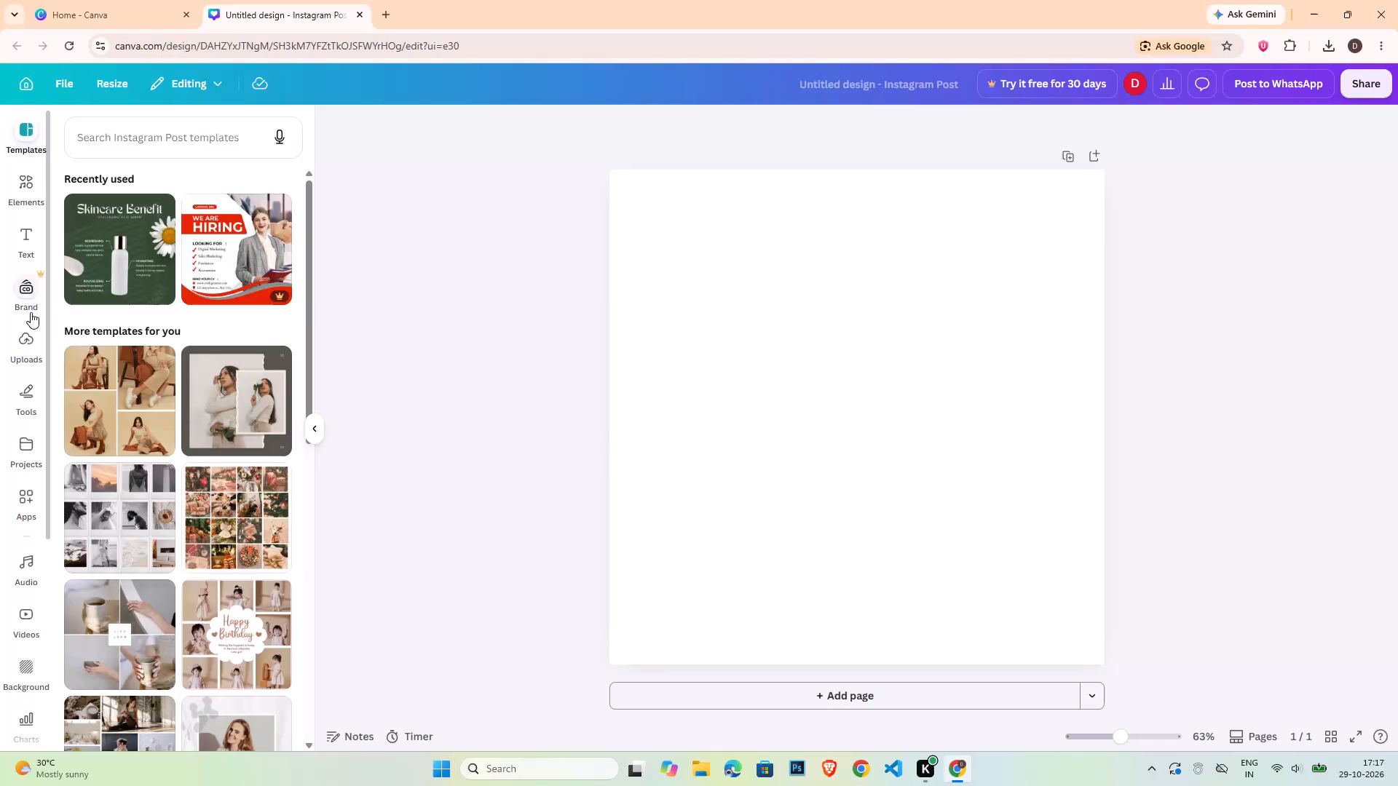
Upload the car workshop image b5255091-b383-4b93-bd93-851075db1538 from Downloads to the design's uploads.
click(31, 335)
click(194, 172)
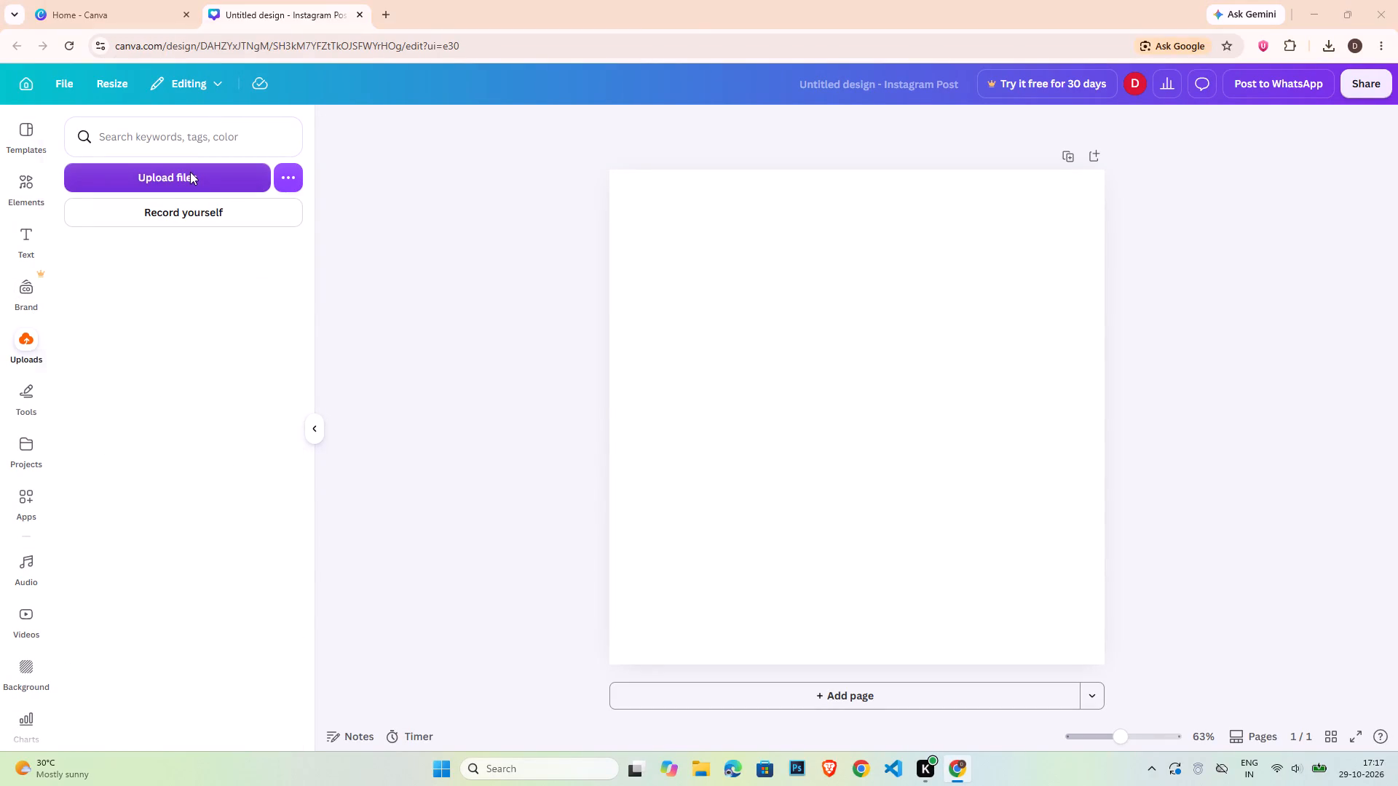
click(457, 181)
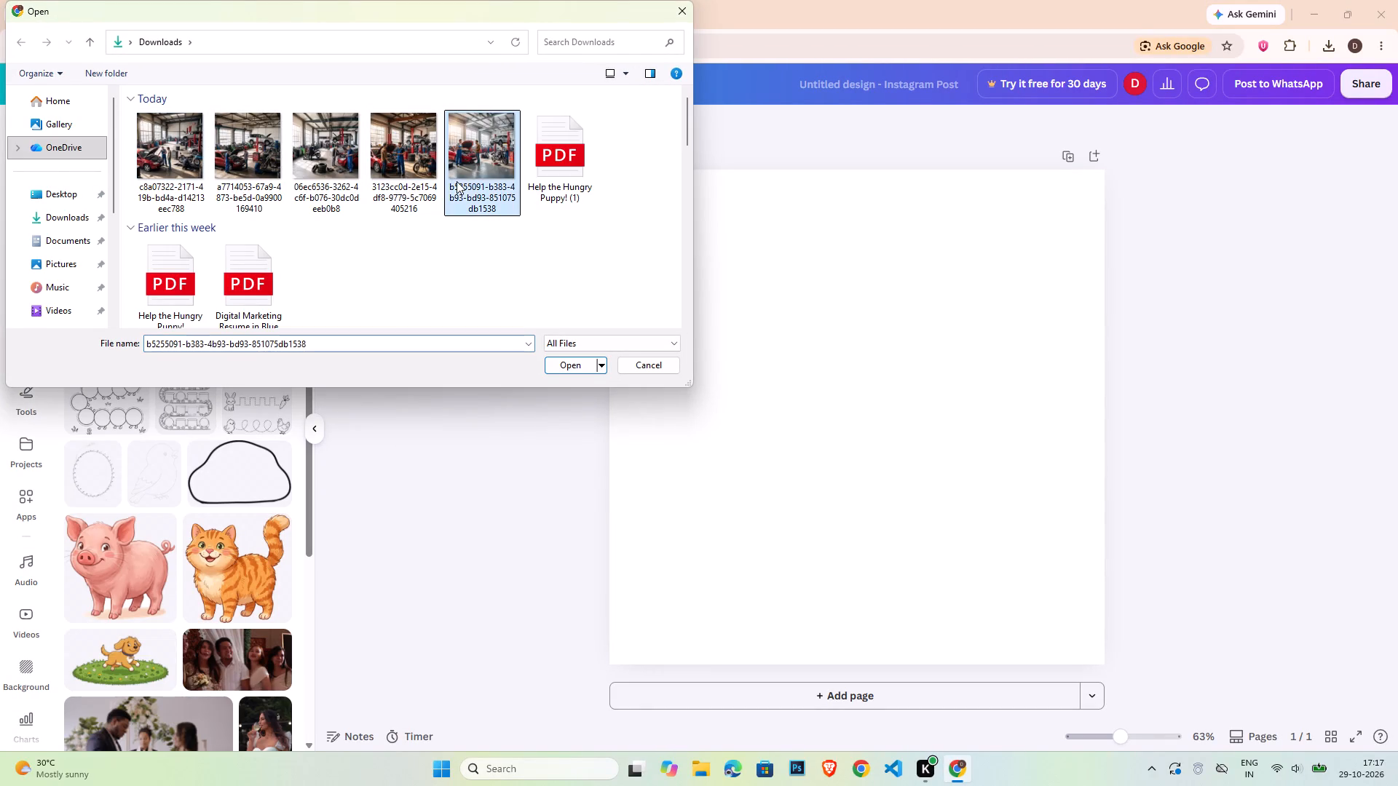
click(457, 181)
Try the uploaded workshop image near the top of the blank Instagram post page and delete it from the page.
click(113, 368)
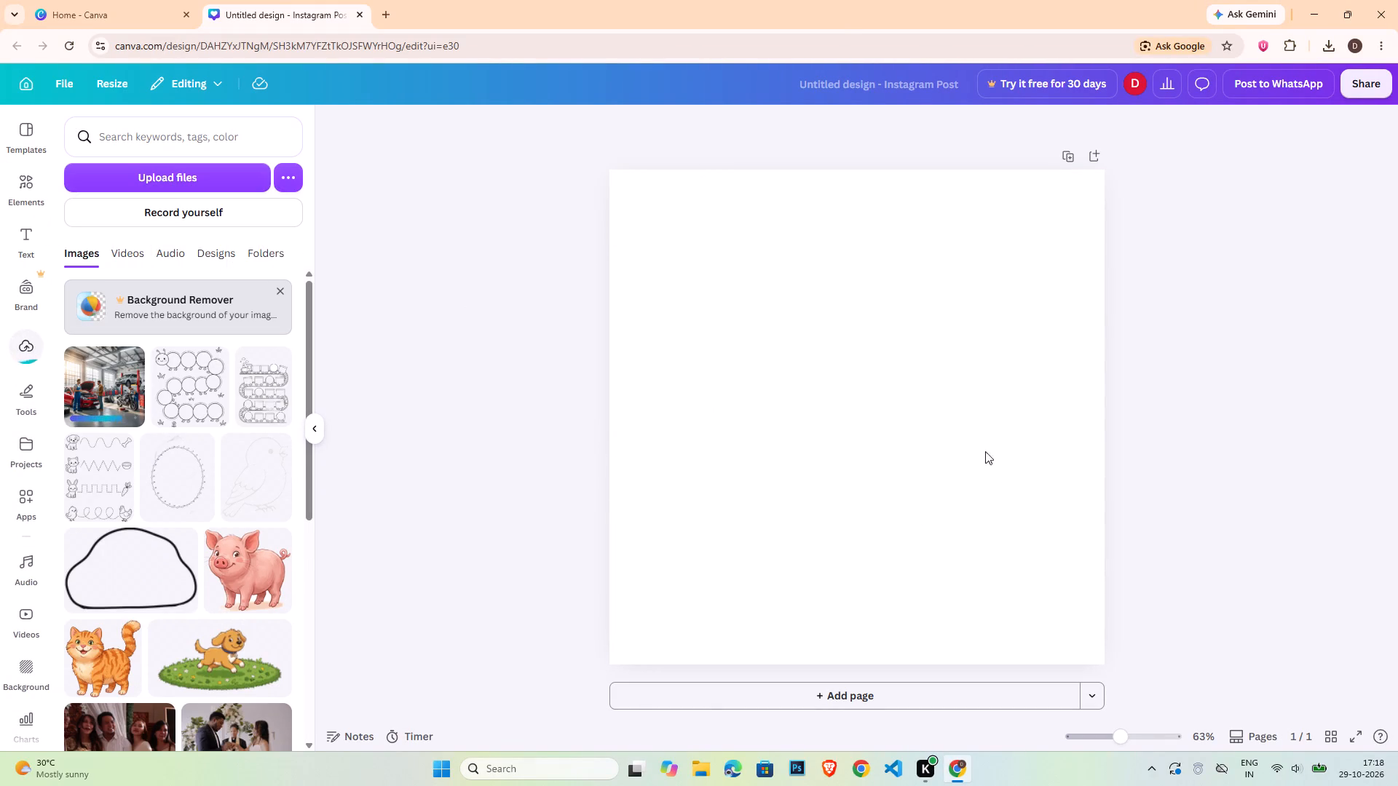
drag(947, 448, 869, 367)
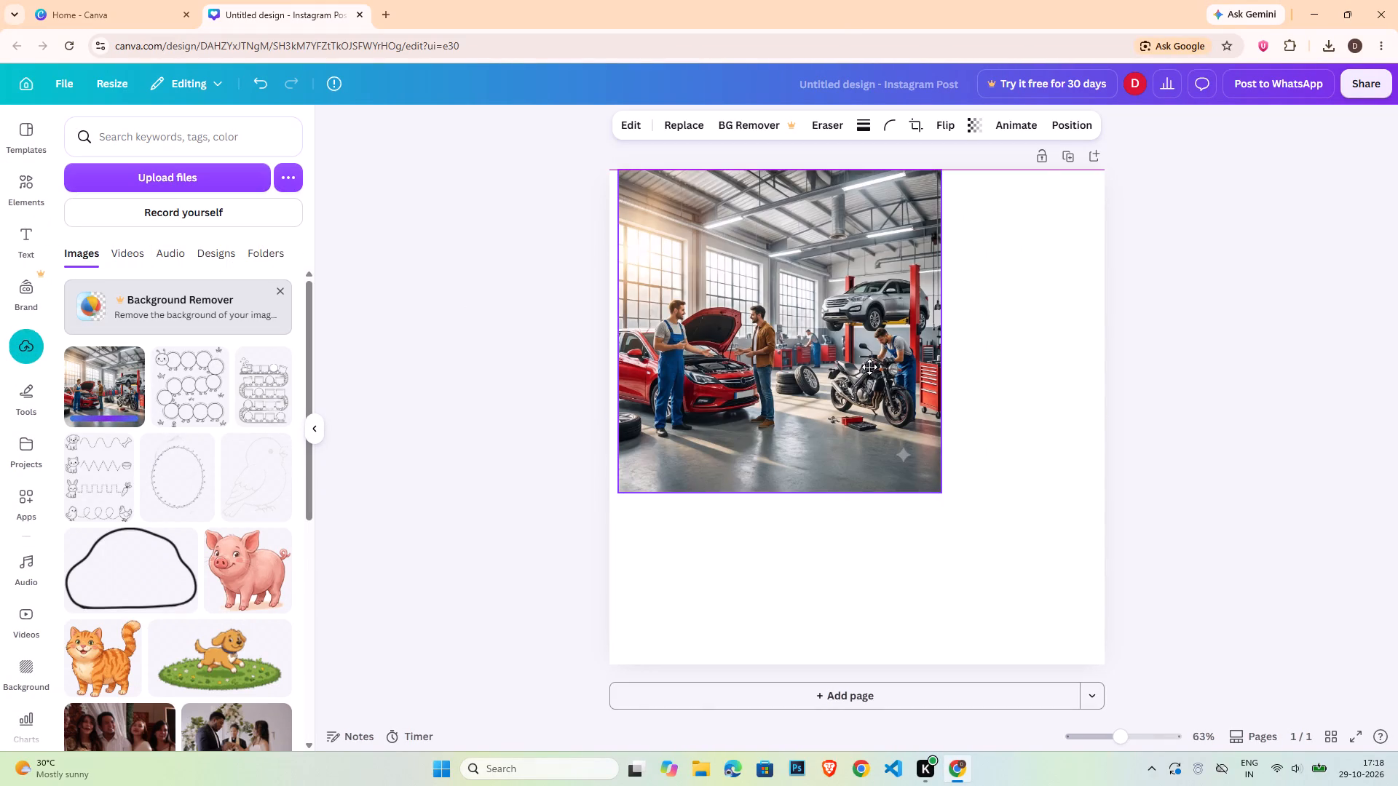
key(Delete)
Switch to Photoshop.
click(785, 758)
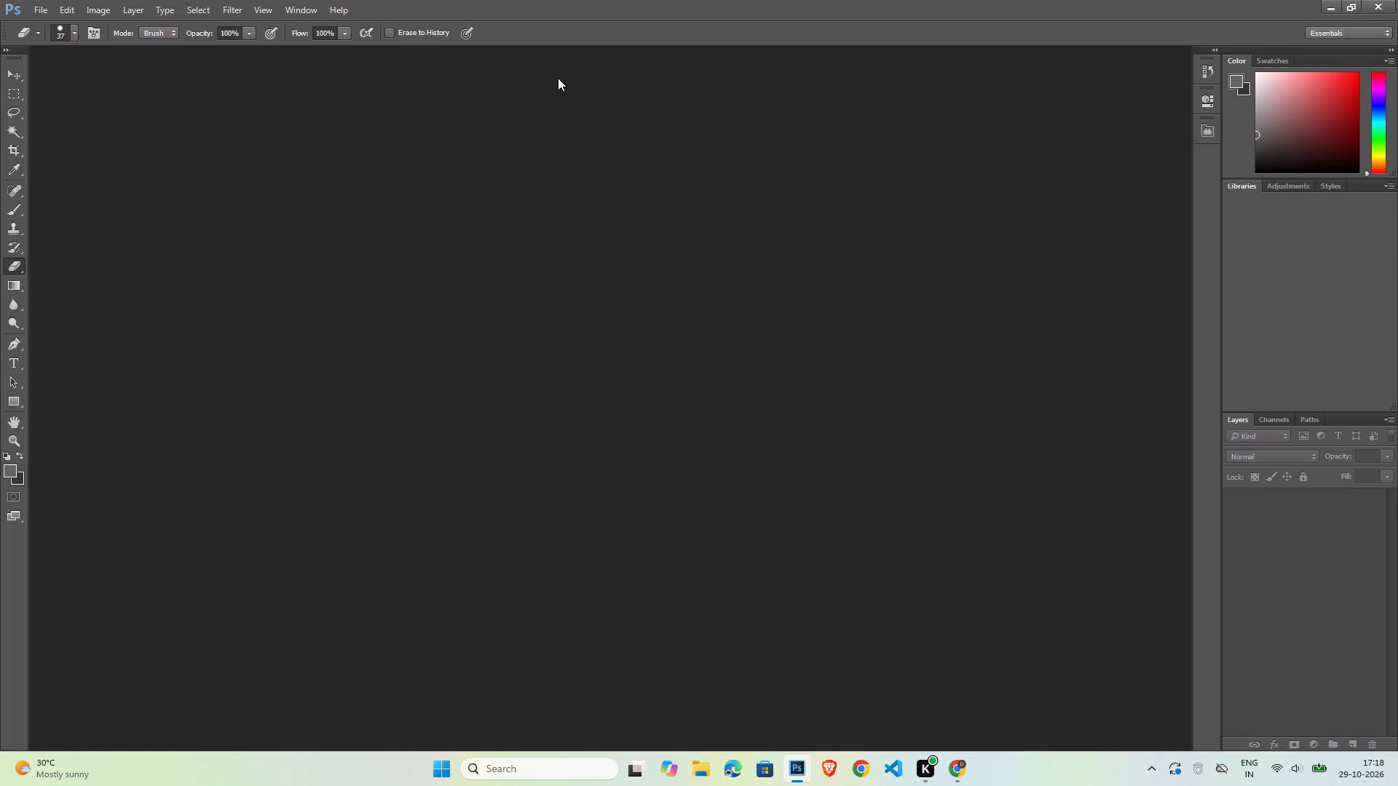
Open the image b5255091-b383-4b93-bd93-851075db1538 from the Downloads folder.
key(ctrl+o)
click(702, 287)
key(ctrl+o)
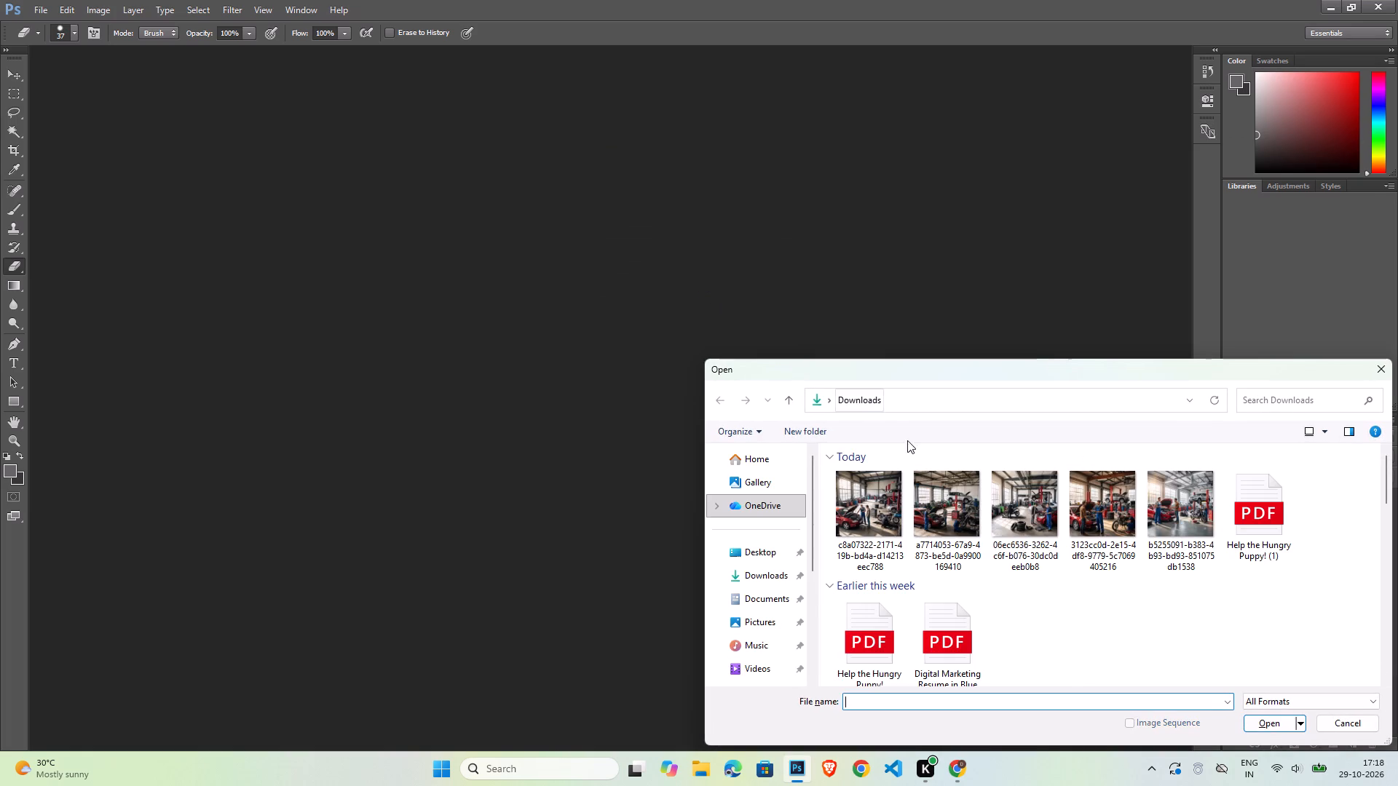
click(893, 524)
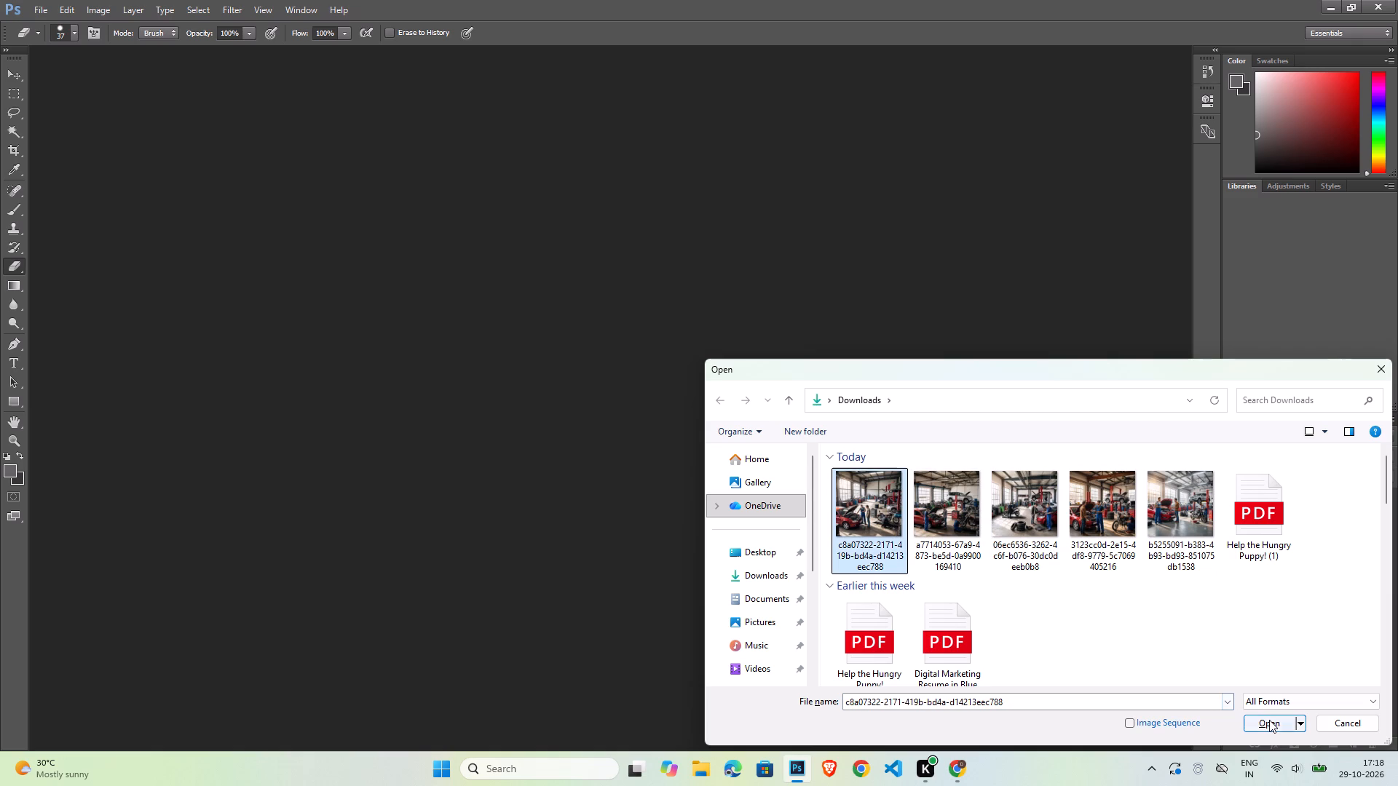
click(1186, 534)
double_click(1187, 533)
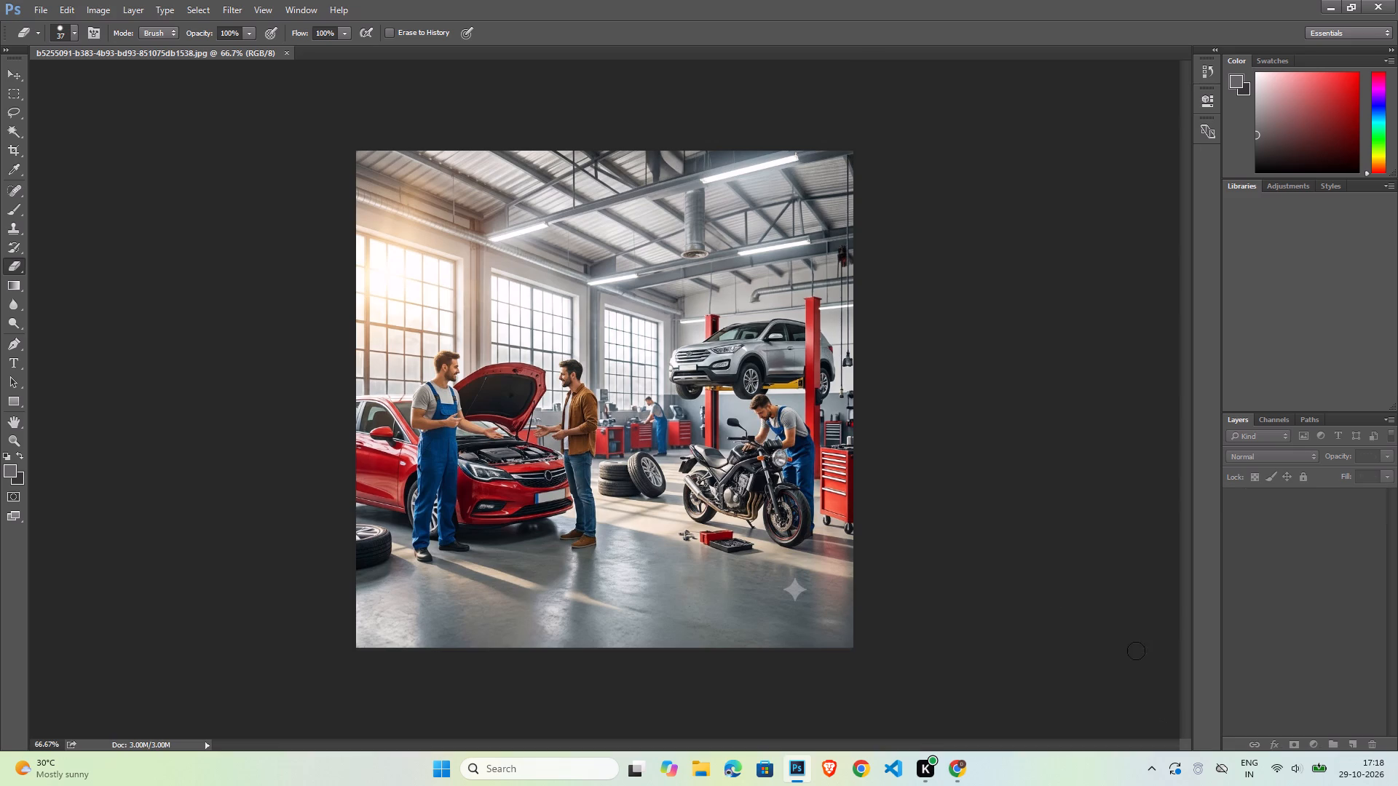
Select the sparkle watermark on the floor below the motorcycle with the Magic Wand tool.
key(w)
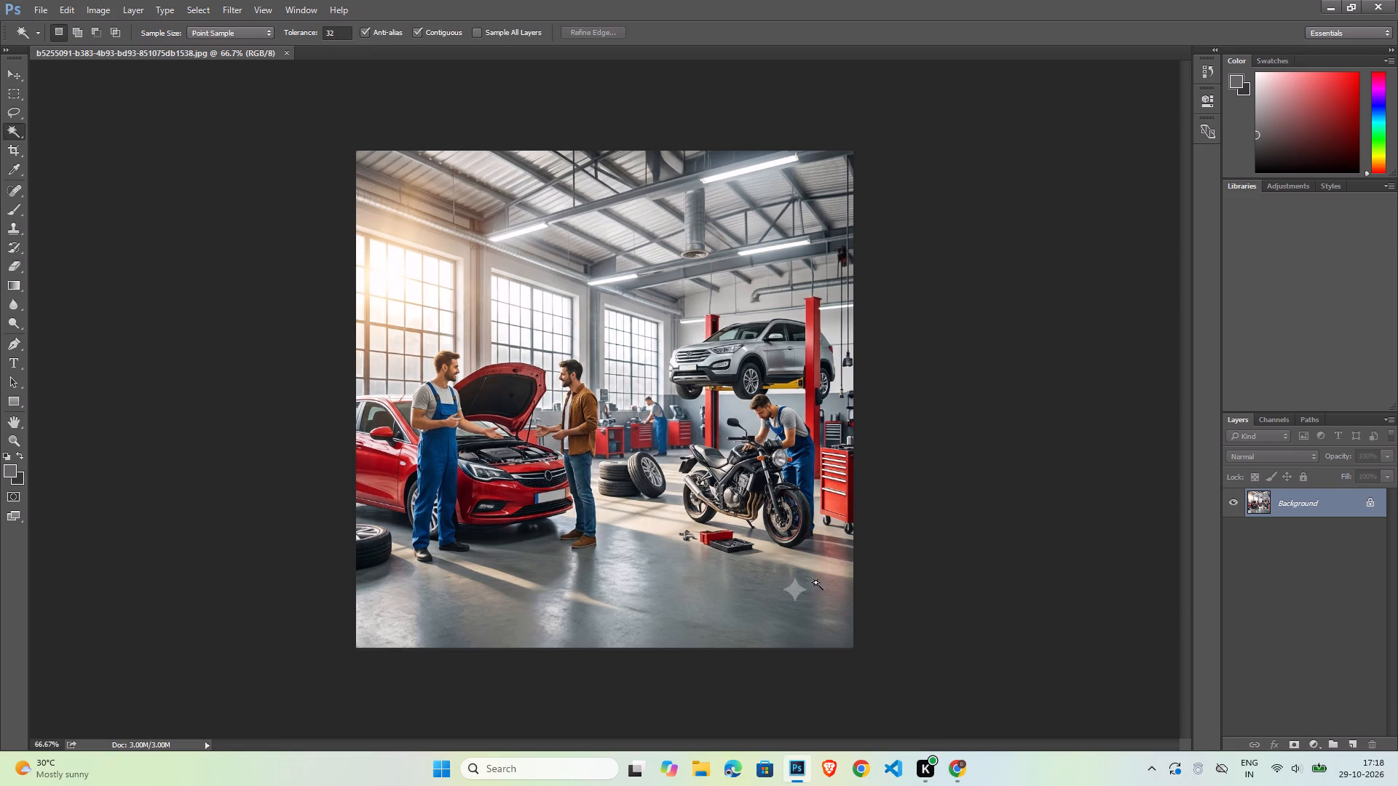
click(800, 592)
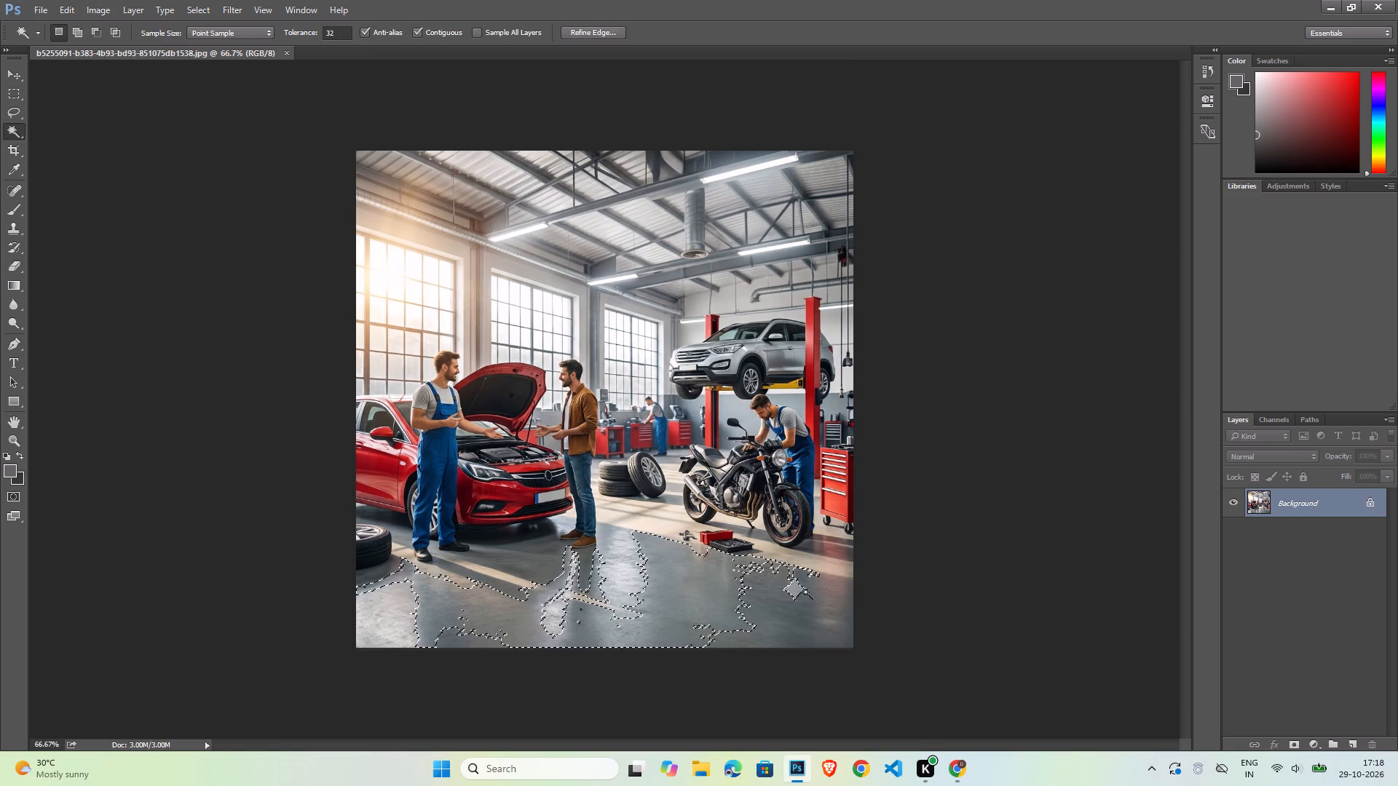
click(796, 591)
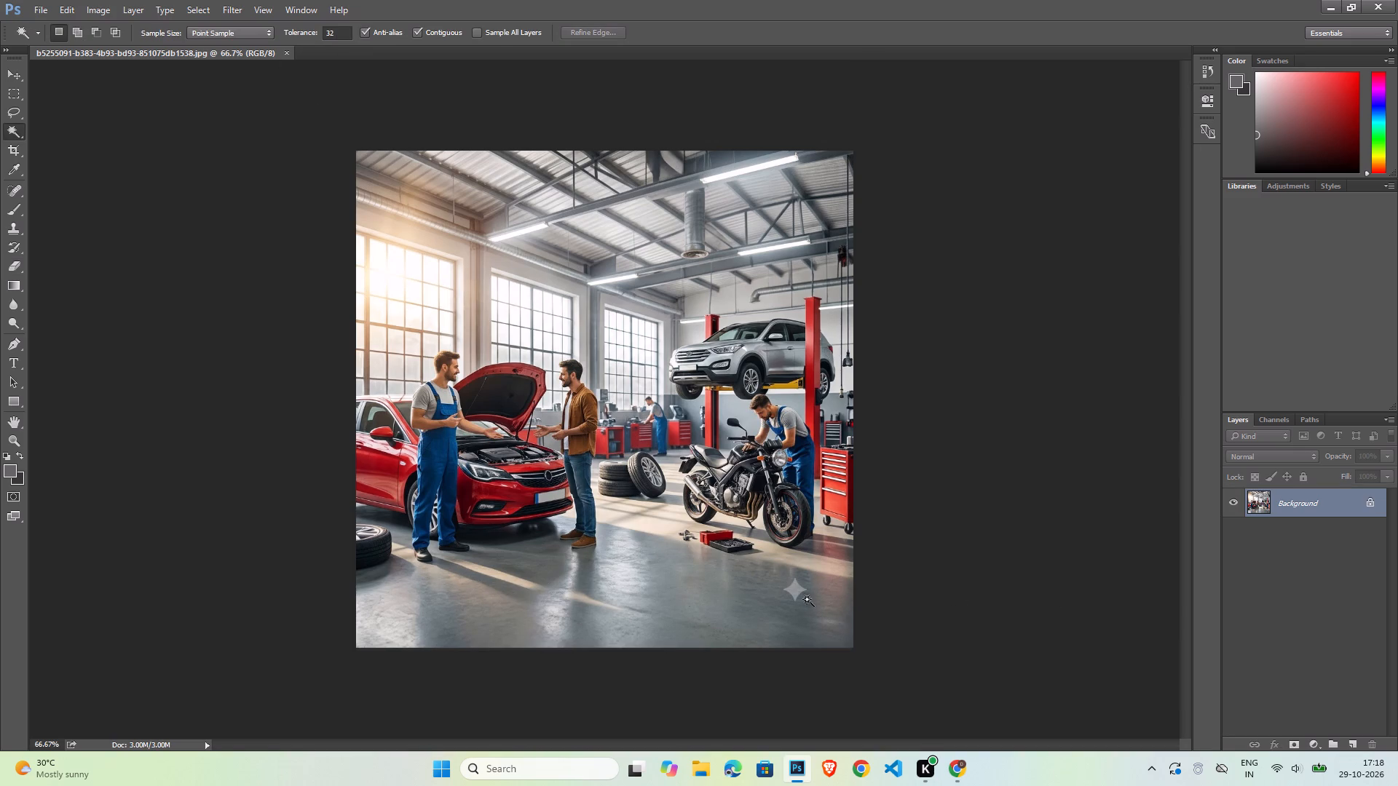
right_click(12, 133)
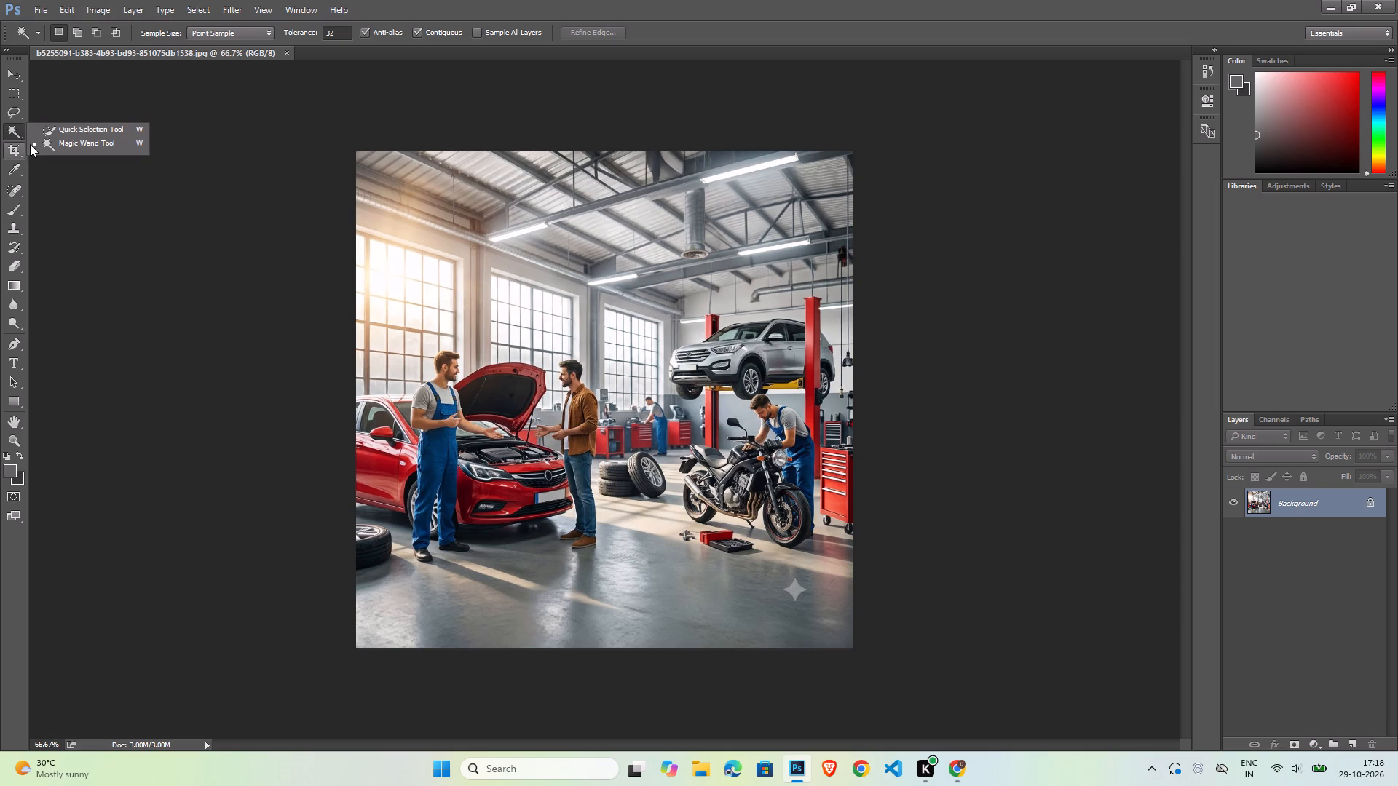
click(31, 144)
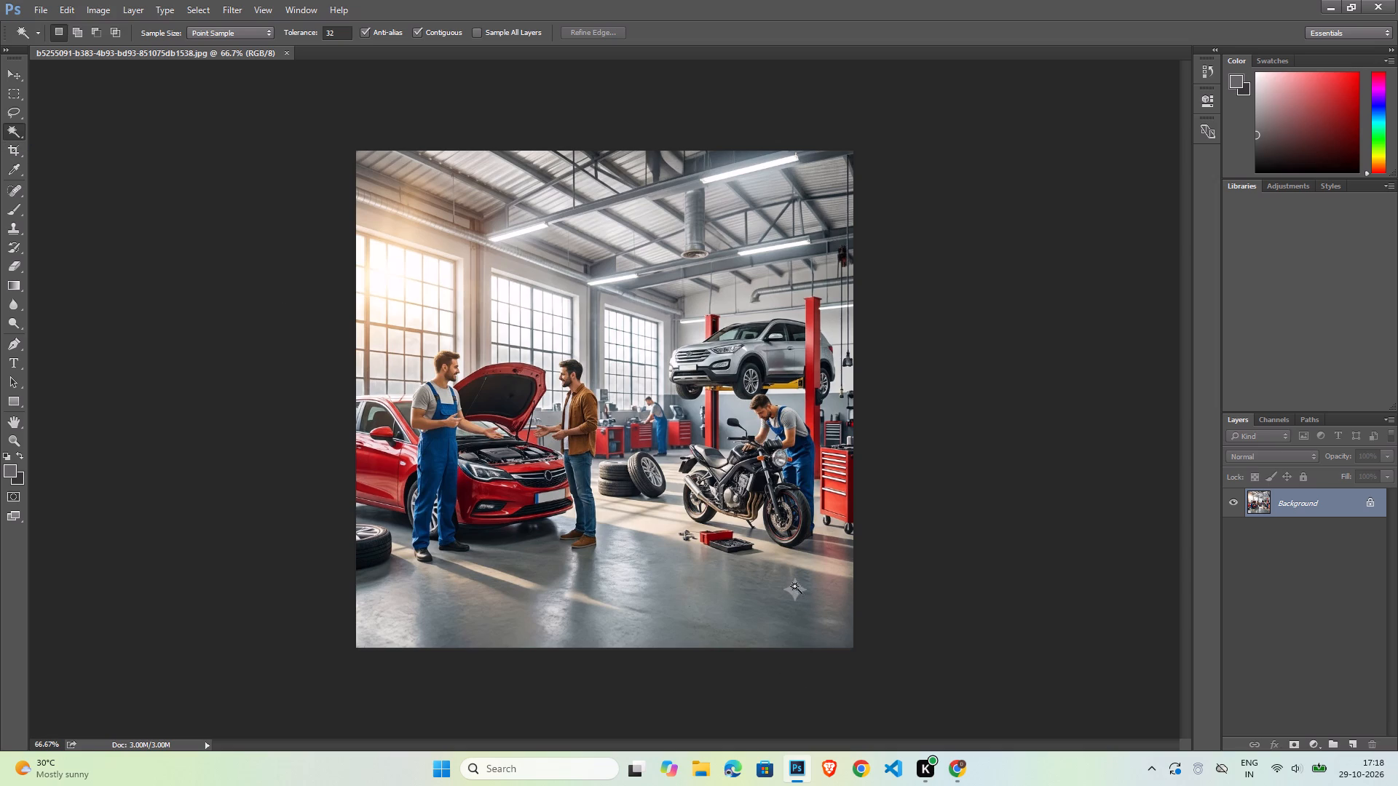
click(794, 586)
Expand the watermark selection by 1 pixel and replace it with a Content-Aware fill.
click(199, 7)
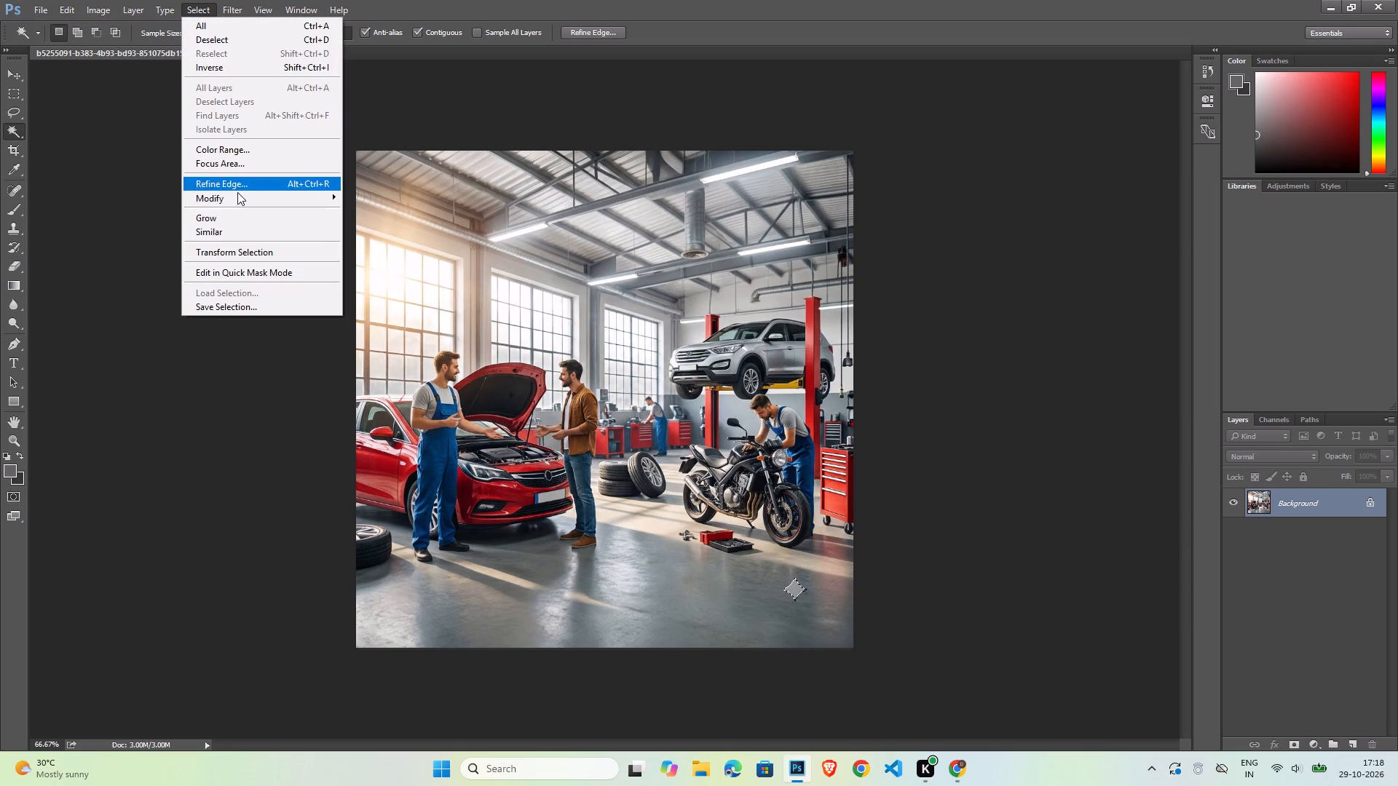
click(357, 221)
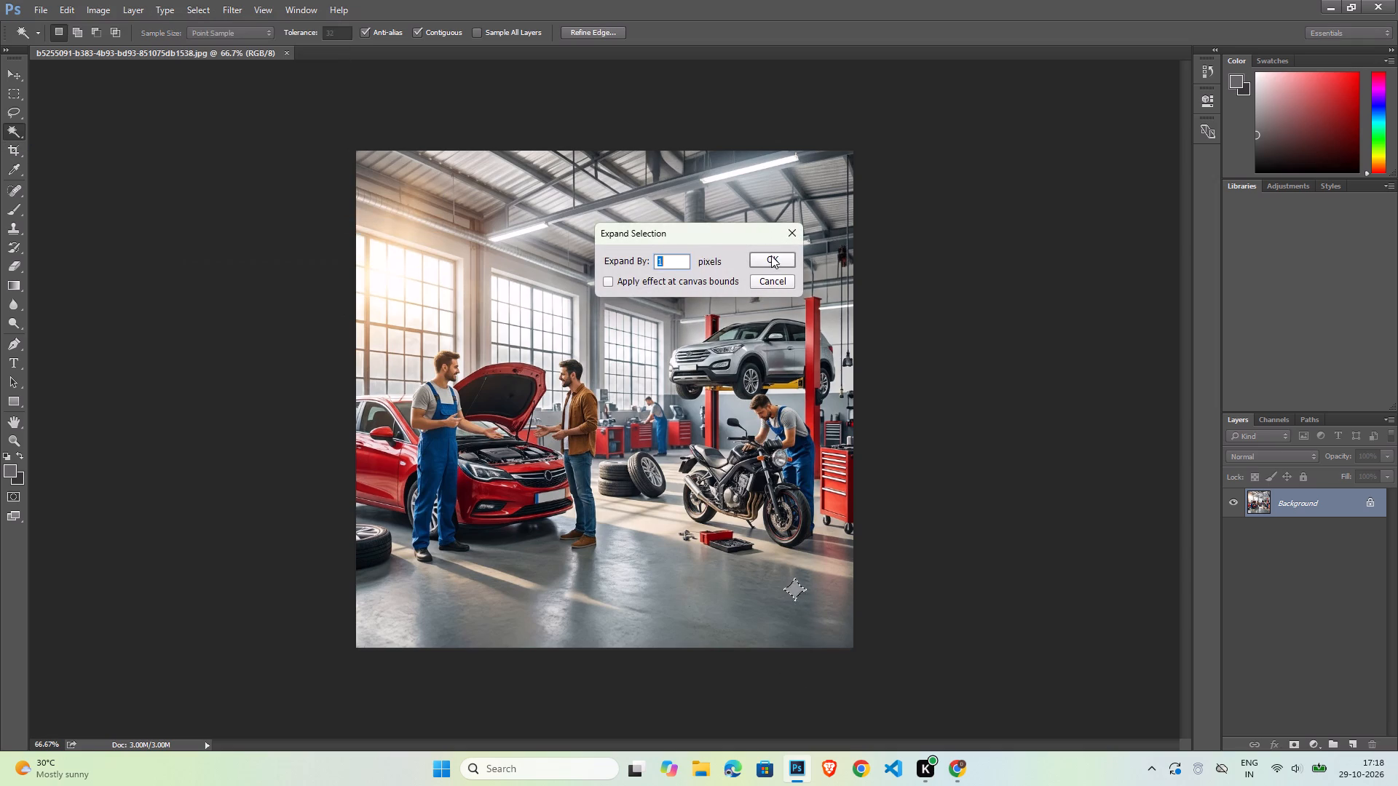
click(773, 259)
click(77, 5)
click(98, 210)
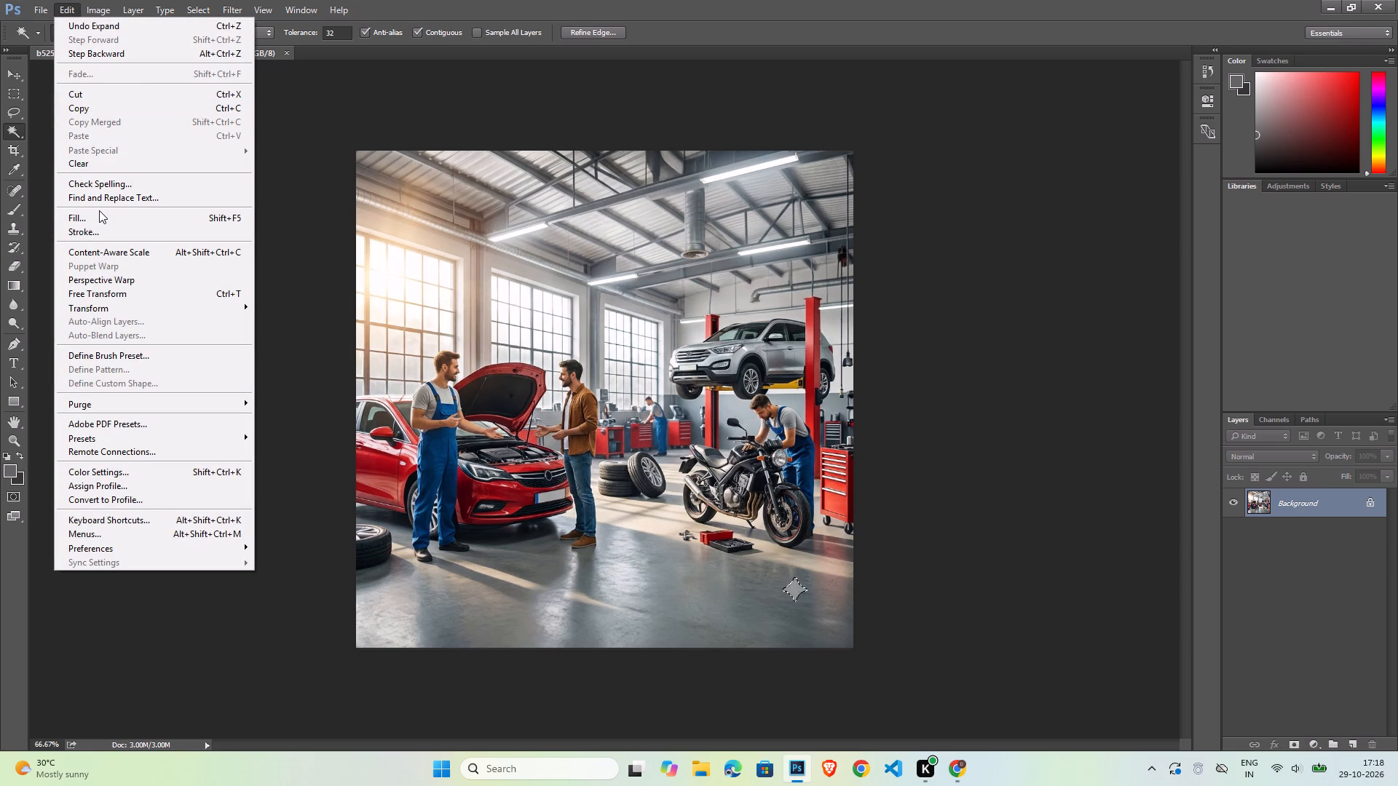
click(100, 211)
click(781, 226)
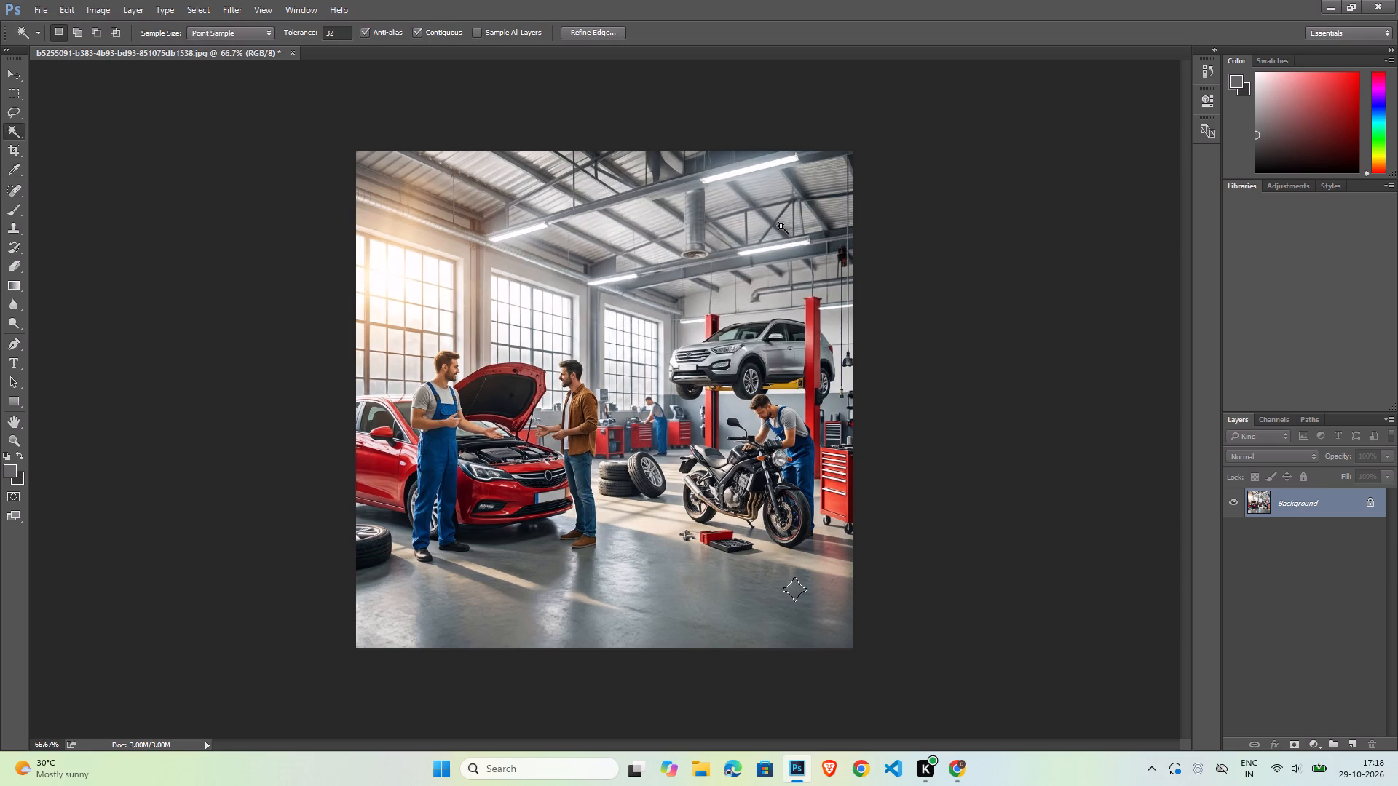
Save the retouched garage image over the original JPEG and close it.
key(ctrl+s)
click(770, 217)
click(283, 51)
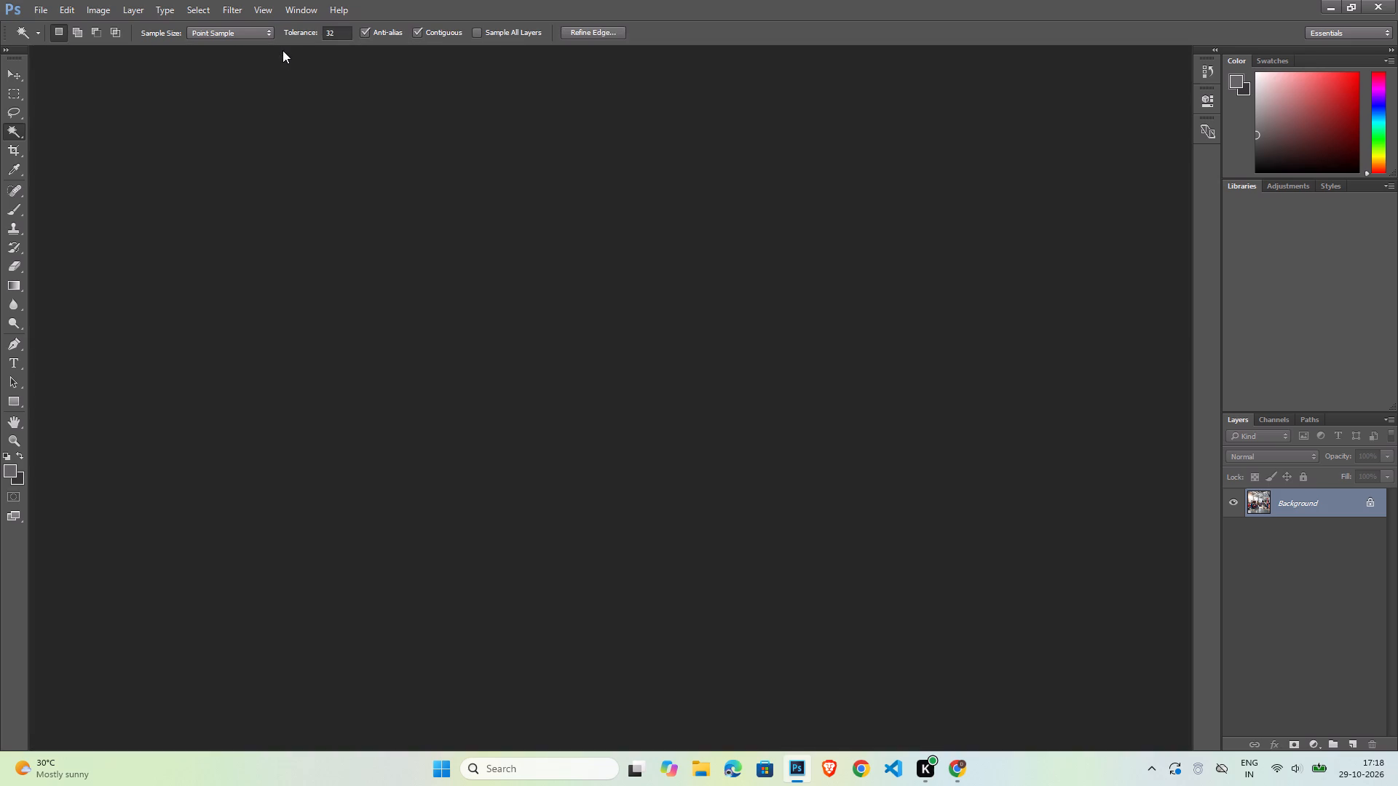
Open the four remaining garage images together from Downloads: c8a07322, a7714053, 06ec6536 and 3123cc0d.
key(ctrl+o)
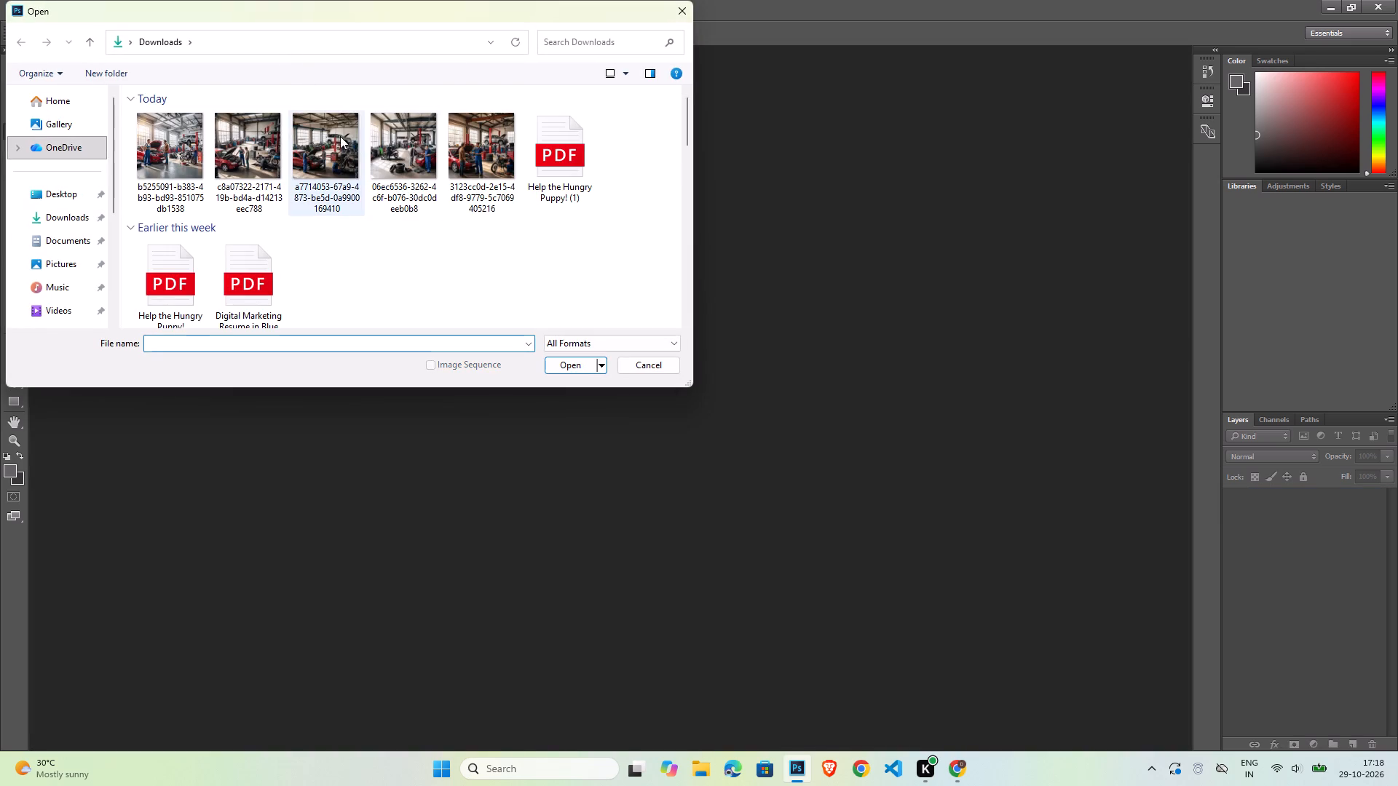
click(279, 191)
shift+click(343, 193)
shift+click(434, 200)
shift+click(449, 195)
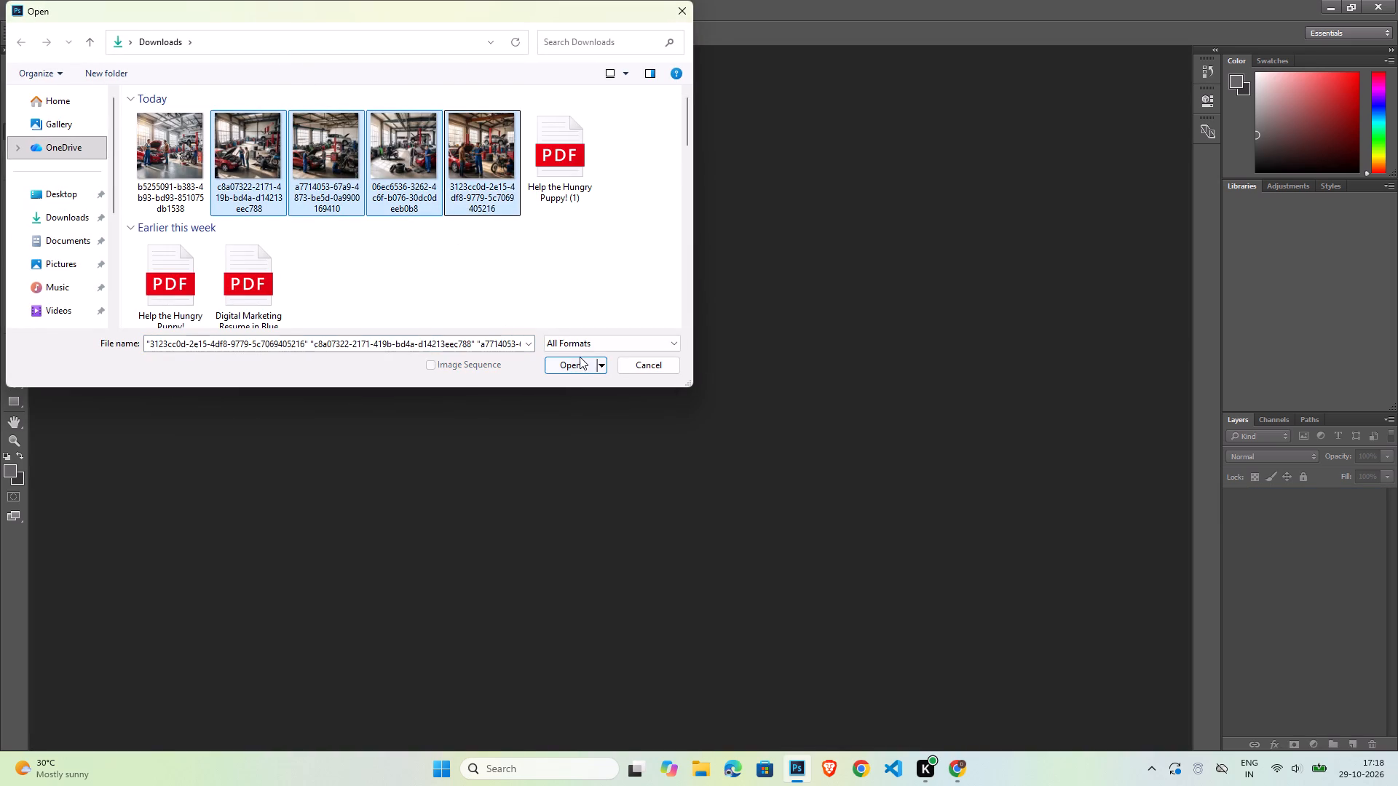
shift+click(580, 357)
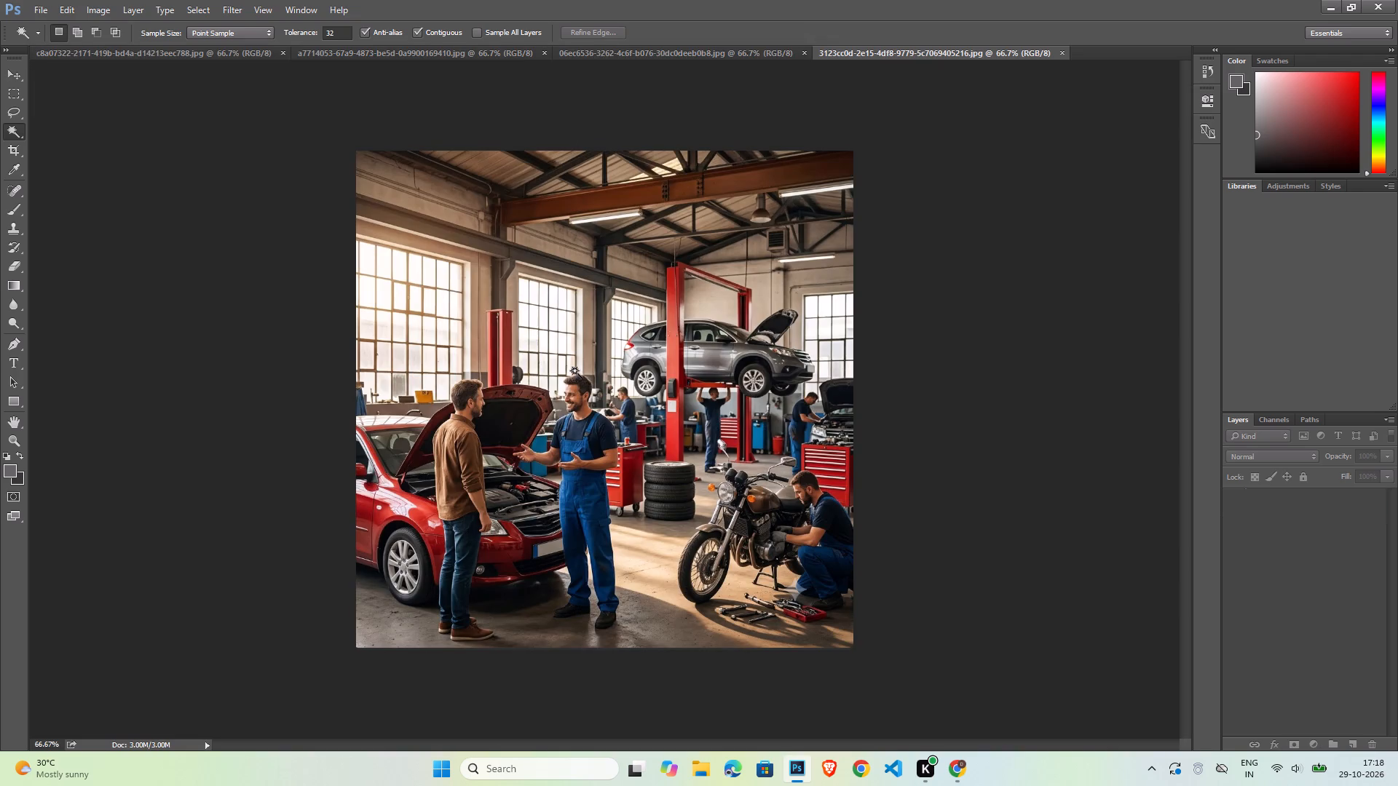
In the 3123cc0d image, select all parts of the sparkle watermark beside the kneeling mechanic's leg with the Magic Wand.
click(793, 591)
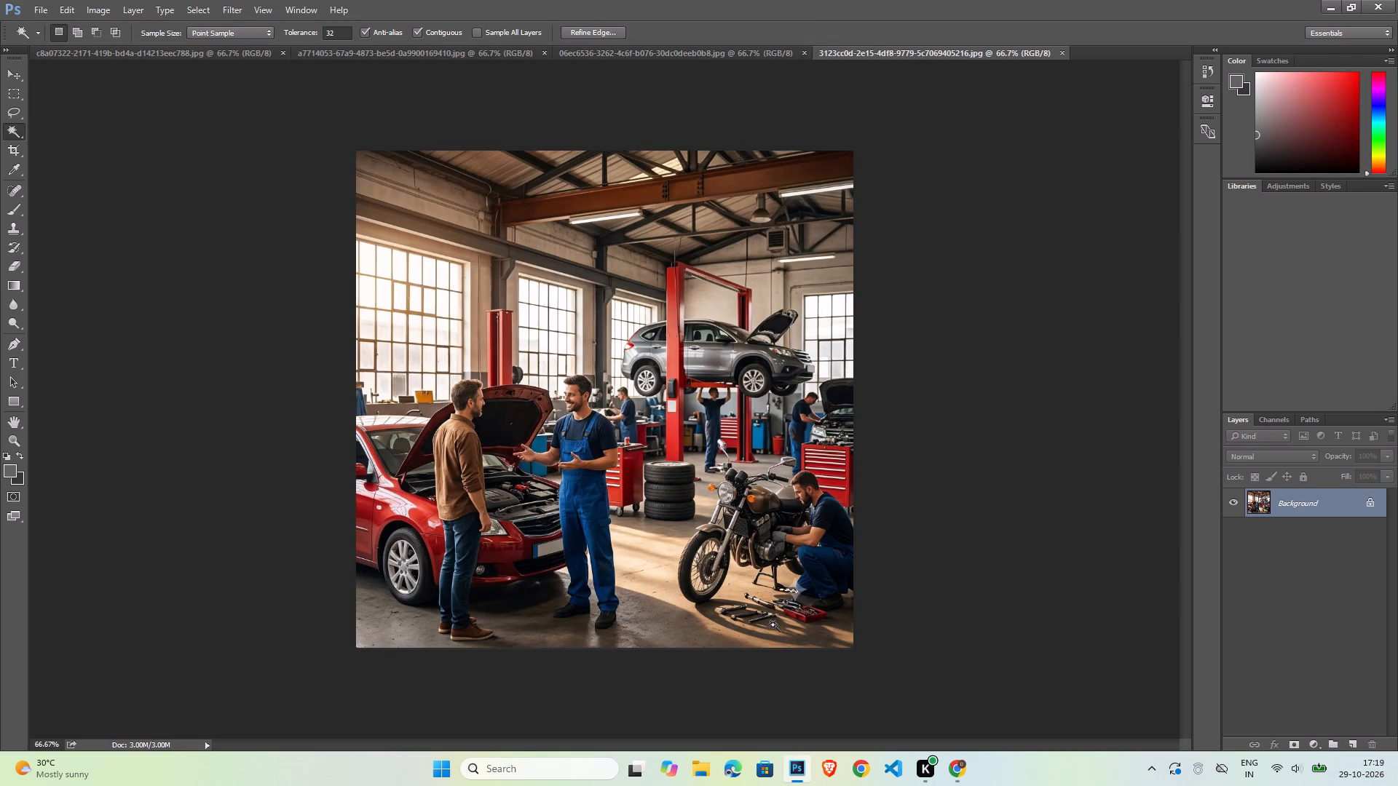
click(799, 591)
key(ctrl+plus)
key(ctrl+plus)
key(ctrl+plus)
scroll(880, 544, down, 15)
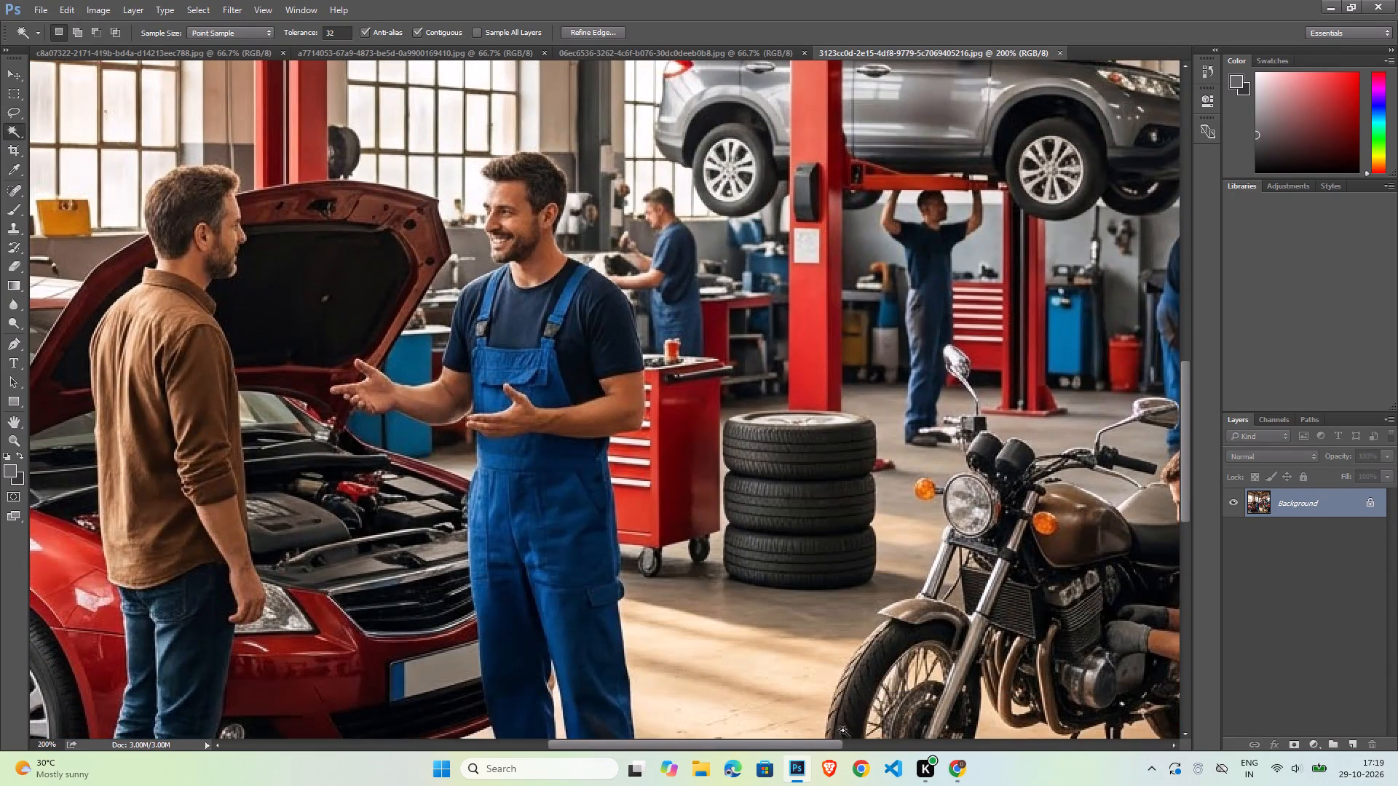
drag(834, 742, 941, 747)
scroll(892, 659, down, 13)
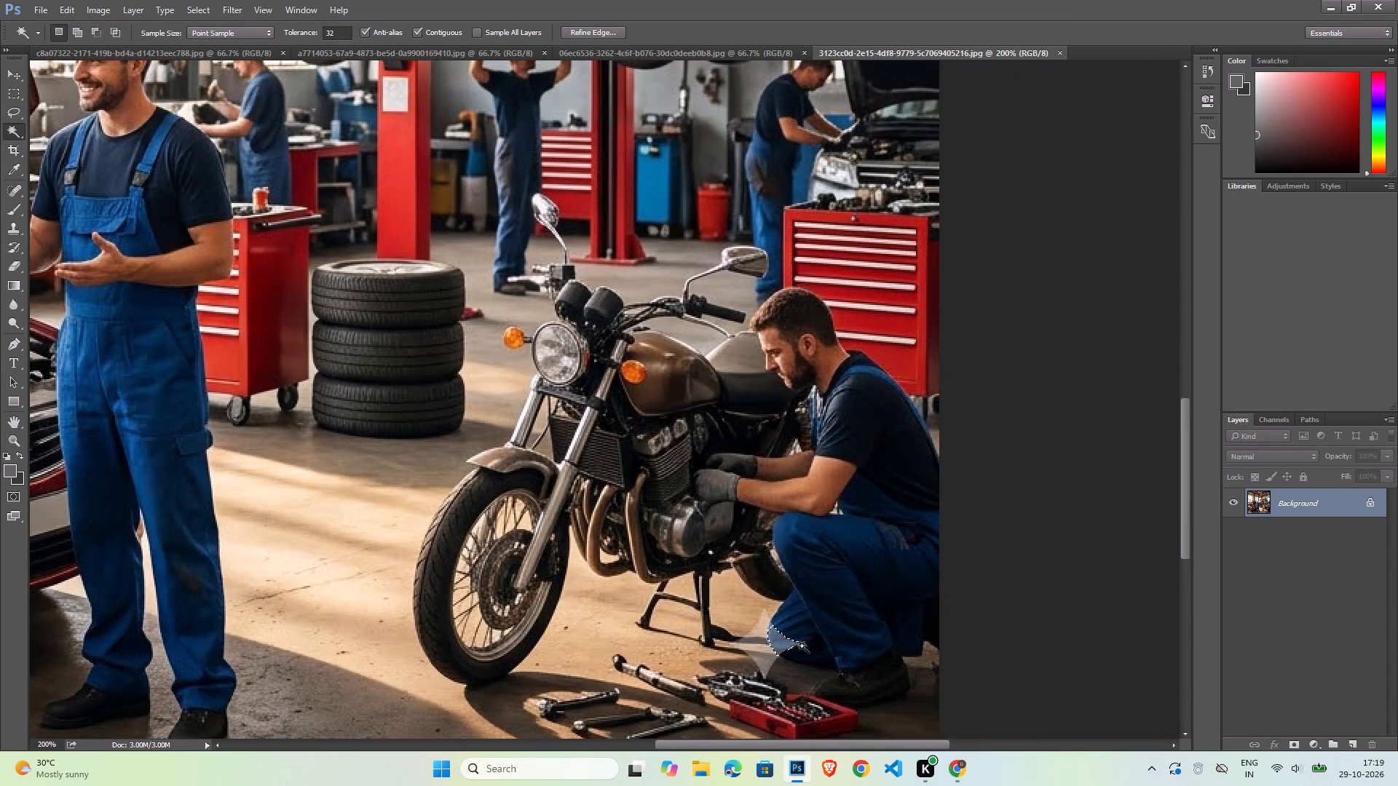
click(761, 644)
shift+click(762, 632)
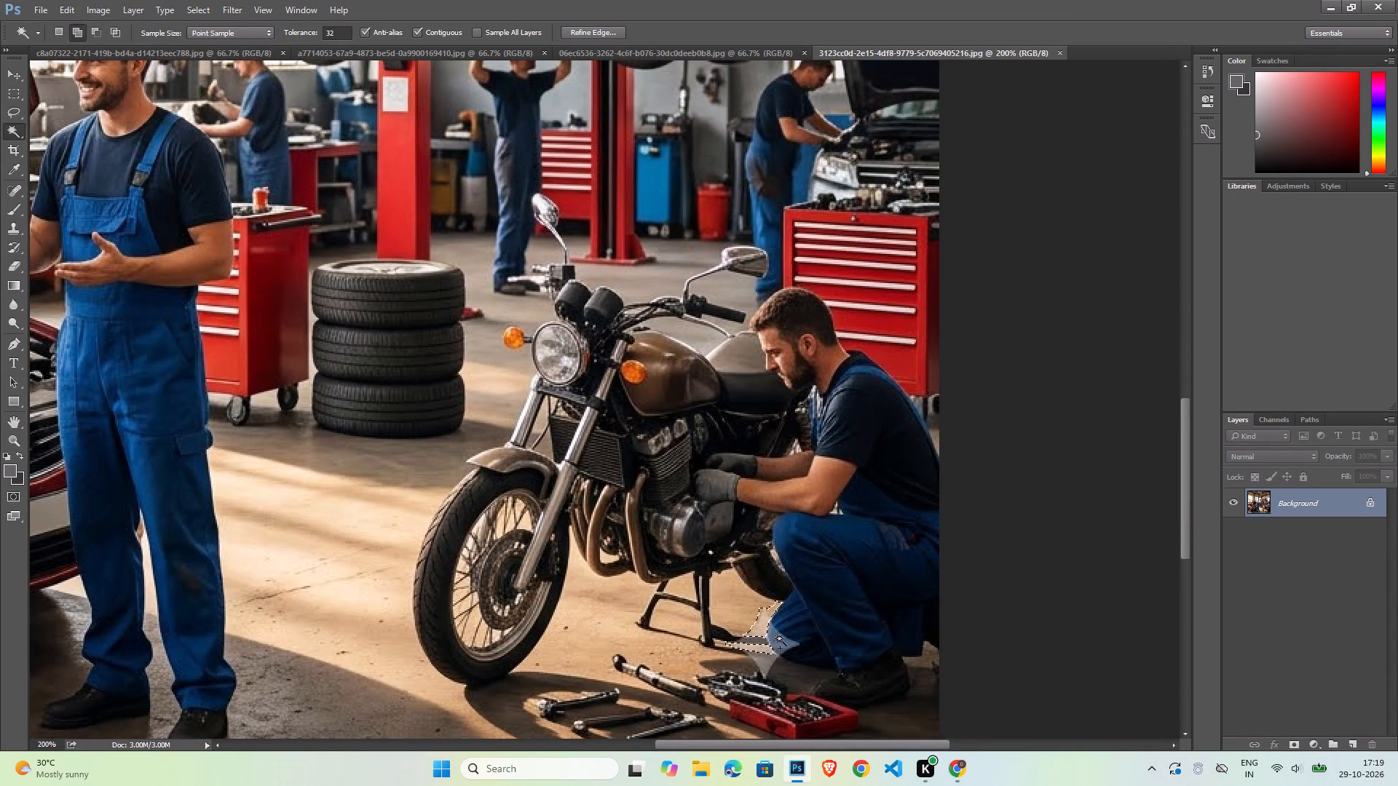
shift+click(779, 638)
shift+click(766, 670)
Expand the sparkle selection by 1 pixel and fill it with Content-Aware at 100% opacity in Normal mode.
click(205, 12)
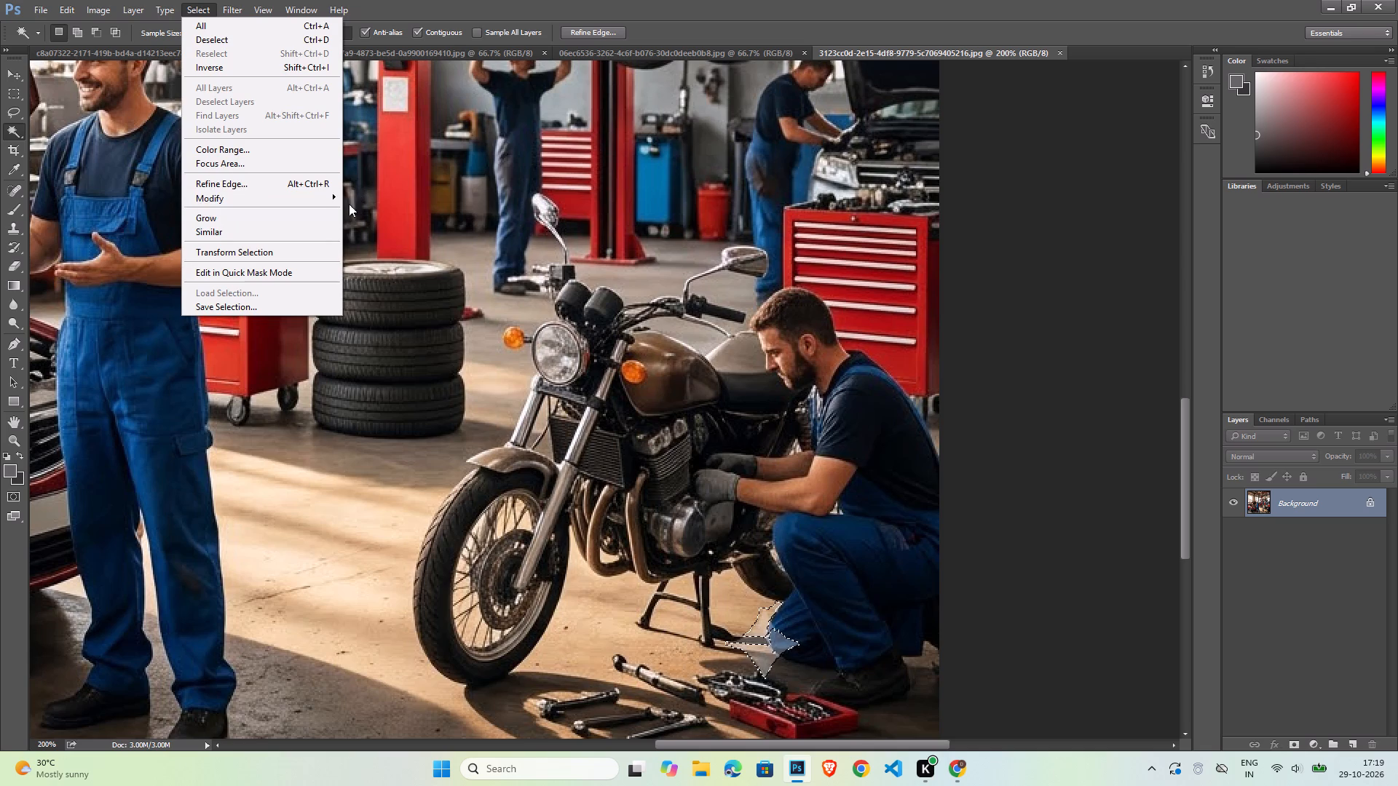
click(361, 224)
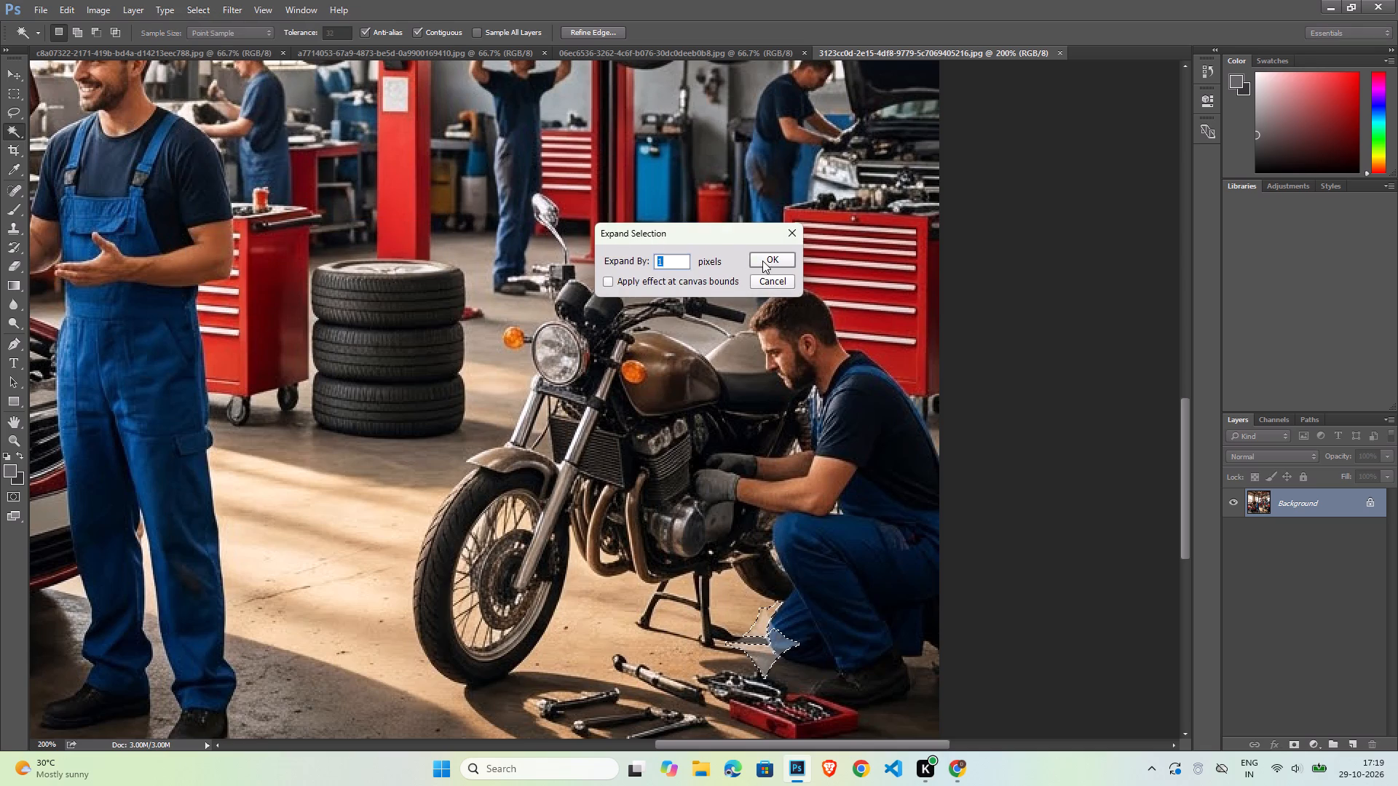
click(762, 261)
click(74, 0)
click(84, 217)
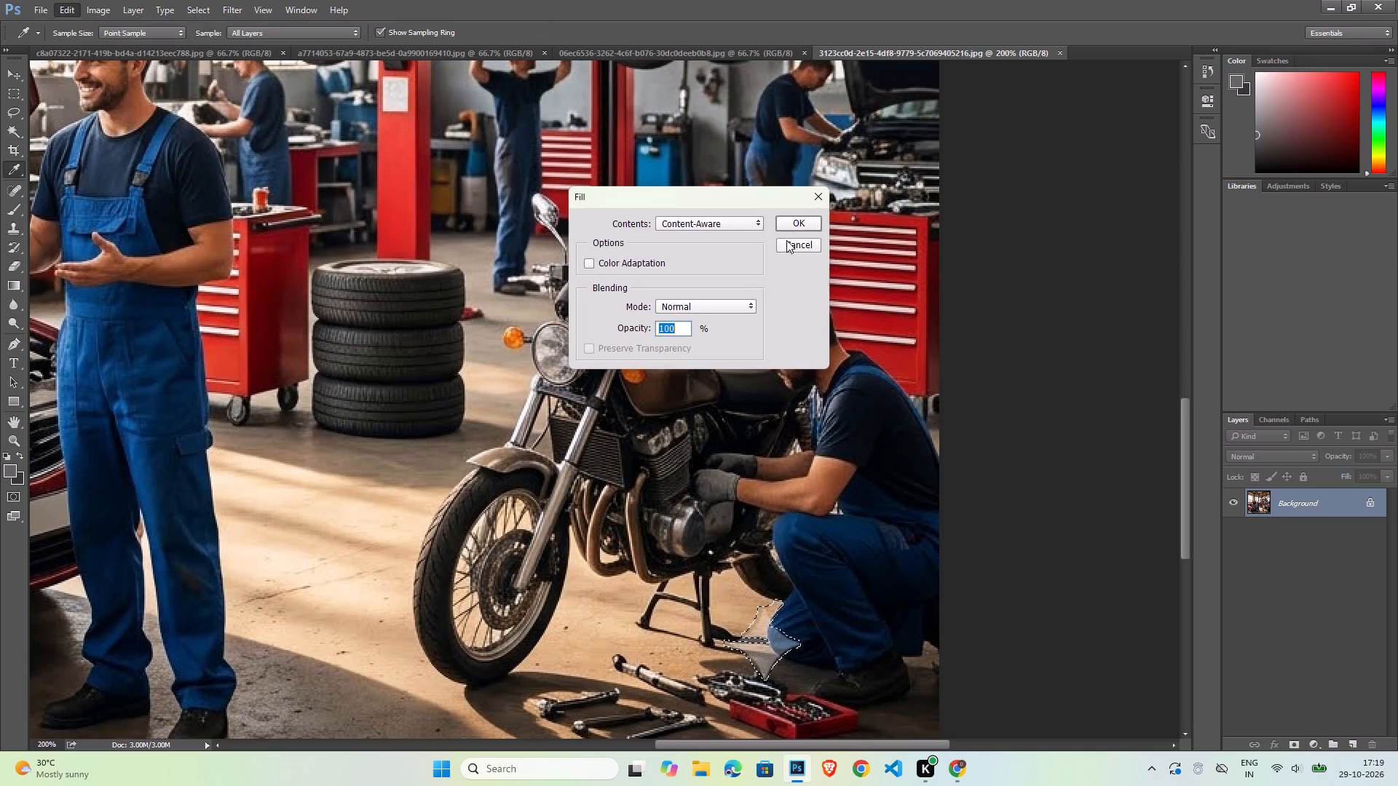
click(785, 223)
Save the 3123cc0d image as a Baseline ("Standard") JPEG at quality 11 and close it.
key(ctrl+s)
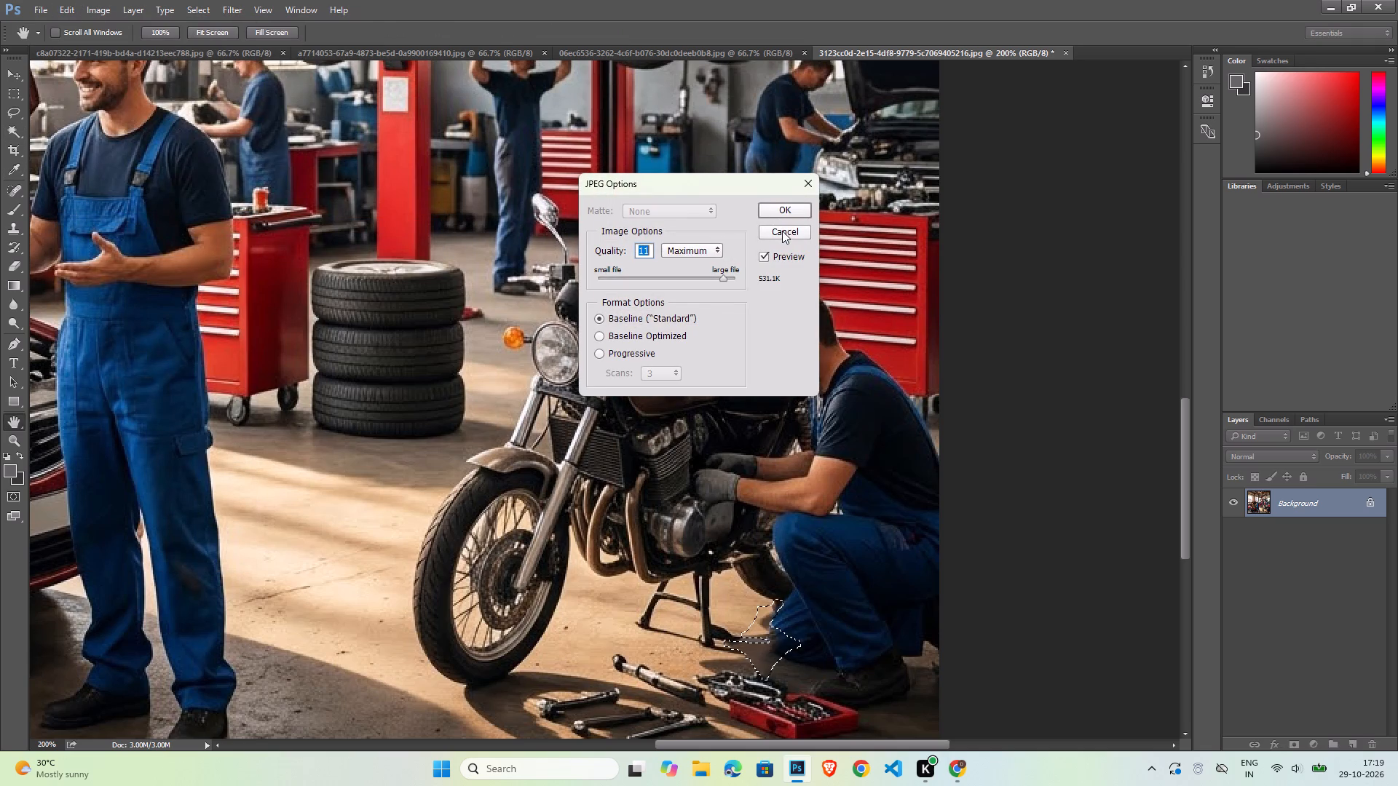
click(787, 216)
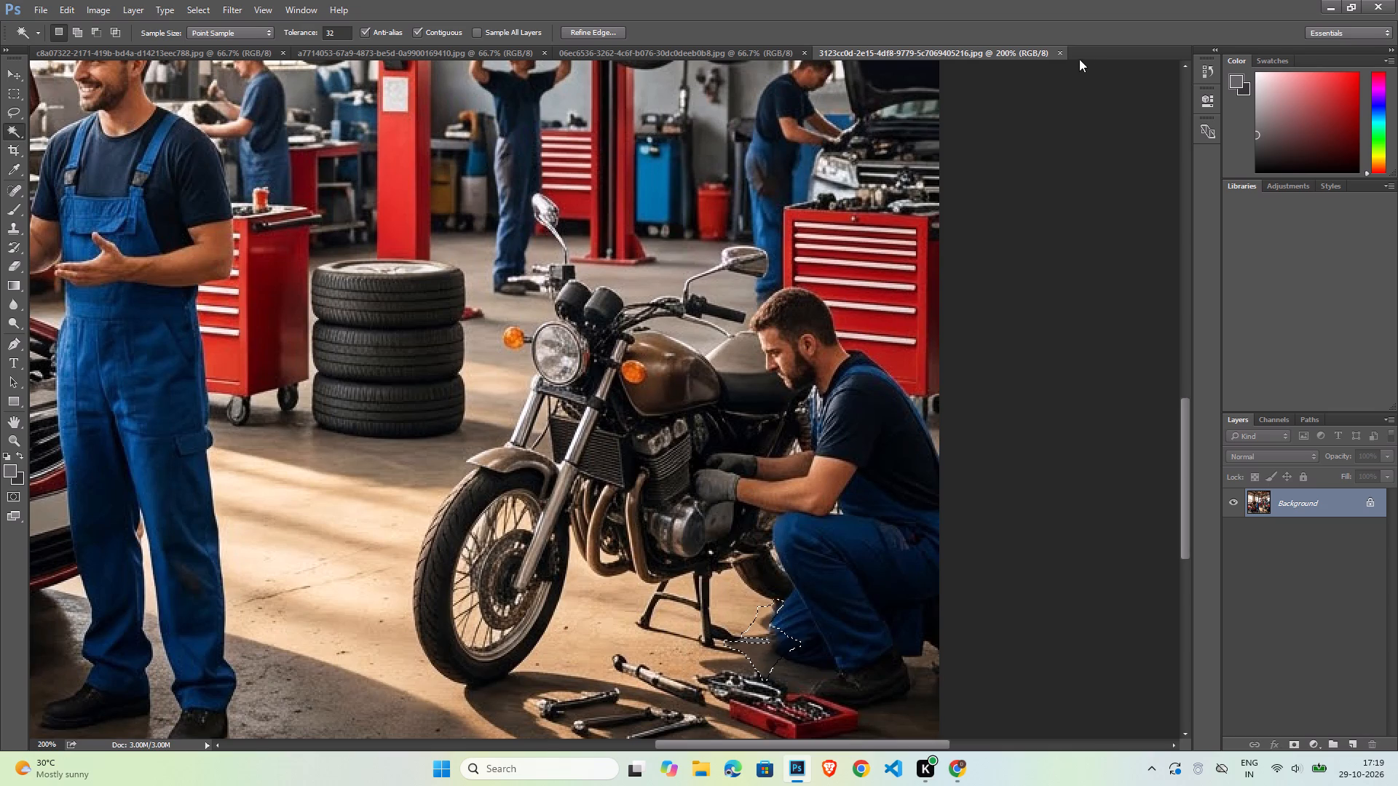
click(1063, 54)
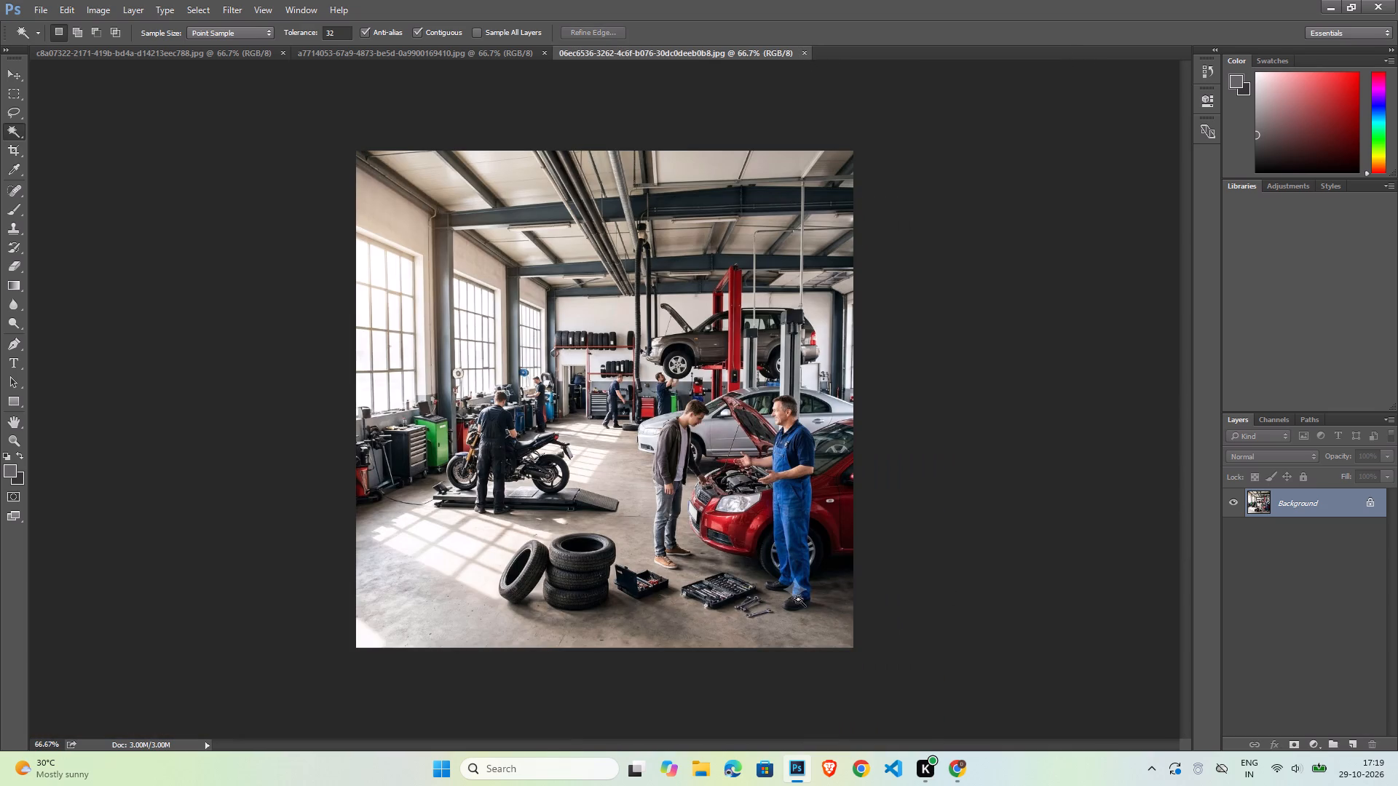
In the 06ec6536 image, select the sparkle watermark over the standing mechanic's lower trouser leg with the Magic Wand, combining its separate areas.
click(797, 590)
key(ctrl+plus)
key(ctrl+plus)
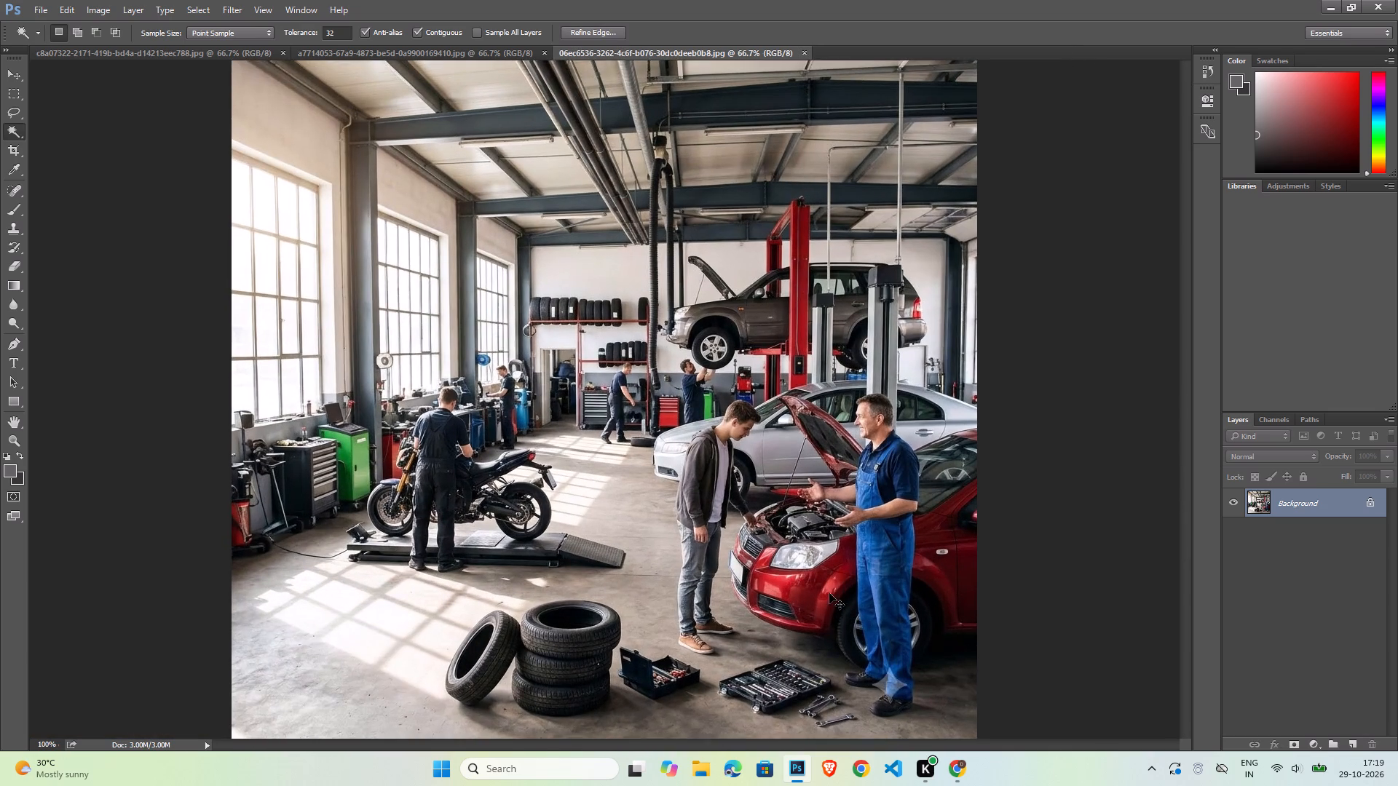
scroll(839, 587, down, 1)
scroll(839, 587, up, 1)
scroll(839, 587, down, 7)
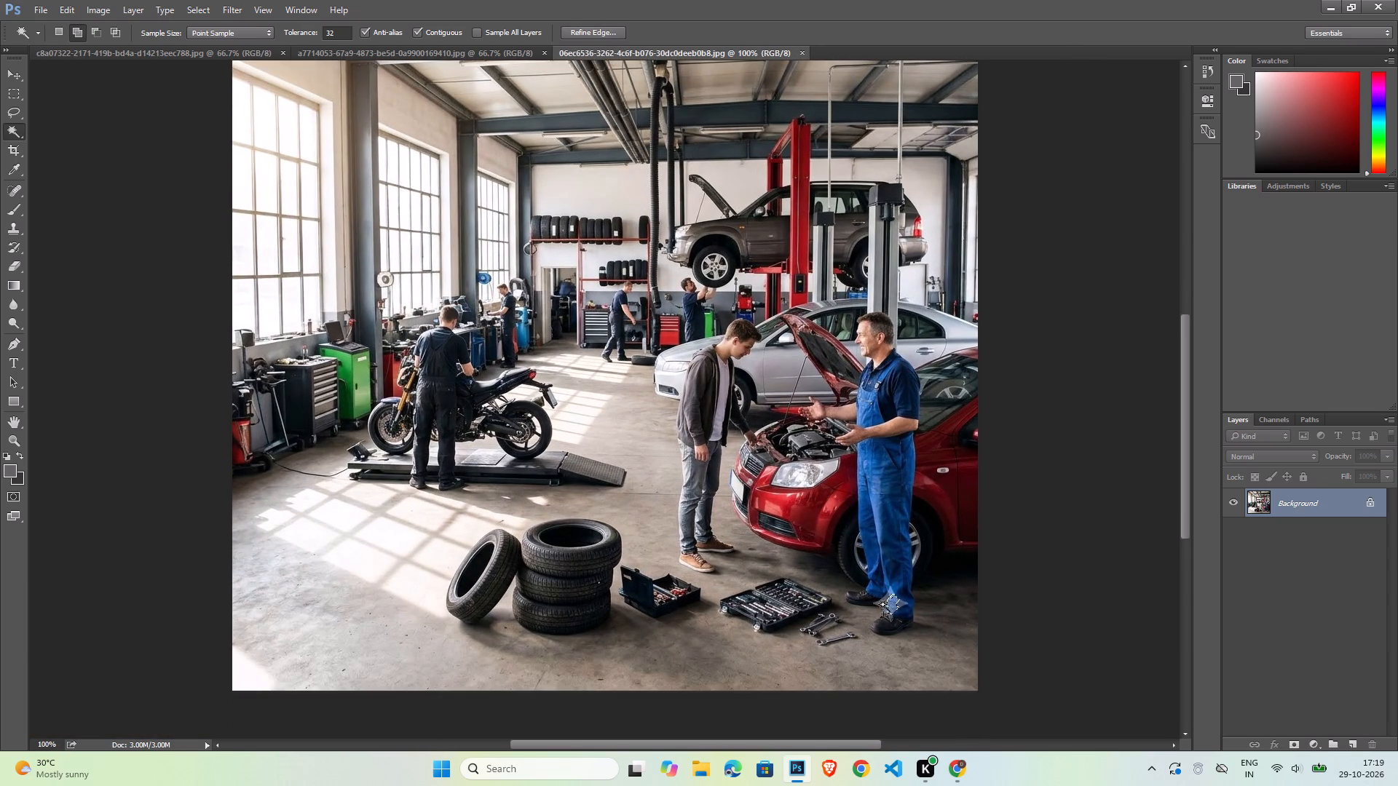
shift+click(882, 604)
shift+click(901, 603)
shift+click(890, 616)
shift+click(891, 592)
Expand the sparkle selection on the 06ec6536 image by 1 pixel and fill it with Content-Aware at 100% opacity in Normal mode.
click(201, 11)
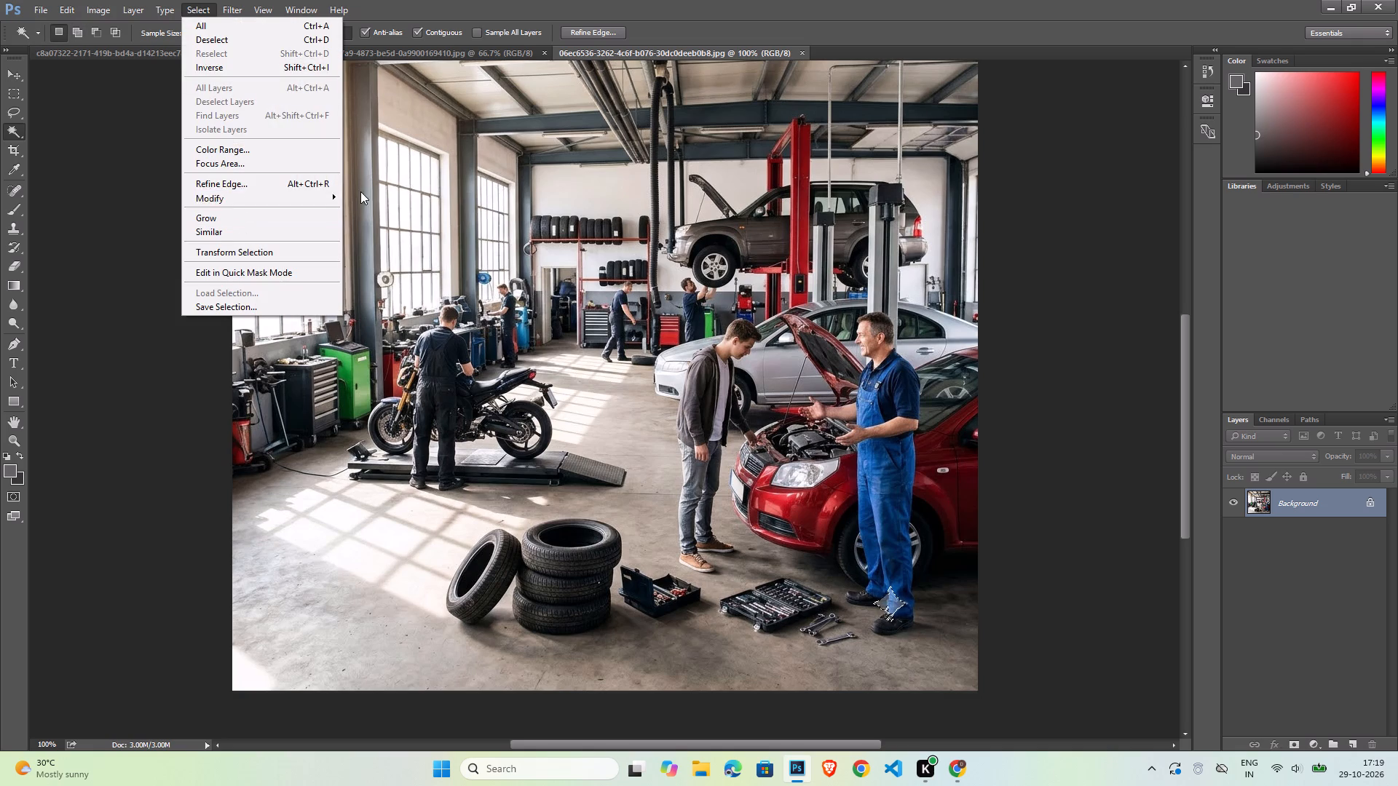
click(385, 222)
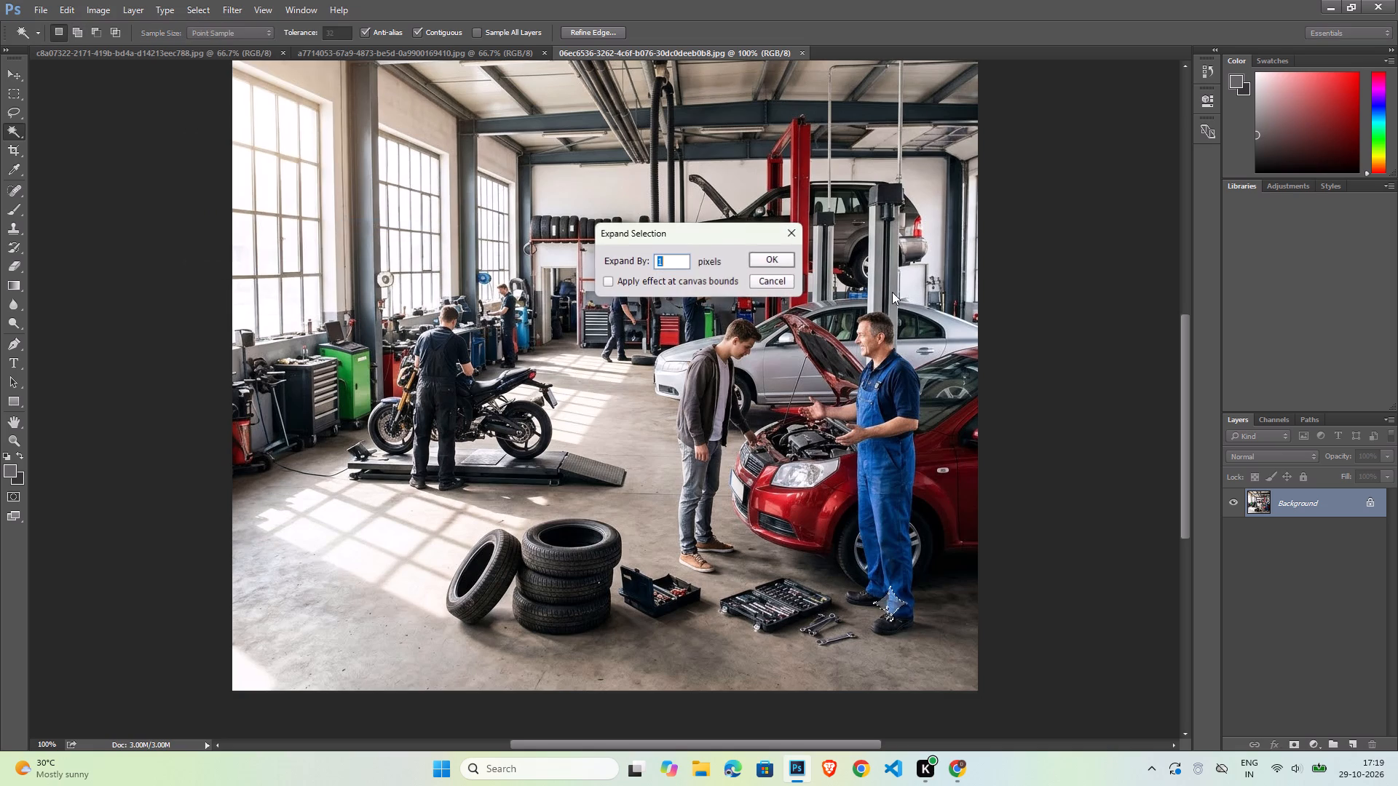
click(792, 263)
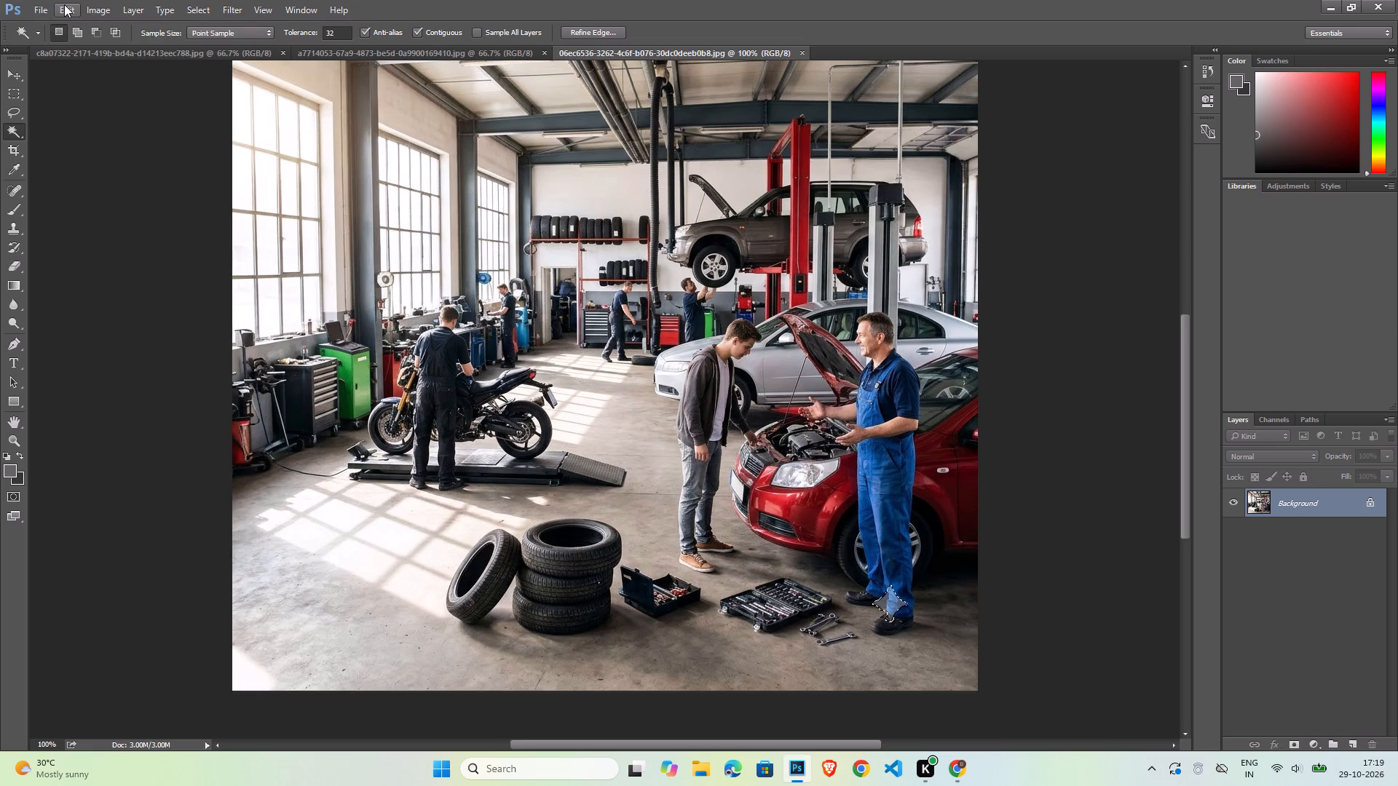
click(64, 4)
click(95, 212)
click(808, 226)
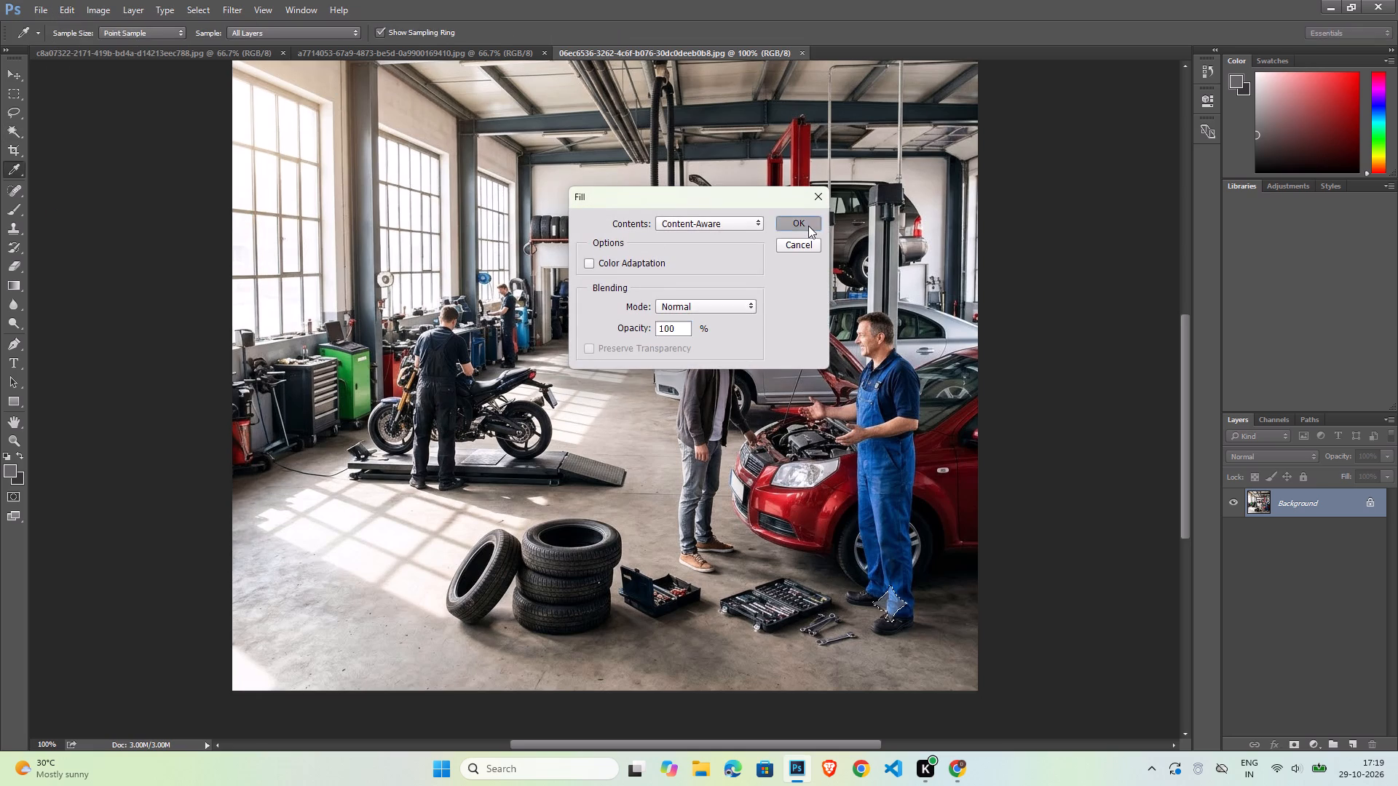
Save the 06ec6536 image as a Baseline ("Standard") JPEG at quality 11 and close it.
key(ctrl+s)
click(789, 218)
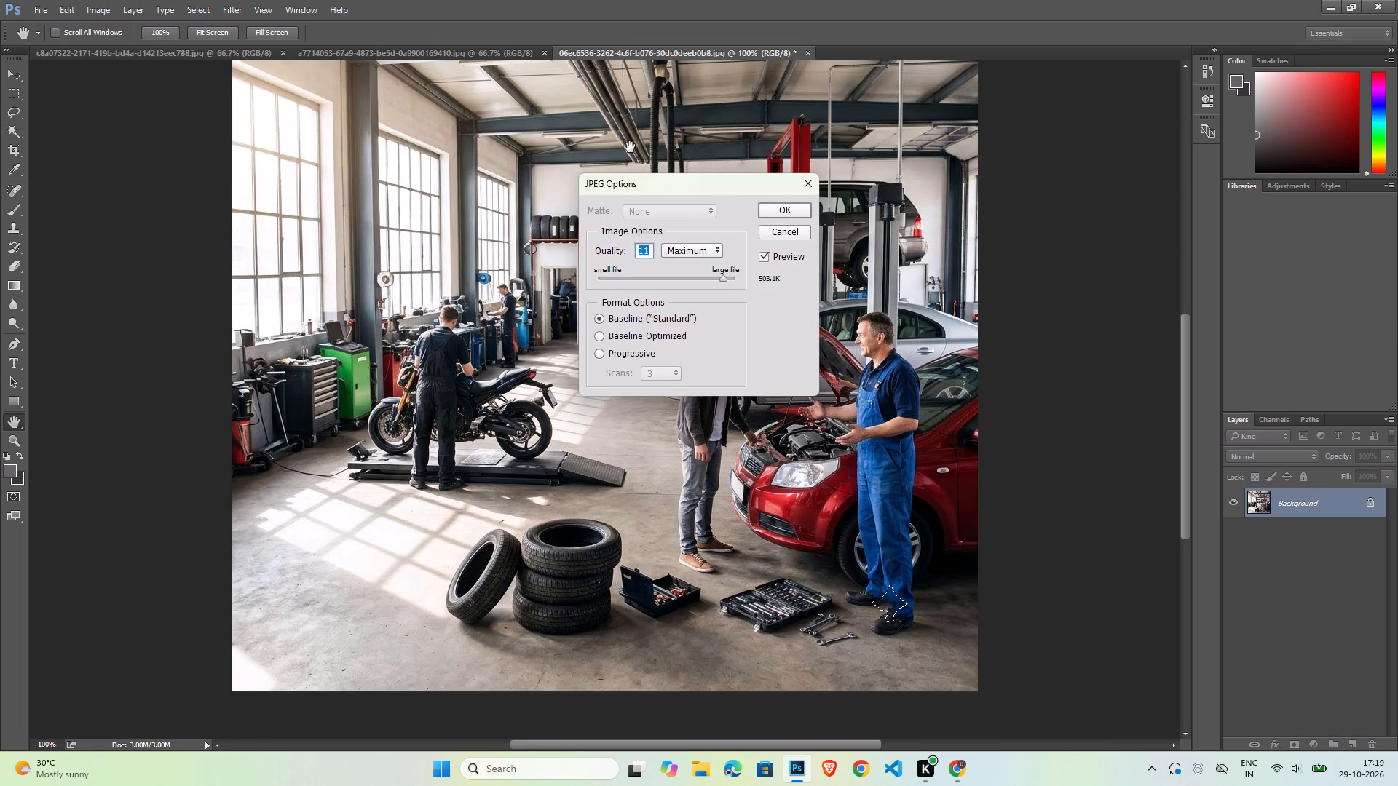
click(792, 205)
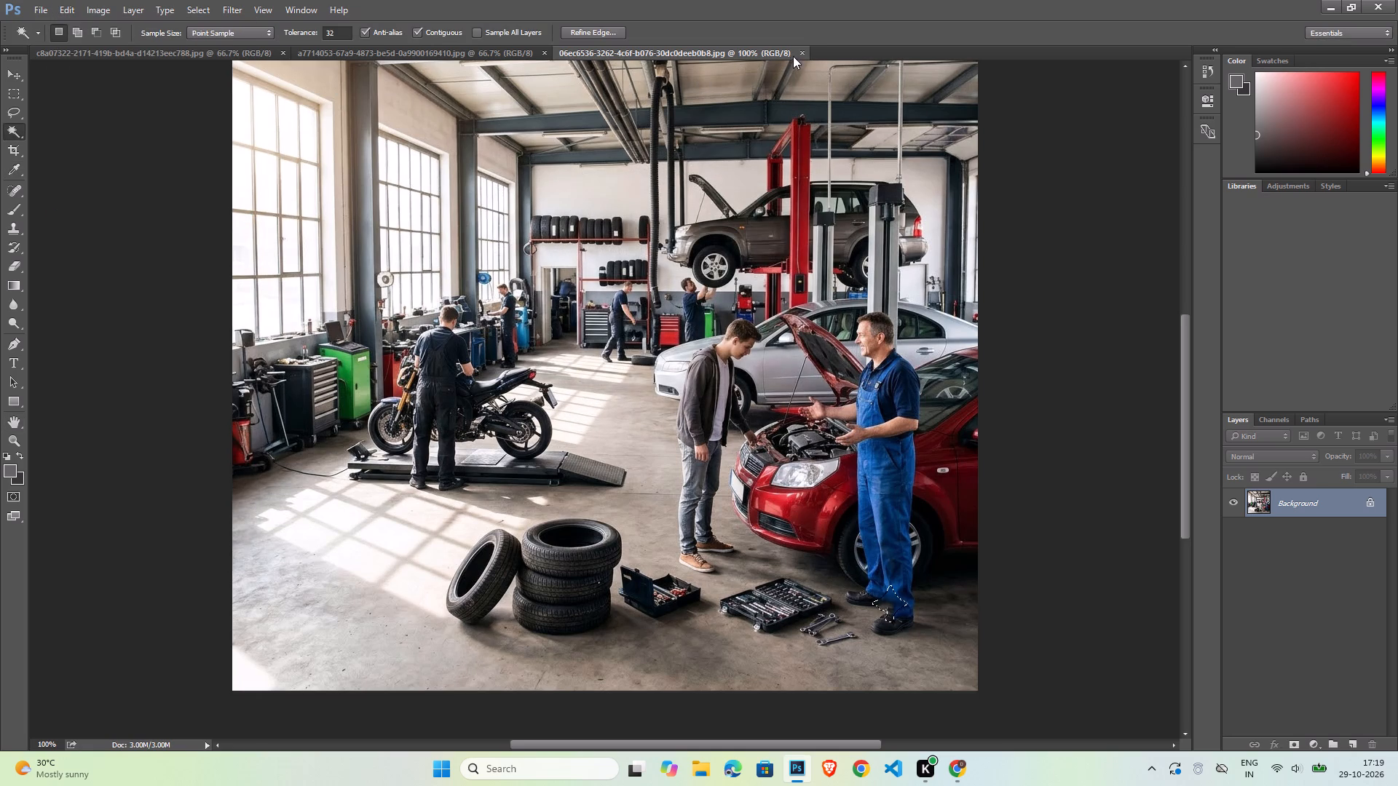
click(803, 51)
In the a7714053 image, select the sparkle watermark below the motorcycle near the kneeling mechanic with the Magic Wand.
click(794, 589)
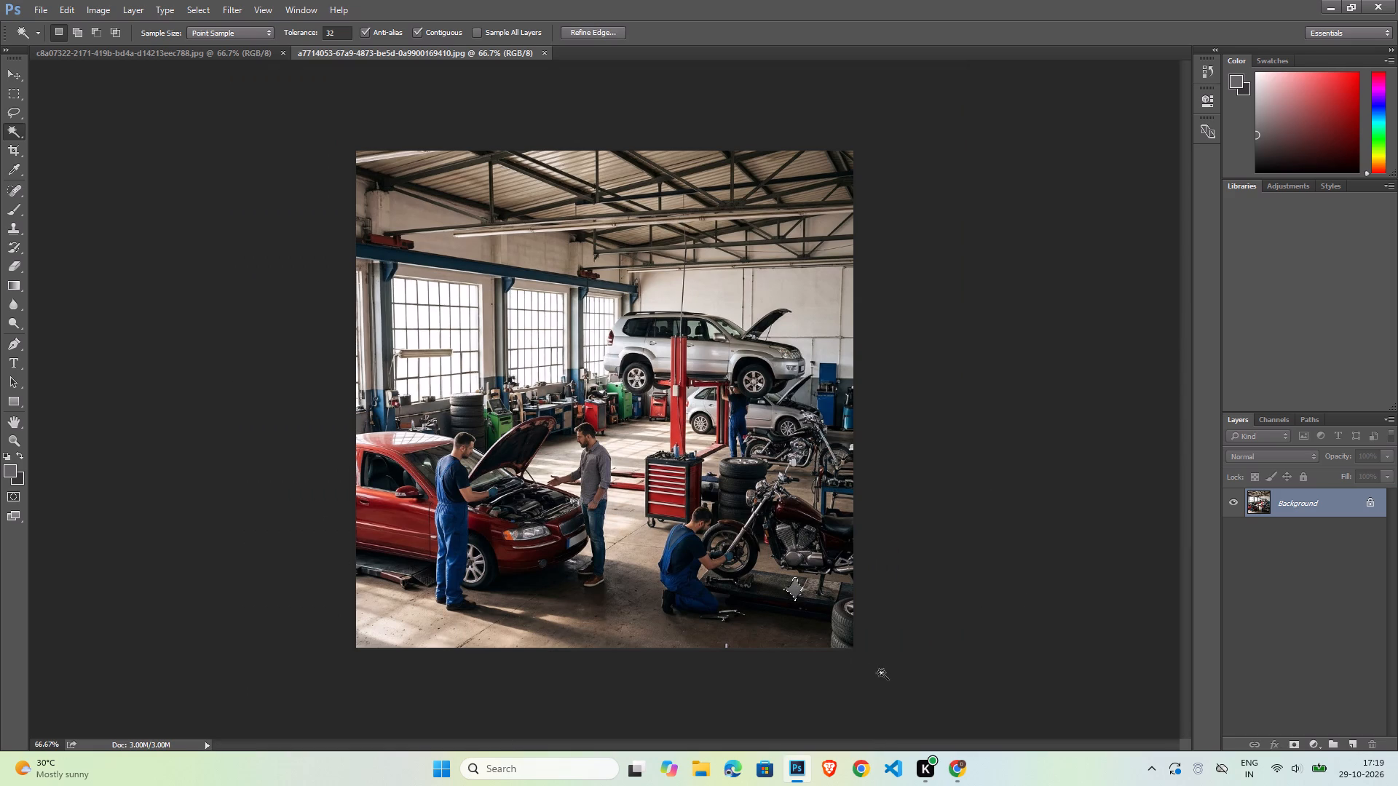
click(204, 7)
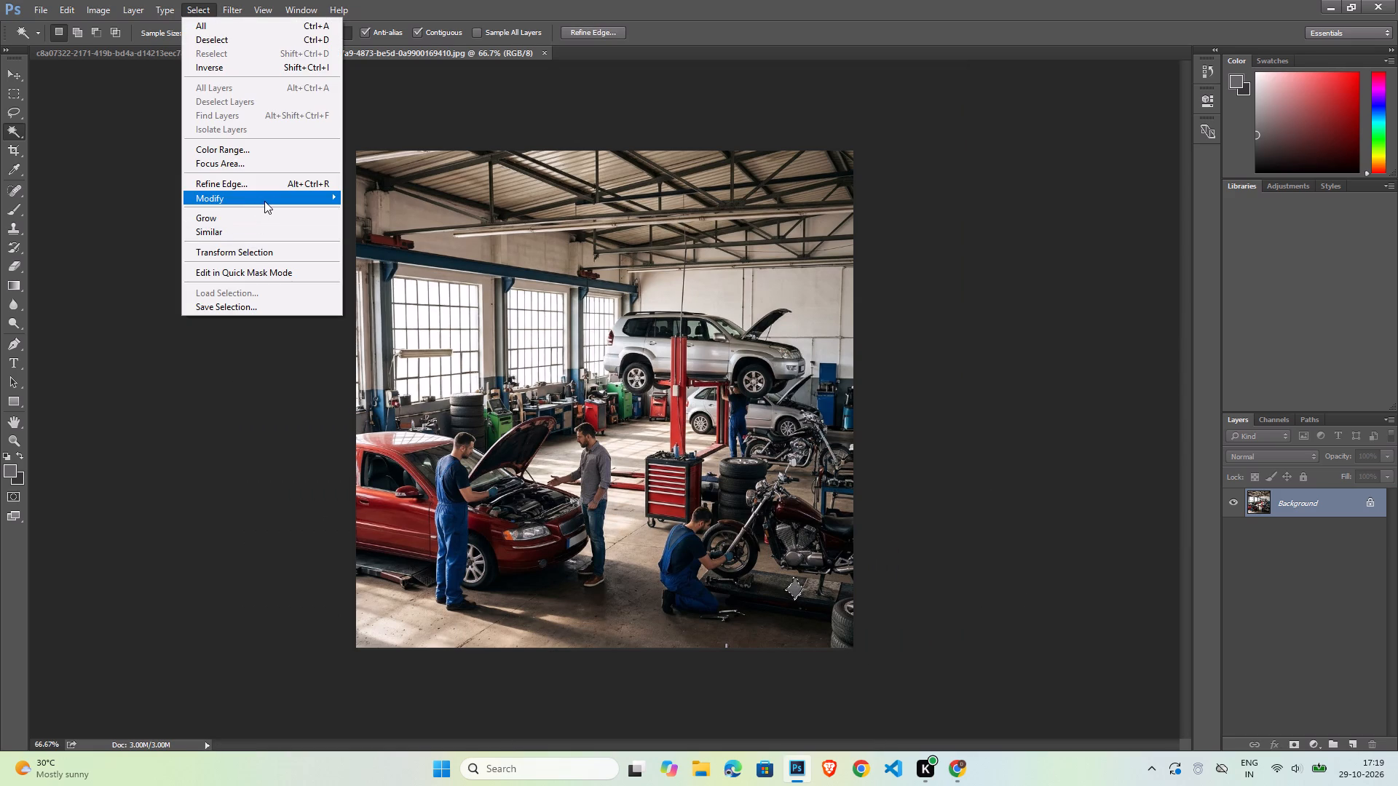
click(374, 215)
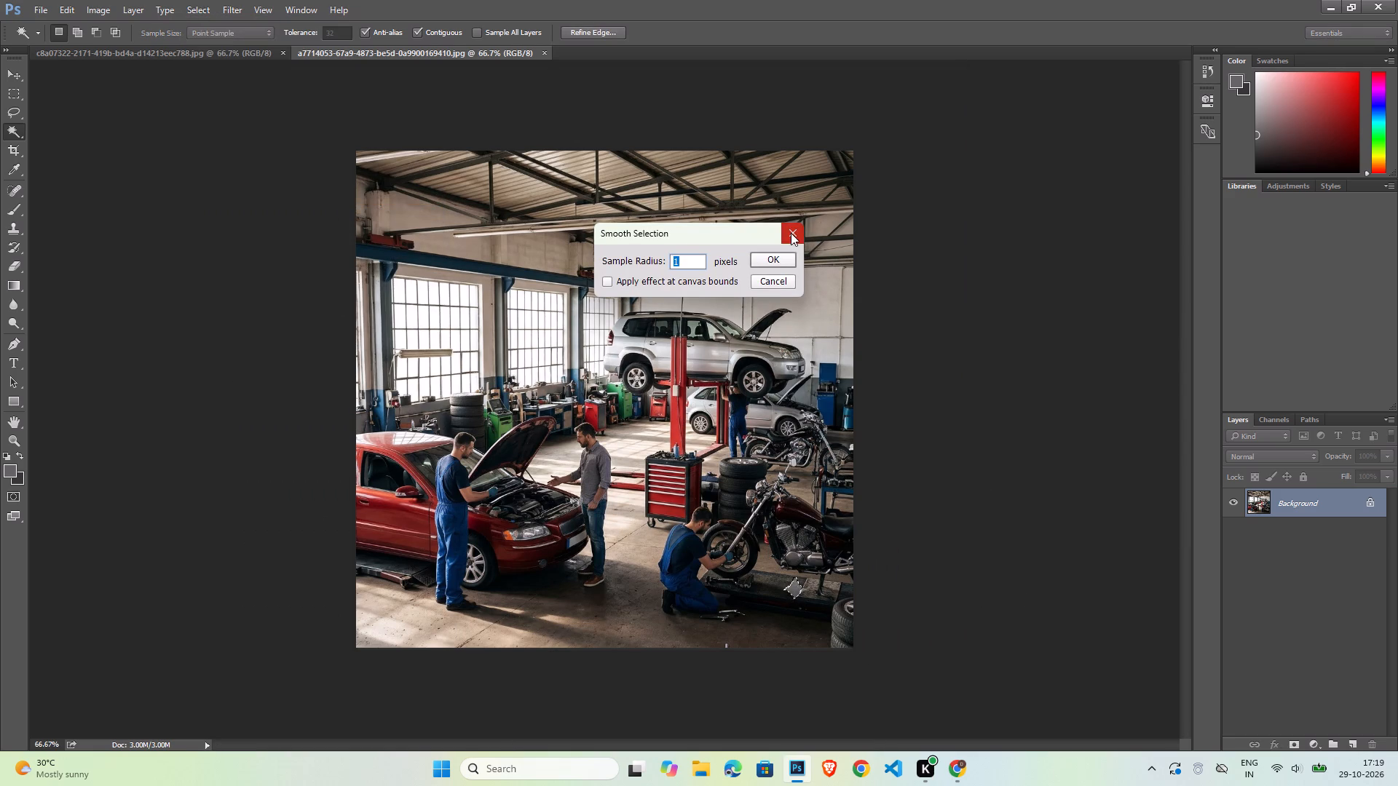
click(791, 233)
Expand the sparkle selection in the a7714053 image and fill it with Content-Aware at 100% opacity in Normal mode.
click(194, 9)
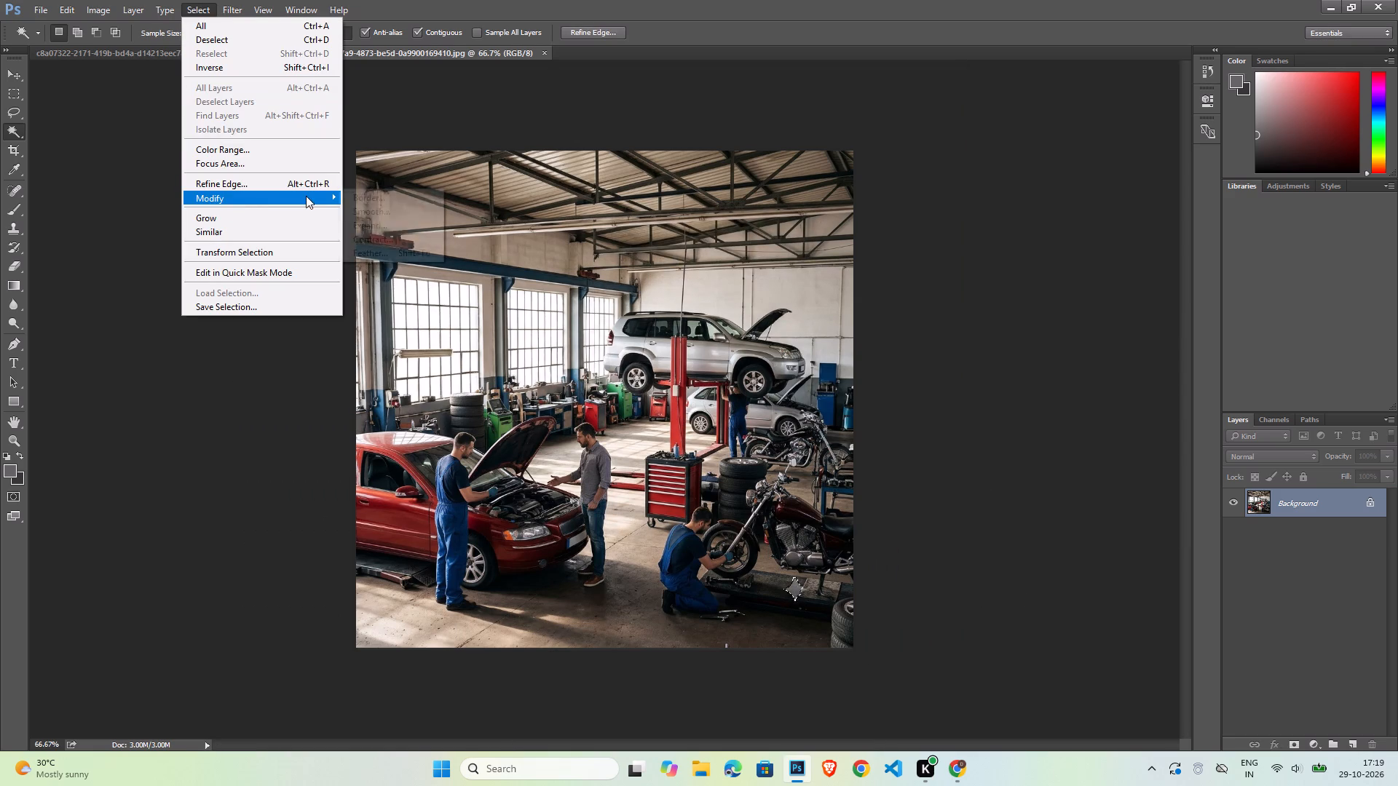
click(352, 222)
click(771, 261)
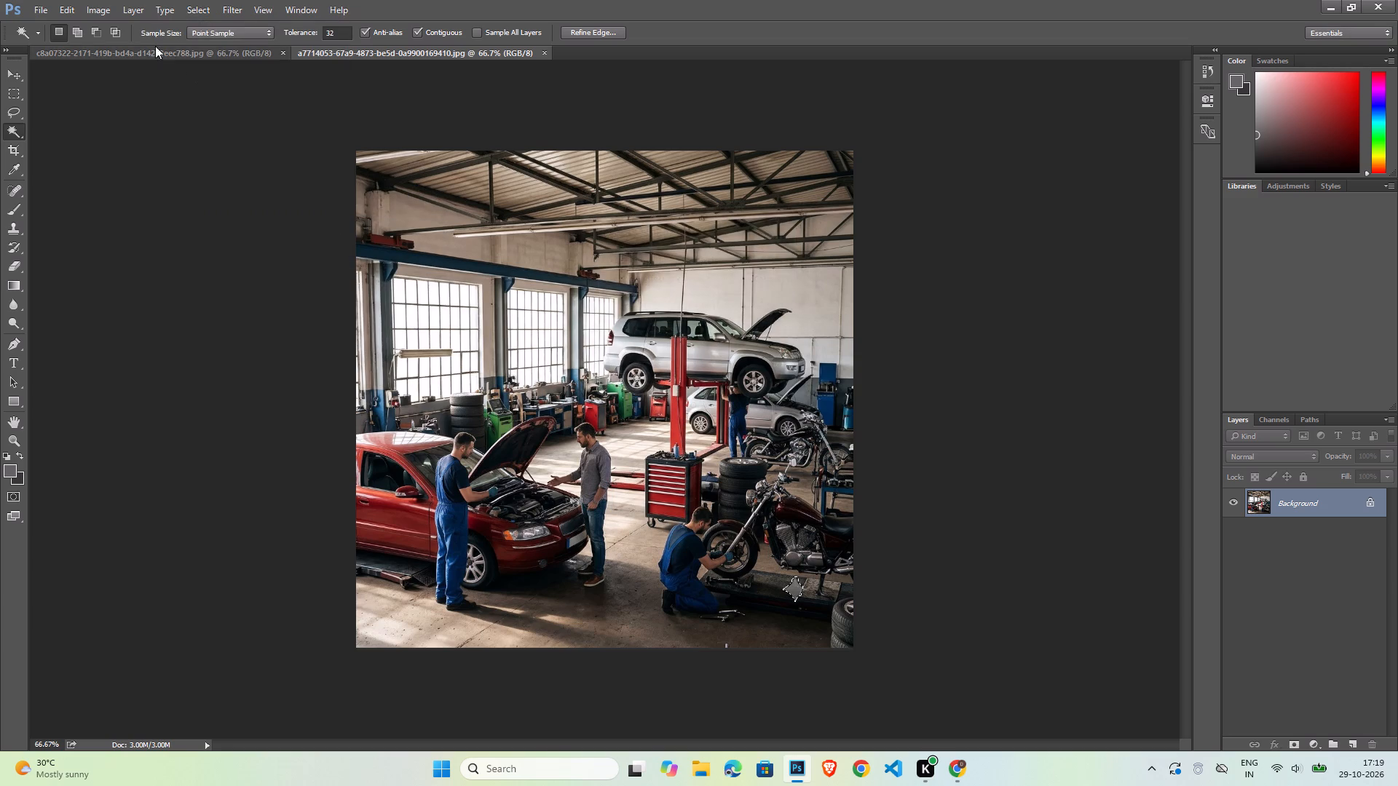
click(79, 13)
click(99, 218)
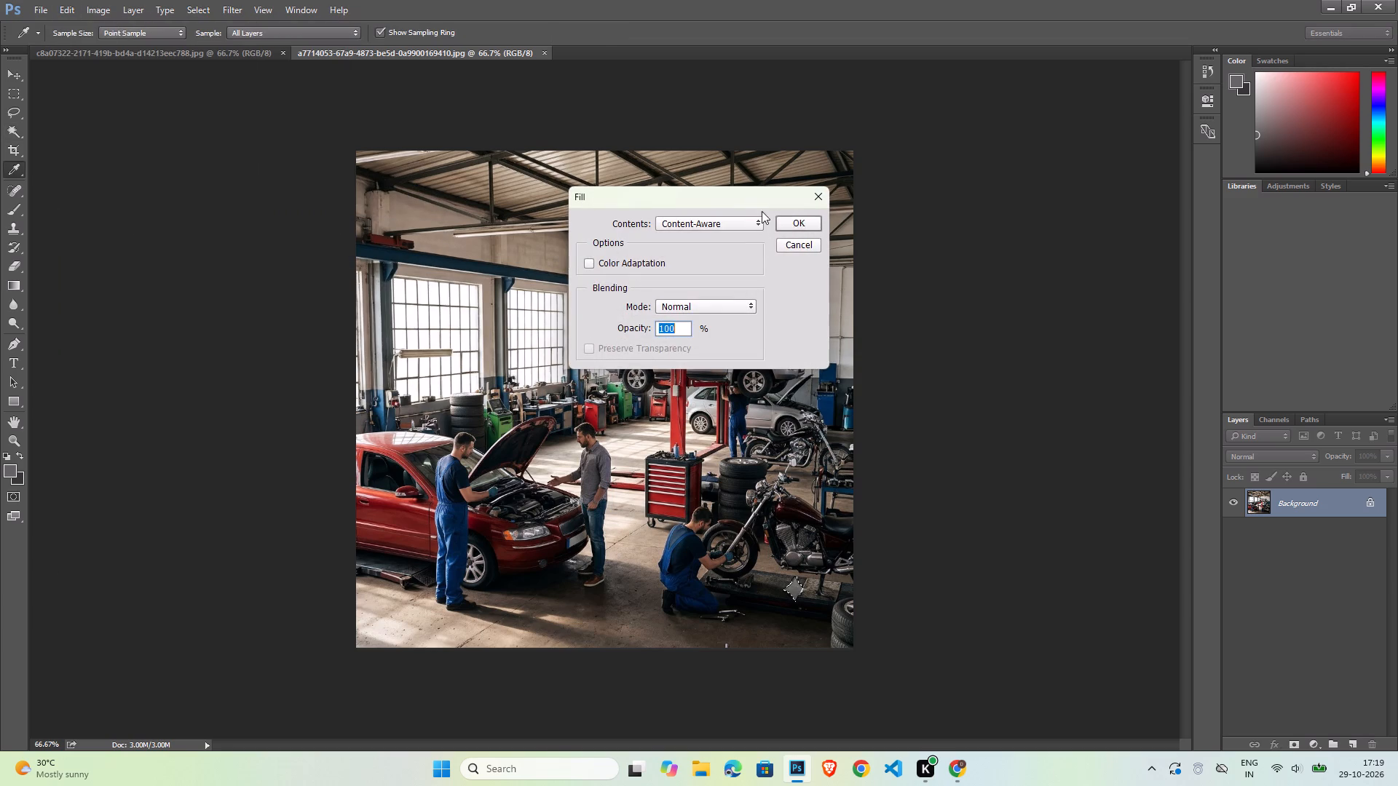
click(780, 223)
Save the a7714053 image as a Baseline ("Standard") JPEG at quality 11 and close it.
key(ctrl+s)
click(786, 214)
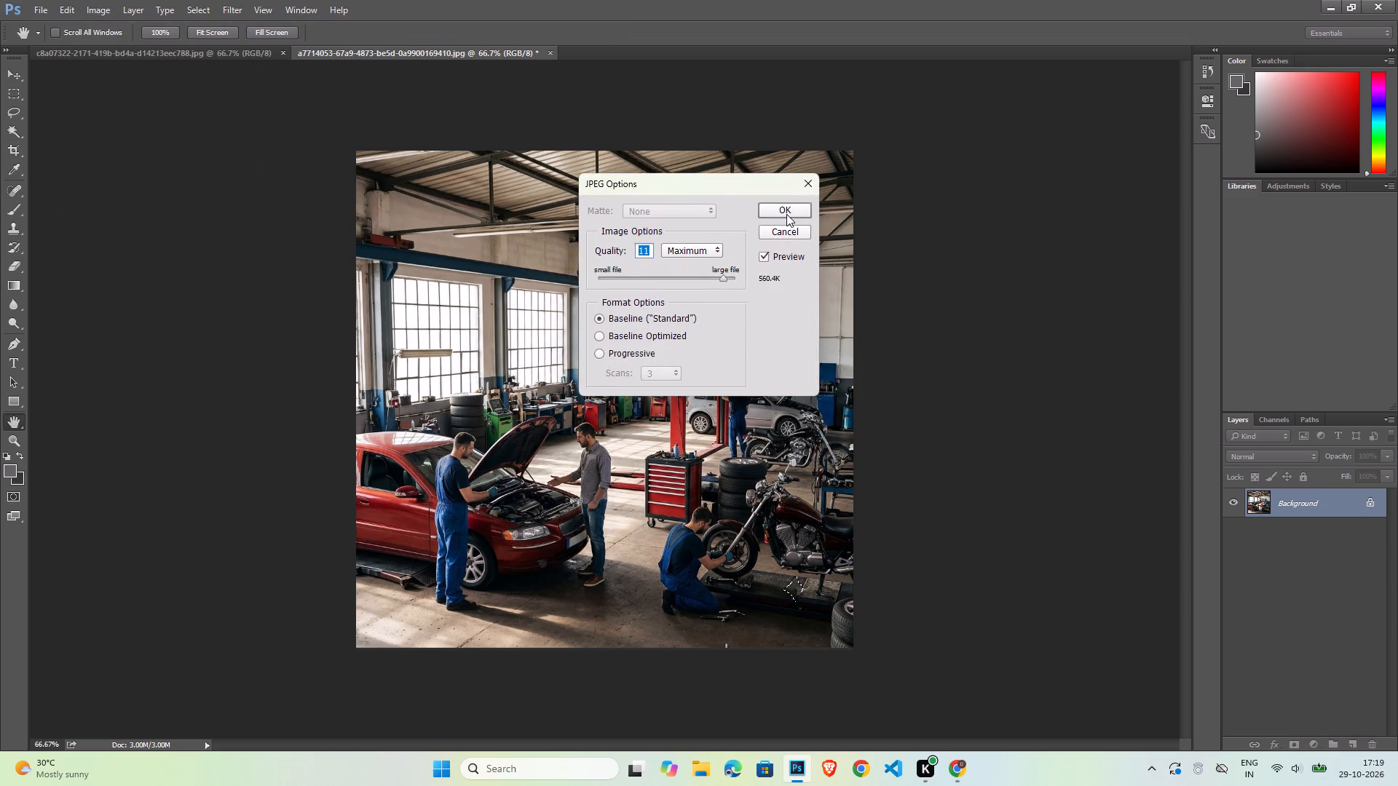
click(545, 52)
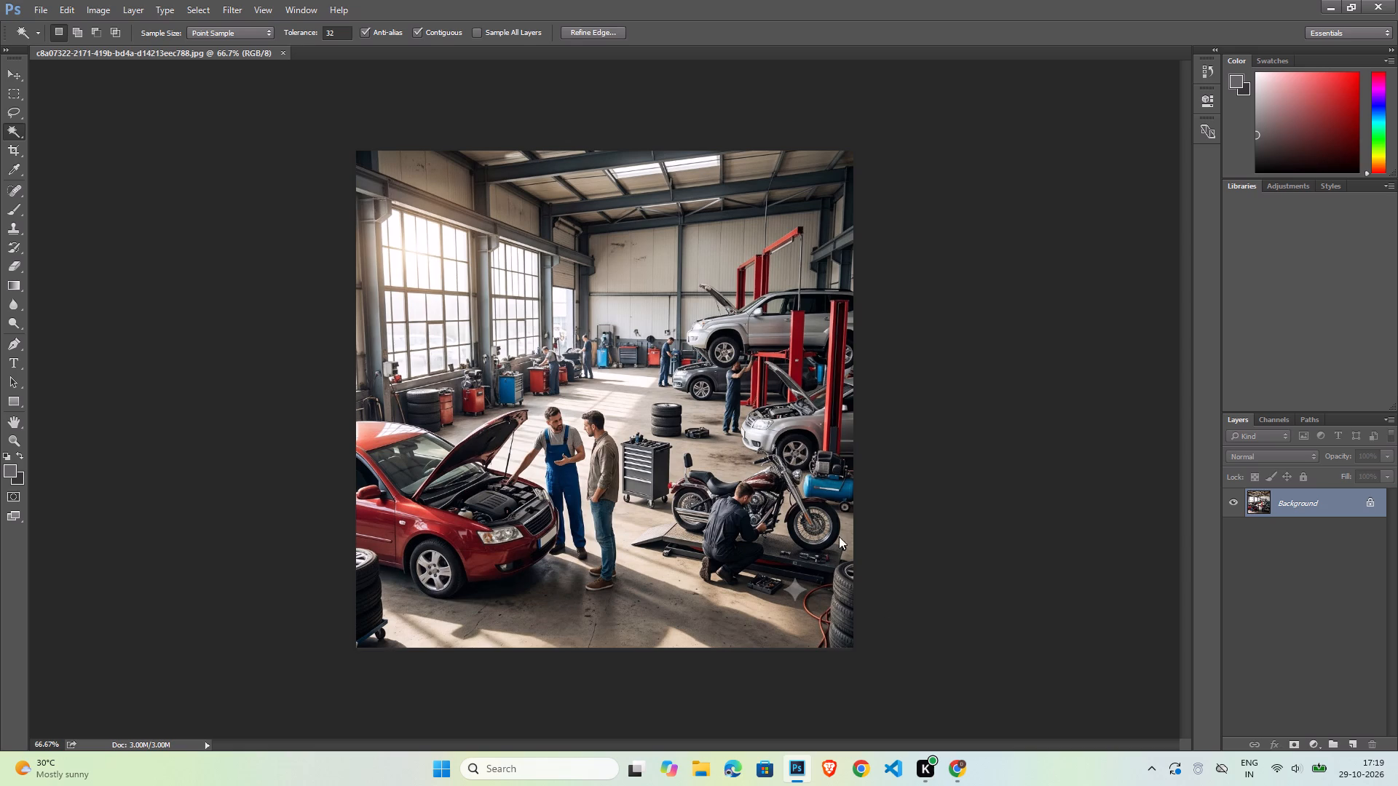
In the c8a07322 image, select the sparkle watermark on the floor below the motorcycle with the Magic Wand and open the Expand settings.
click(794, 589)
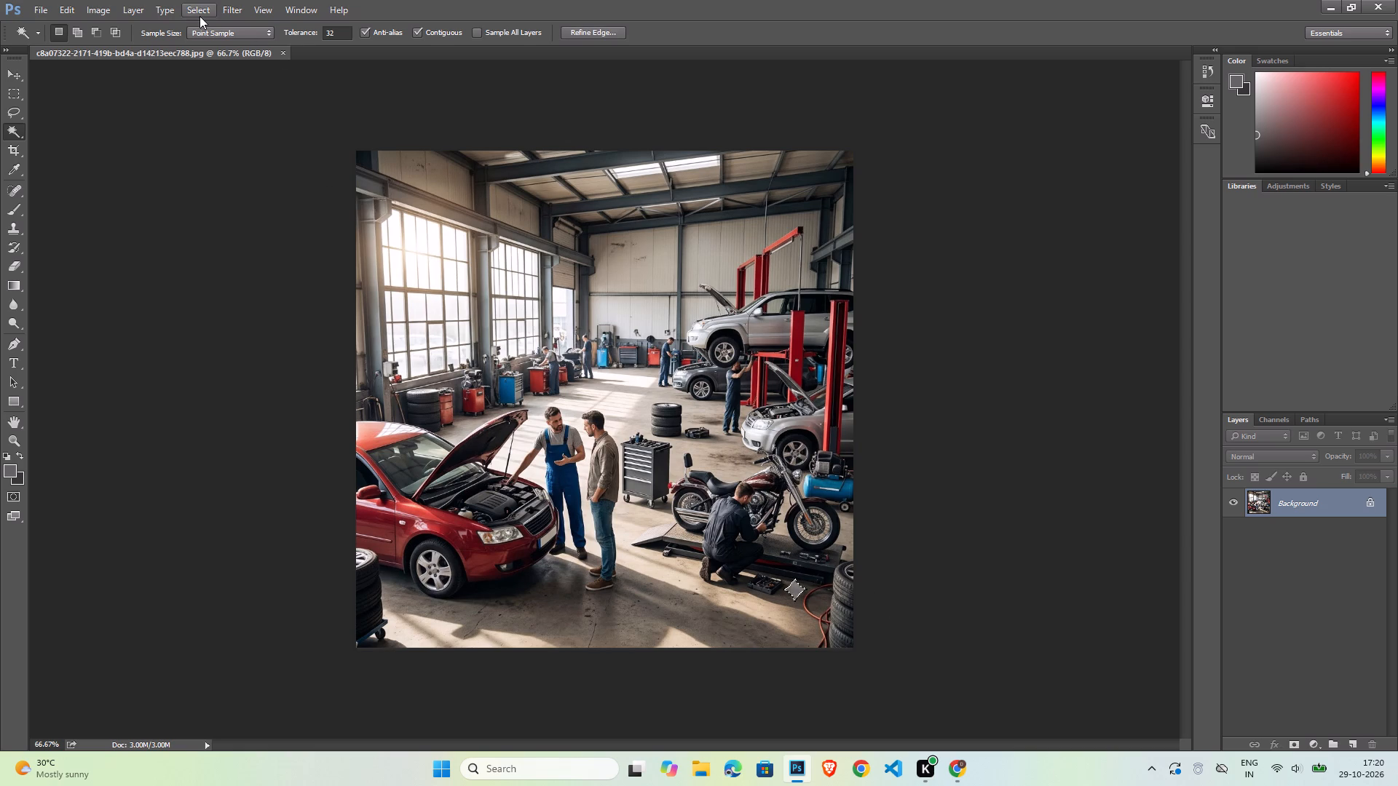
click(200, 16)
click(362, 222)
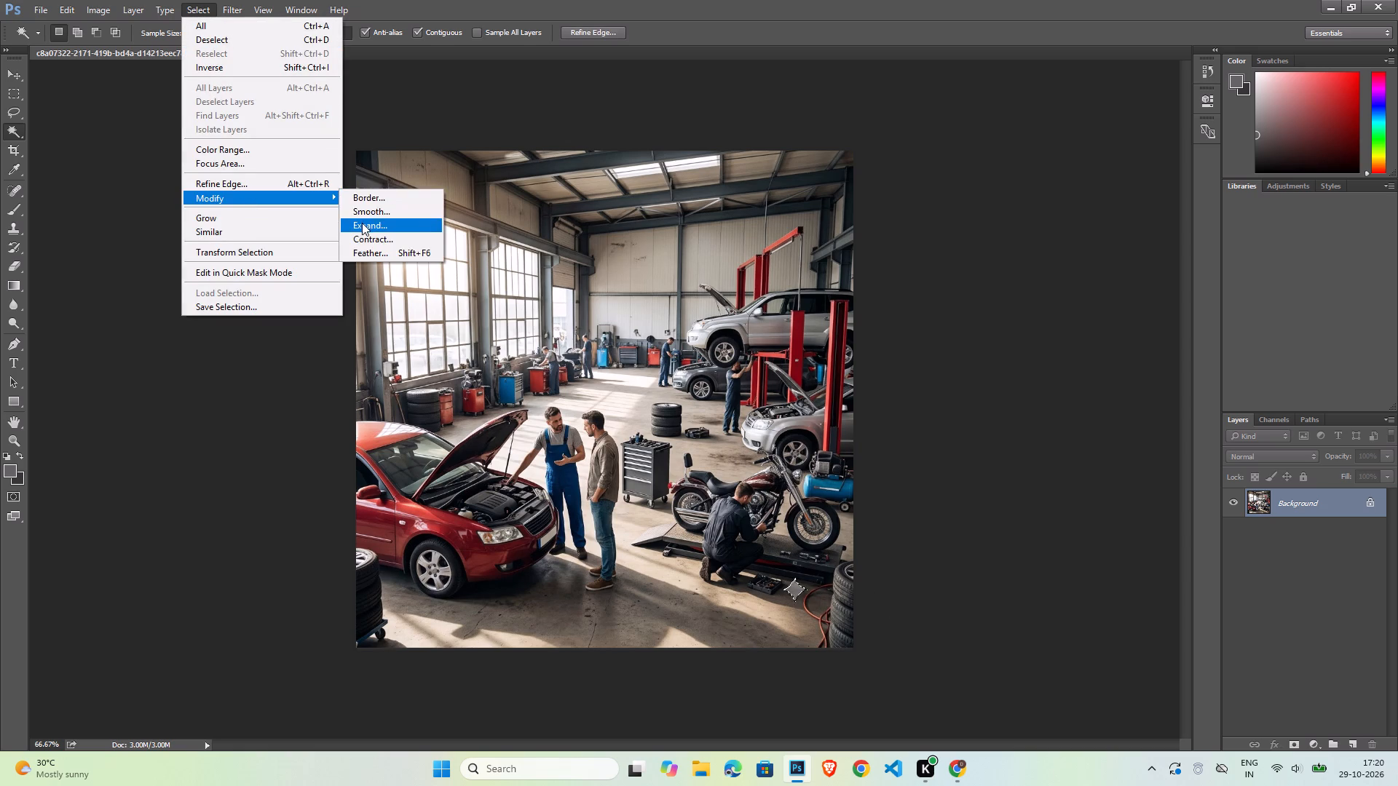
Expand the sparkle selection in the c8a07322 image and fill it to remove the watermark from the workshop floor.
click(766, 257)
click(71, 7)
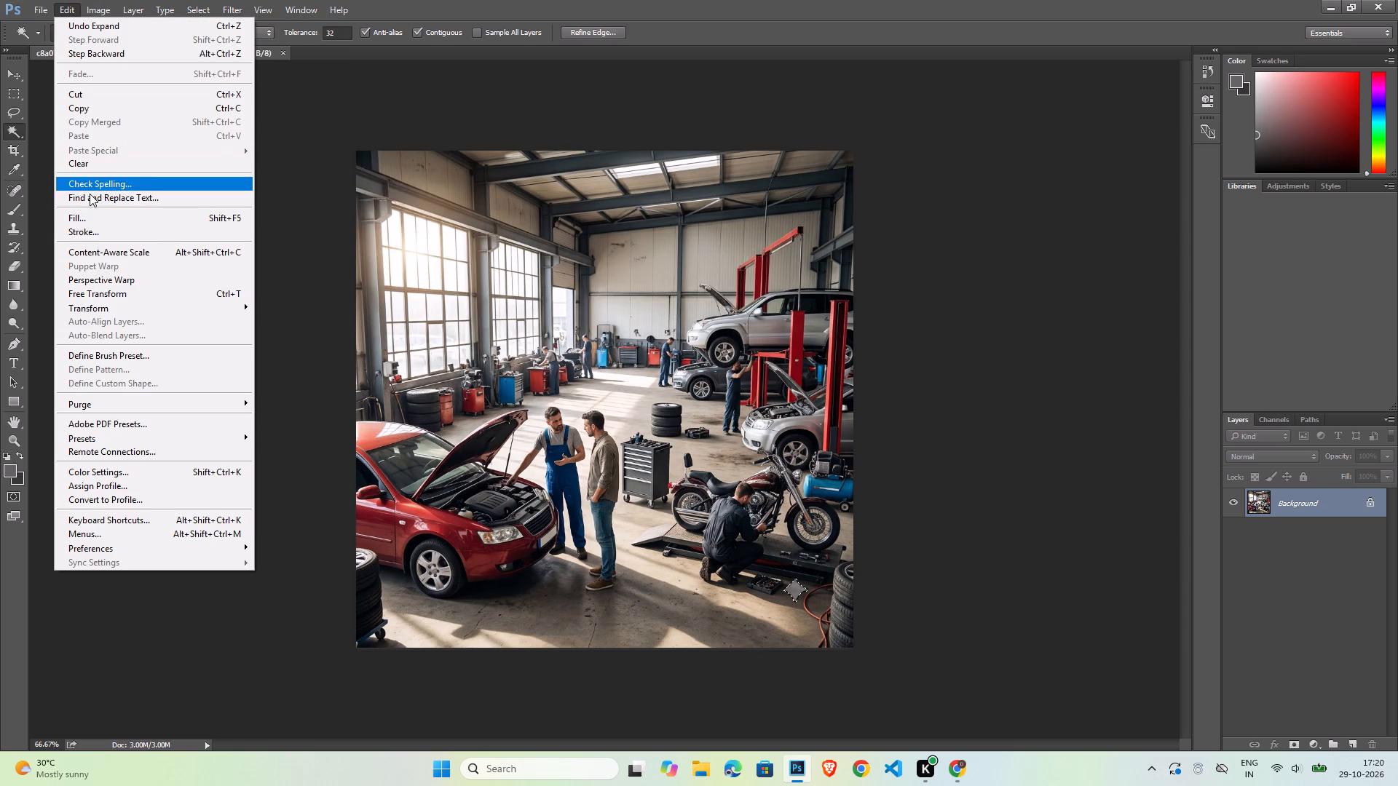
click(92, 220)
click(808, 219)
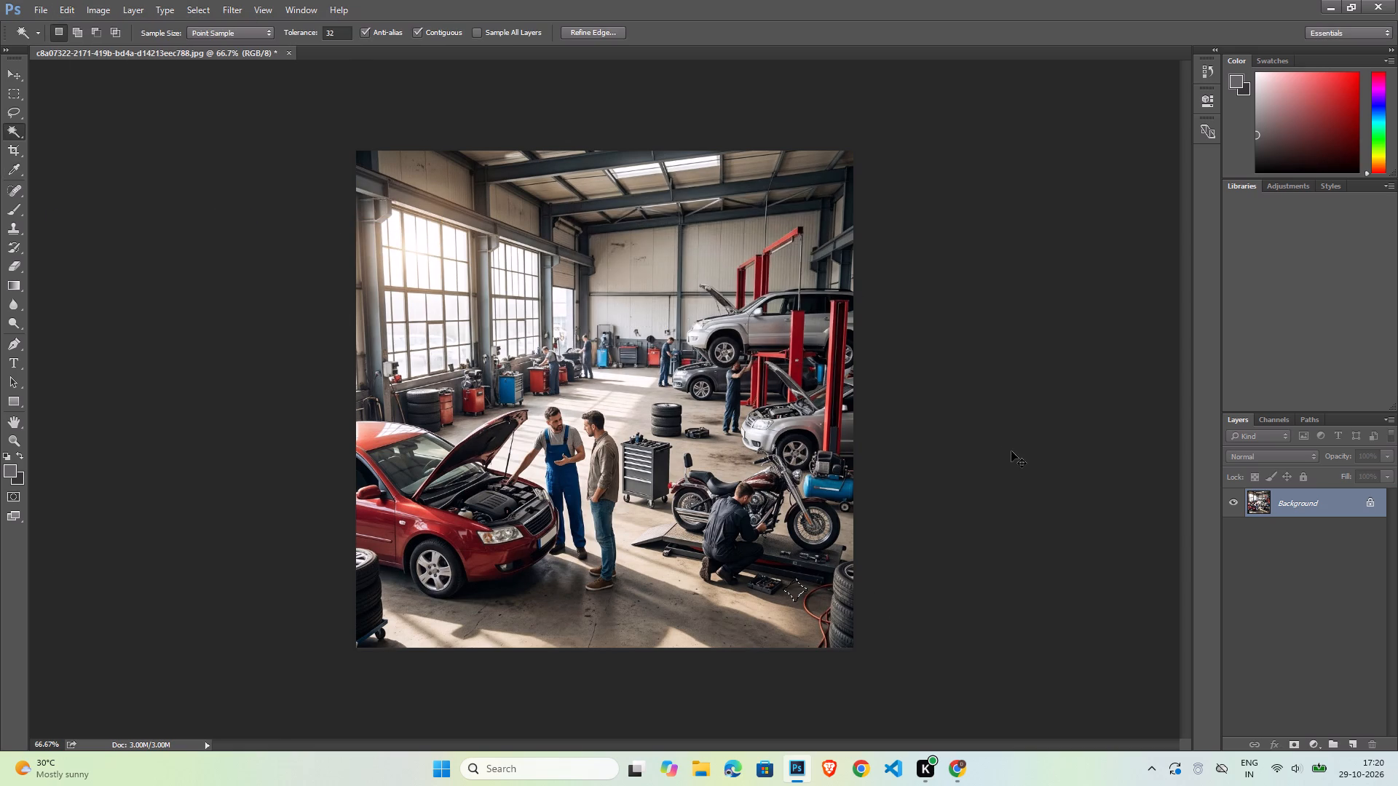
Save the cleaned c8a07322 image as a JPEG and close Photoshop to return to the Canva design.
key(ctrl+s)
click(792, 212)
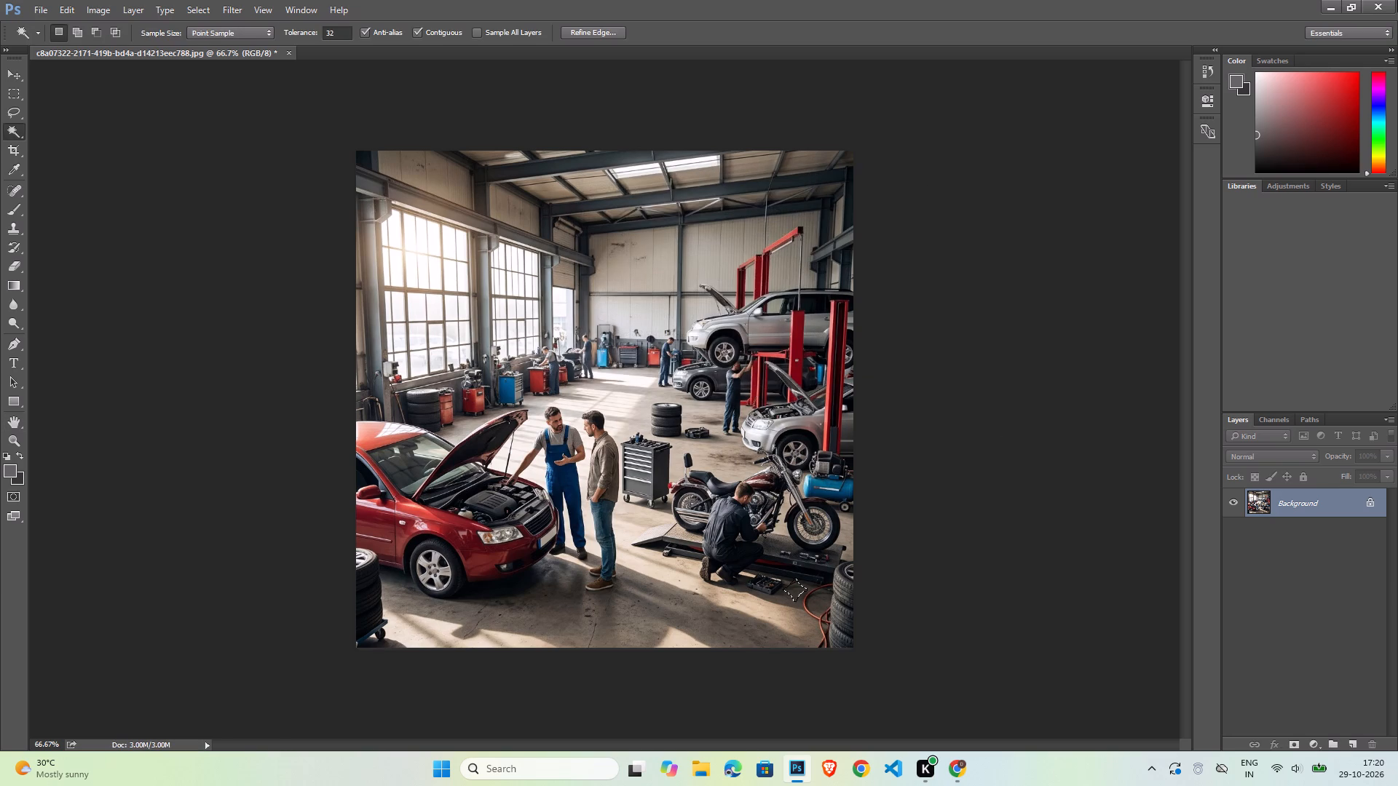
click(1393, 0)
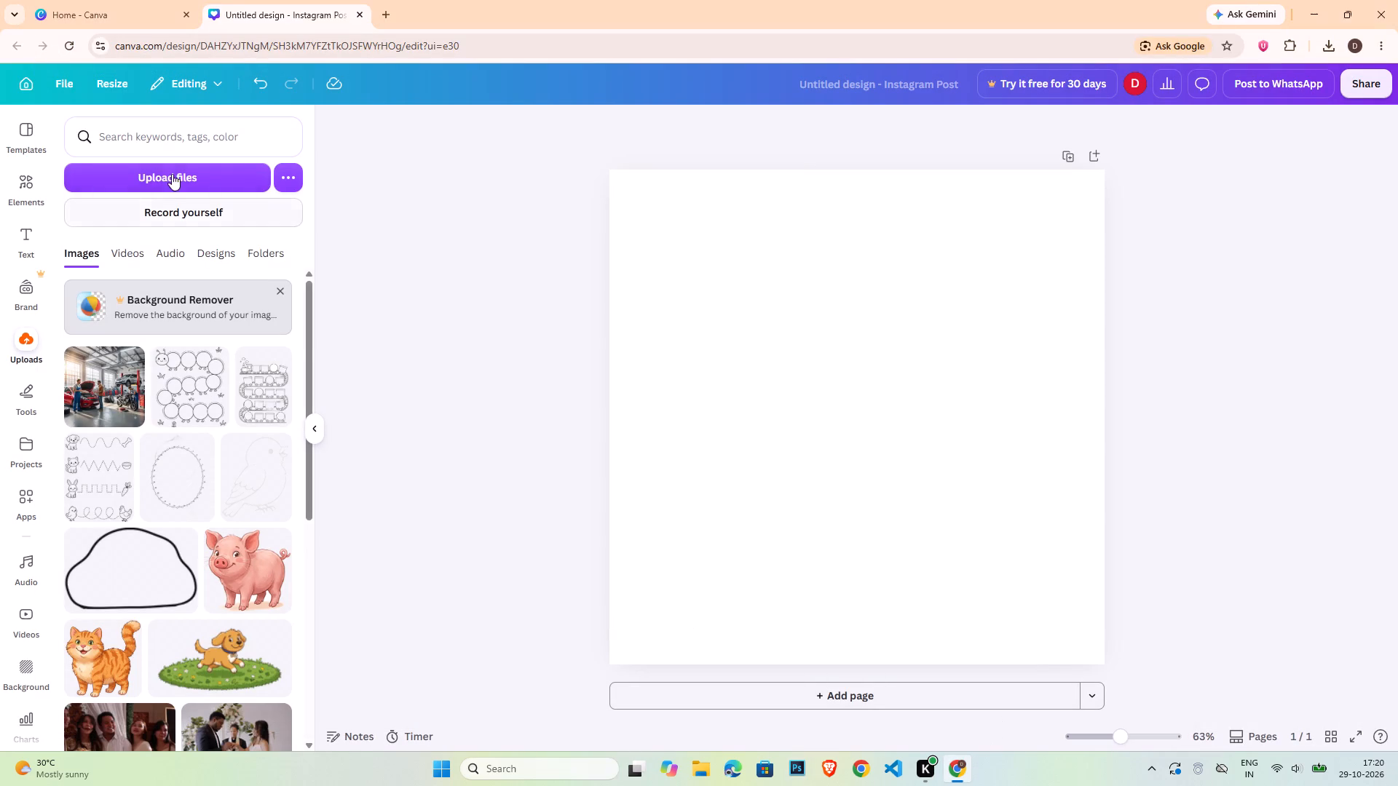
Open the file upload for adding images to the Instagram post design in Canva.
click(173, 172)
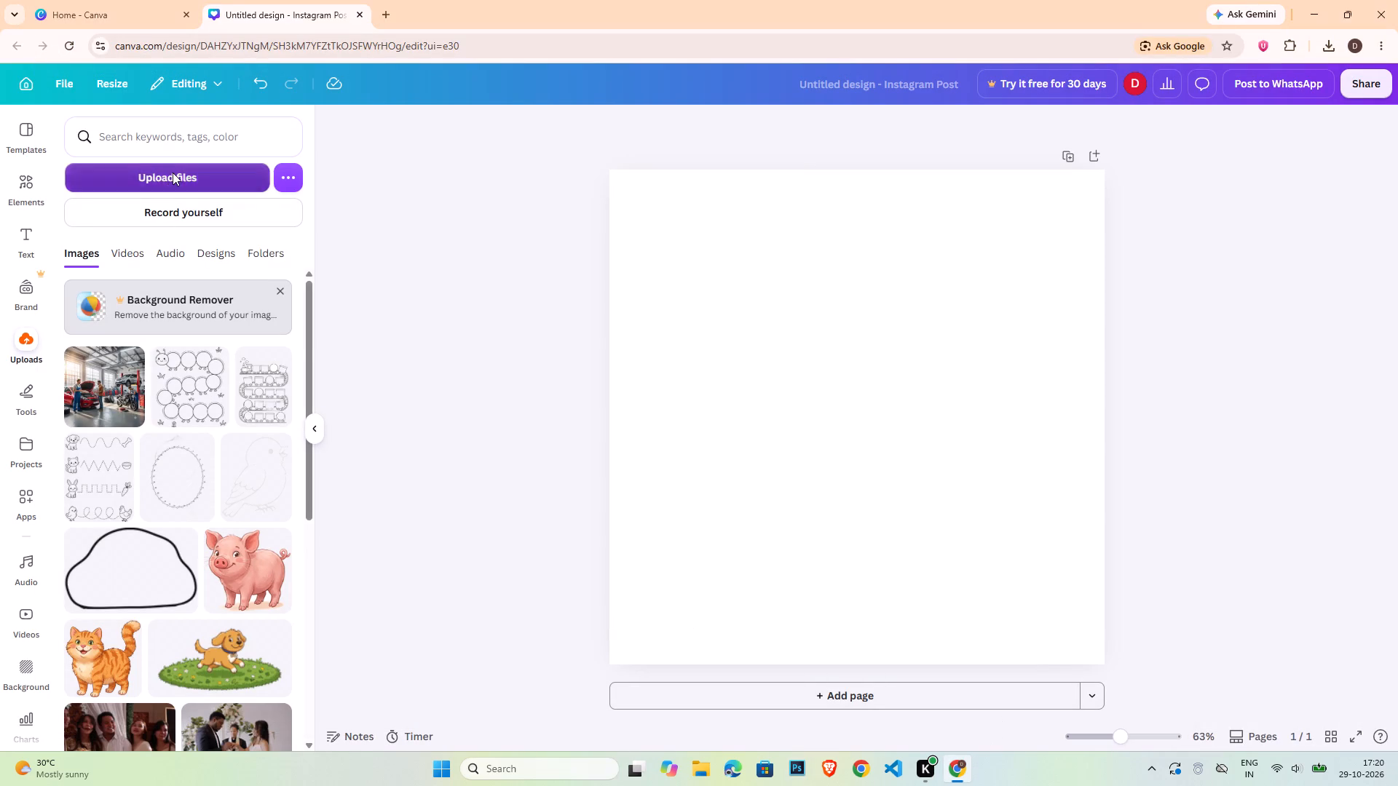
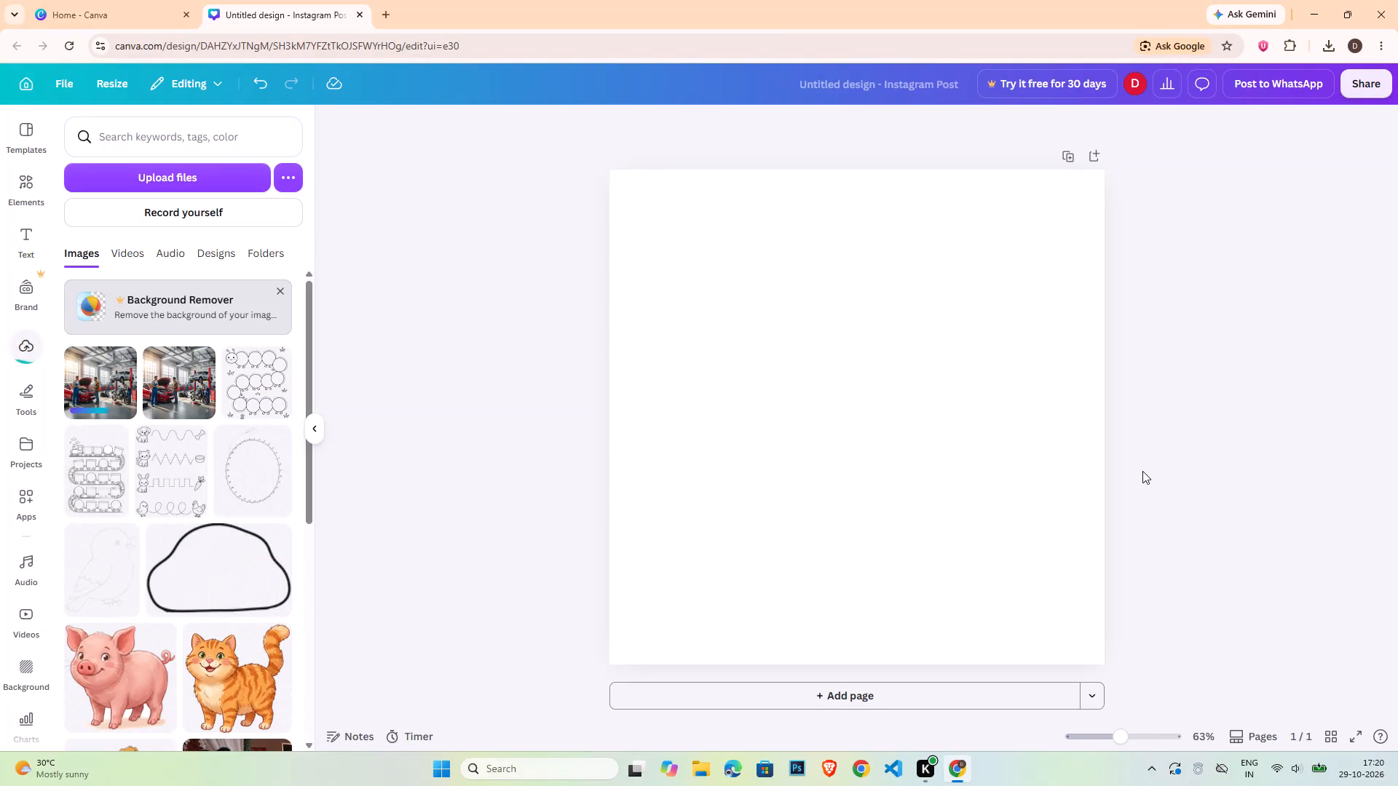
Place the newest uploaded car workshop image on the blank page and enlarge it from the top-left corner to fill the whole page.
click(1142, 471)
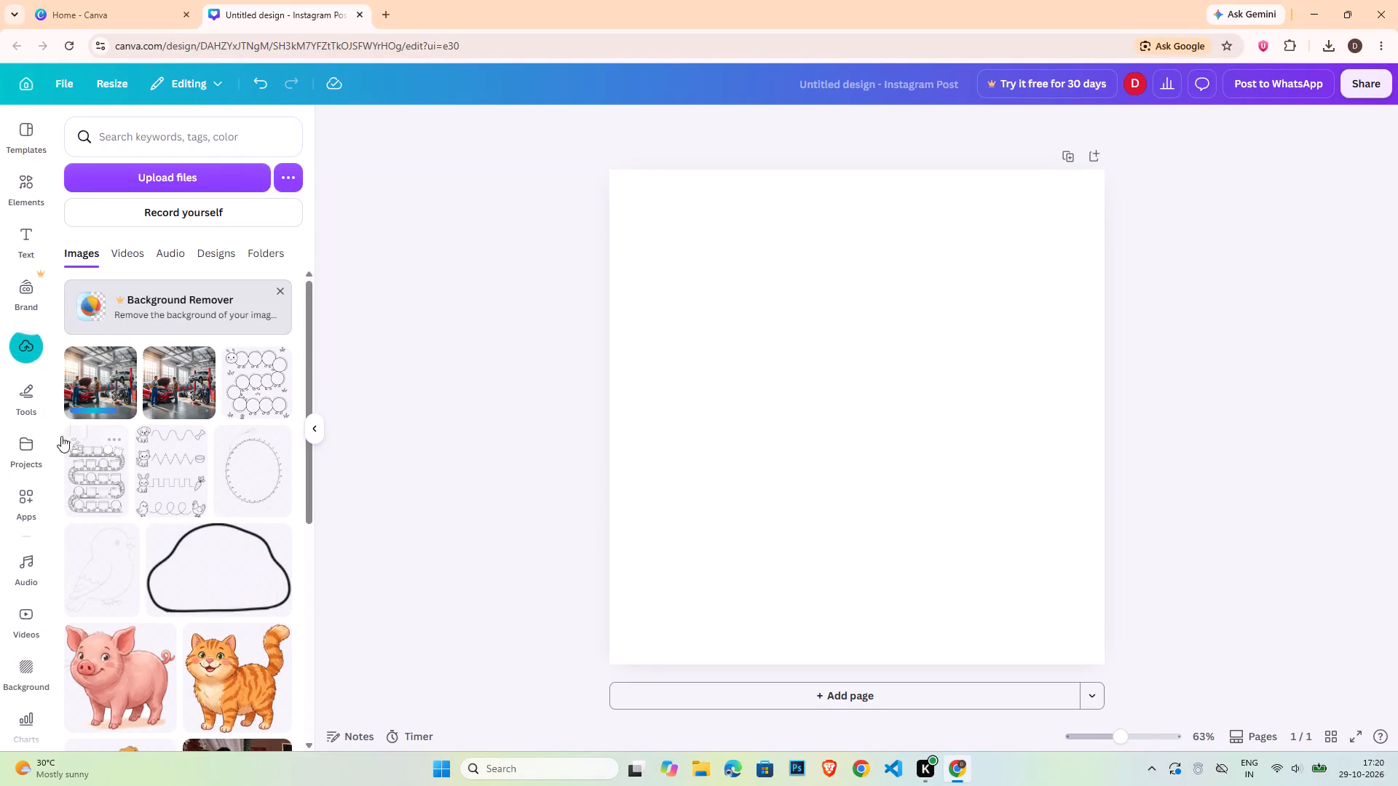
click(111, 381)
drag(909, 416, 852, 378)
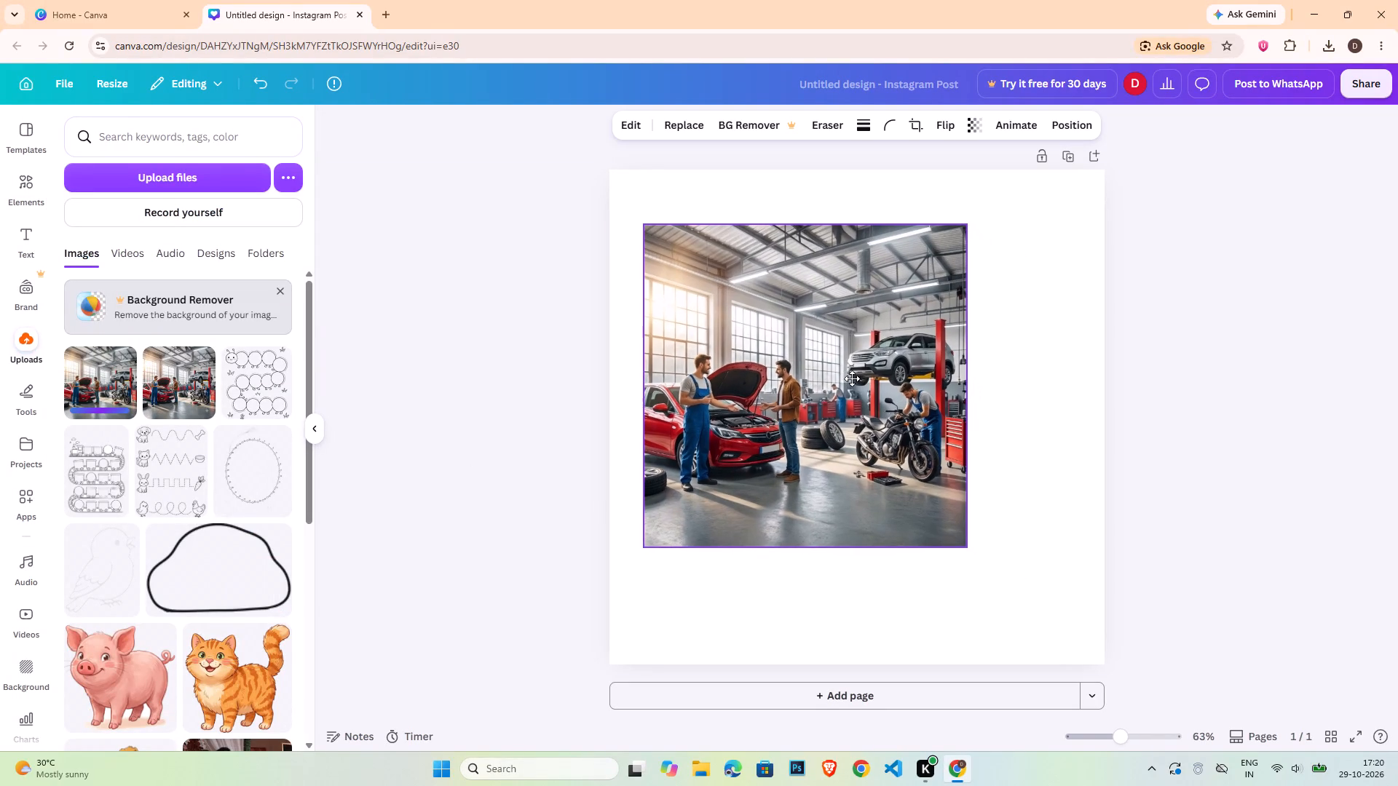
drag(852, 378, 825, 332)
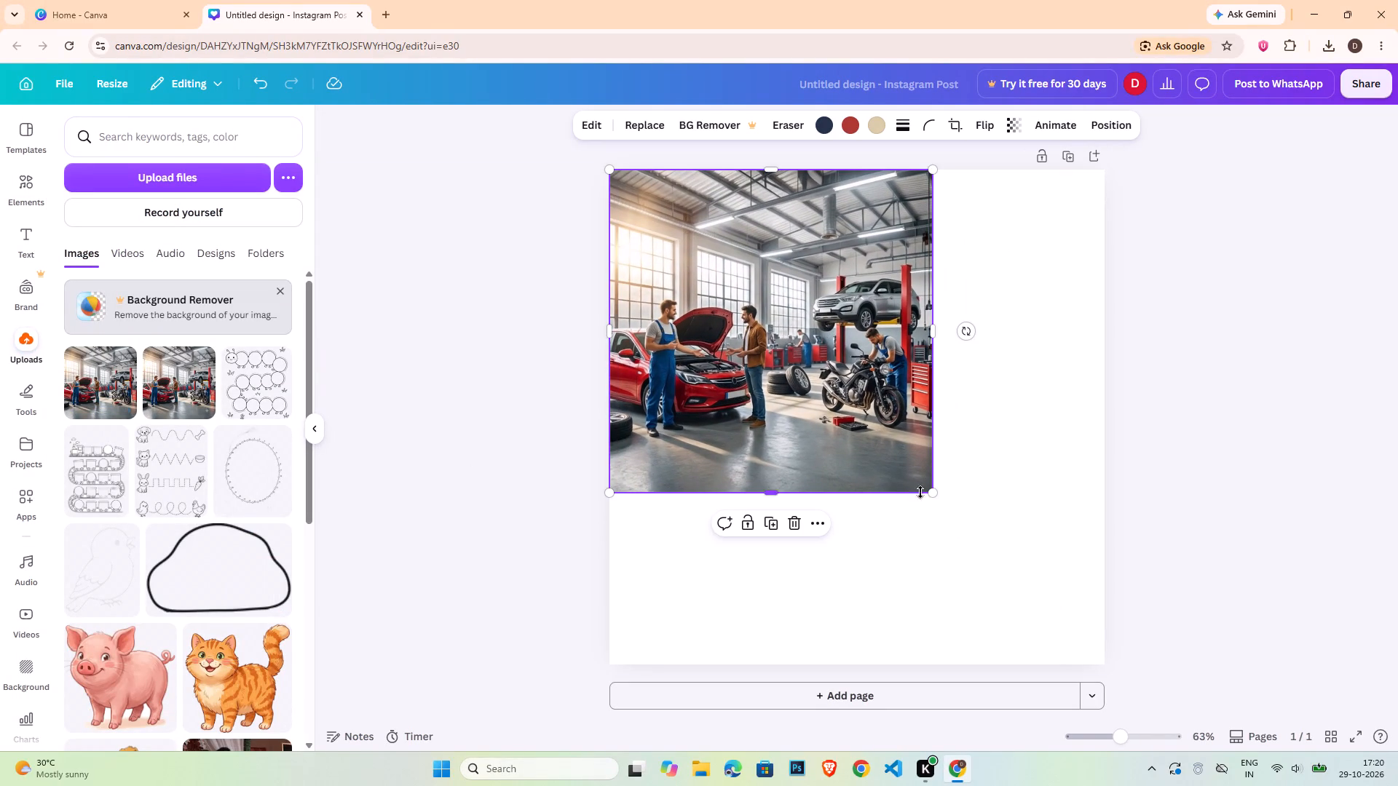
drag(929, 494, 1082, 686)
click(1316, 574)
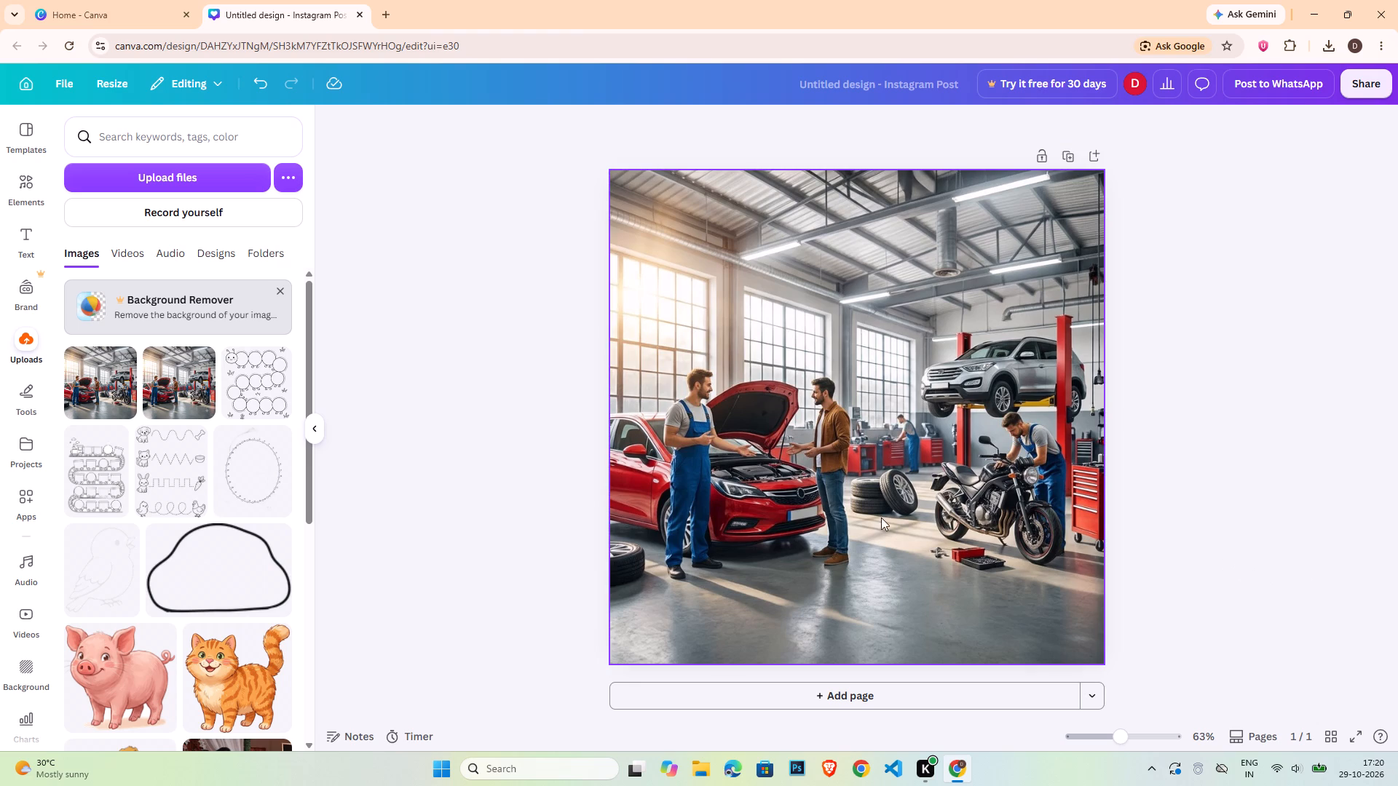
click(1234, 346)
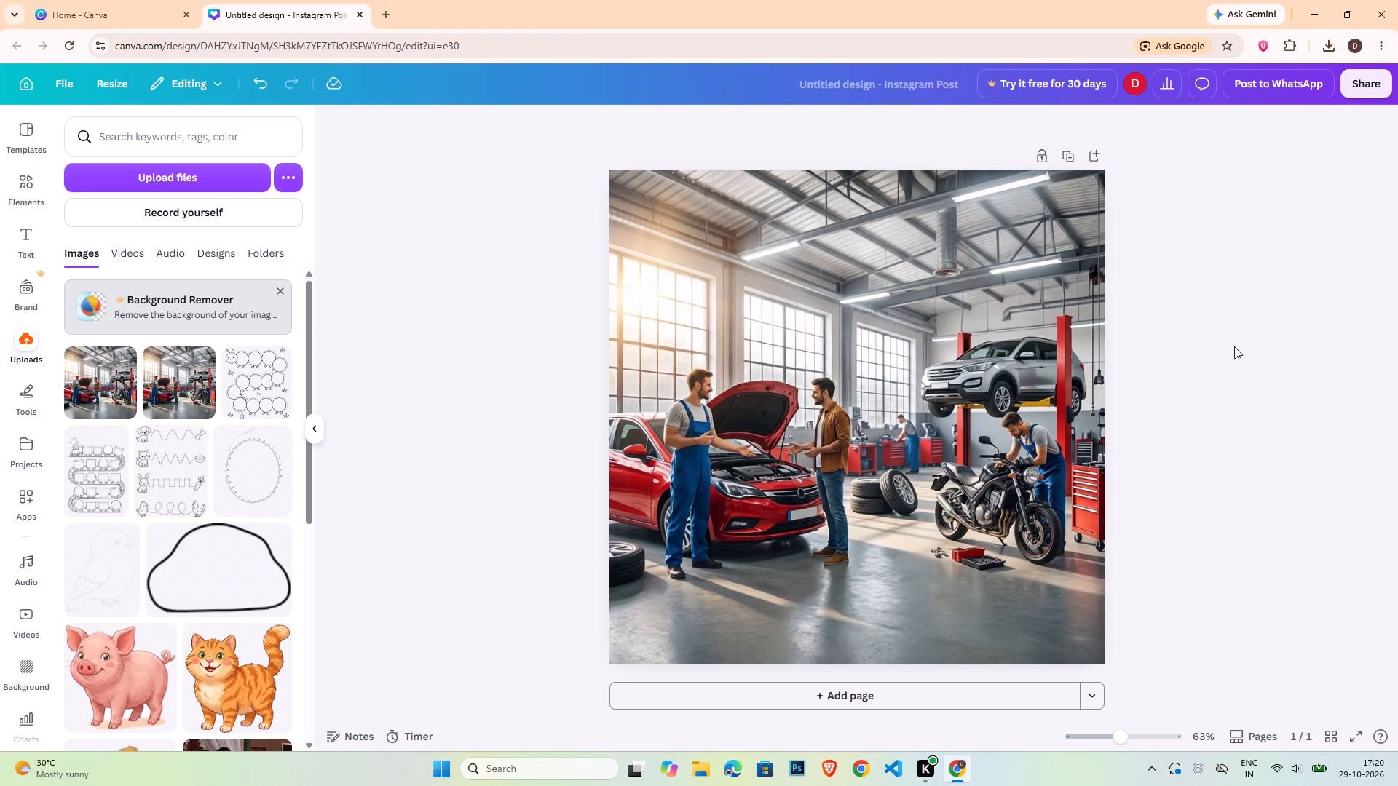
Add a heading reading "GANESH" and position it horizontally centred near the top edge of the workshop image.
click(35, 231)
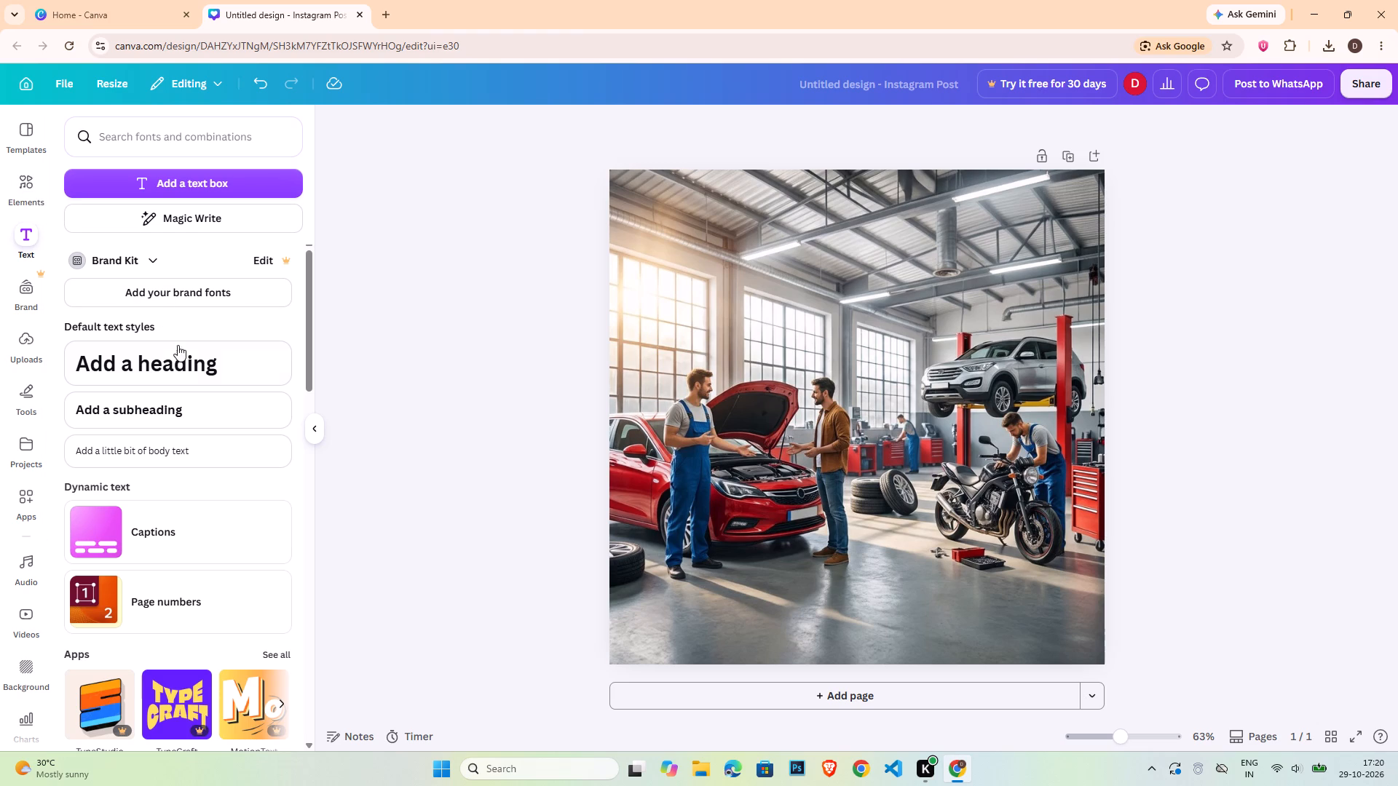
click(202, 379)
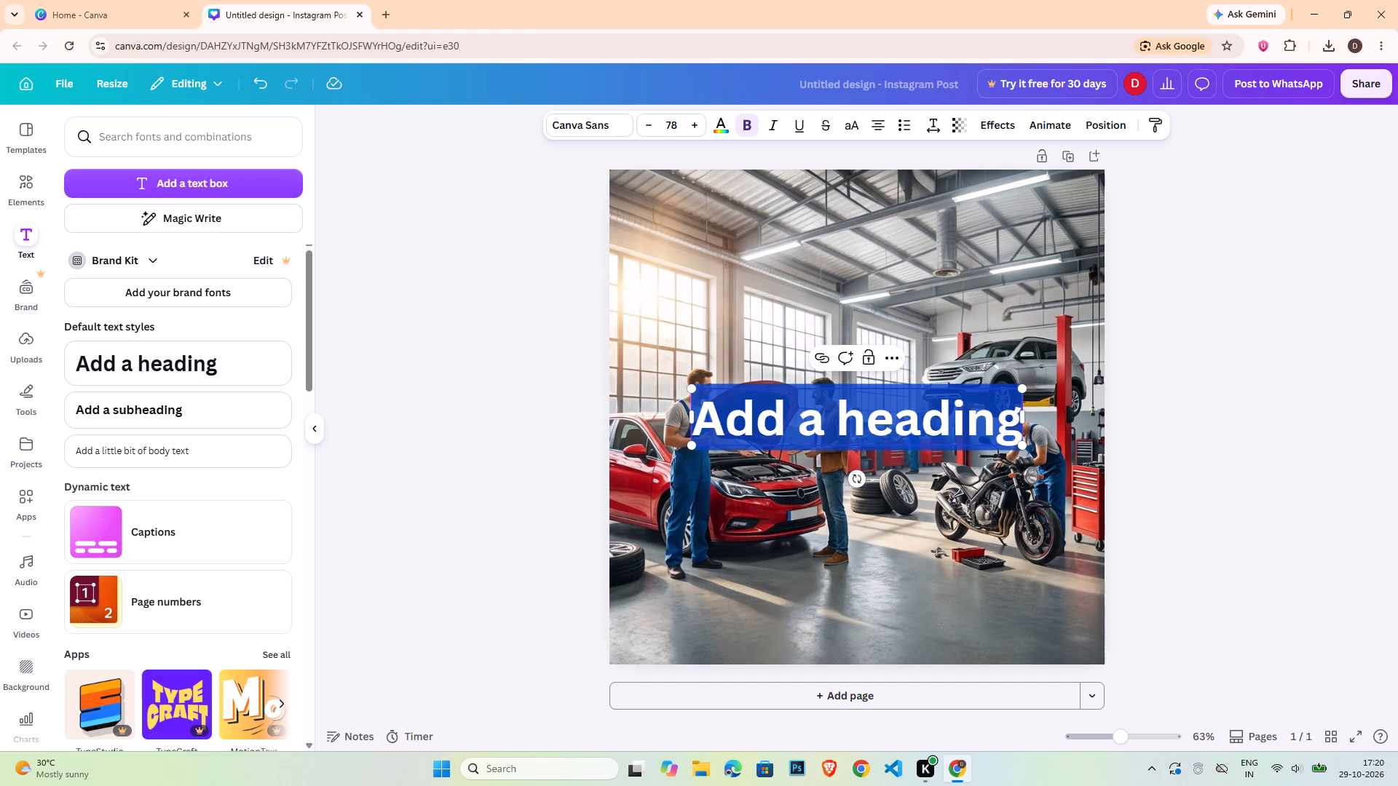
triple_click(866, 440)
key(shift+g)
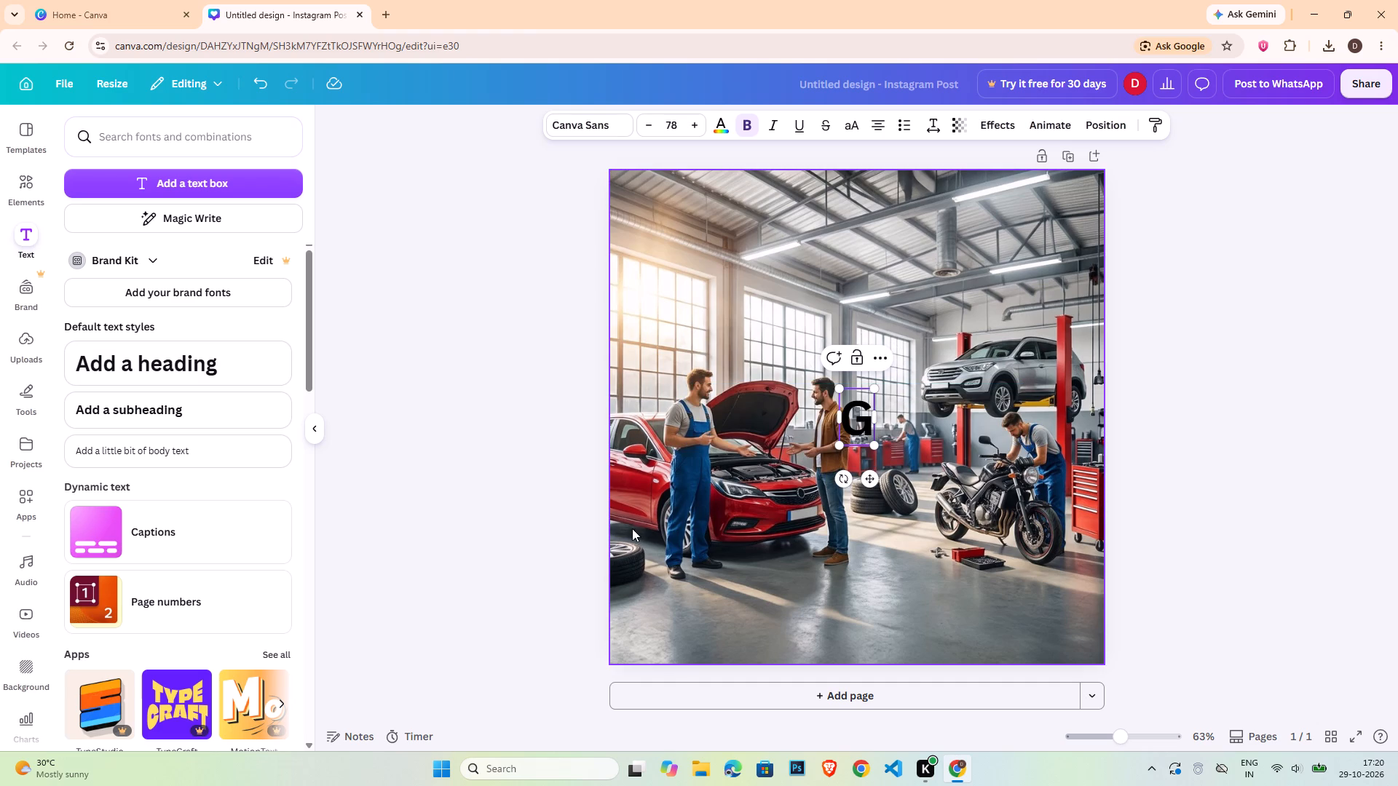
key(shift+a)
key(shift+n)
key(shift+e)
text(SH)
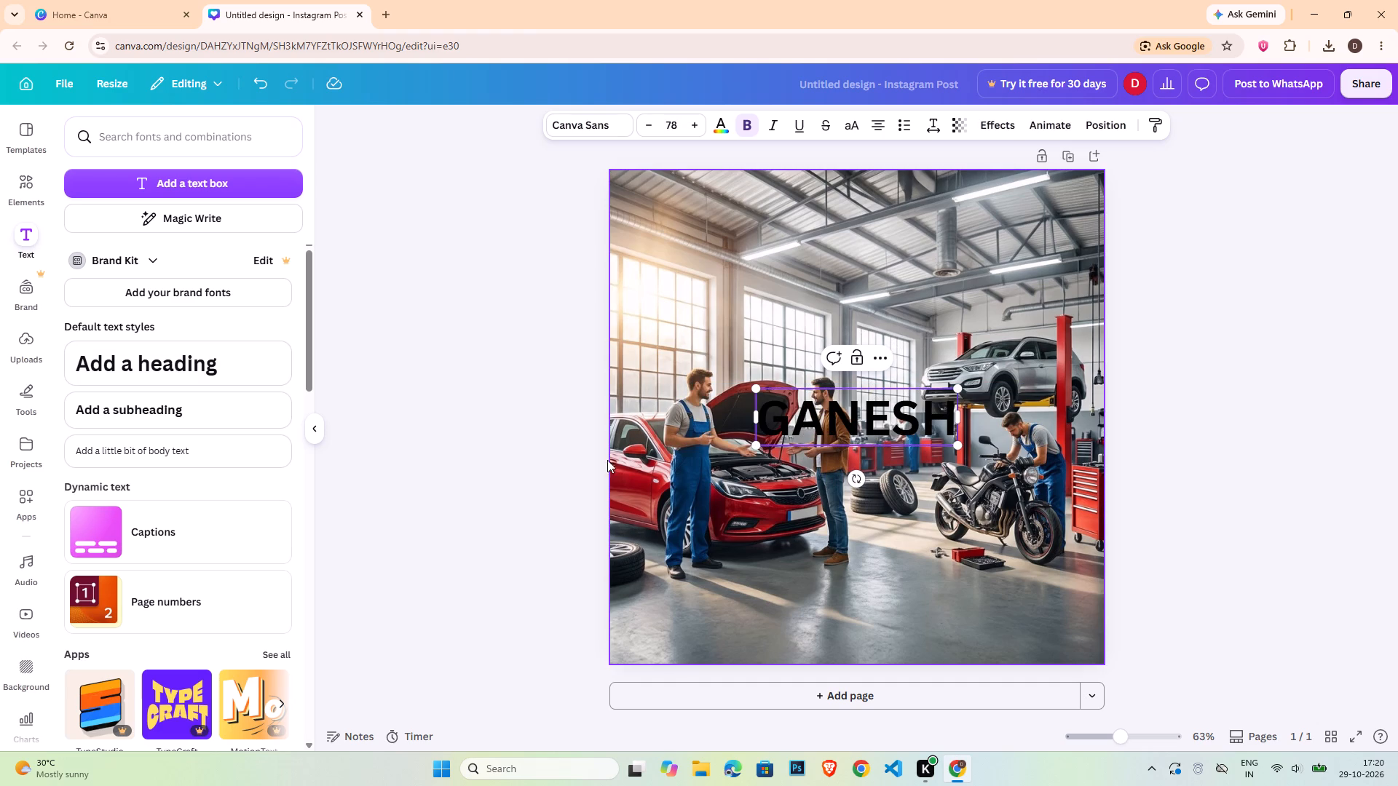
click(1397, 429)
drag(943, 424, 946, 215)
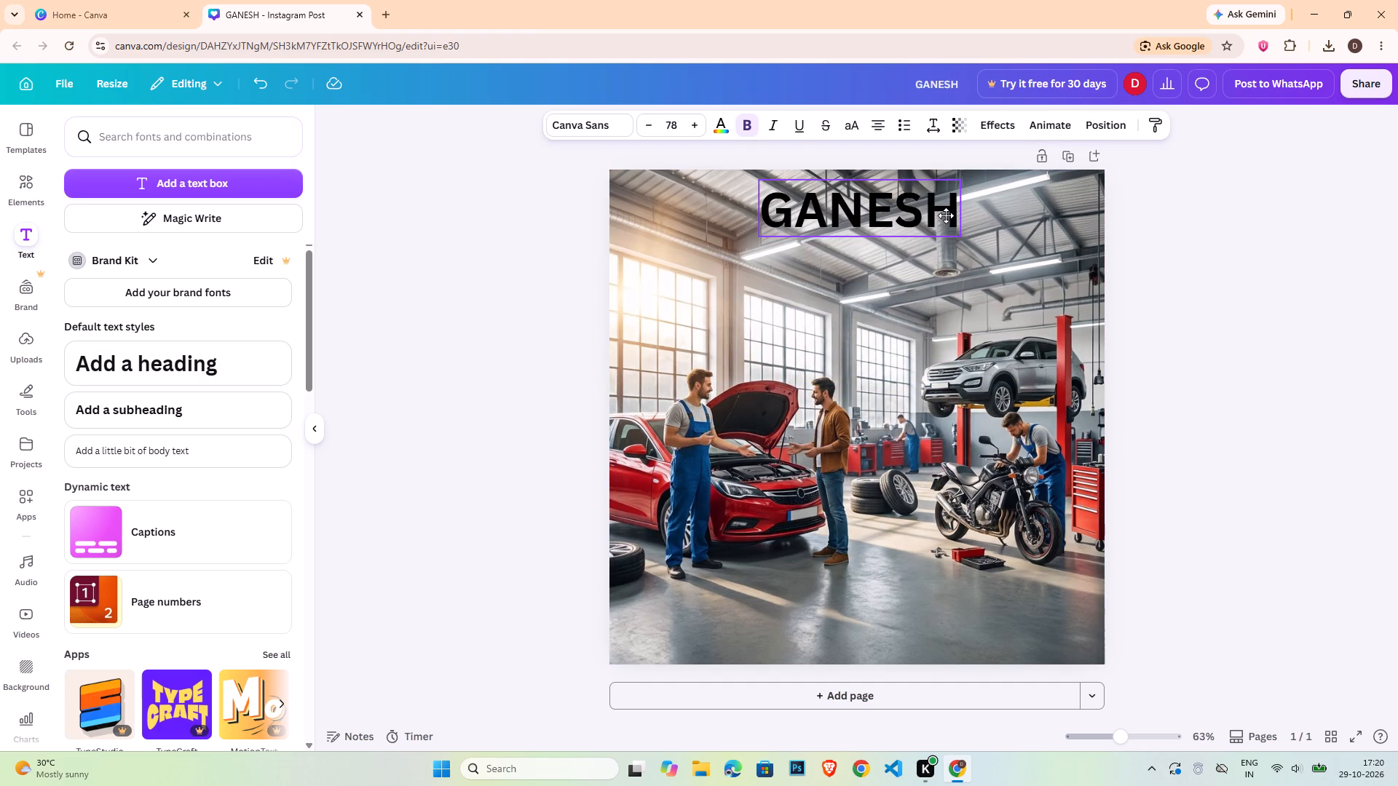
drag(946, 215, 940, 217)
click(940, 217)
click(1338, 329)
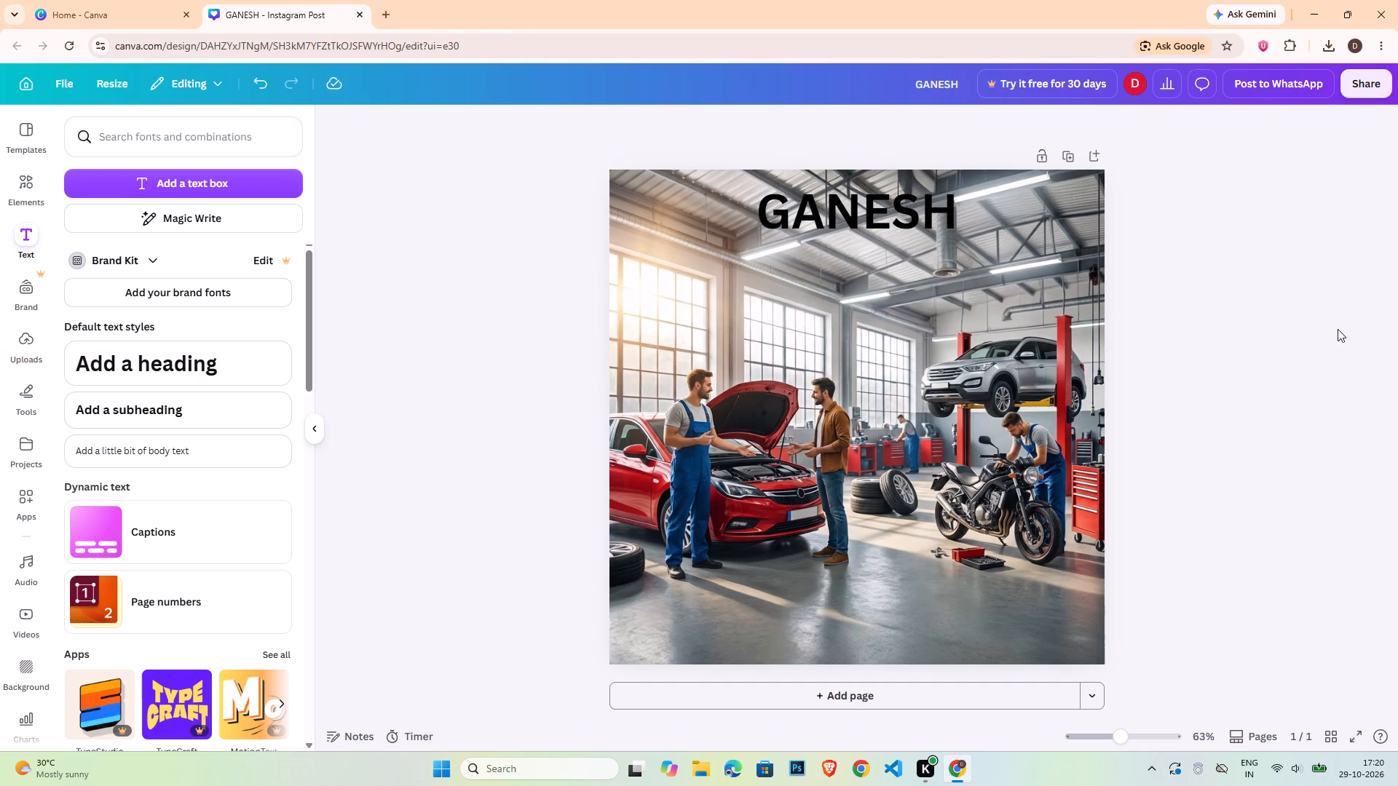
Search the design elements for "shadow".
click(4, 189)
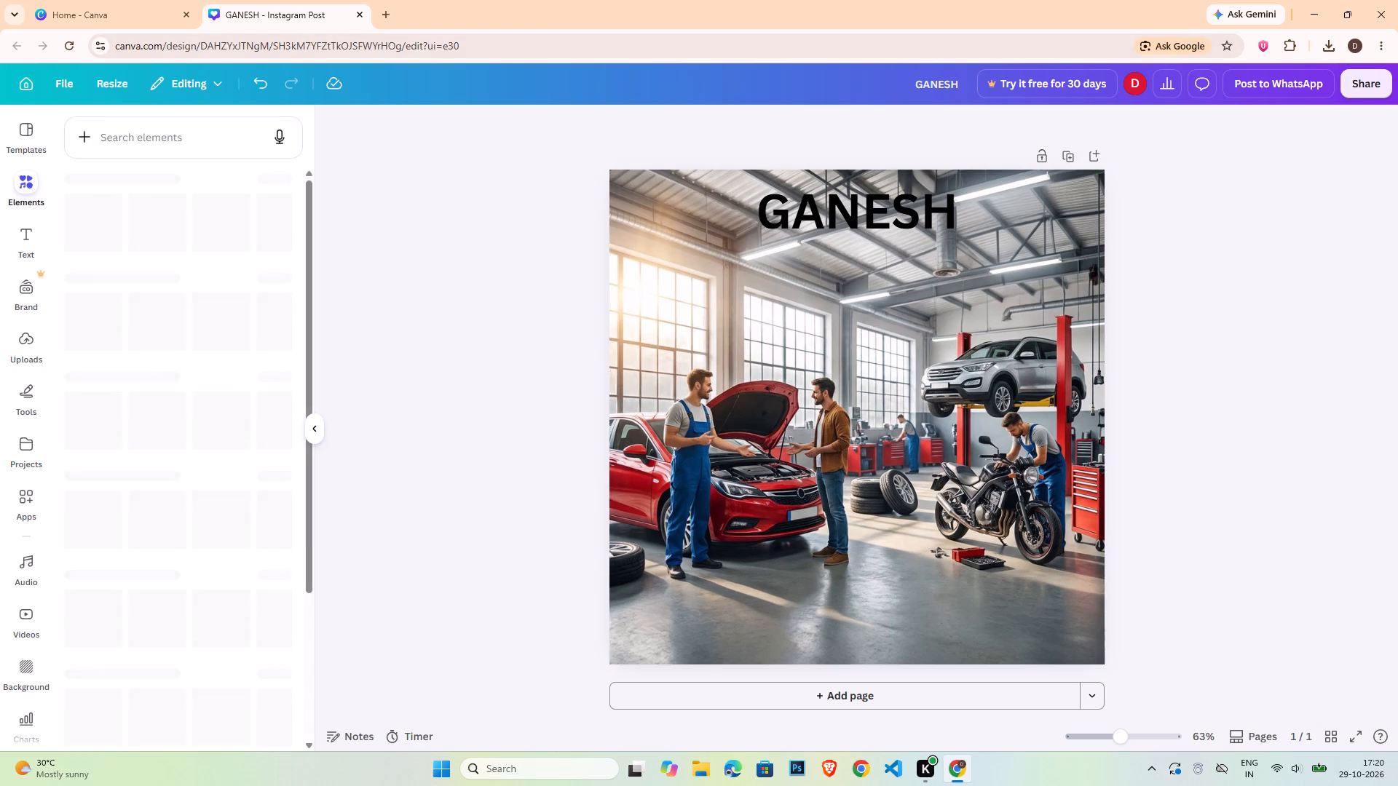
click(146, 134)
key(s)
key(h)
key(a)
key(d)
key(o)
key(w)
key(Return)
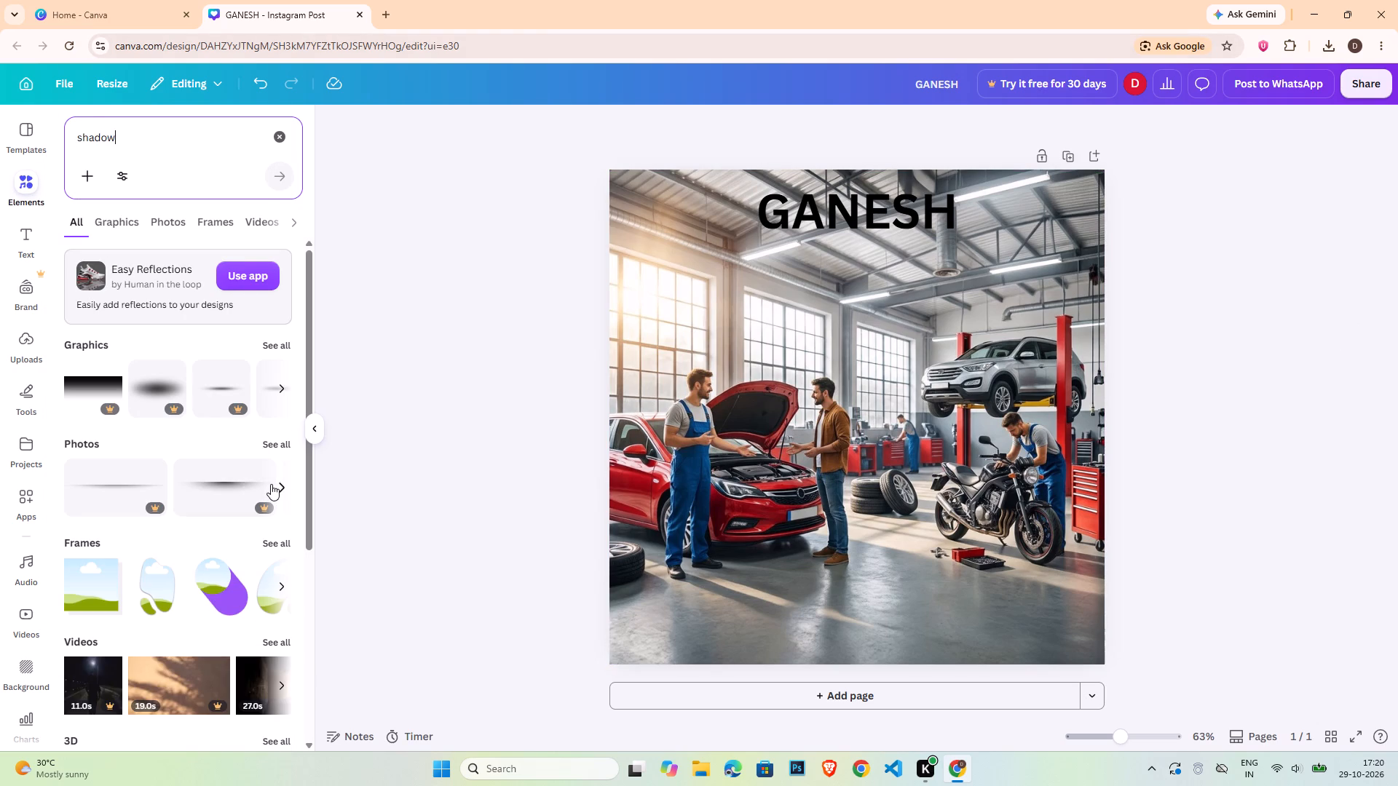
In the GANESH Canva design, look through the full list of "shadow" graphics for one to place behind the title.
click(279, 345)
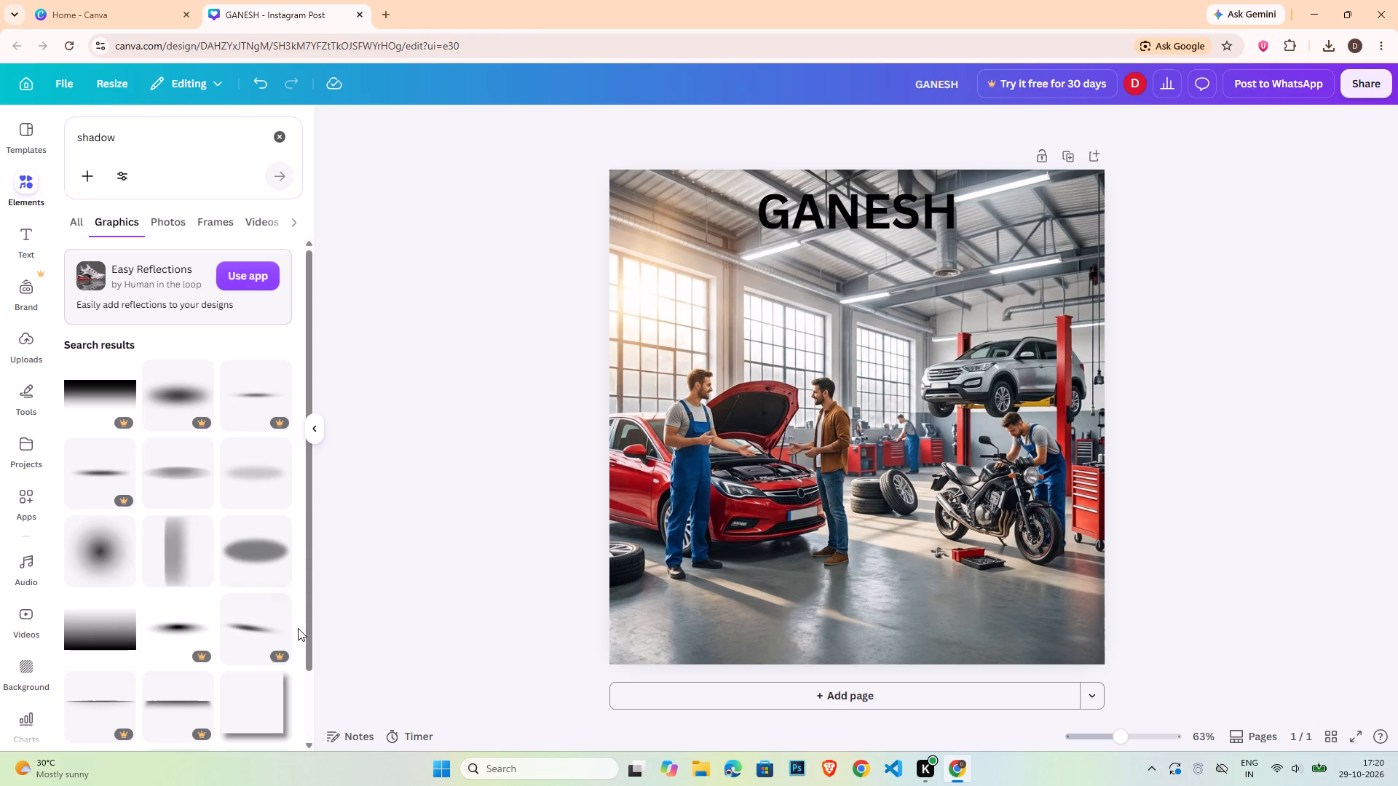
scroll(304, 627, down, 8)
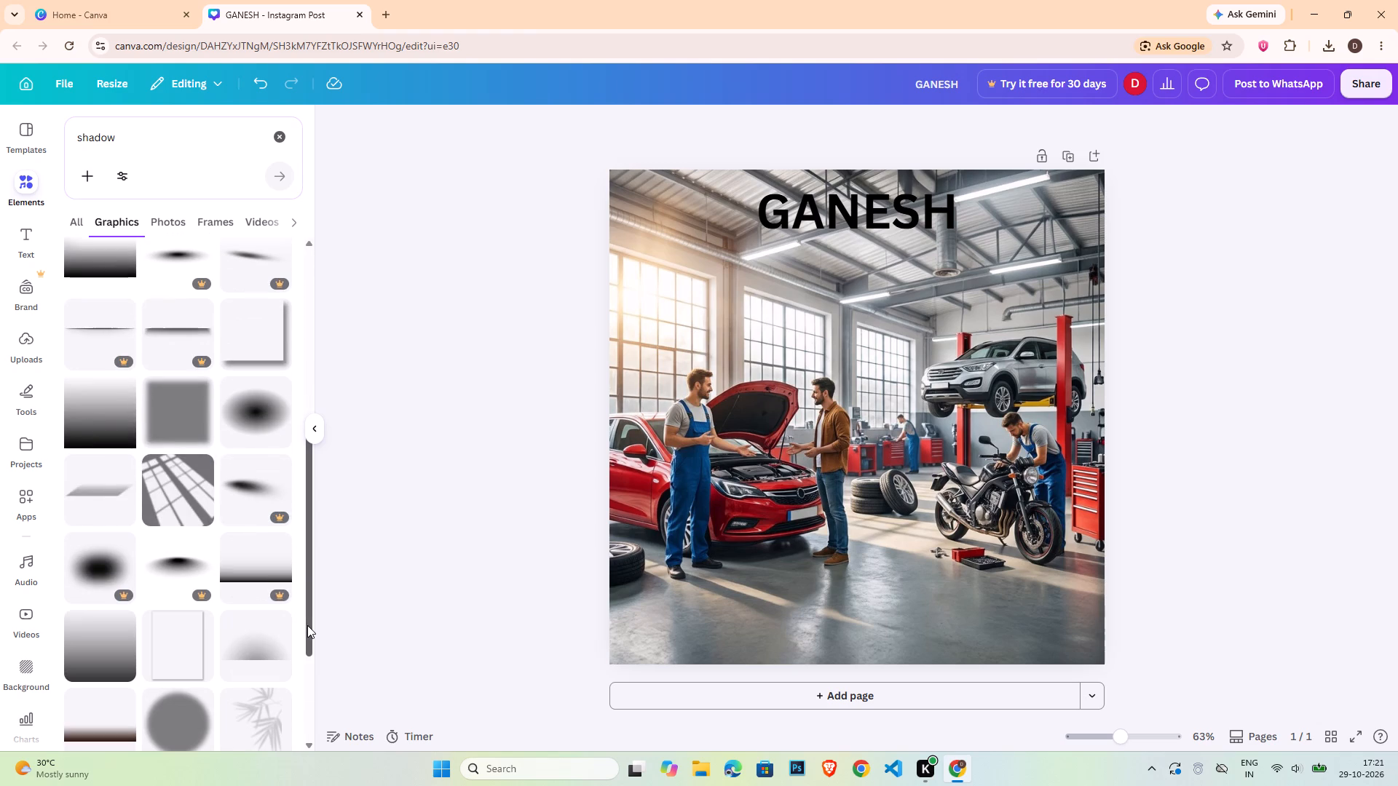
scroll(307, 625, down, 6)
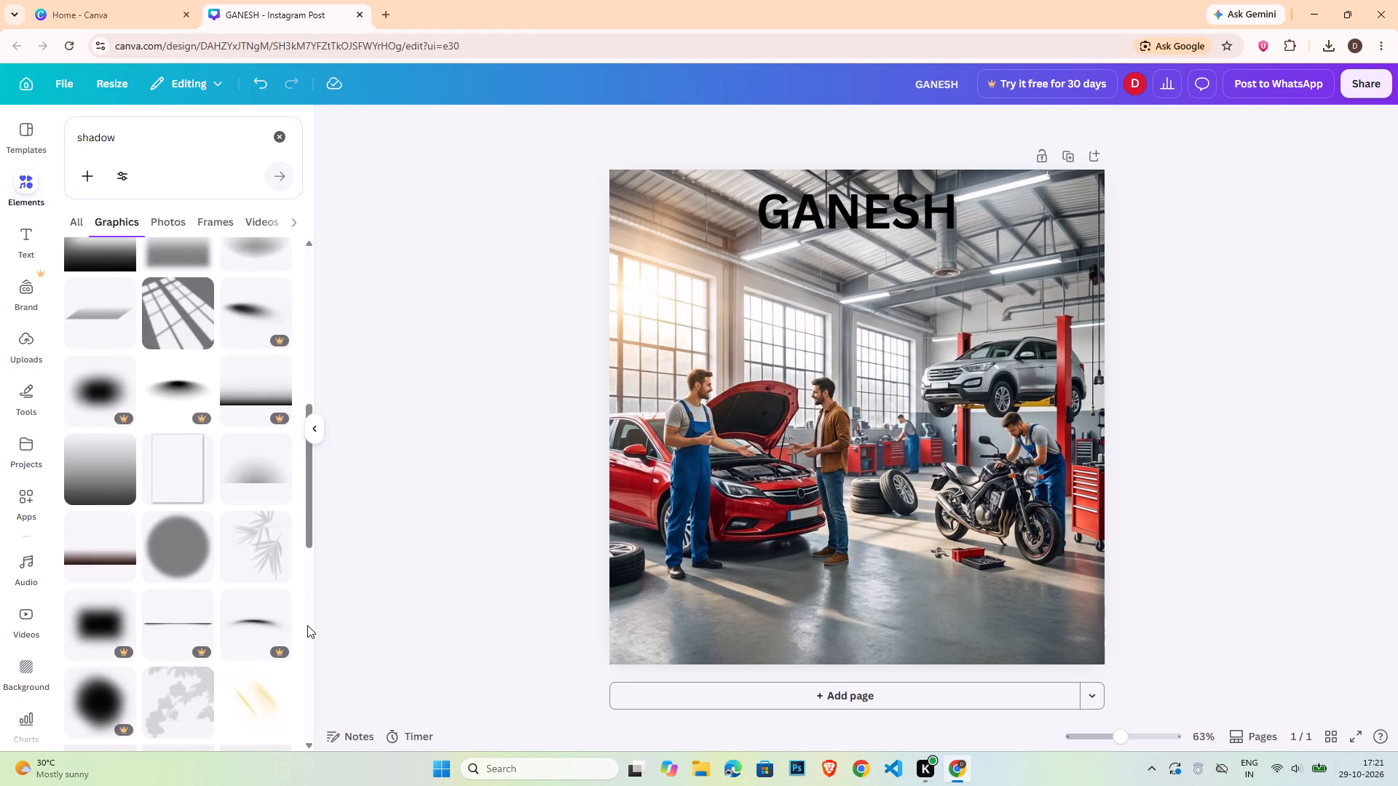
scroll(307, 625, down, 2)
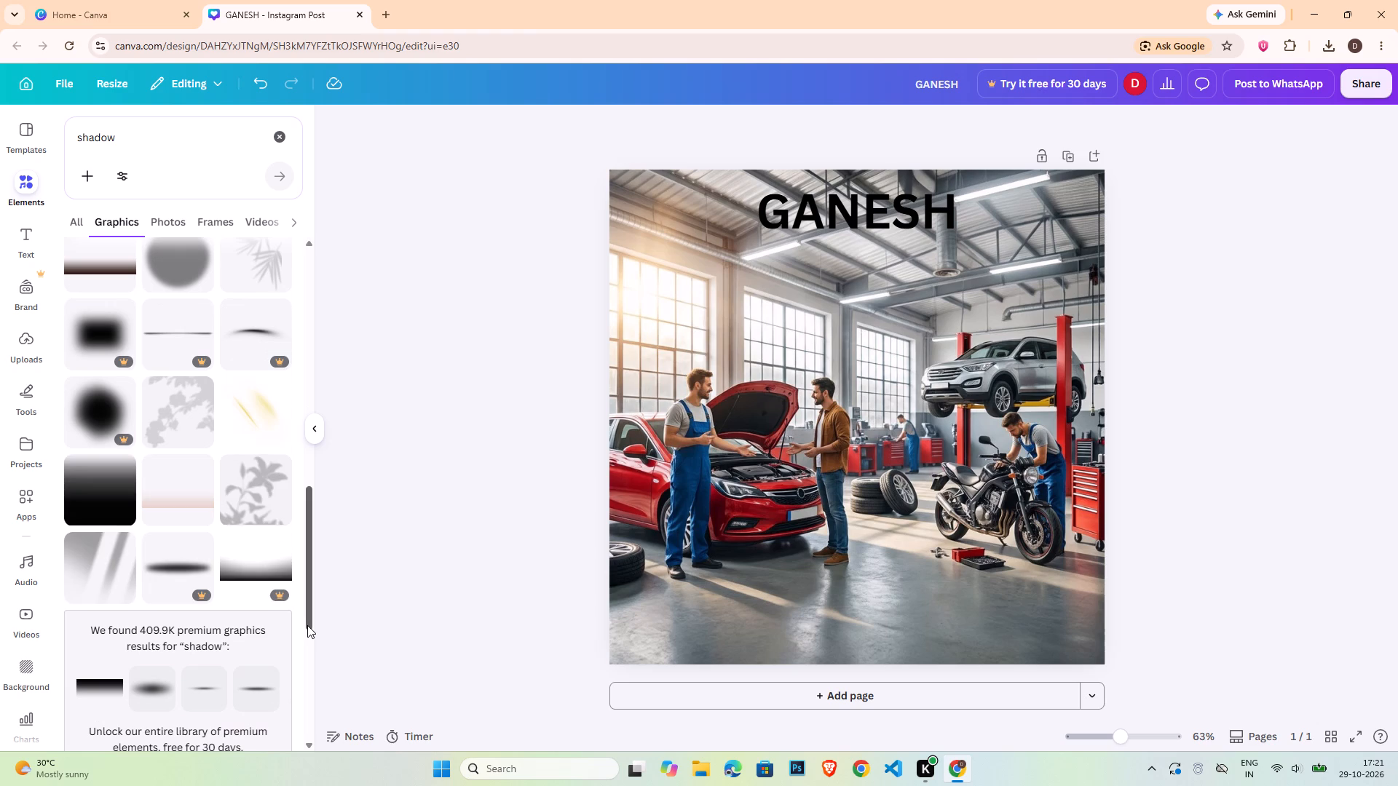
scroll(307, 625, down, 10)
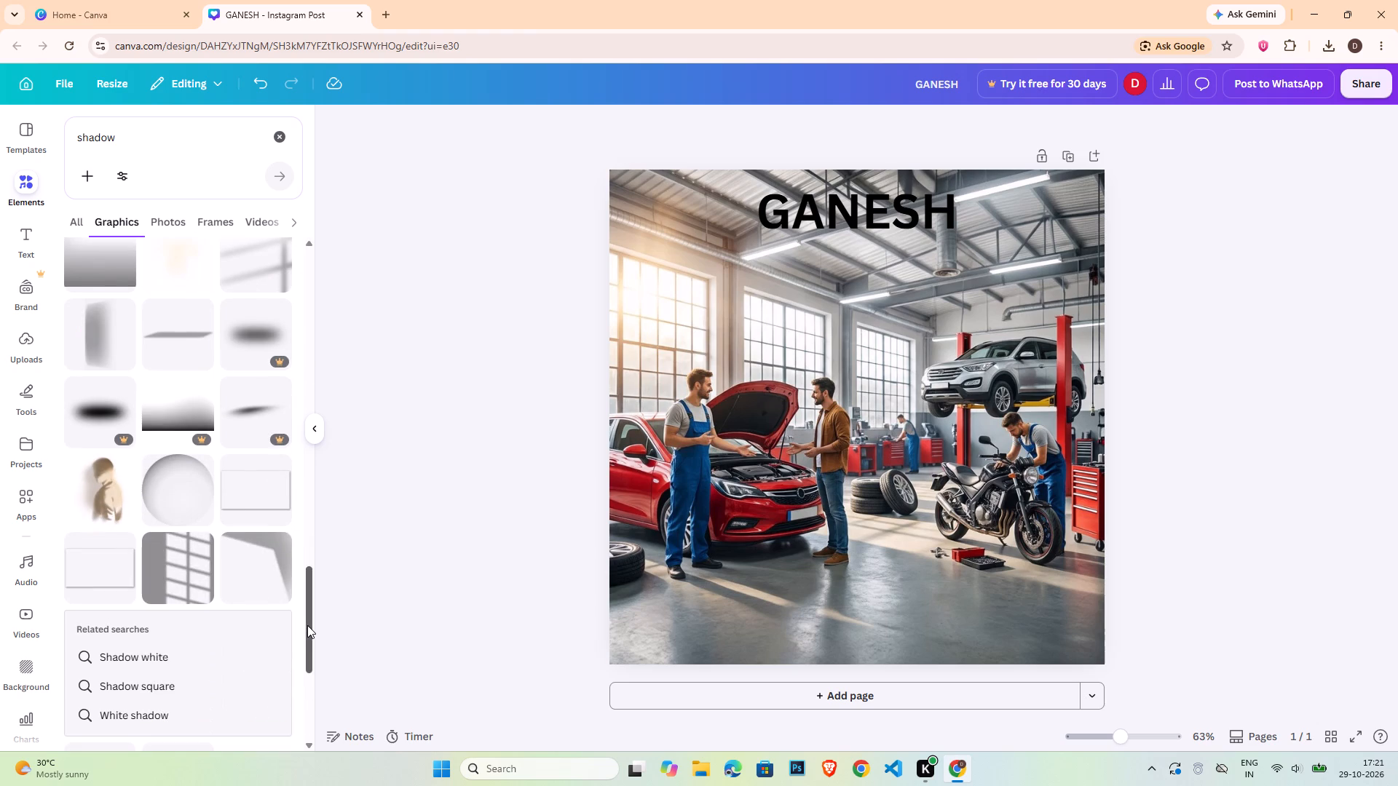
scroll(301, 630, down, 5)
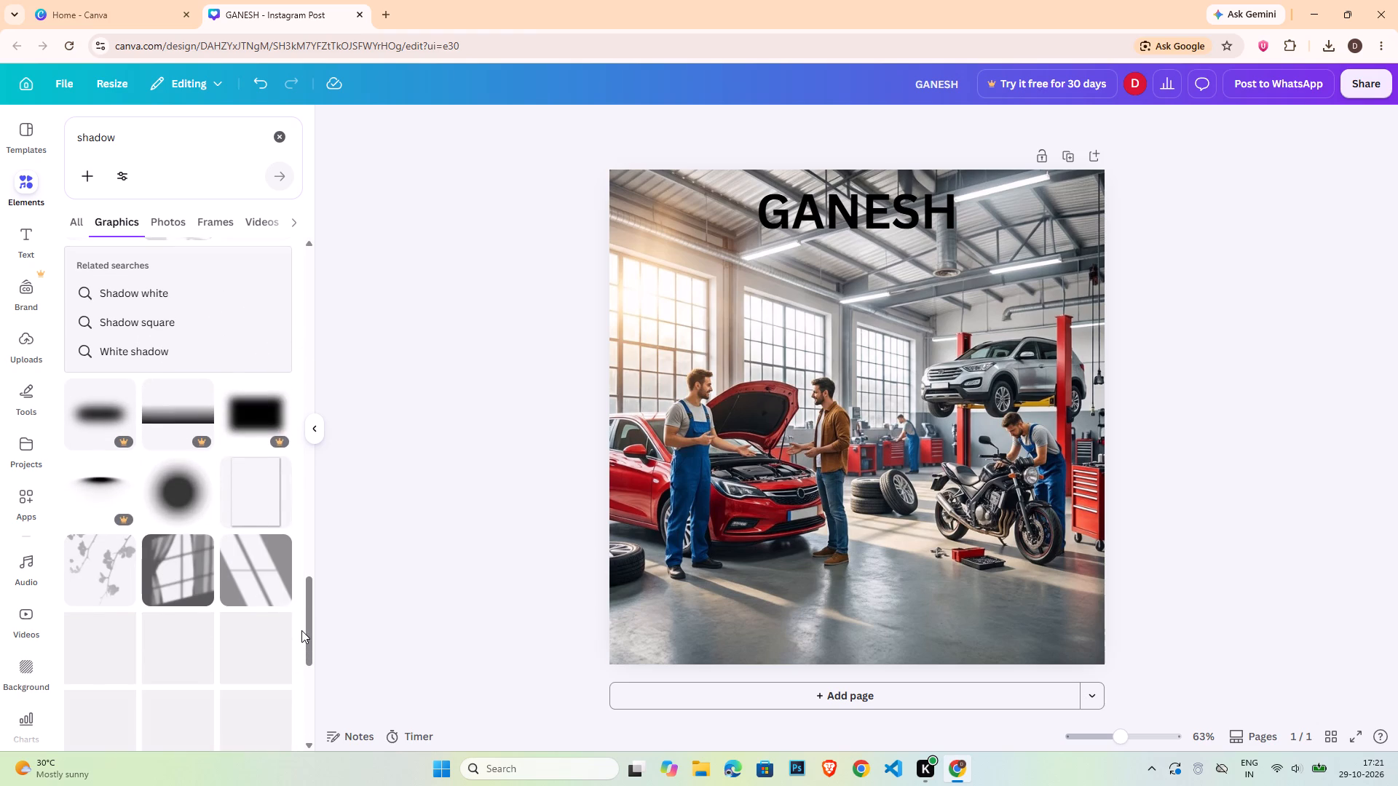
scroll(301, 630, down, 9)
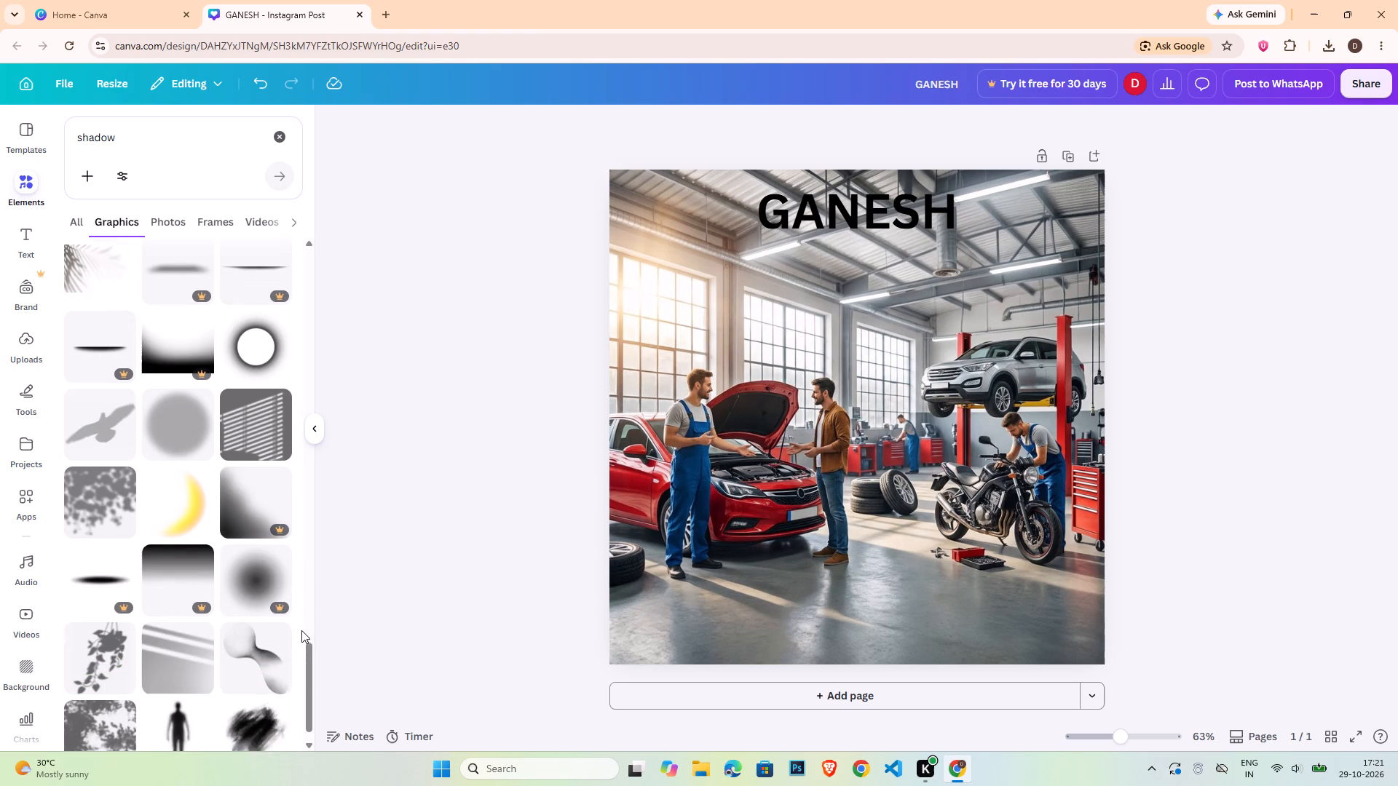
scroll(301, 630, down, 8)
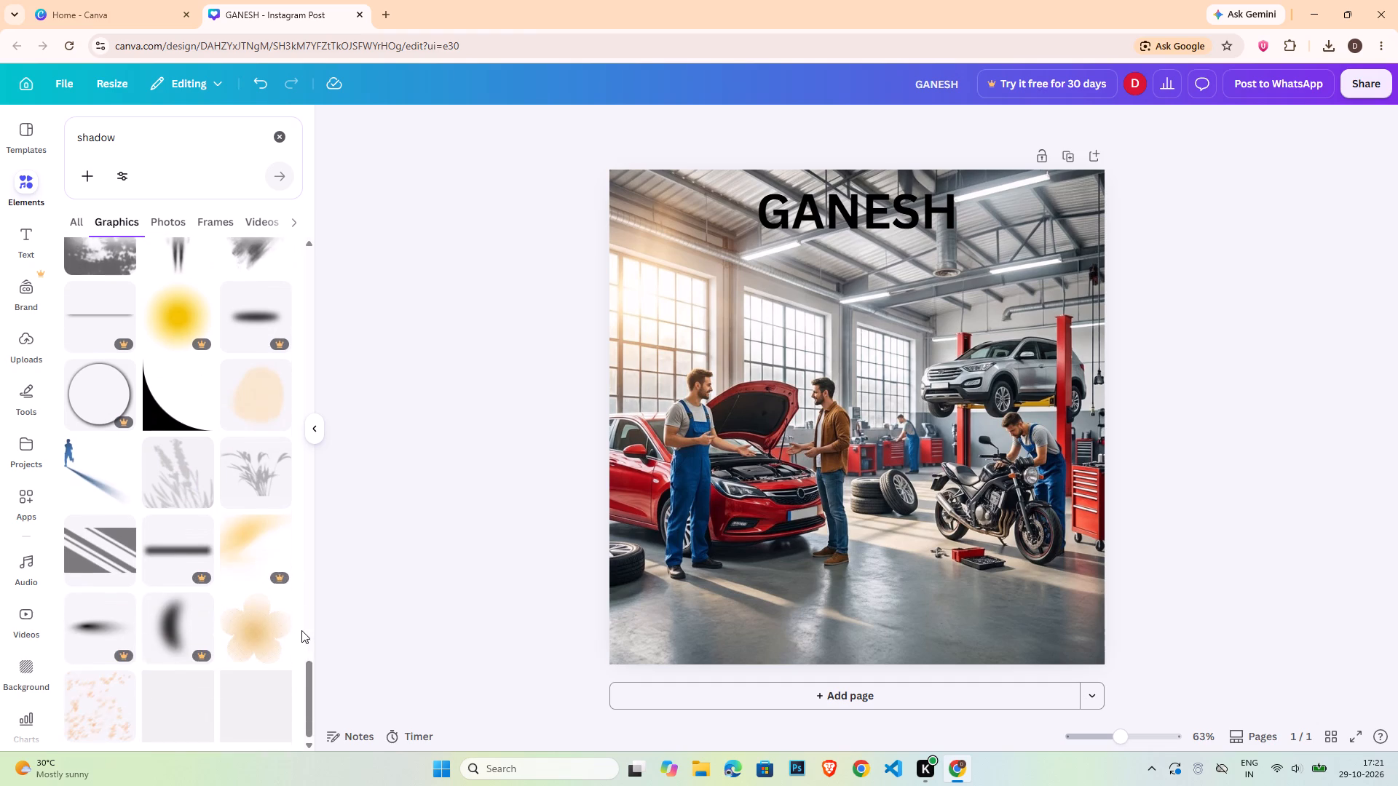
scroll(301, 630, down, 4)
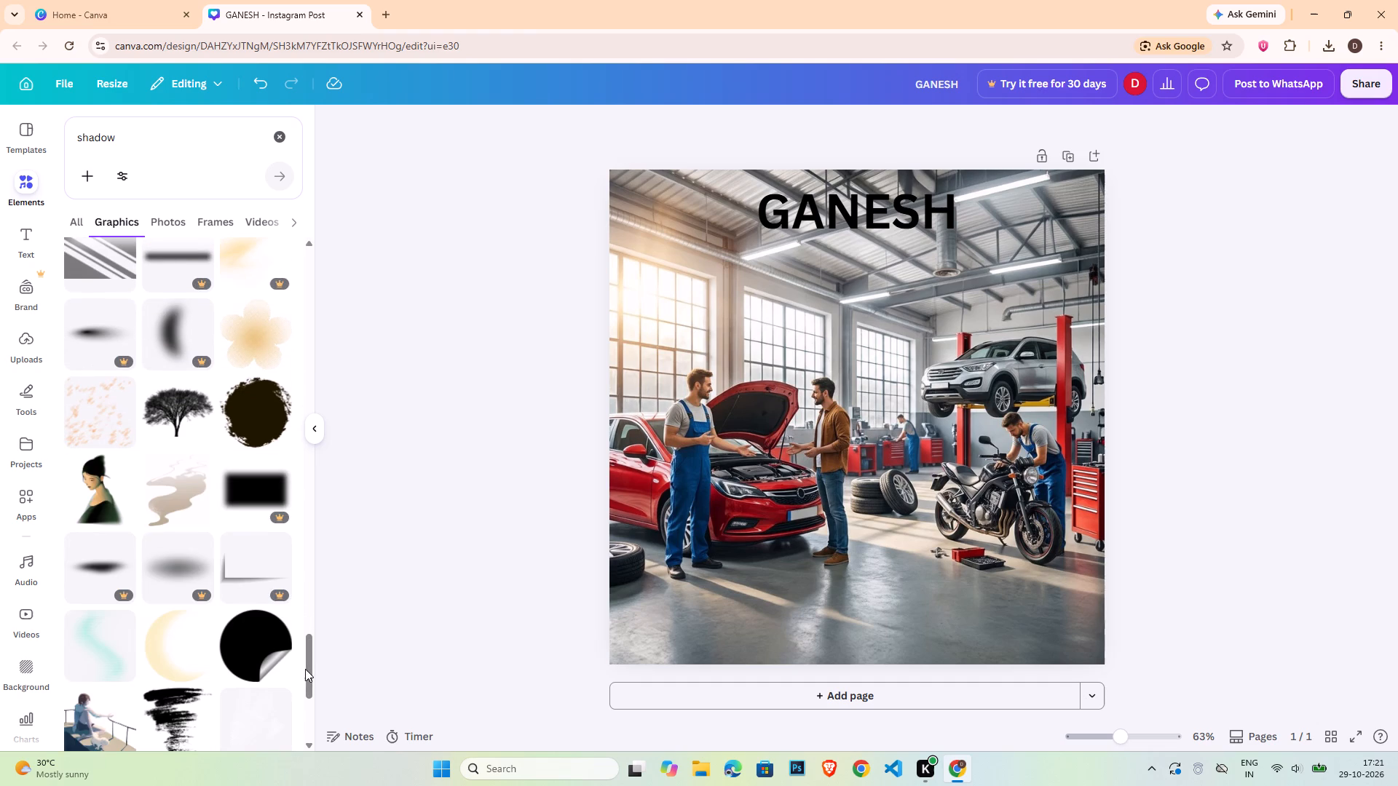
drag(307, 665, 305, 723)
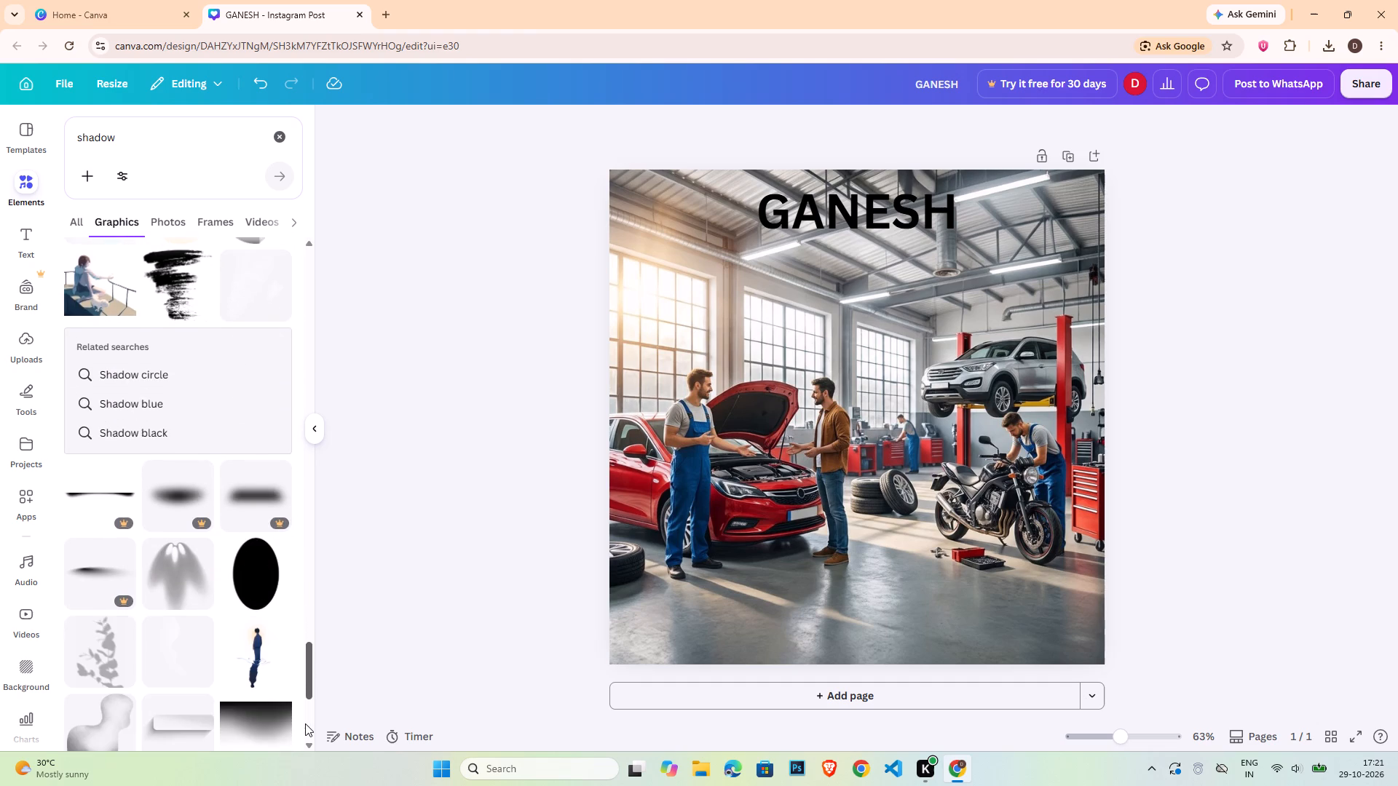
drag(305, 723, 304, 750)
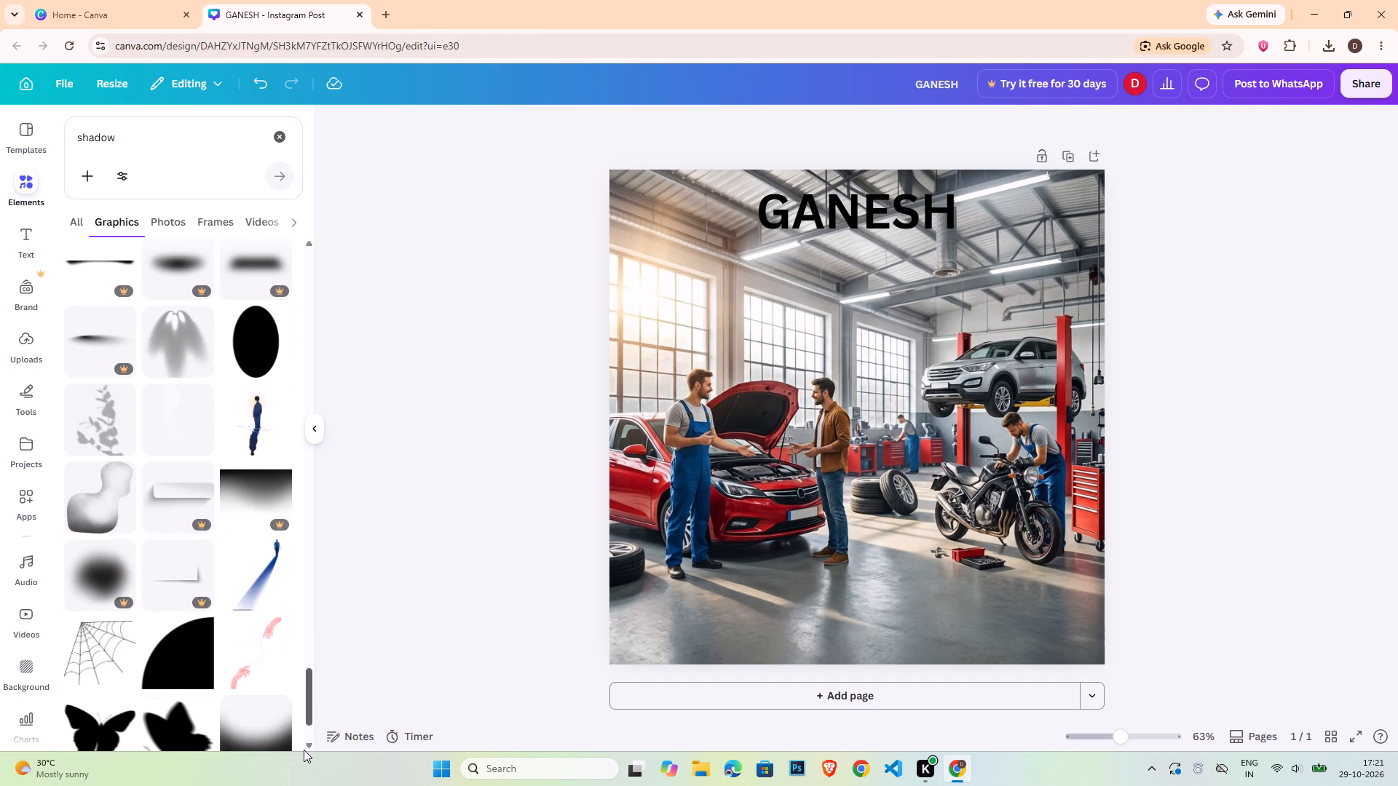
drag(304, 750, 301, 773)
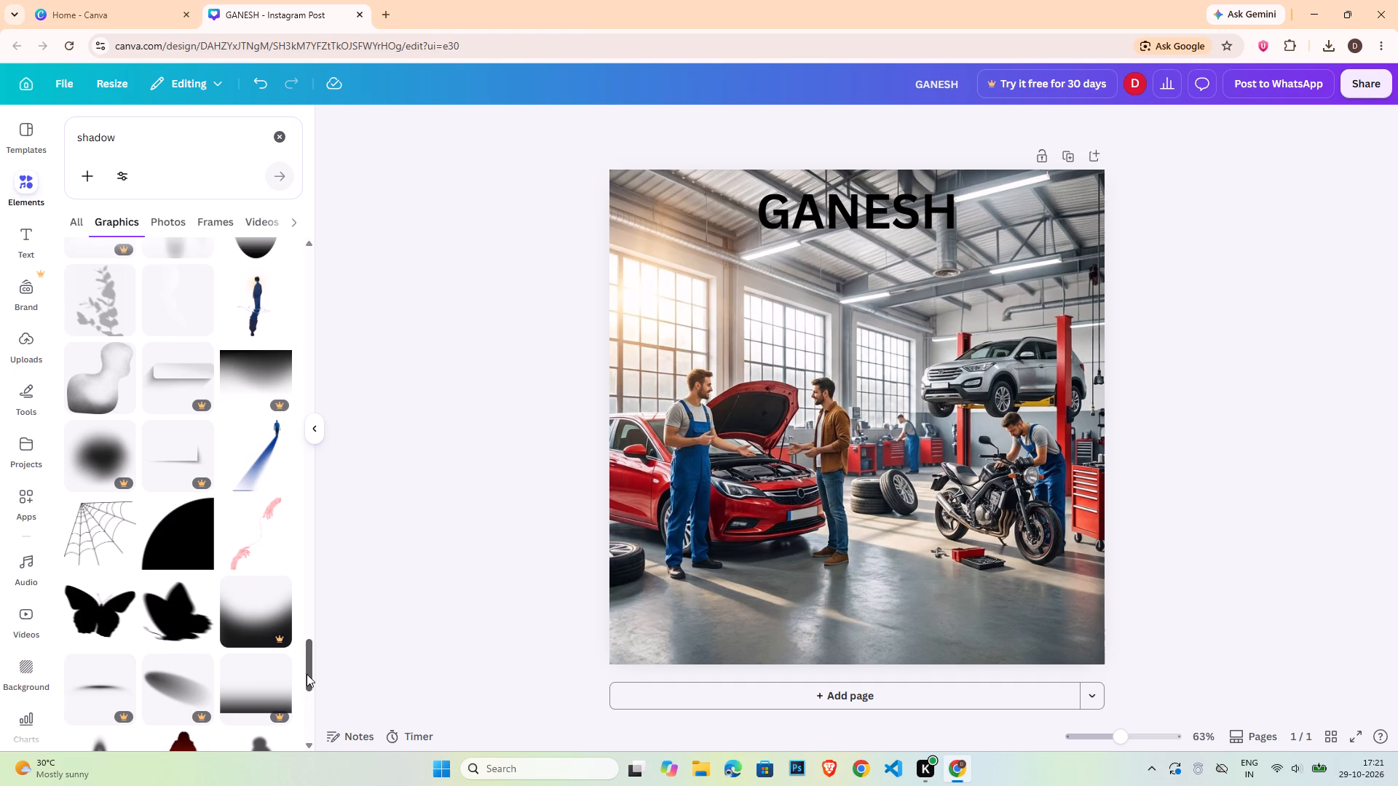
drag(307, 673, 299, 366)
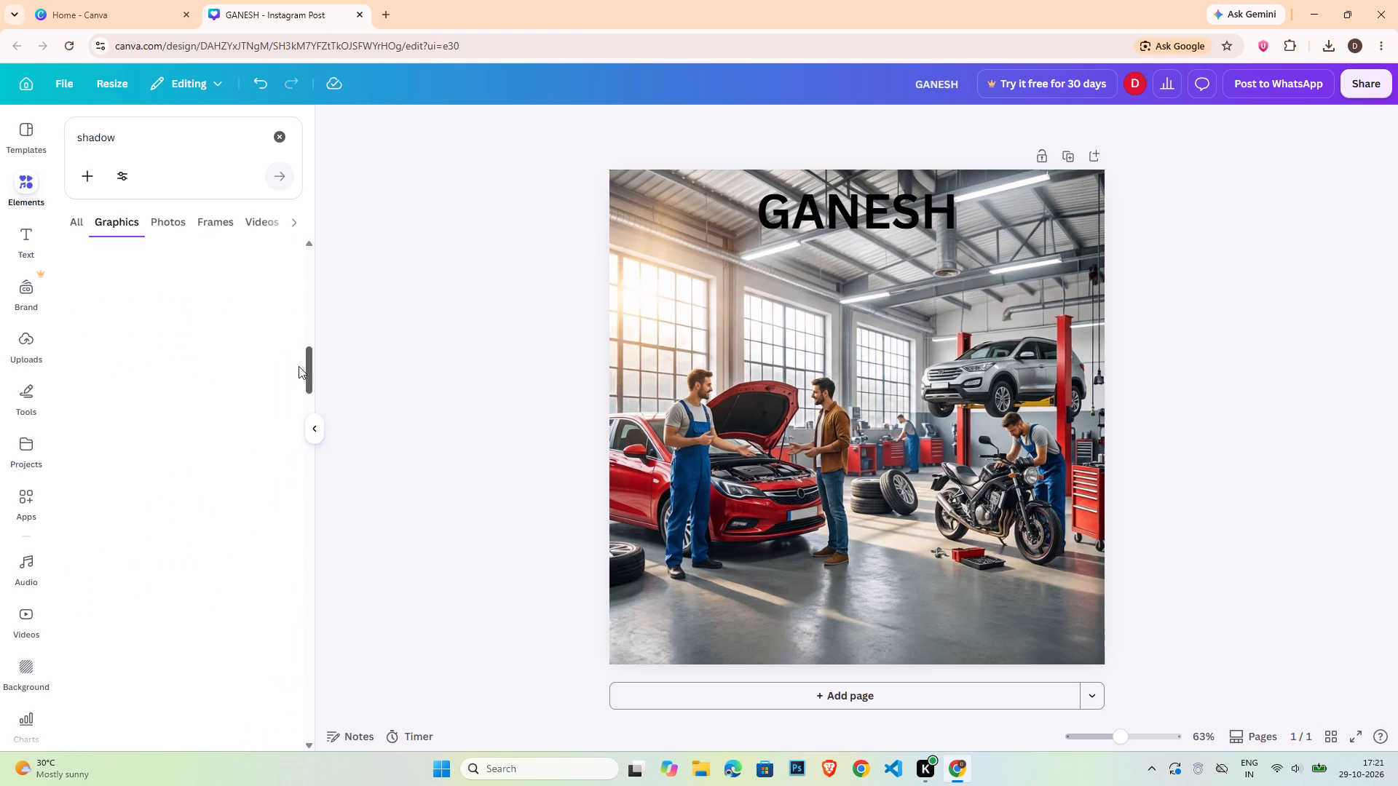
drag(299, 366, 309, 253)
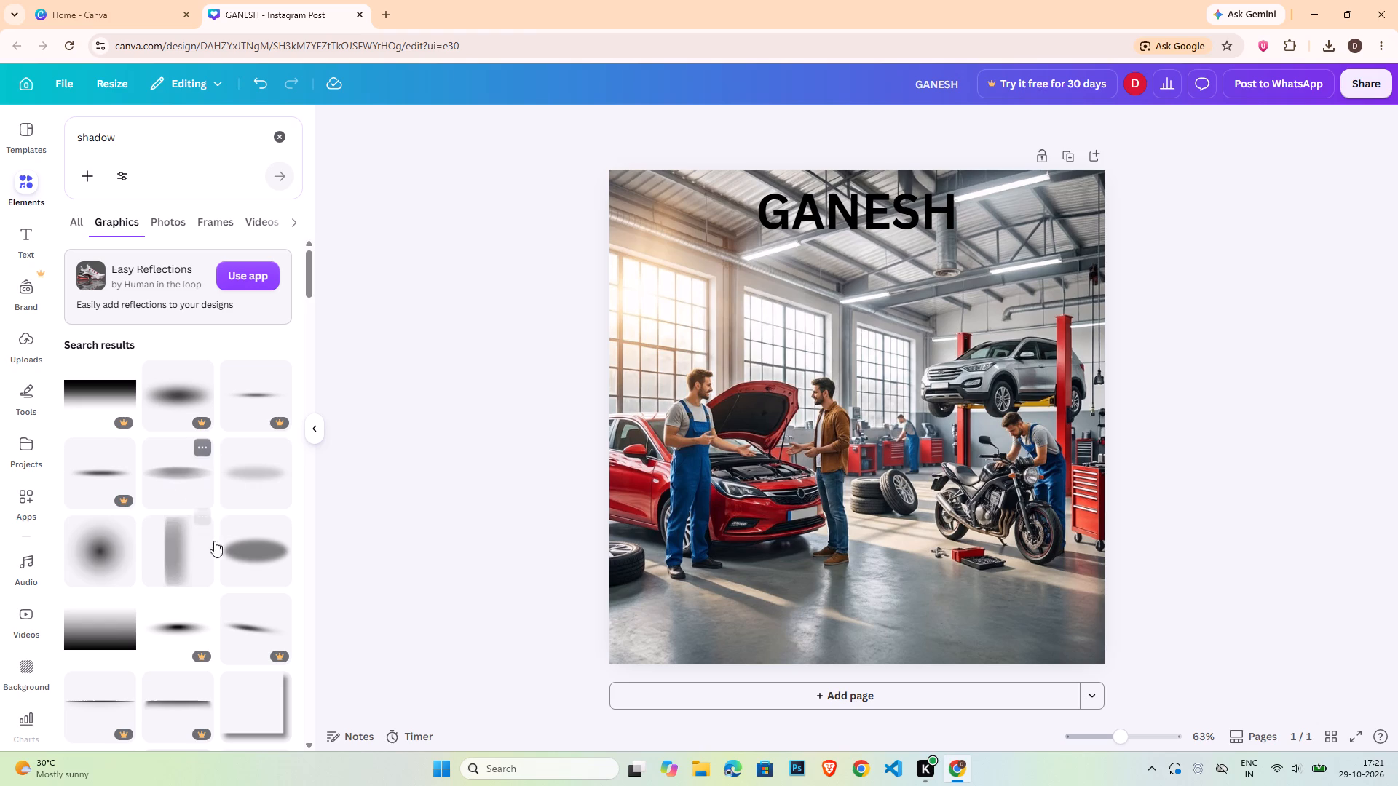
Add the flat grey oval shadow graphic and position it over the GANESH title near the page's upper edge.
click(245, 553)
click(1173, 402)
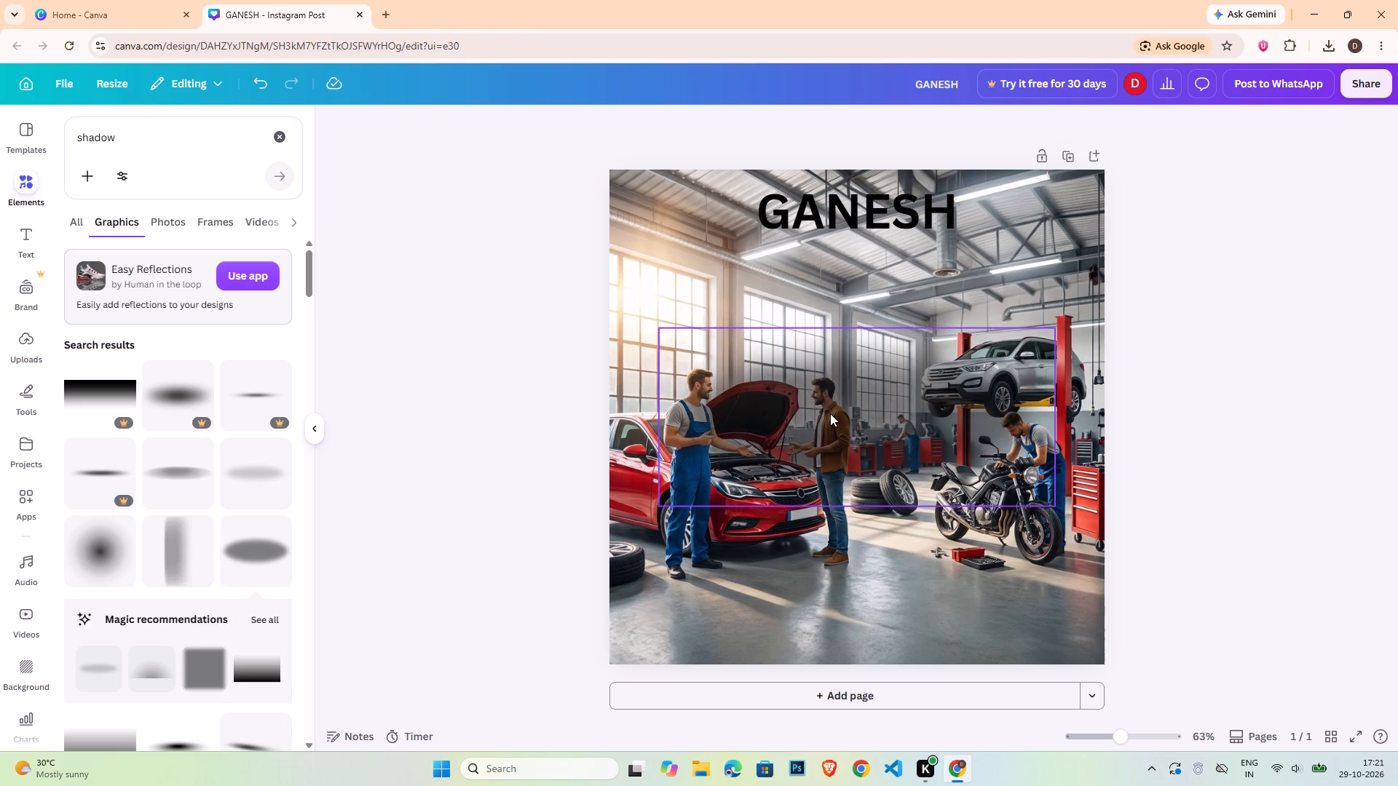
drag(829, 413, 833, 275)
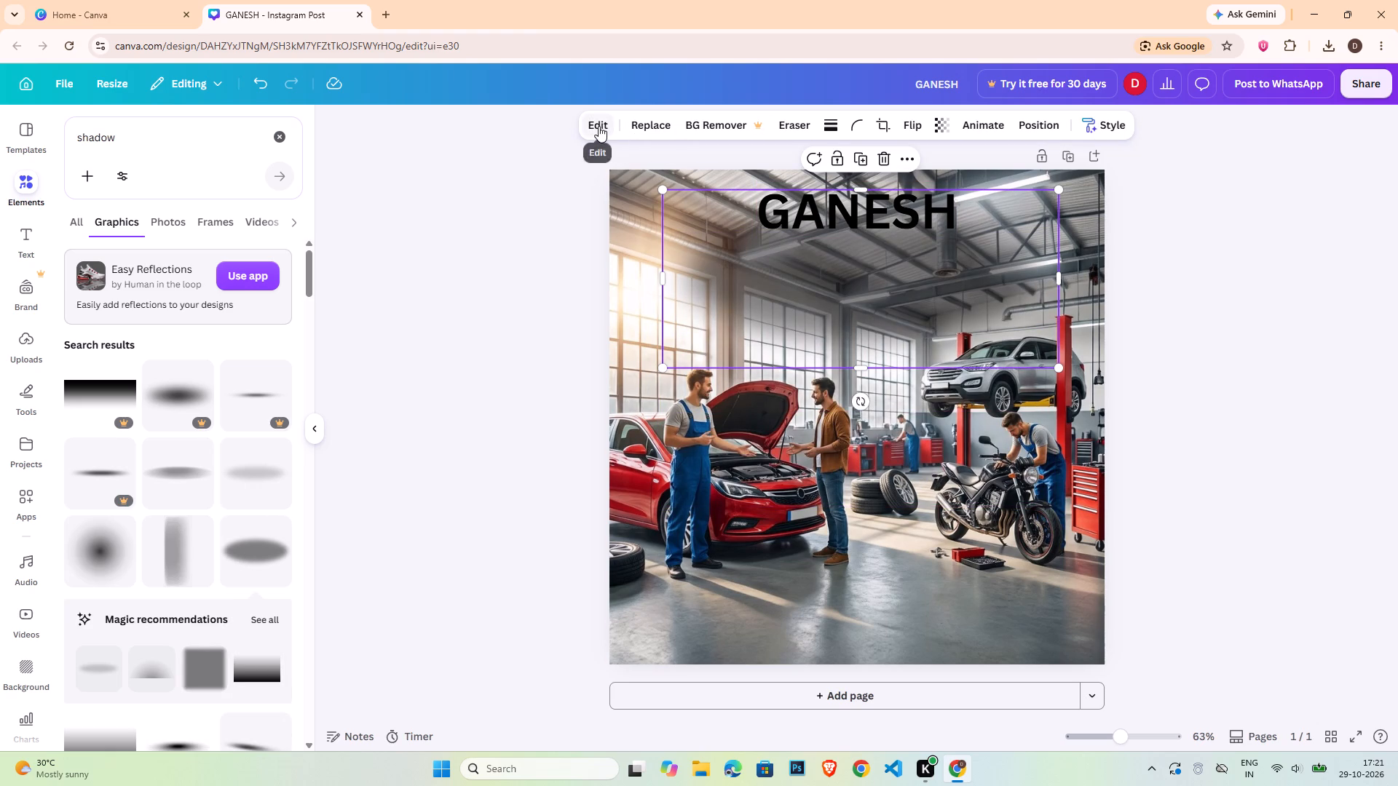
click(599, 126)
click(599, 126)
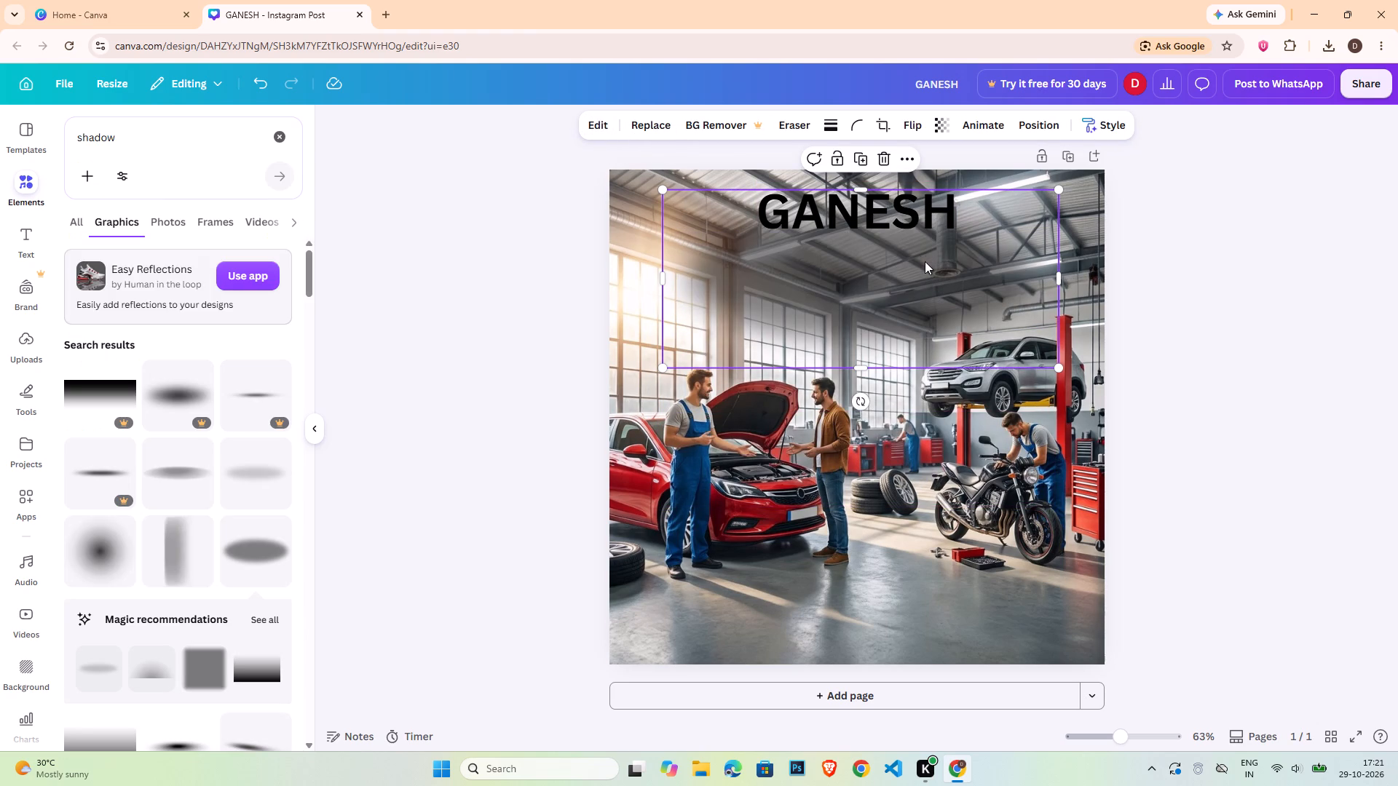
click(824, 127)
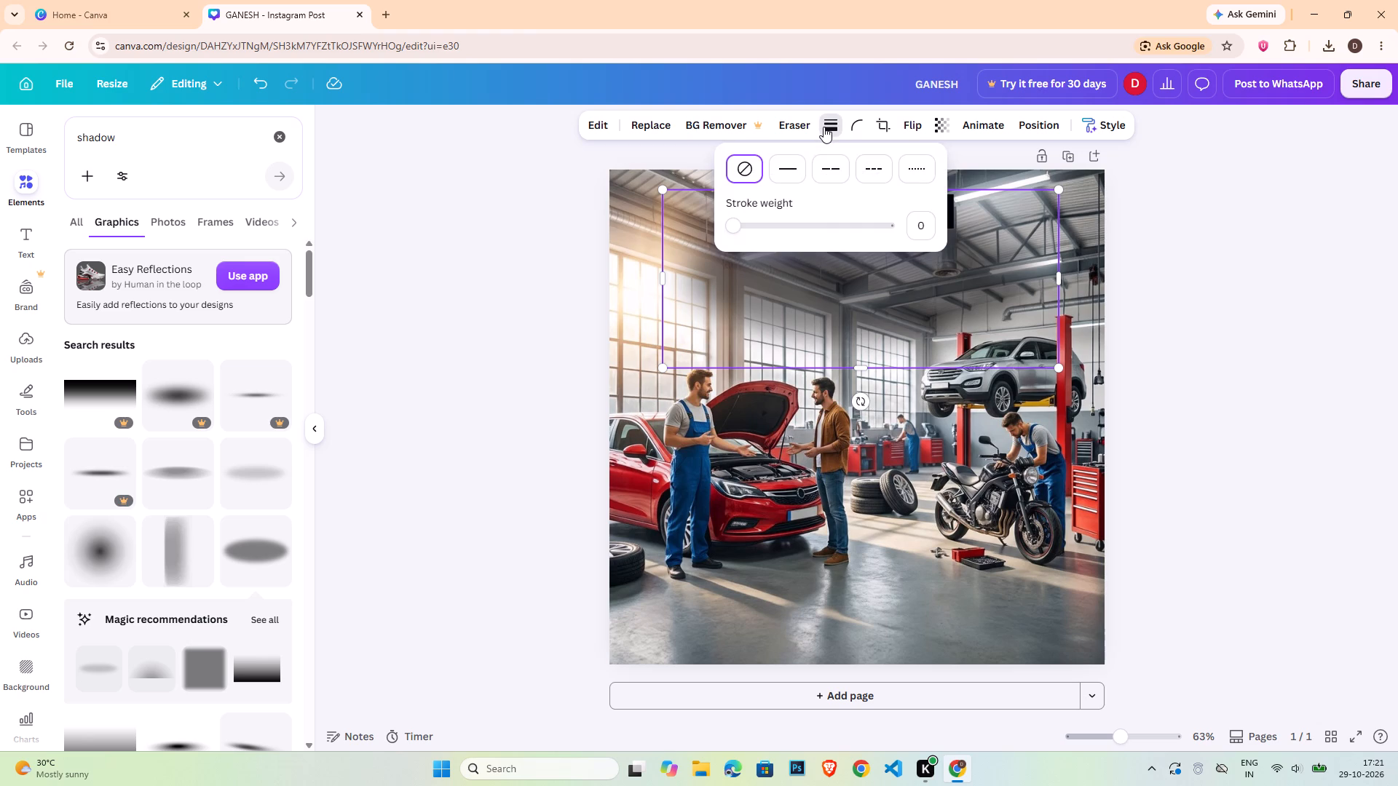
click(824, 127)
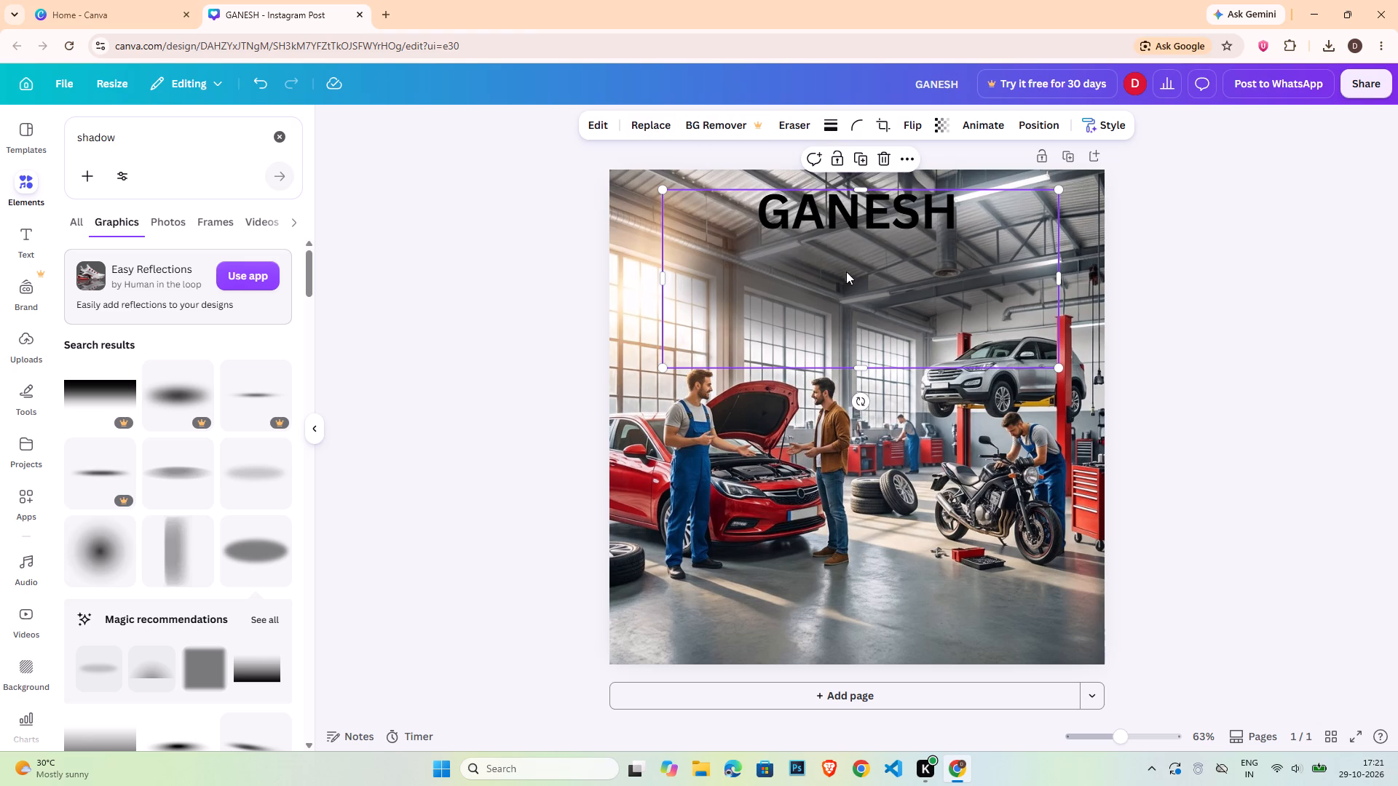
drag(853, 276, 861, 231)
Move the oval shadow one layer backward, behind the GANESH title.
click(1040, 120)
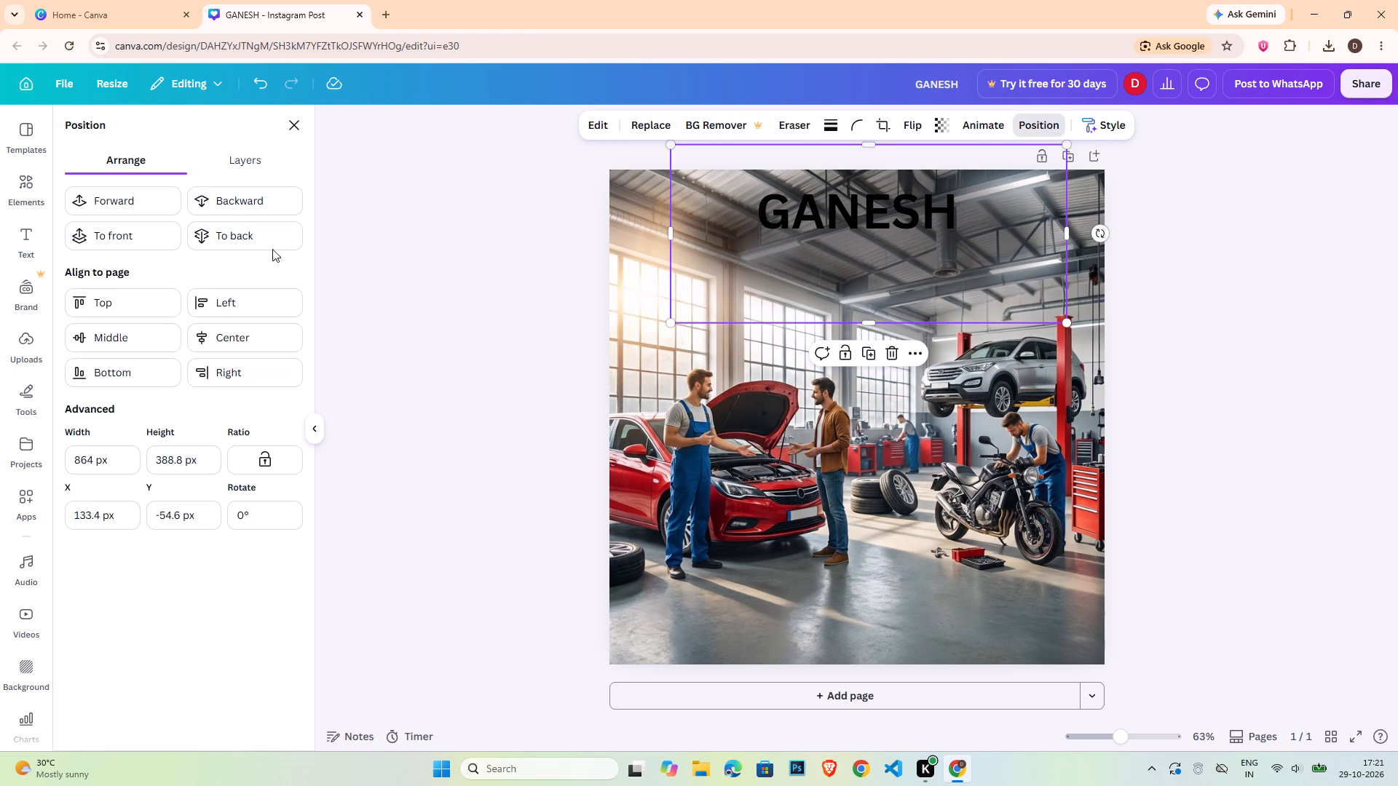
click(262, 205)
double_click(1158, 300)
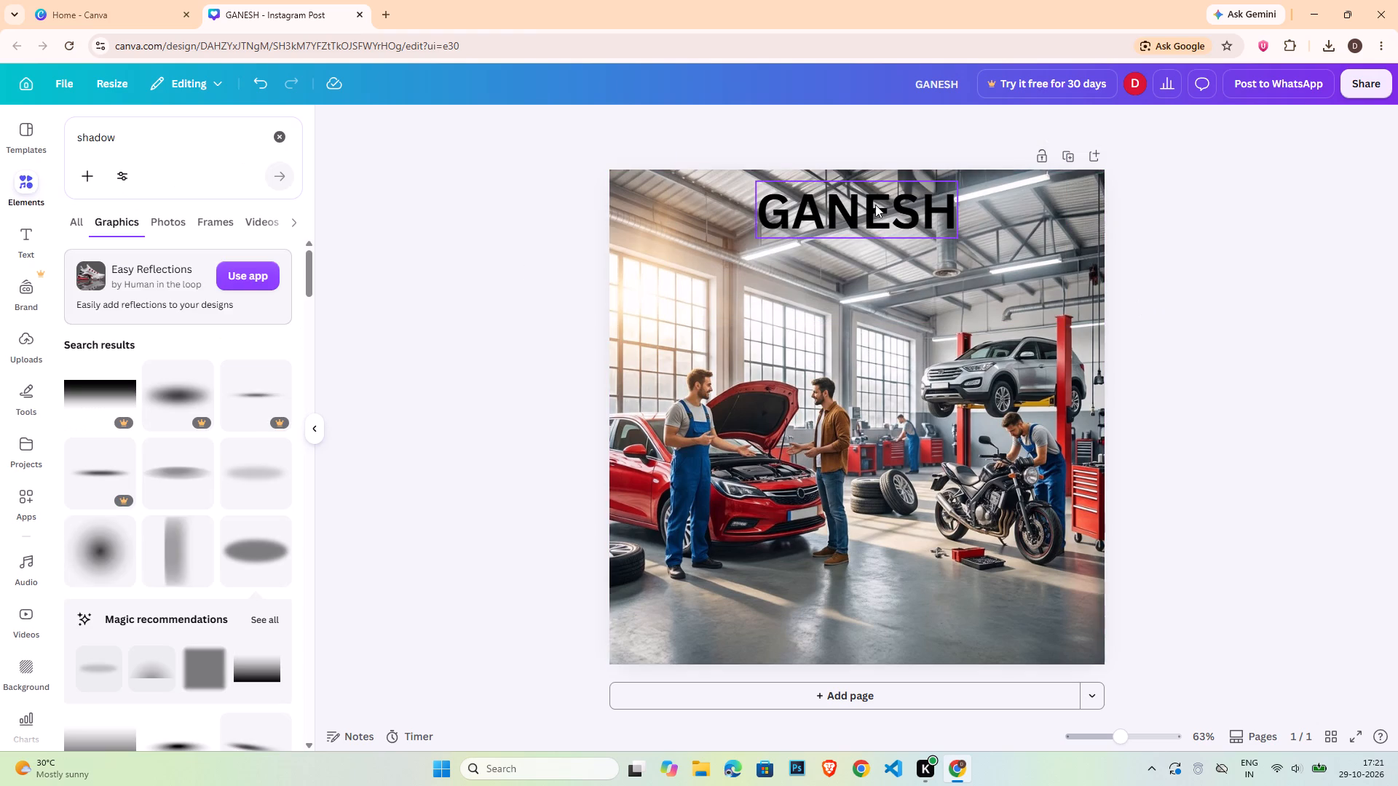
Shift the GANESH title slightly right and down.
drag(869, 203, 890, 210)
Send the full-page garage photo to the back of the layer order.
click(912, 274)
click(953, 288)
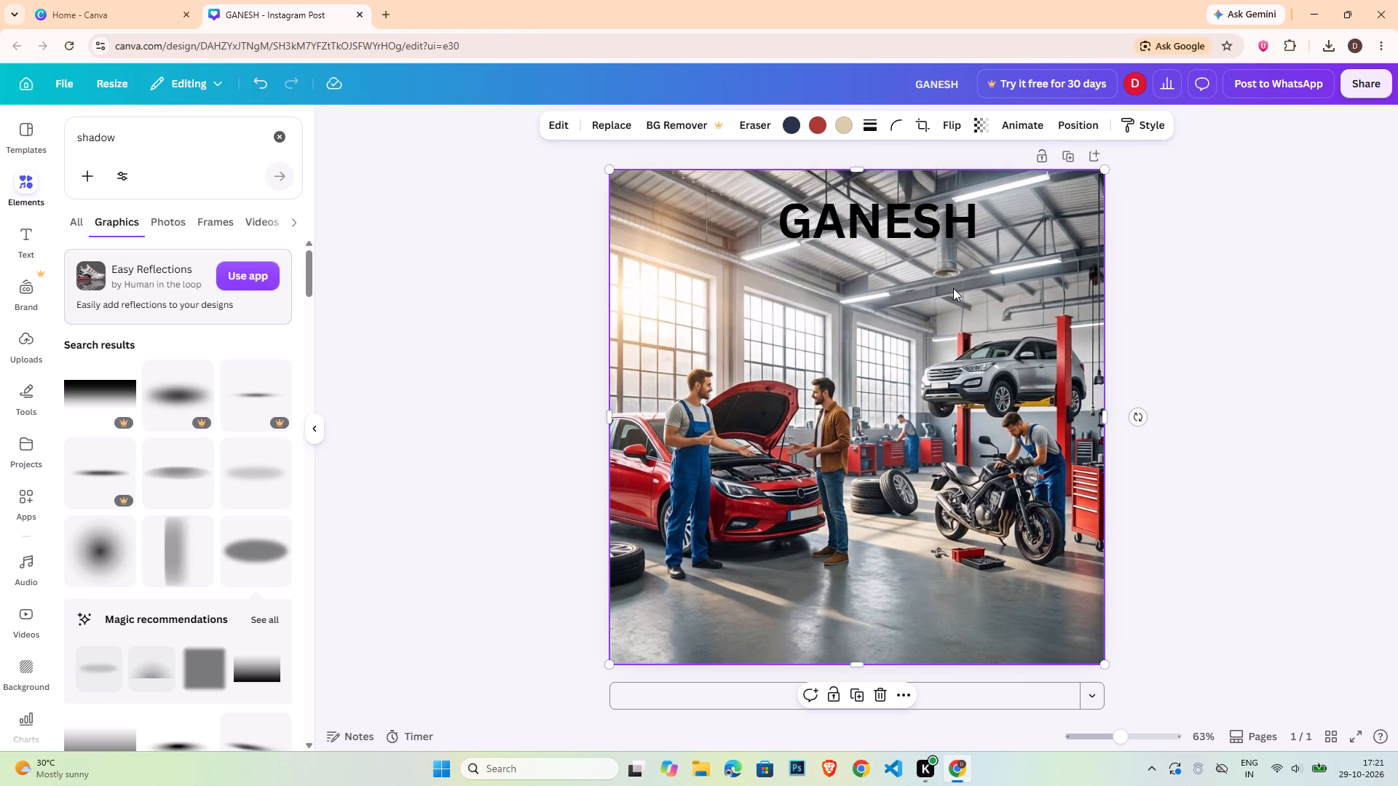
click(1021, 344)
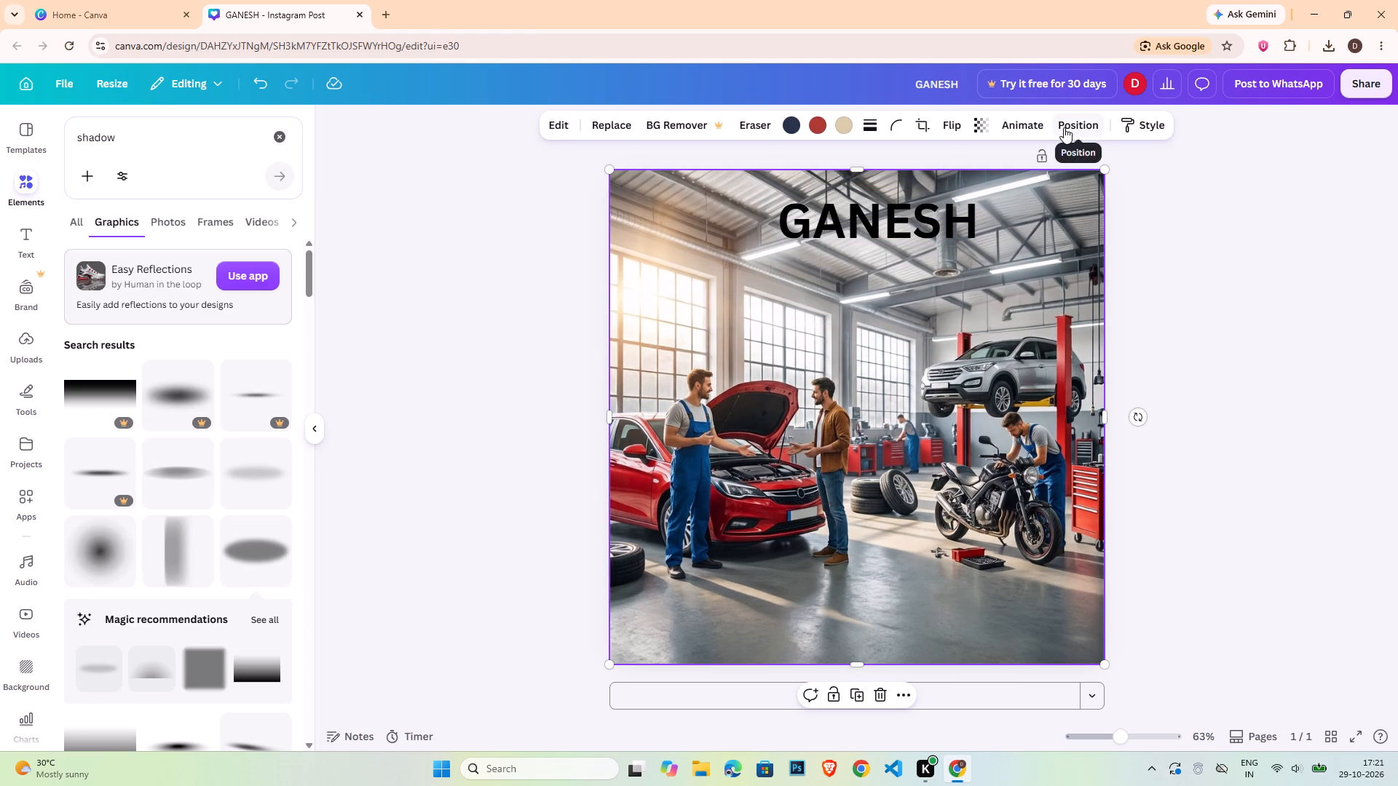
click(1064, 127)
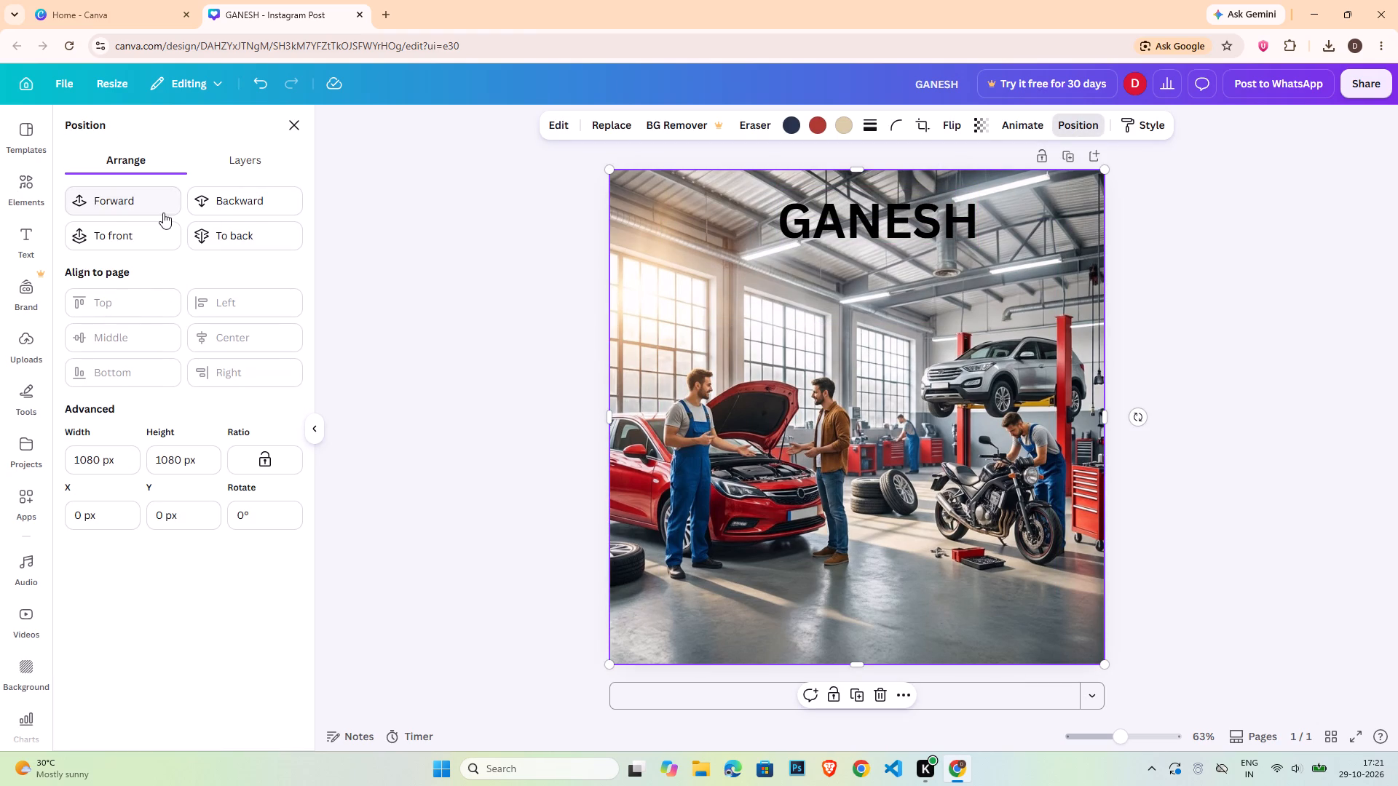
click(217, 237)
double_click(1231, 337)
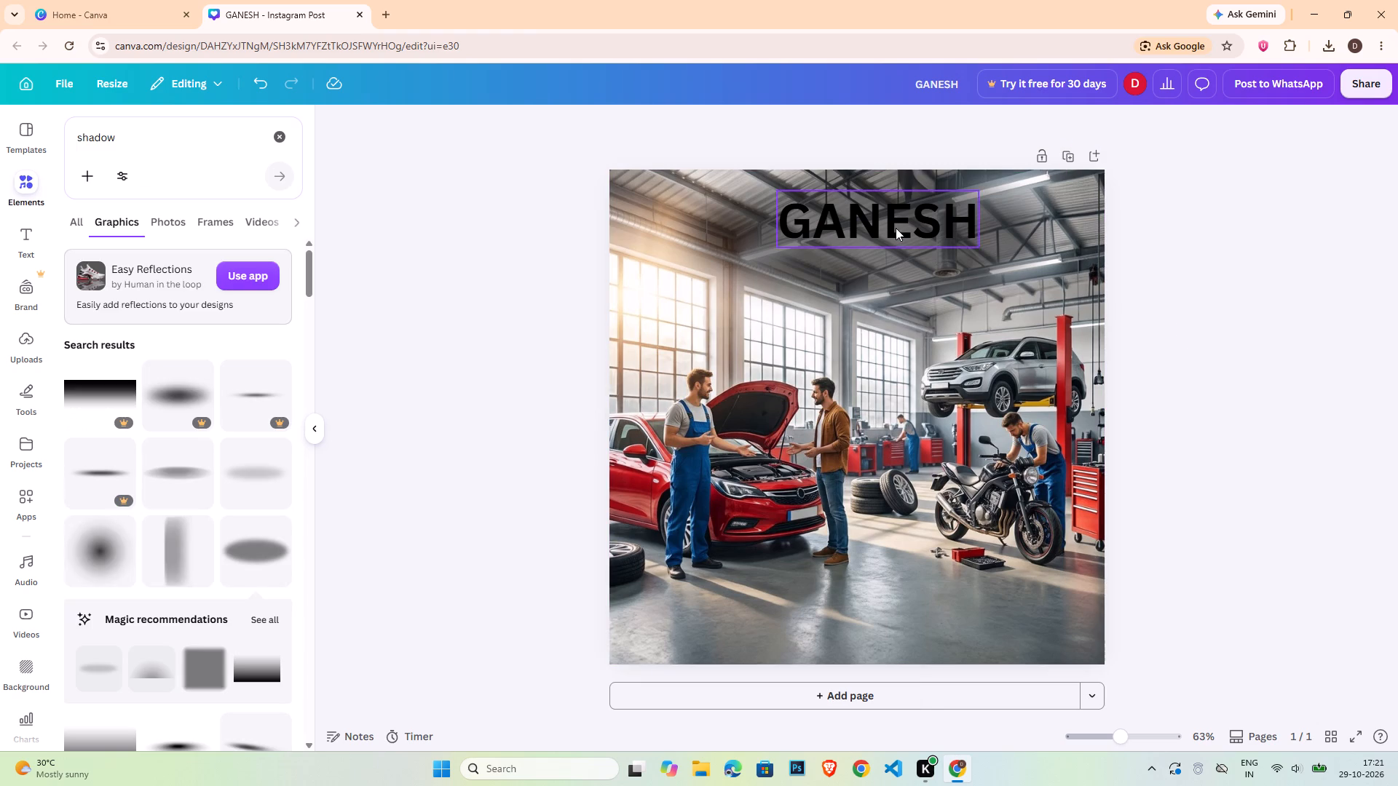
Nudge the GANESH title slightly lower on the garage photo.
click(896, 228)
drag(896, 228, 898, 236)
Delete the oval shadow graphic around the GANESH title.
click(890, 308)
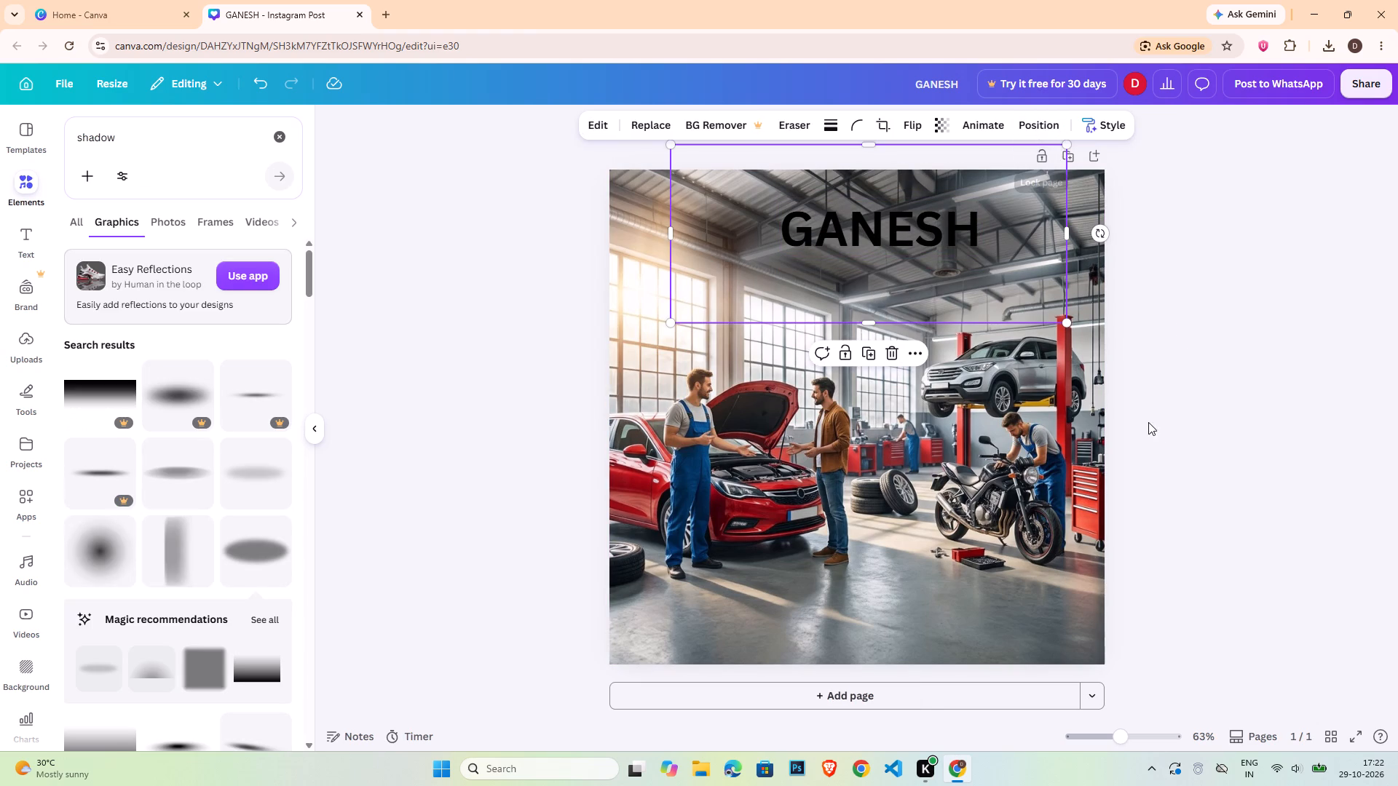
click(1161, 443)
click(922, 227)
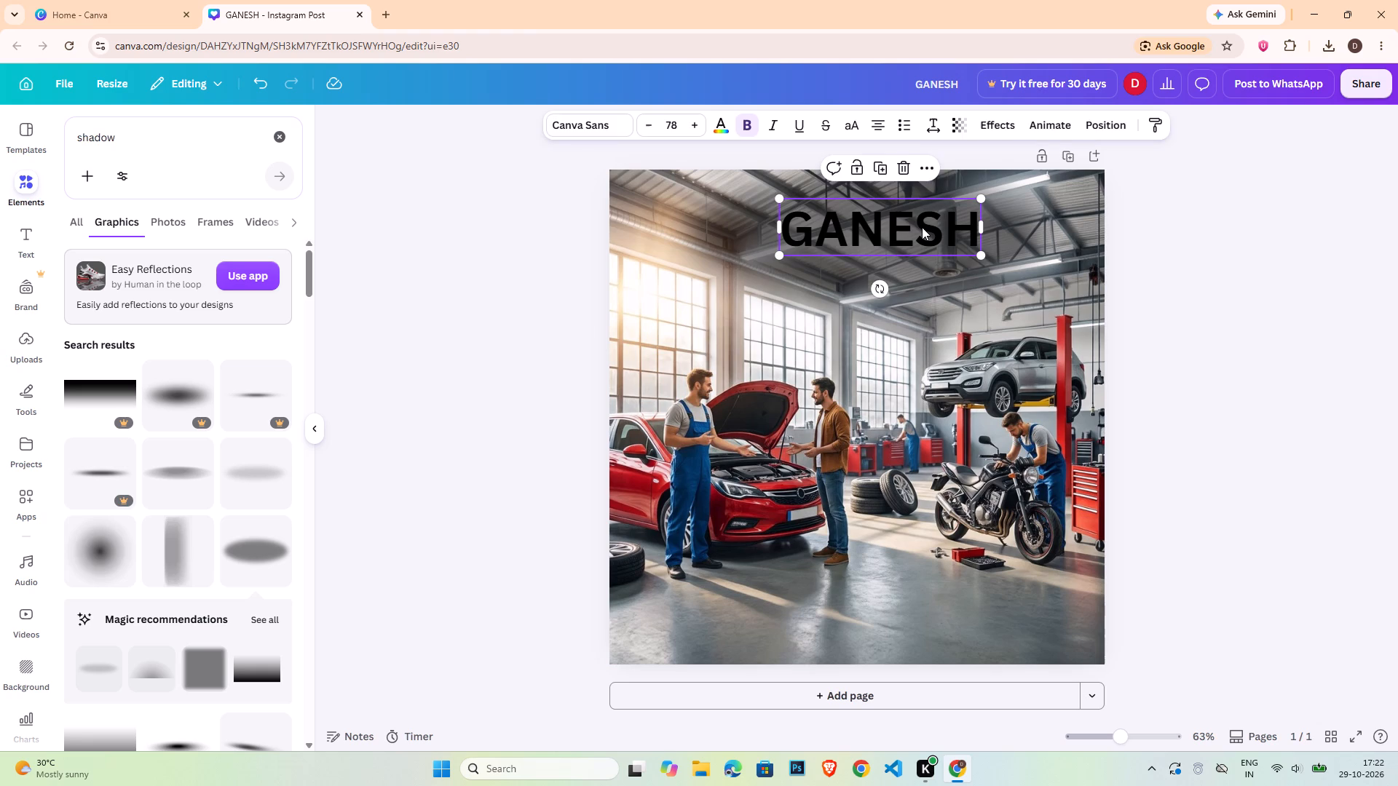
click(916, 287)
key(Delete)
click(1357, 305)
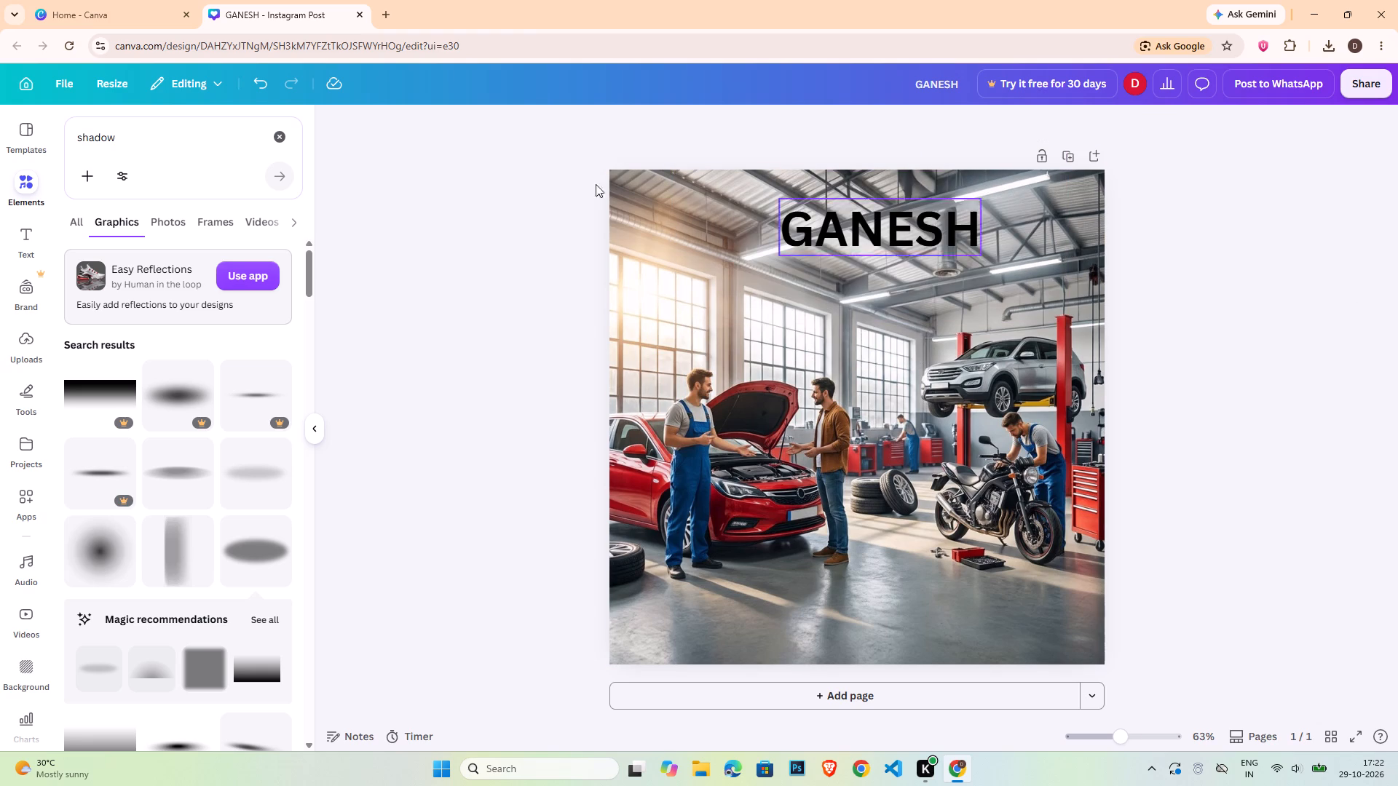
Clear the shadow search, add the pointed-top hexagon from the polygon shapes, and place it over the start of the GANESH title.
click(281, 144)
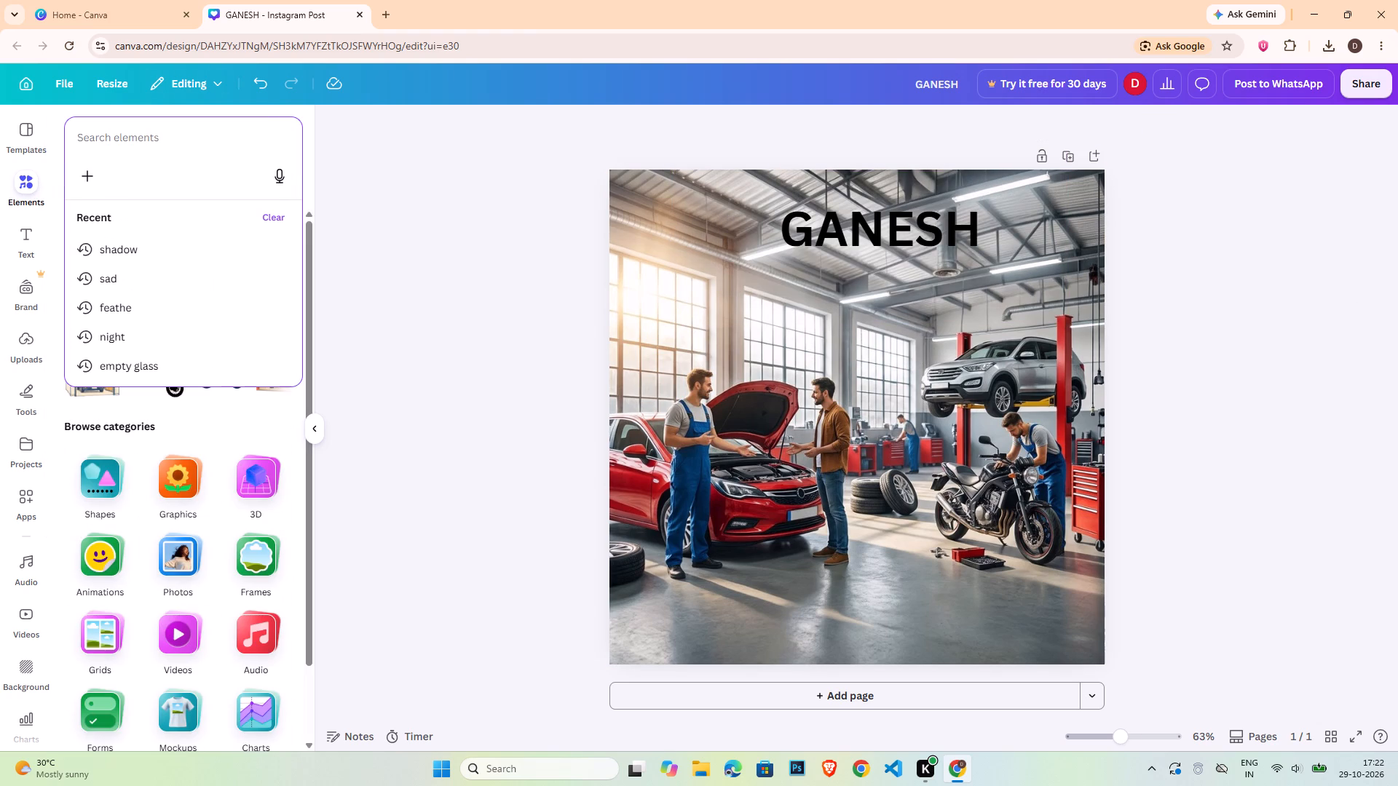
click(110, 146)
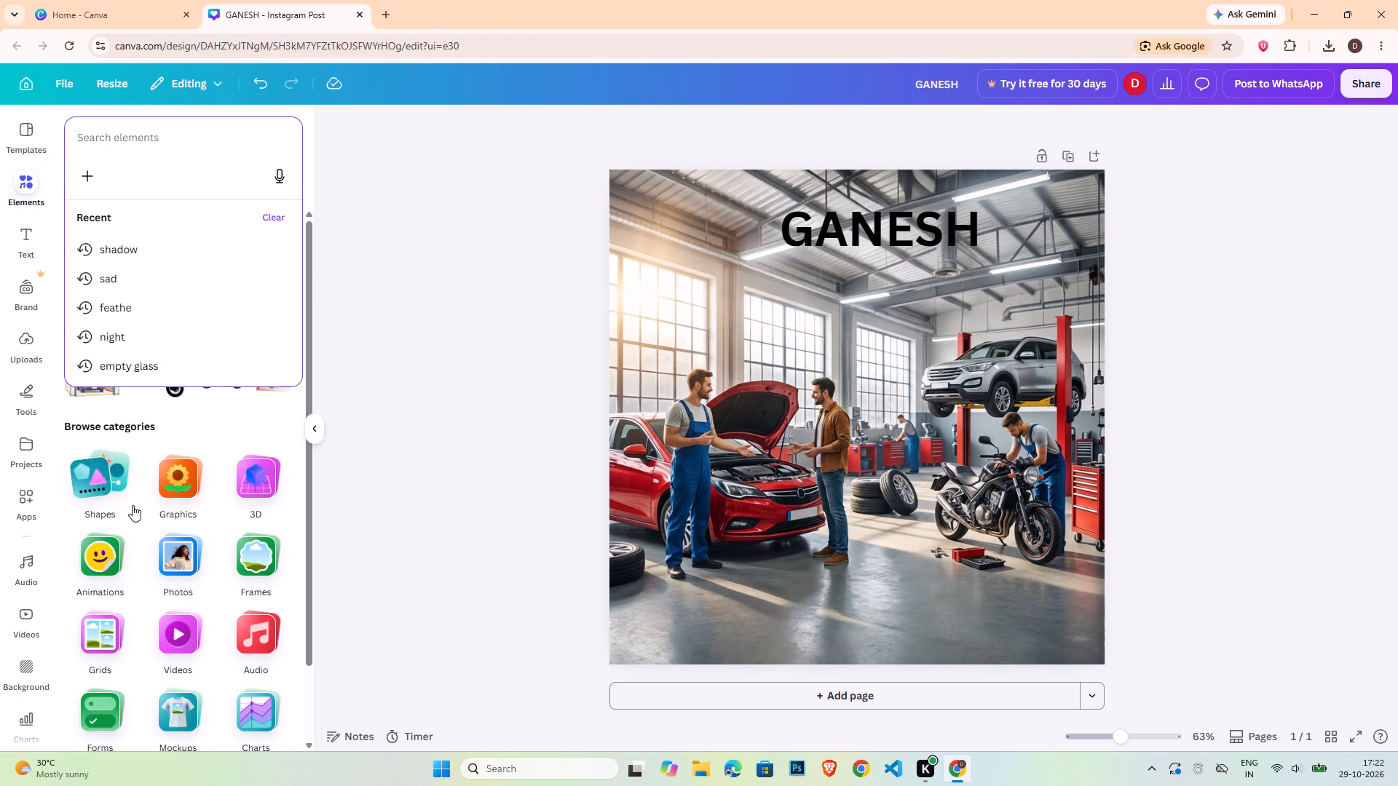
click(99, 478)
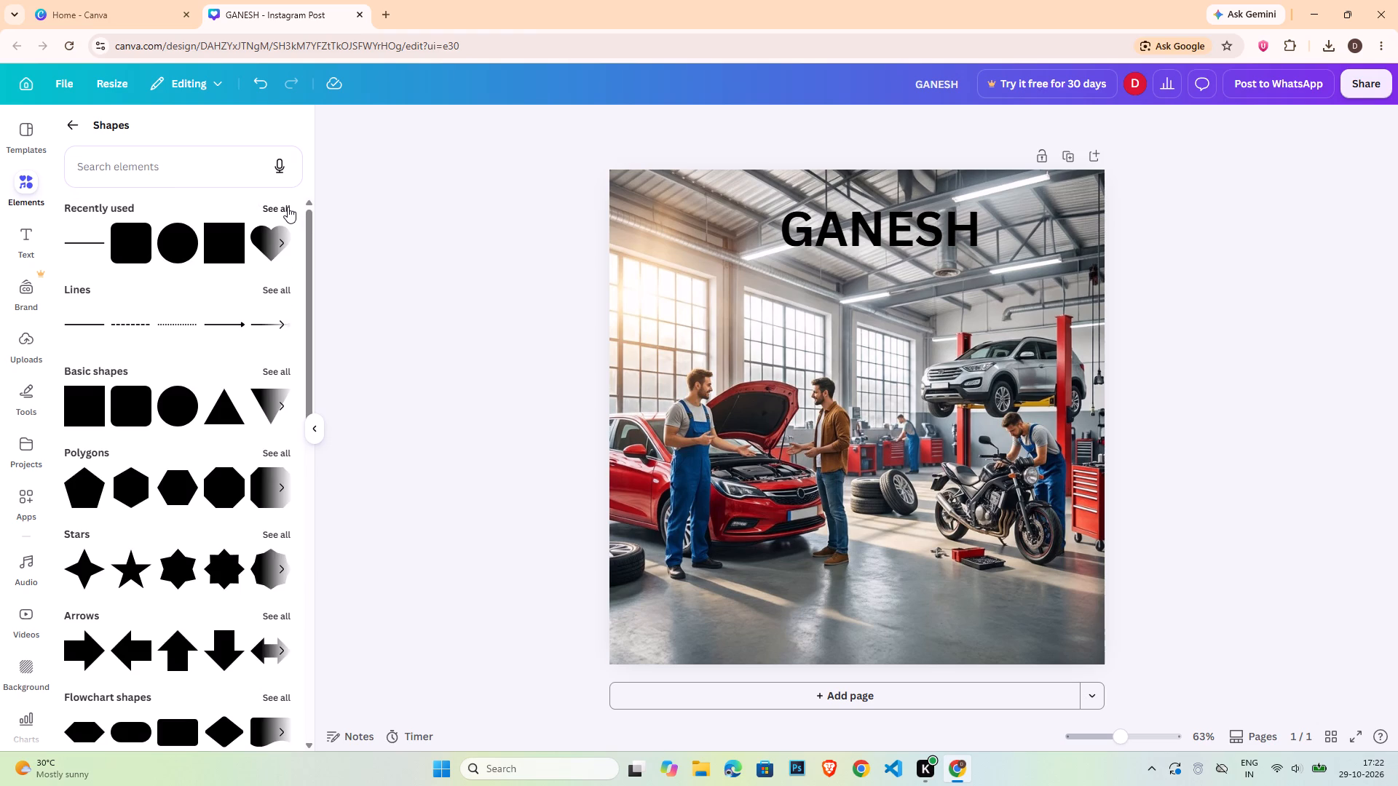
click(116, 497)
click(1255, 416)
drag(889, 449, 877, 334)
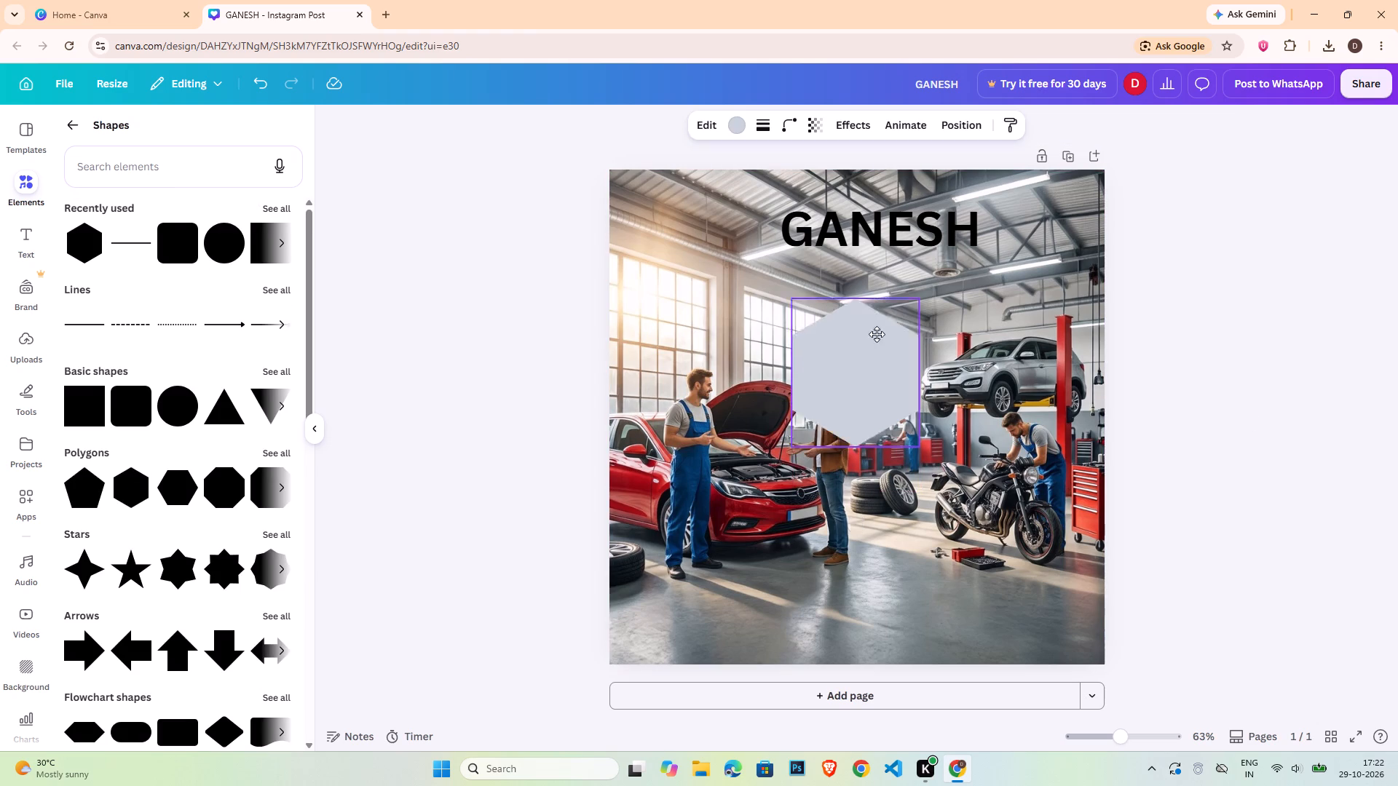
drag(877, 334, 799, 275)
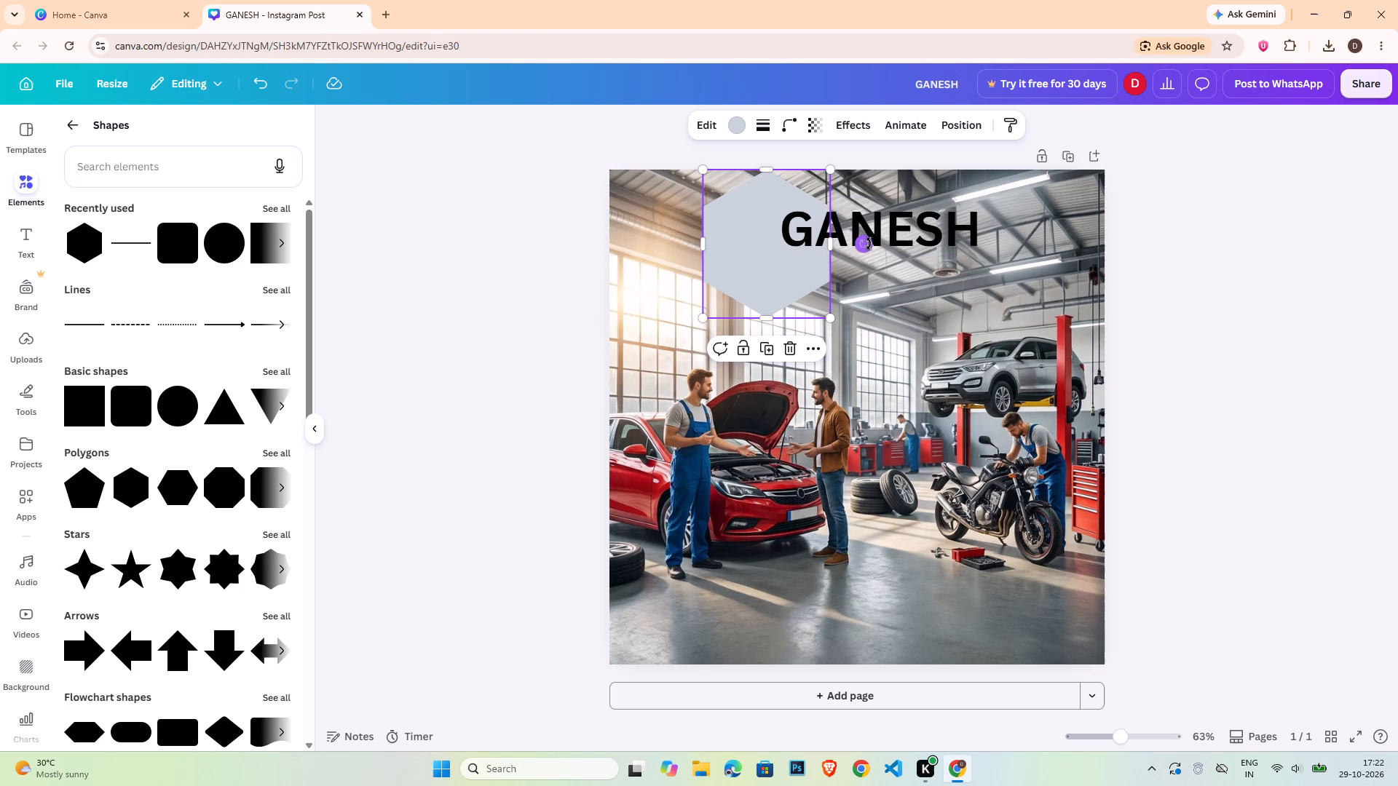
Stretch the hexagon wide enough to cover the whole GANESH title, straighten it to level, and position it centred behind the title.
drag(869, 244, 863, 199)
drag(791, 281, 814, 317)
drag(844, 250, 1037, 228)
drag(912, 338, 873, 344)
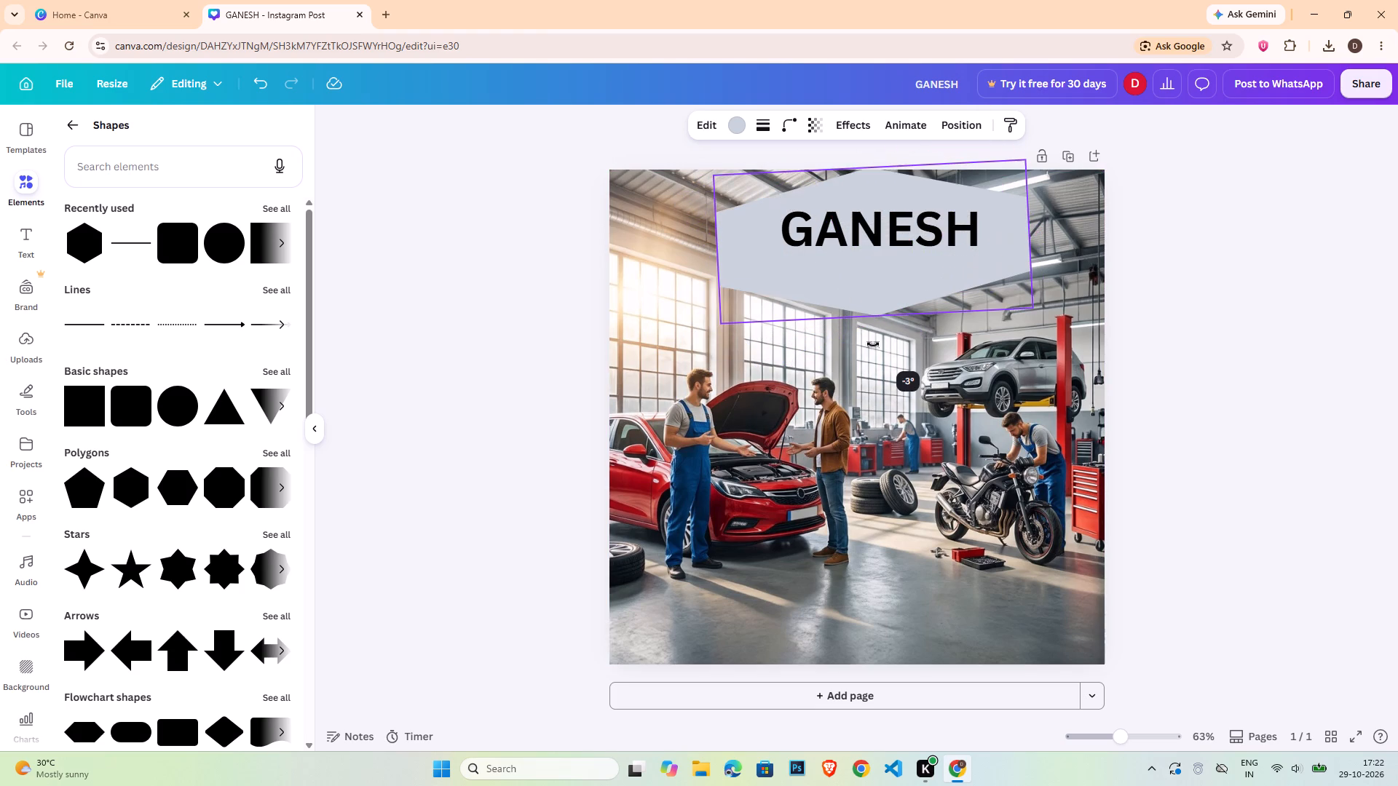
drag(873, 344, 869, 344)
drag(876, 274, 875, 282)
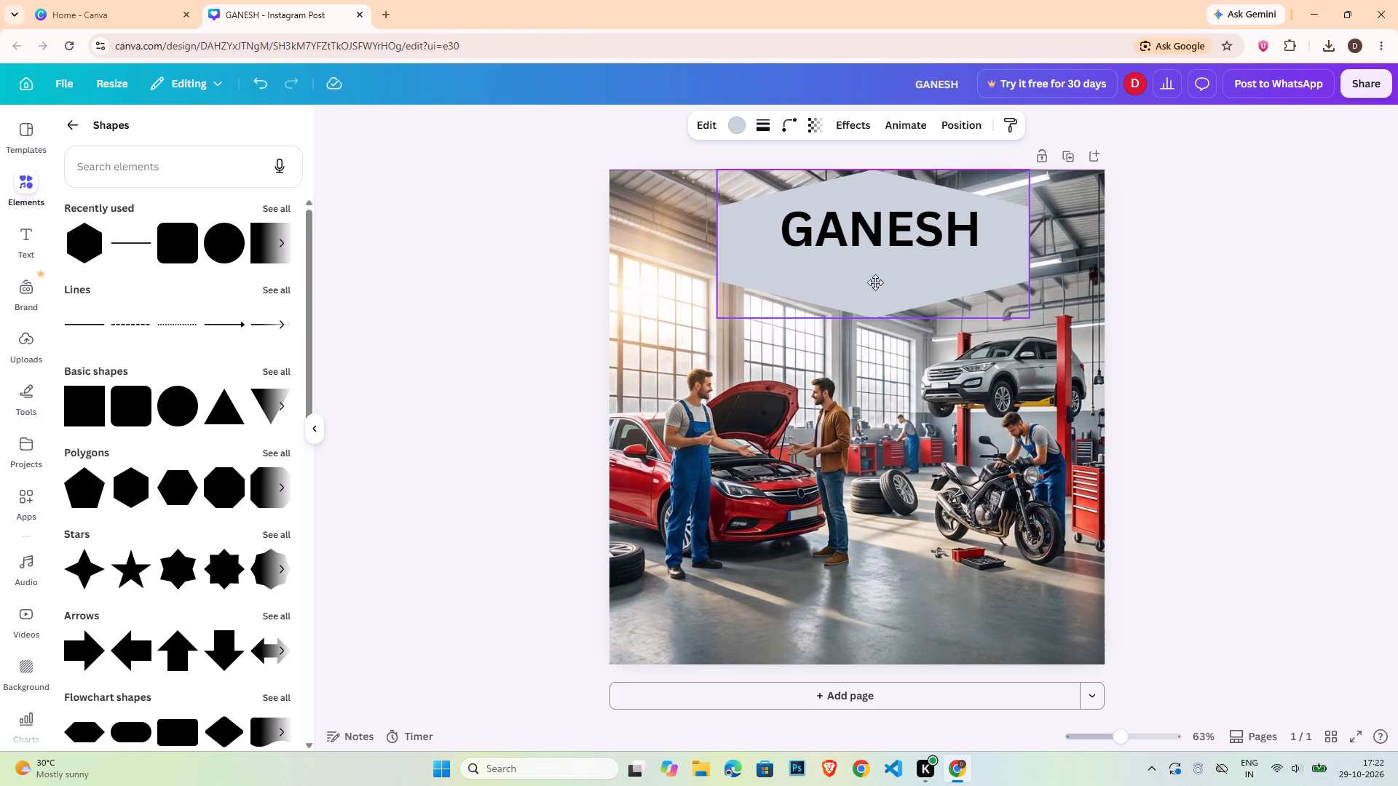
drag(875, 282, 875, 281)
Recolour the hexagon white and make it semi-transparent, with a transparency value slightly above 59.
click(731, 129)
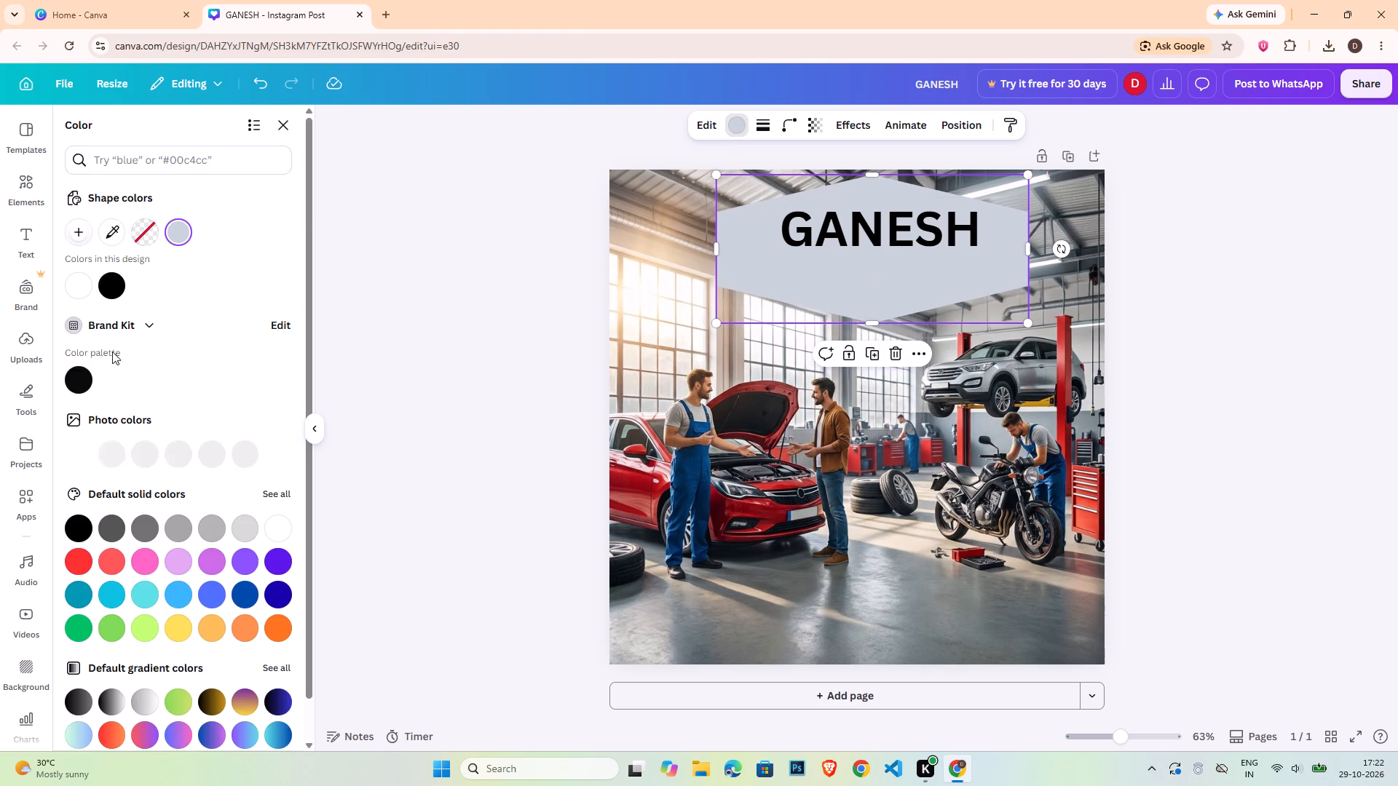
click(269, 523)
click(807, 130)
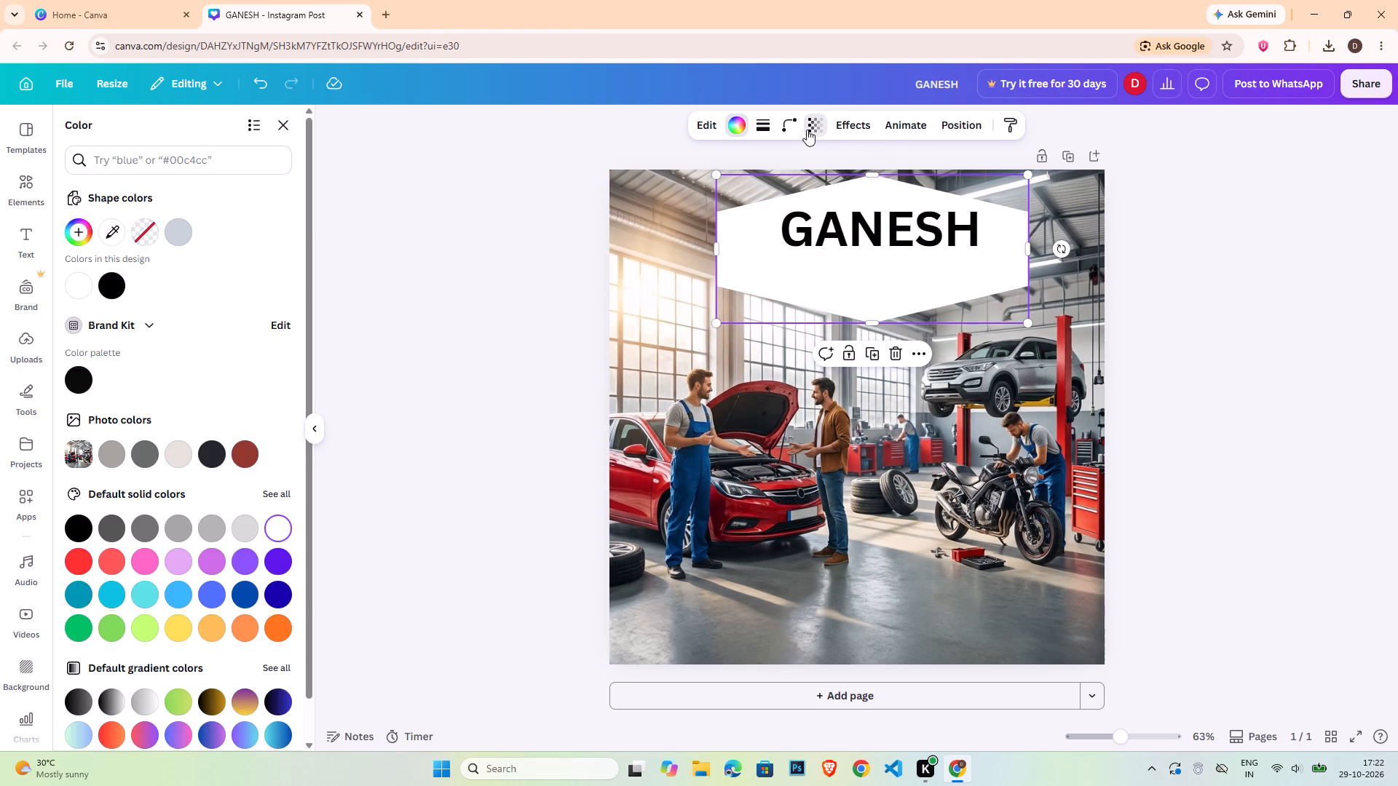
drag(853, 184, 794, 189)
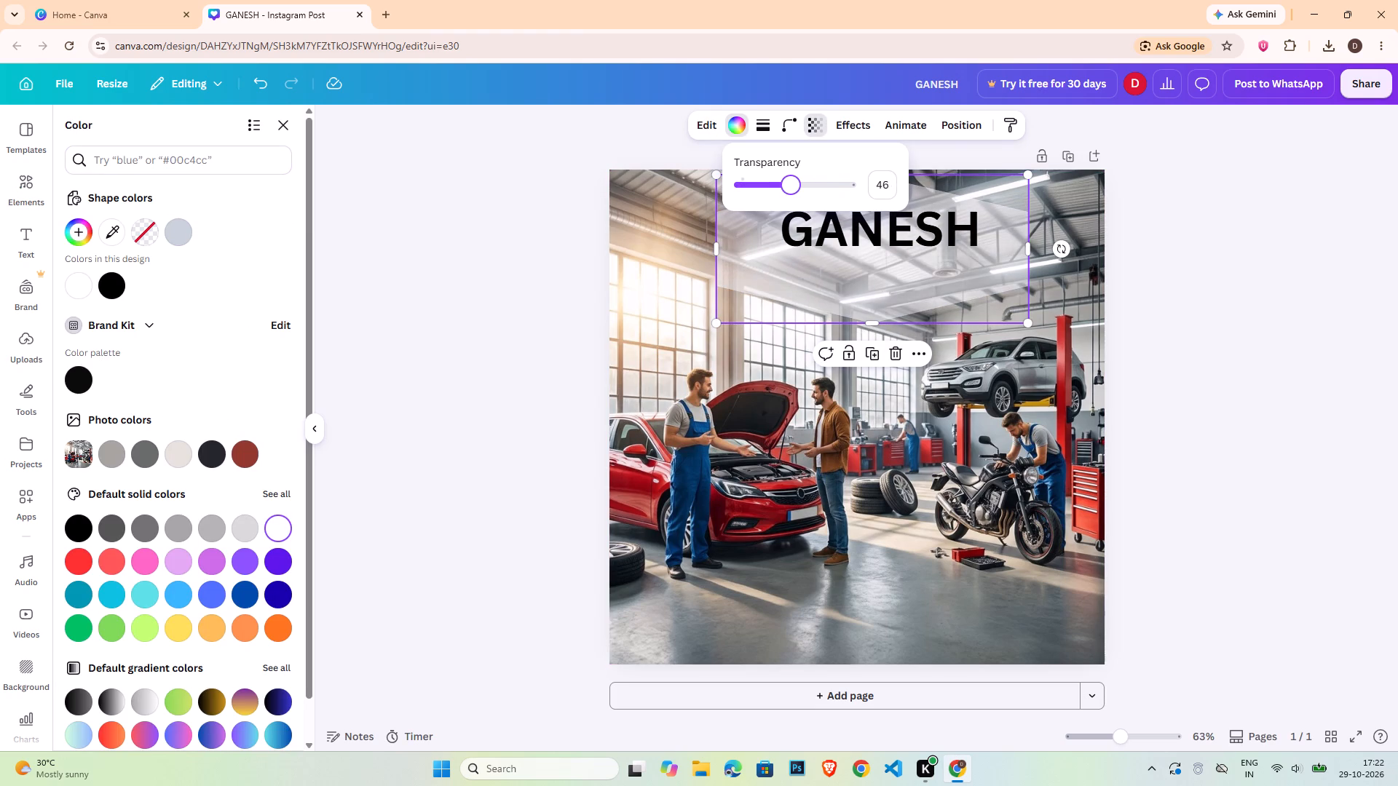
drag(794, 189, 805, 191)
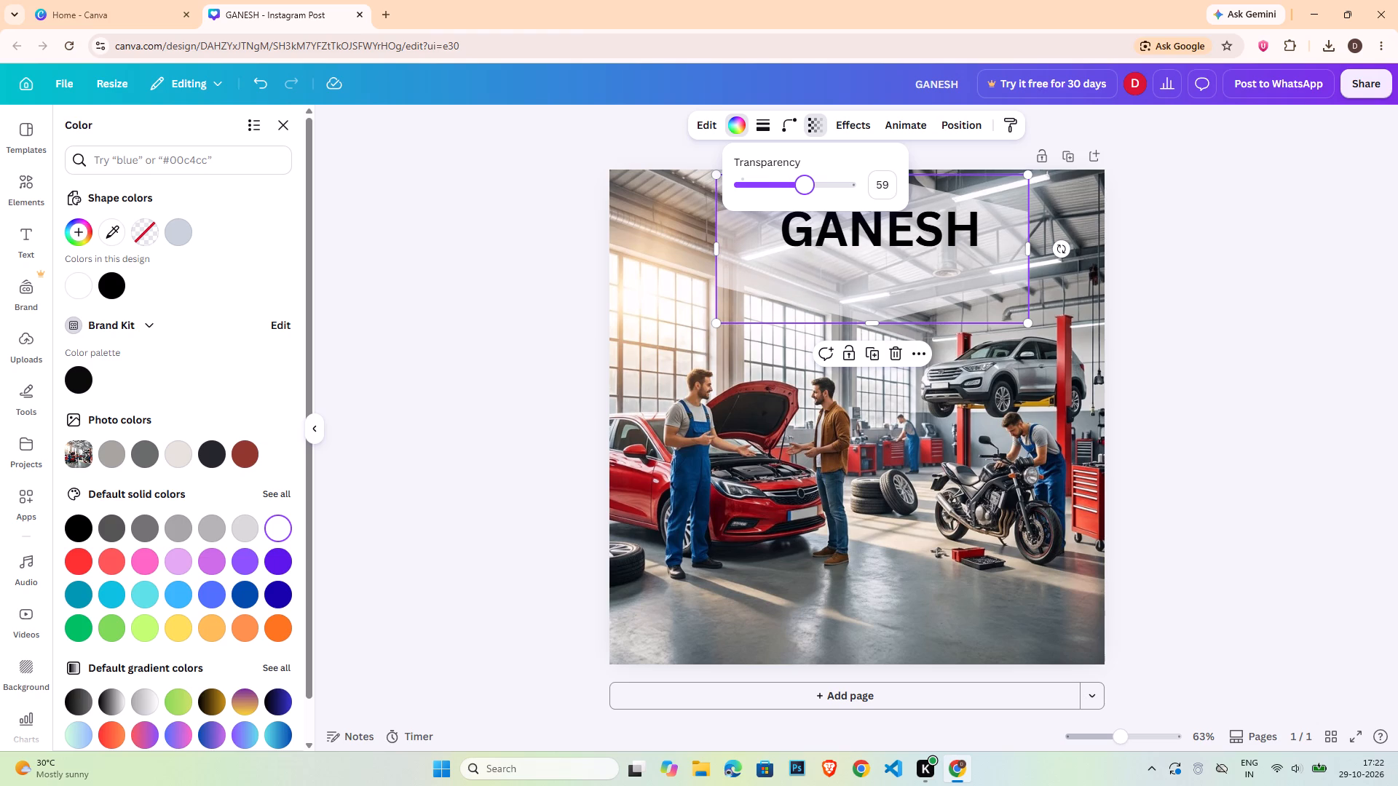
drag(805, 191, 812, 189)
double_click(1156, 248)
Move the GANESH title slightly higher and centre-align it horizontally with the hexagon.
click(877, 227)
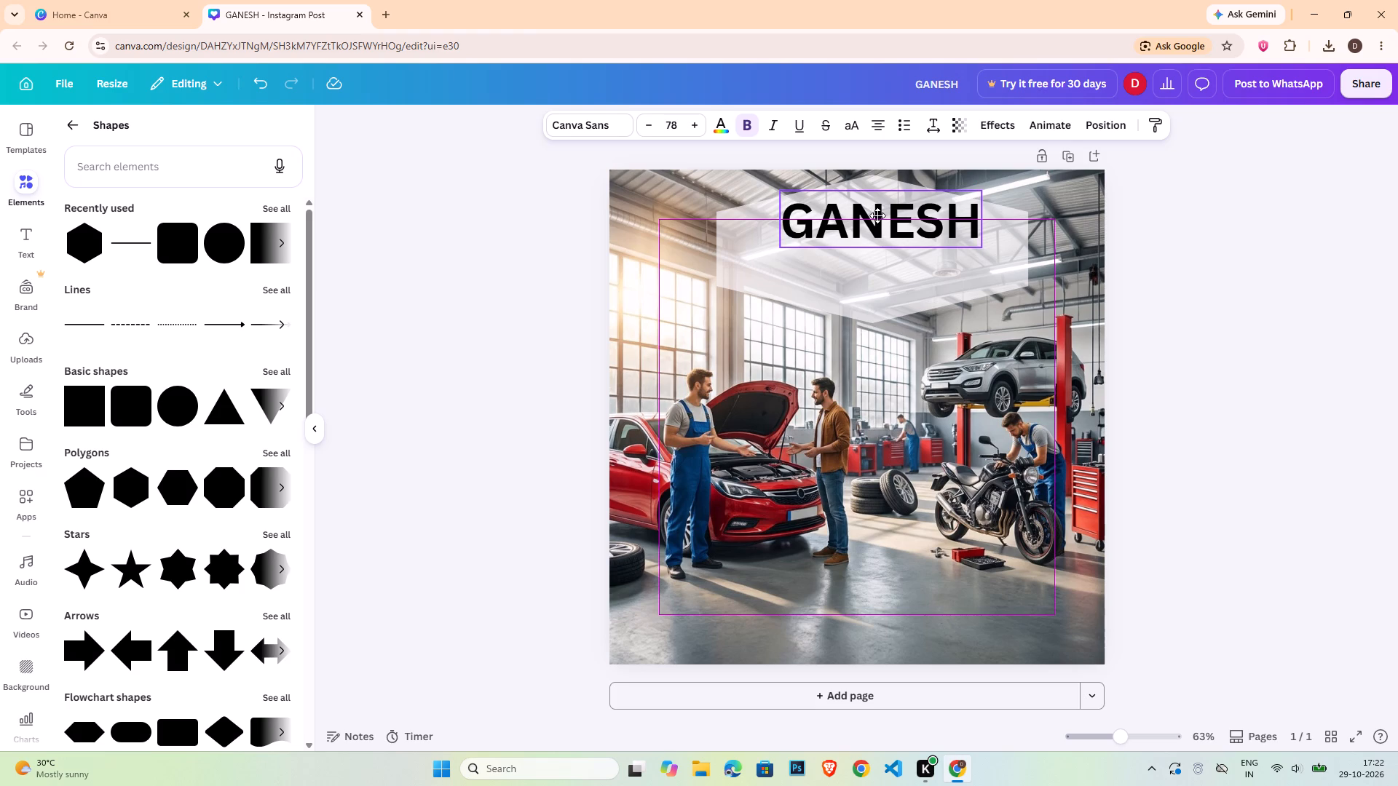
click(889, 277)
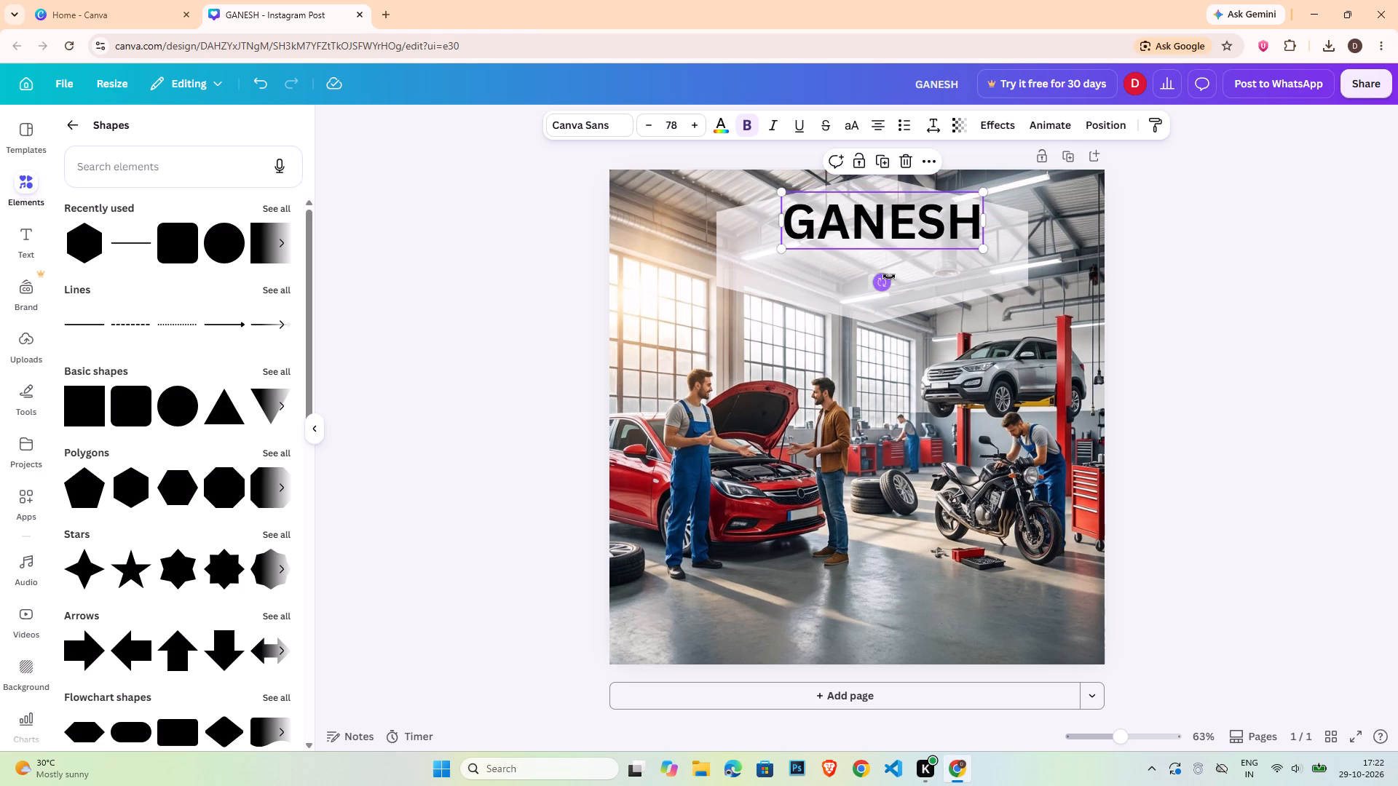
click(930, 261)
shift+click(927, 238)
click(1113, 122)
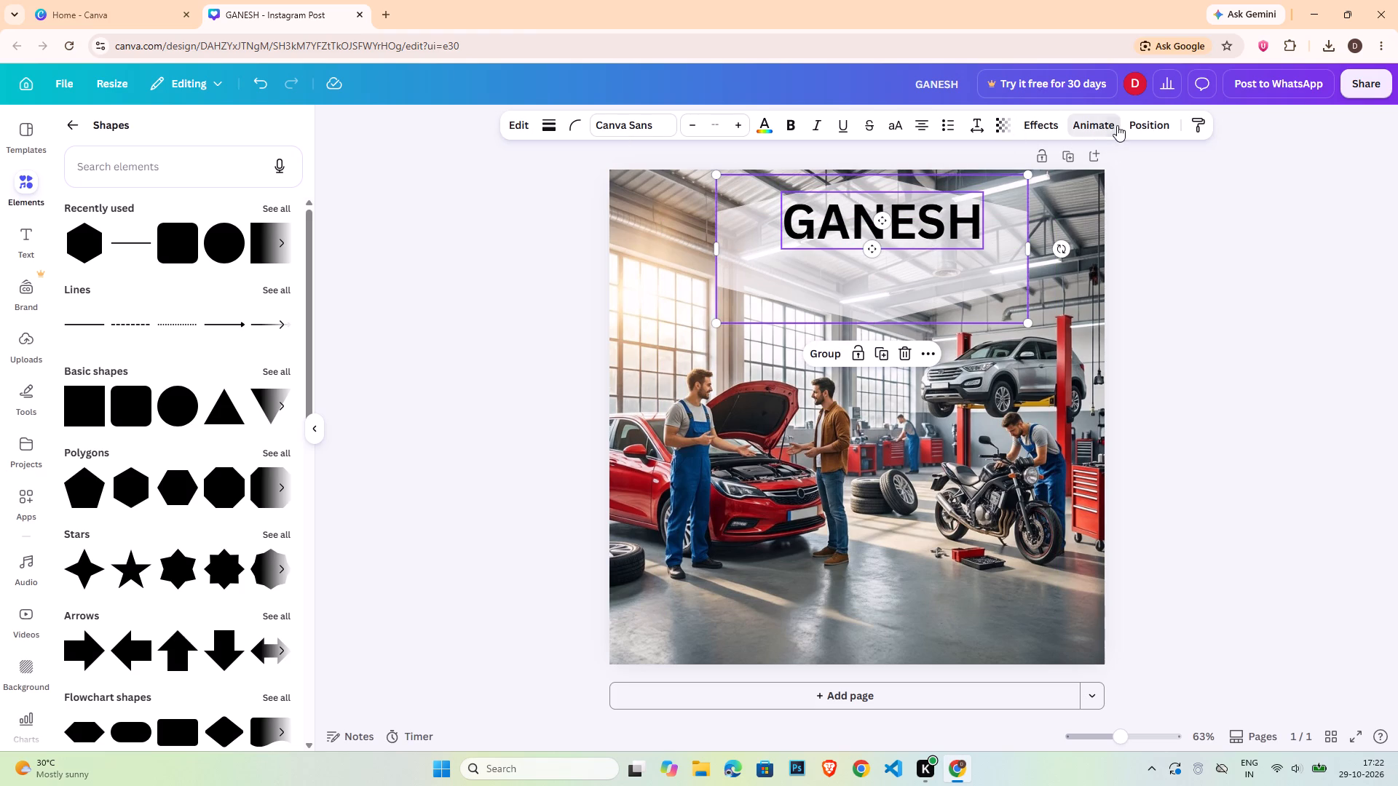
click(1134, 129)
click(225, 333)
double_click(1259, 367)
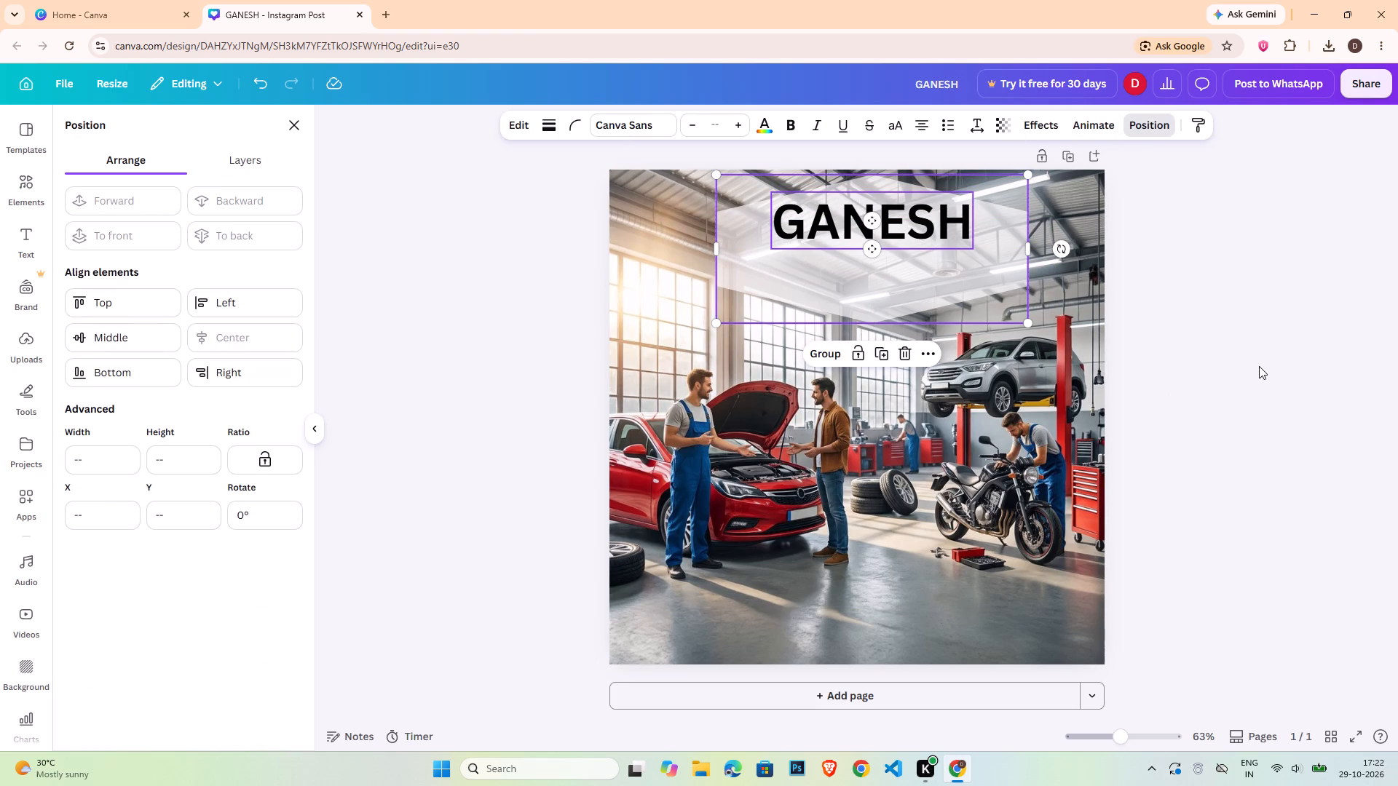
Raise the white hexagon's transparency value to slightly above 71.
click(986, 254)
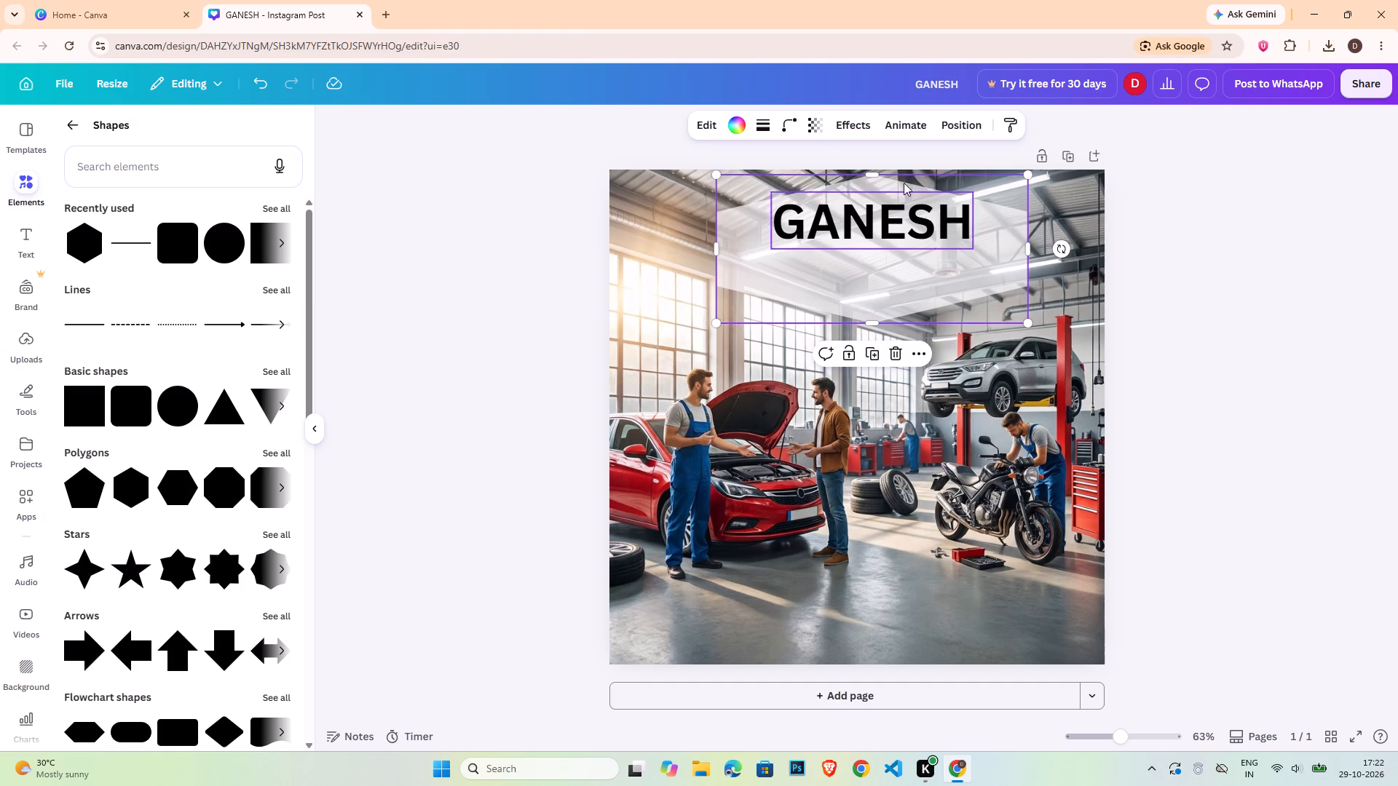
click(808, 129)
drag(809, 186, 818, 189)
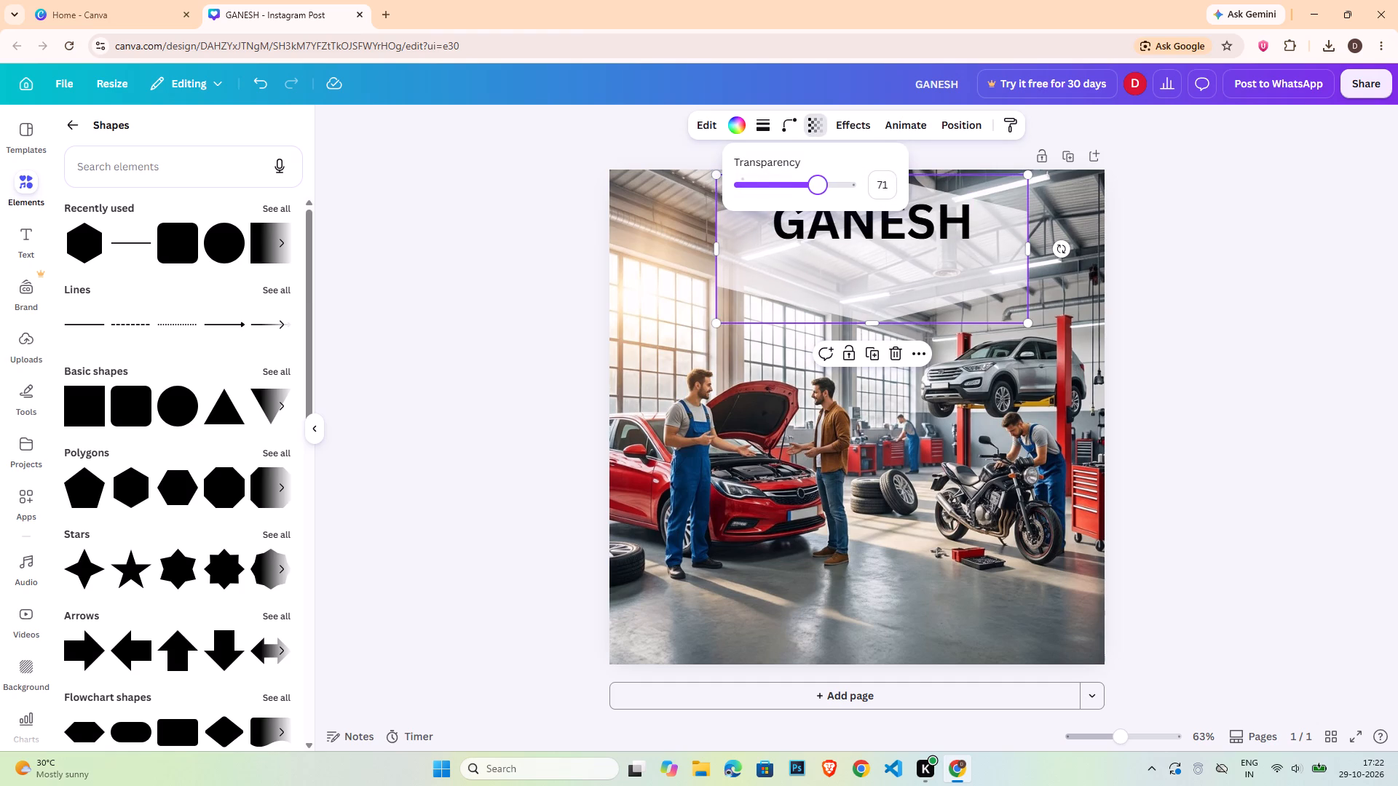
drag(818, 189, 826, 191)
click(1397, 268)
double_click(1283, 280)
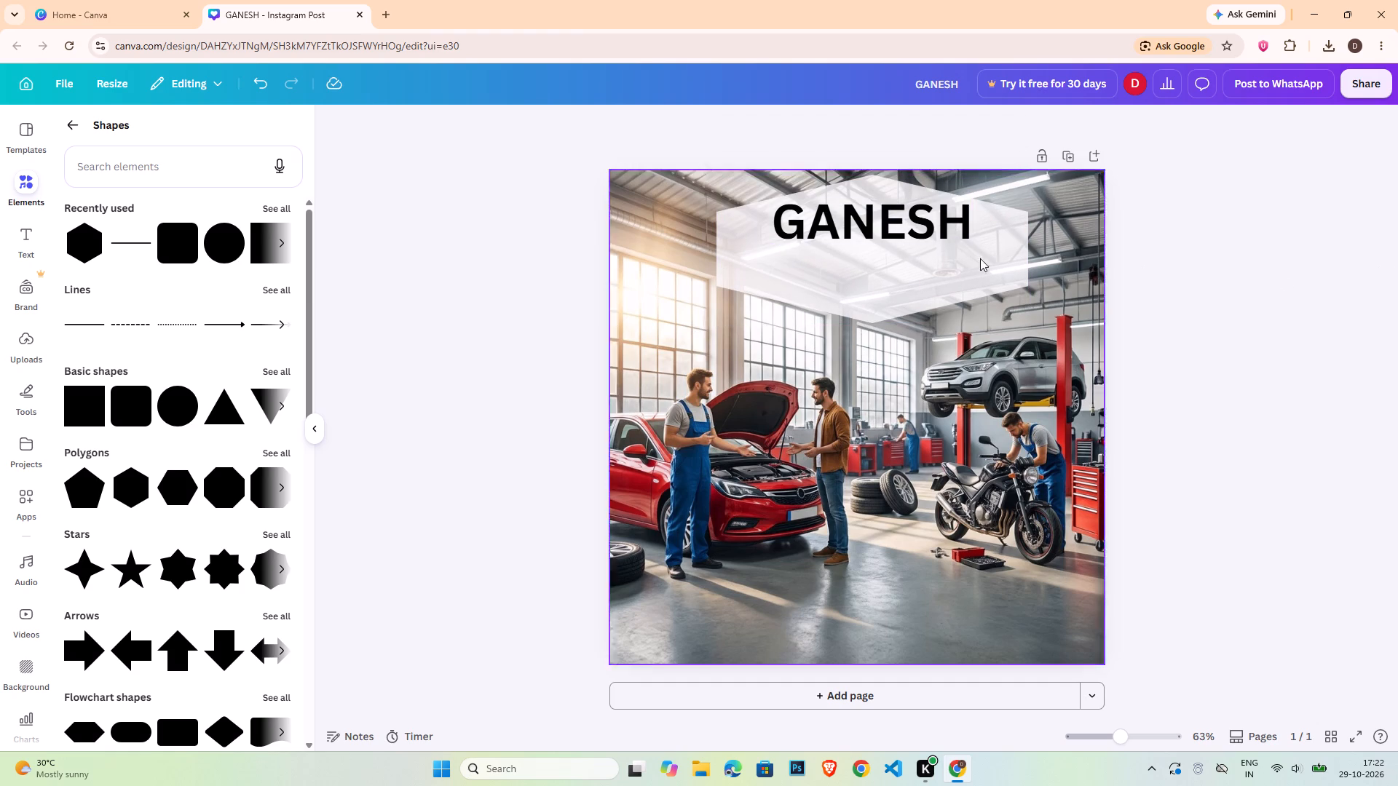
Change the font of the GANESH title to Hangyaboly.
click(933, 229)
click(1176, 281)
triple_click(885, 243)
click(571, 133)
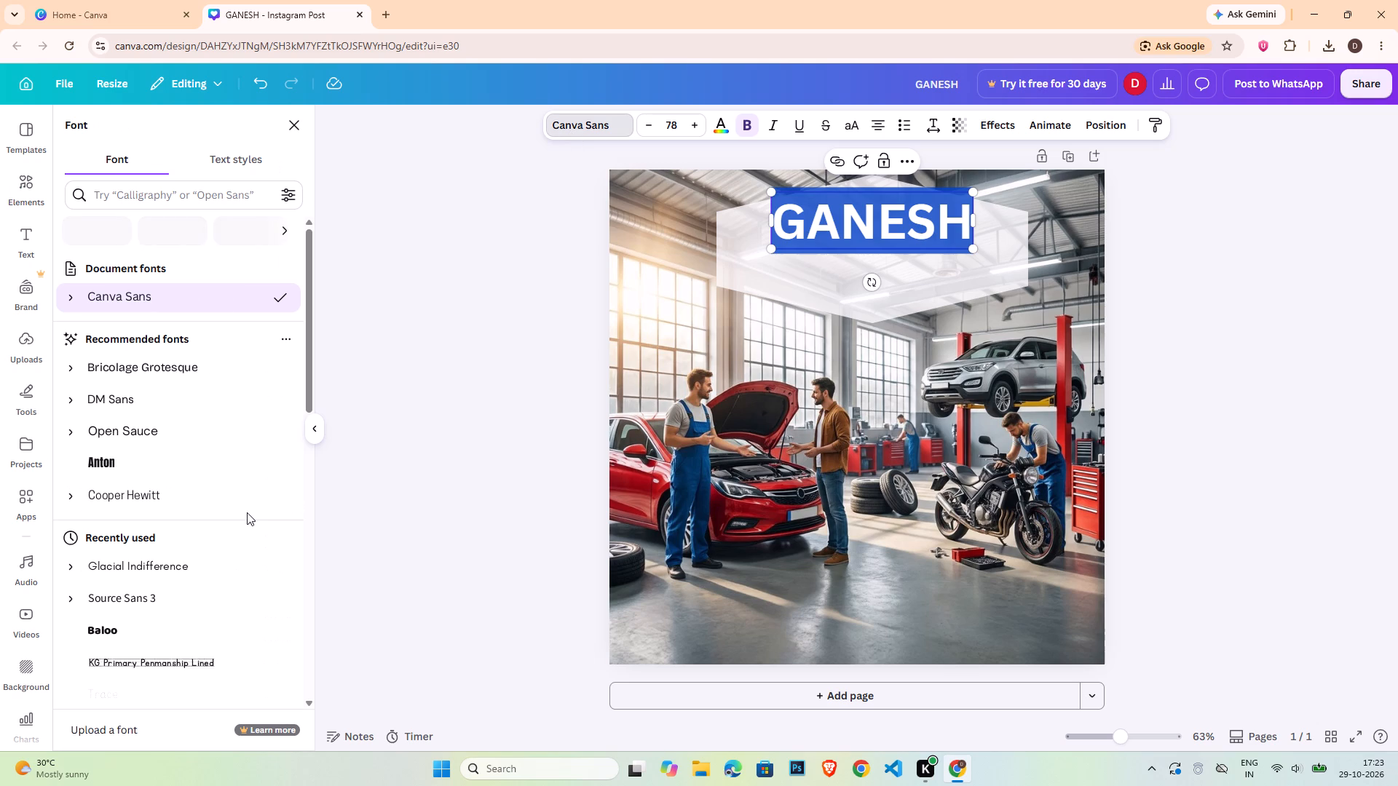
scroll(232, 525, down, 4)
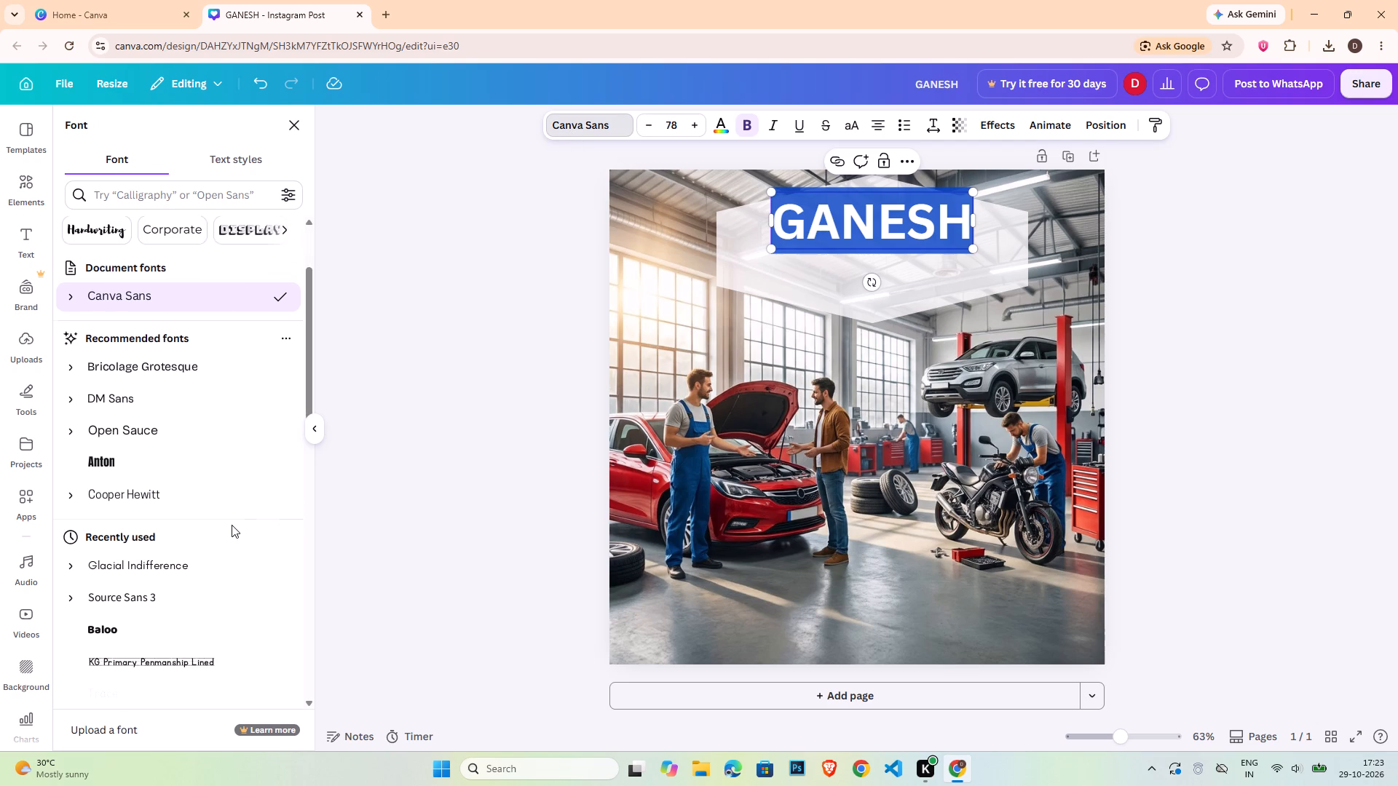
scroll(232, 525, down, 4)
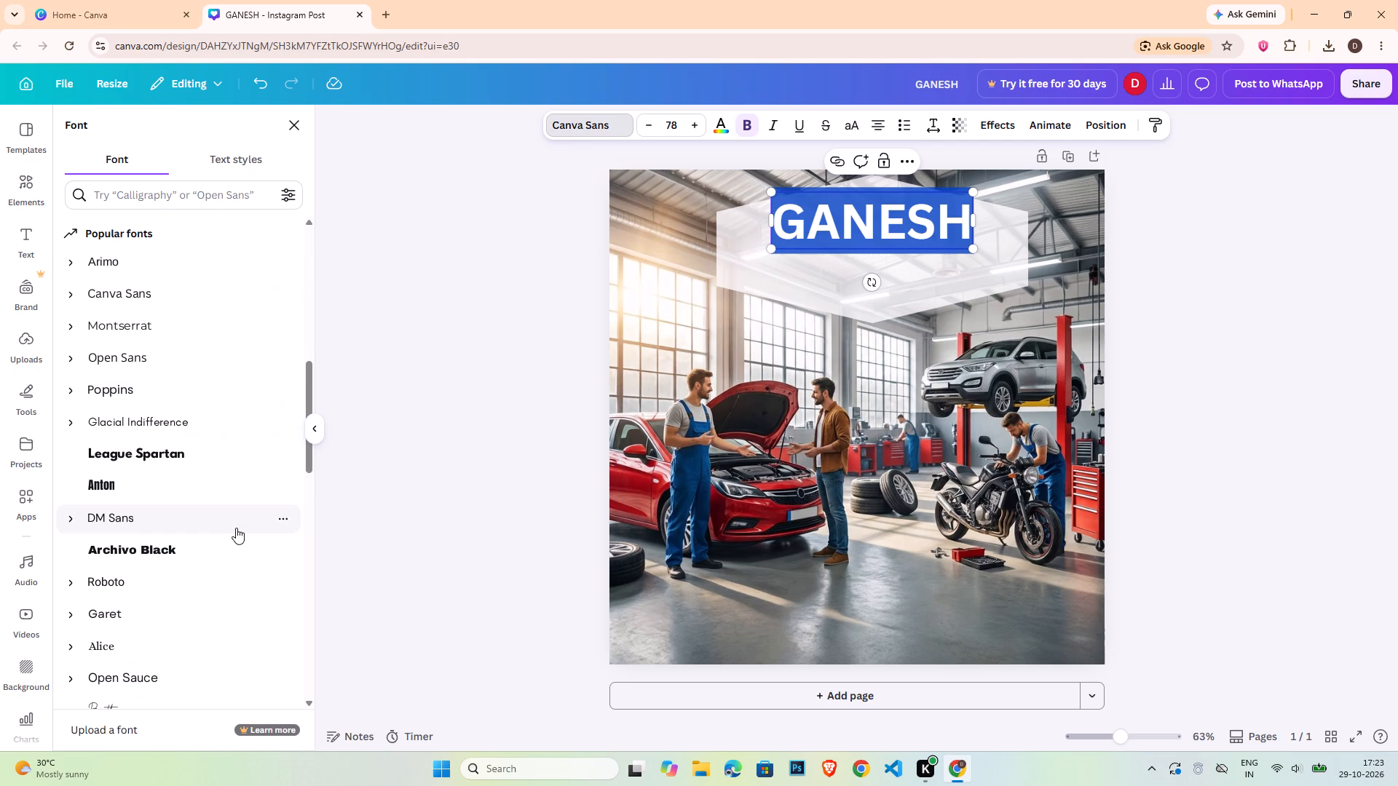
scroll(239, 525, down, 4)
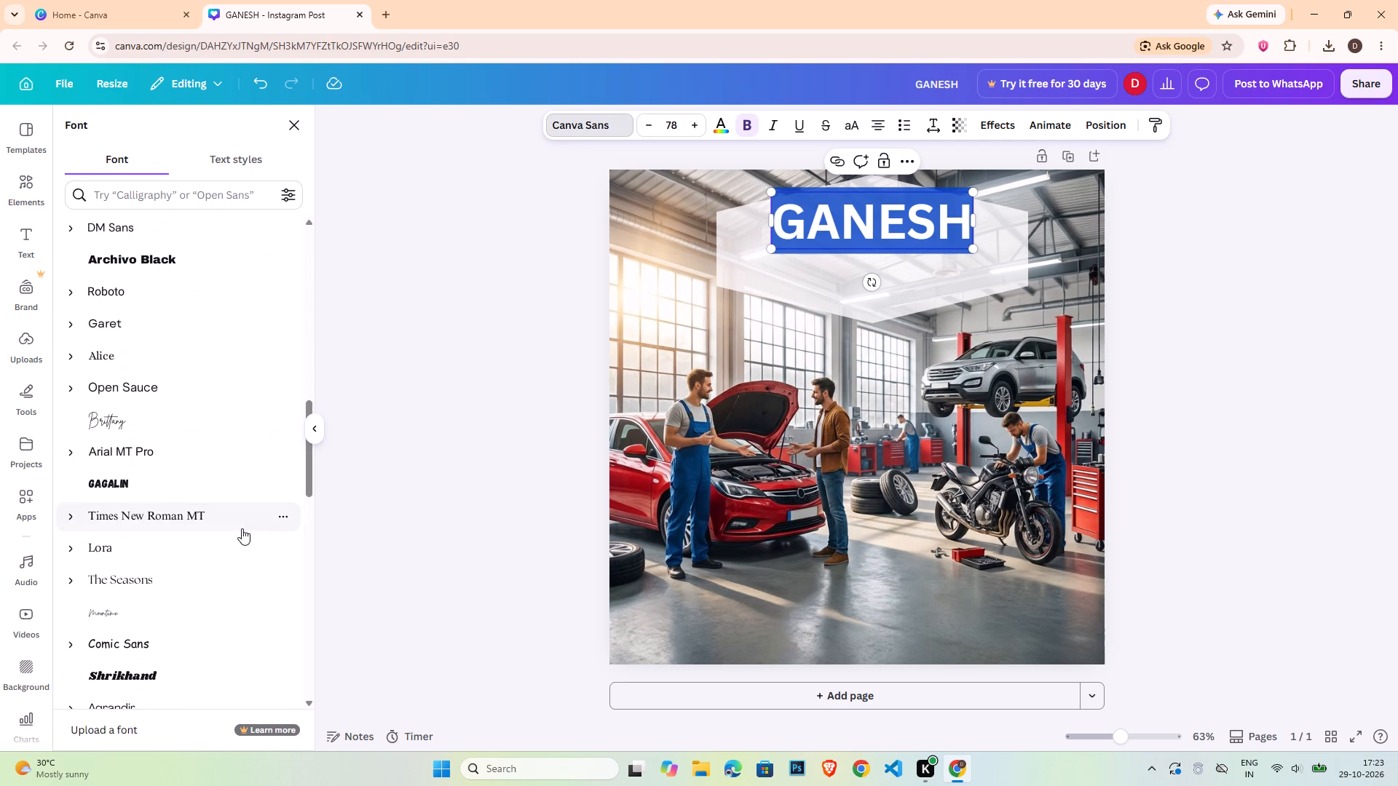
scroll(242, 528, down, 3)
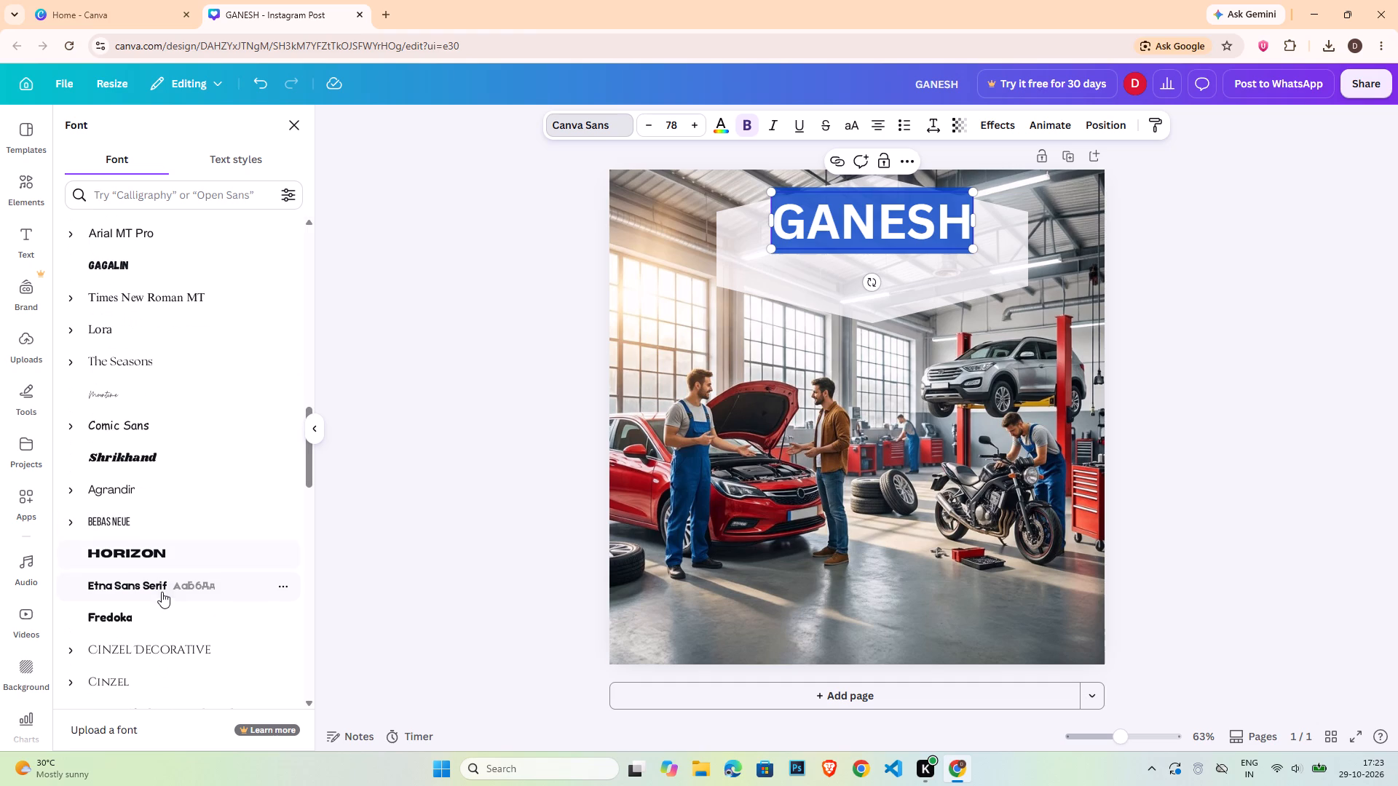
scroll(159, 595, down, 7)
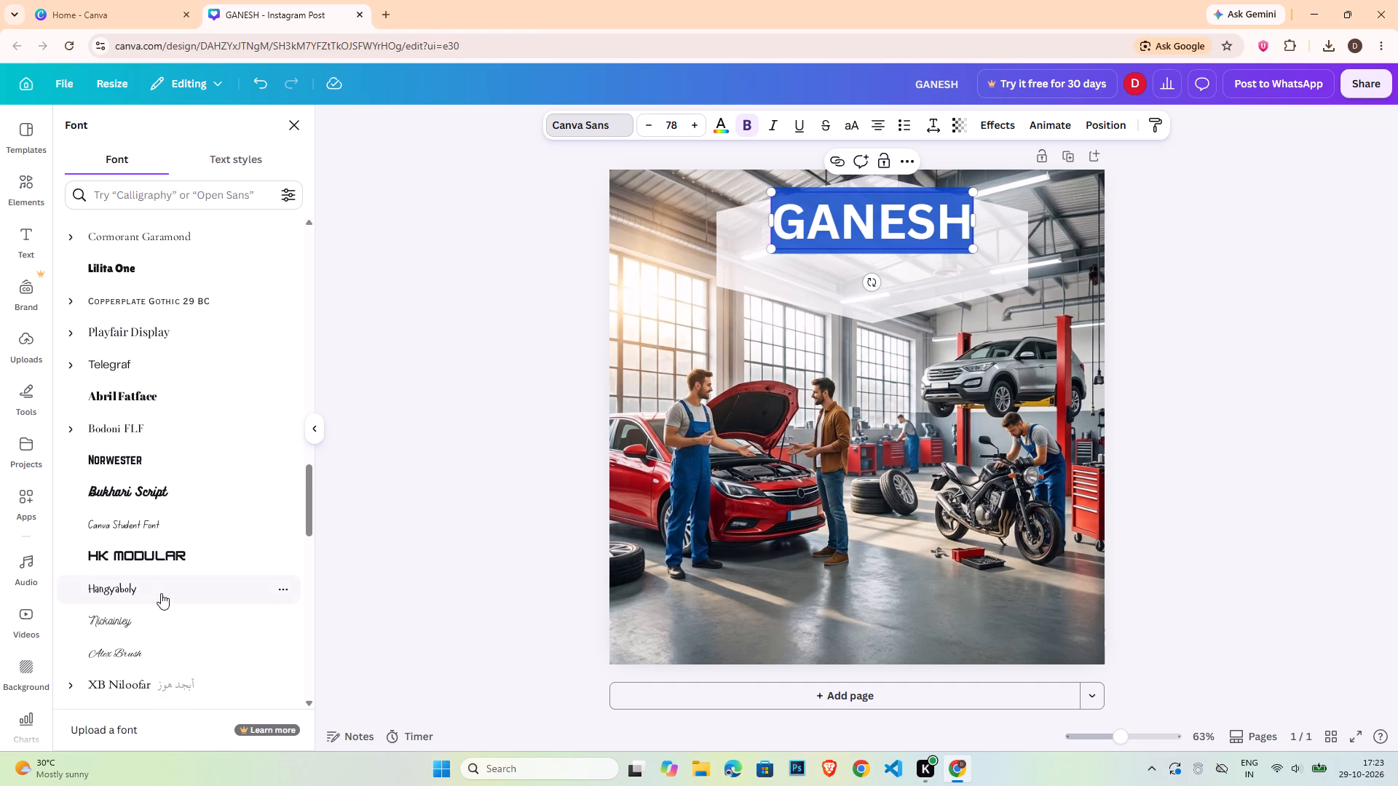
scroll(161, 593, down, 5)
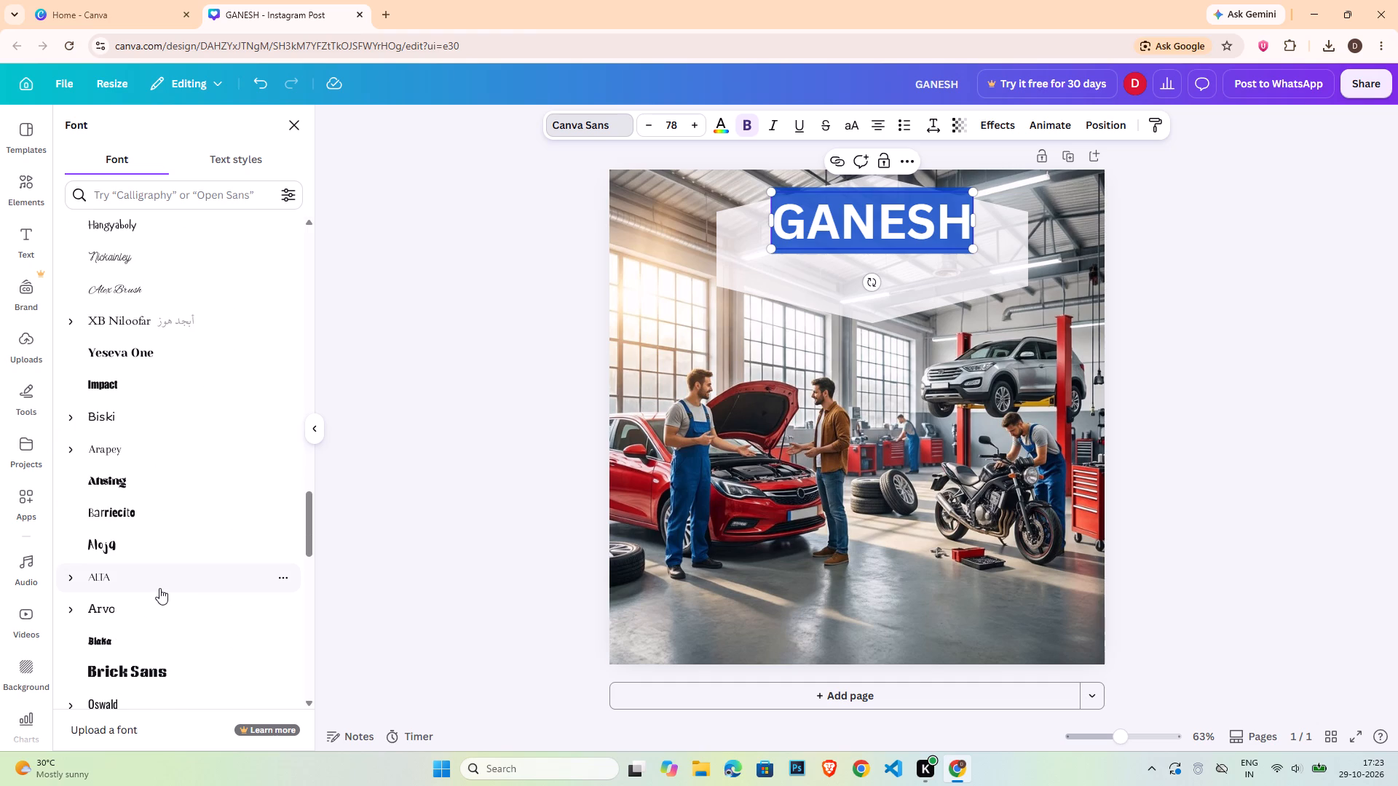
click(151, 226)
double_click(1249, 352)
Enlarge the GANESH title to font size 117 and centre it horizontally on the hexagon.
drag(839, 232, 807, 228)
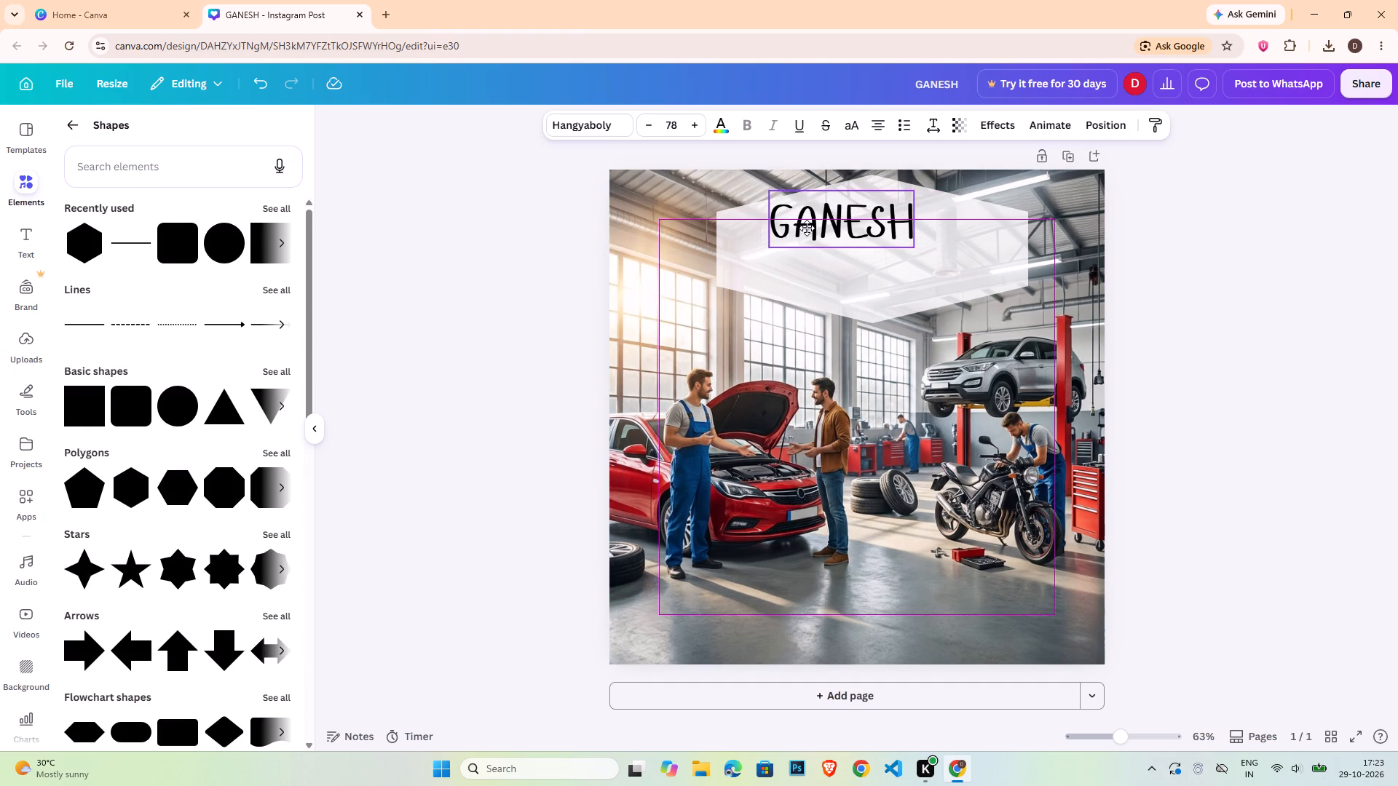
drag(807, 228, 805, 227)
drag(909, 250, 963, 253)
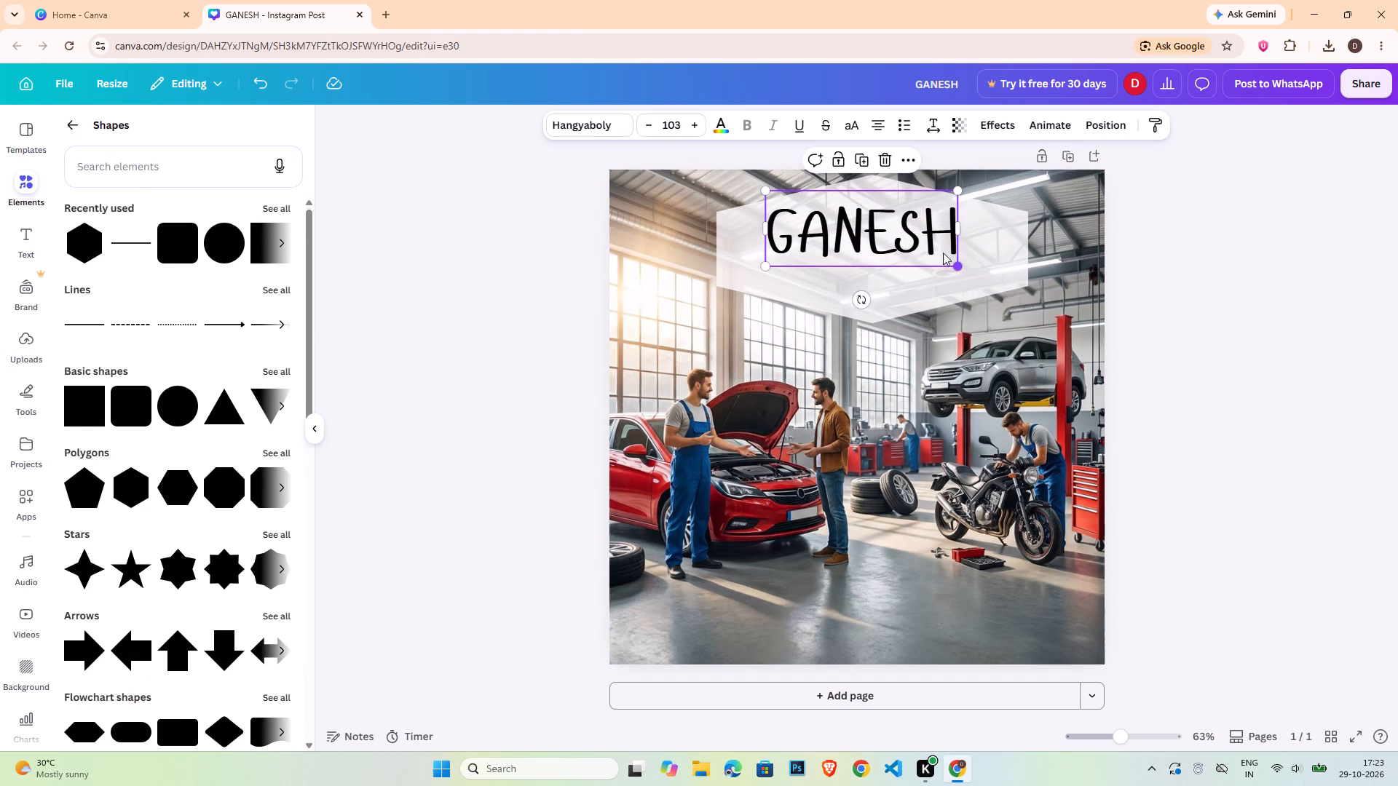
drag(899, 244, 912, 232)
click(1231, 263)
click(928, 233)
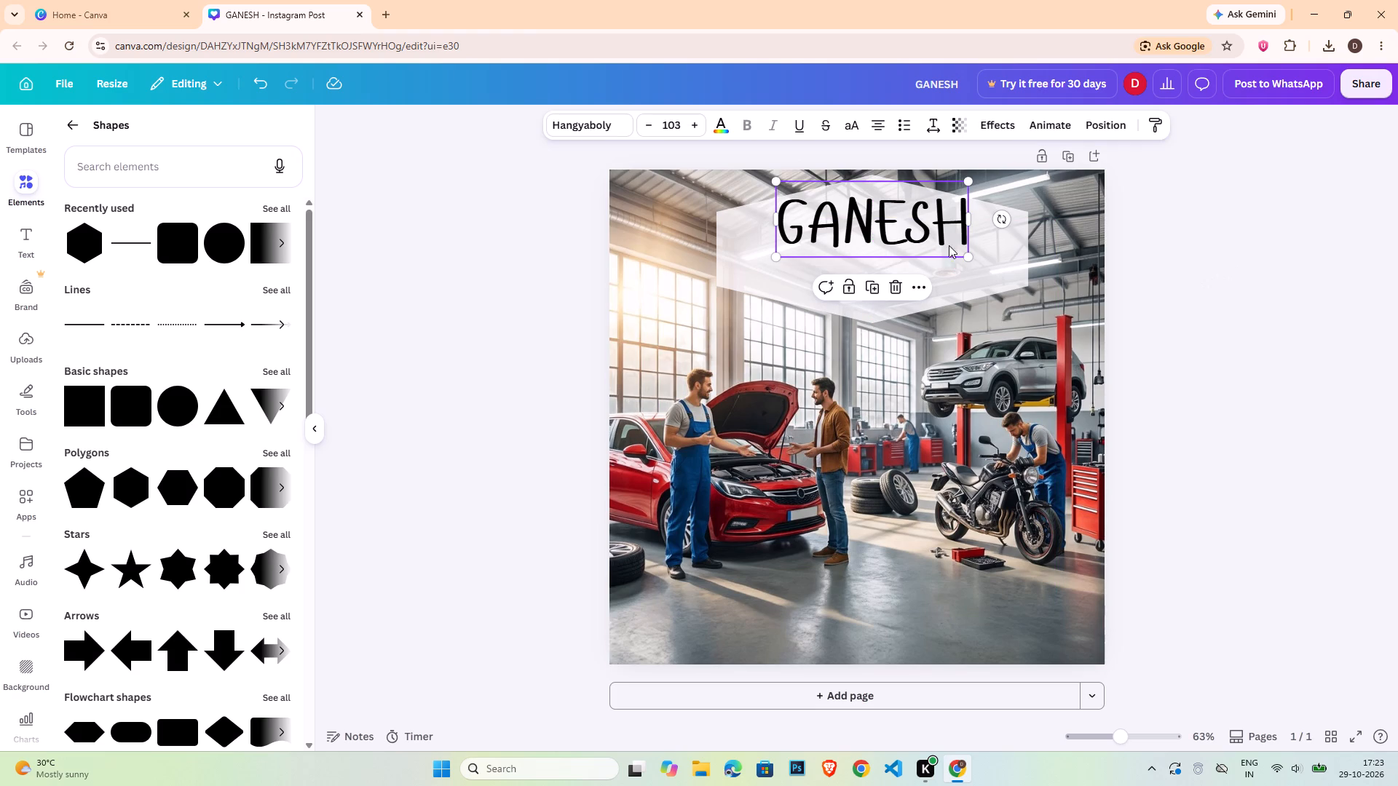
drag(970, 257, 998, 261)
drag(960, 231, 955, 230)
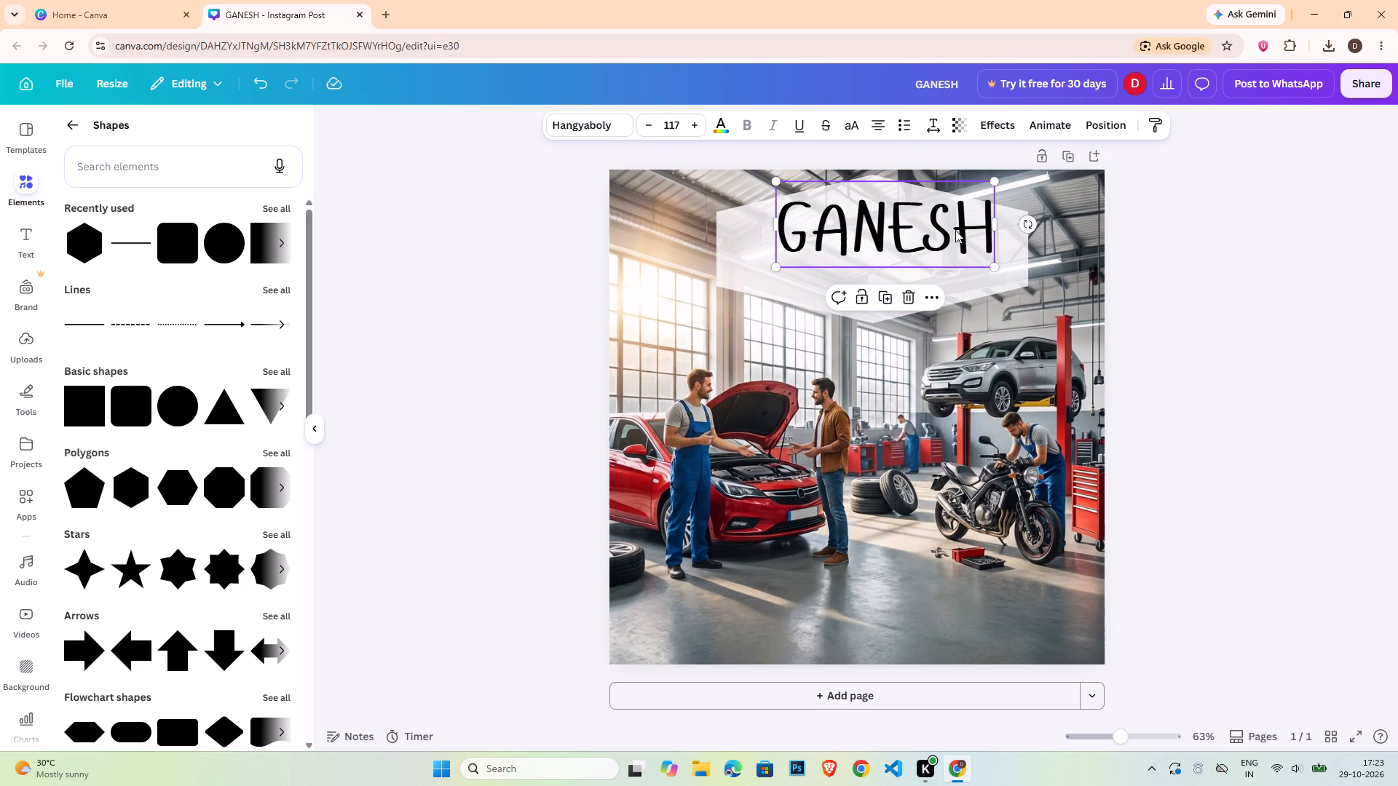
drag(955, 230, 950, 232)
click(1234, 254)
click(1032, 258)
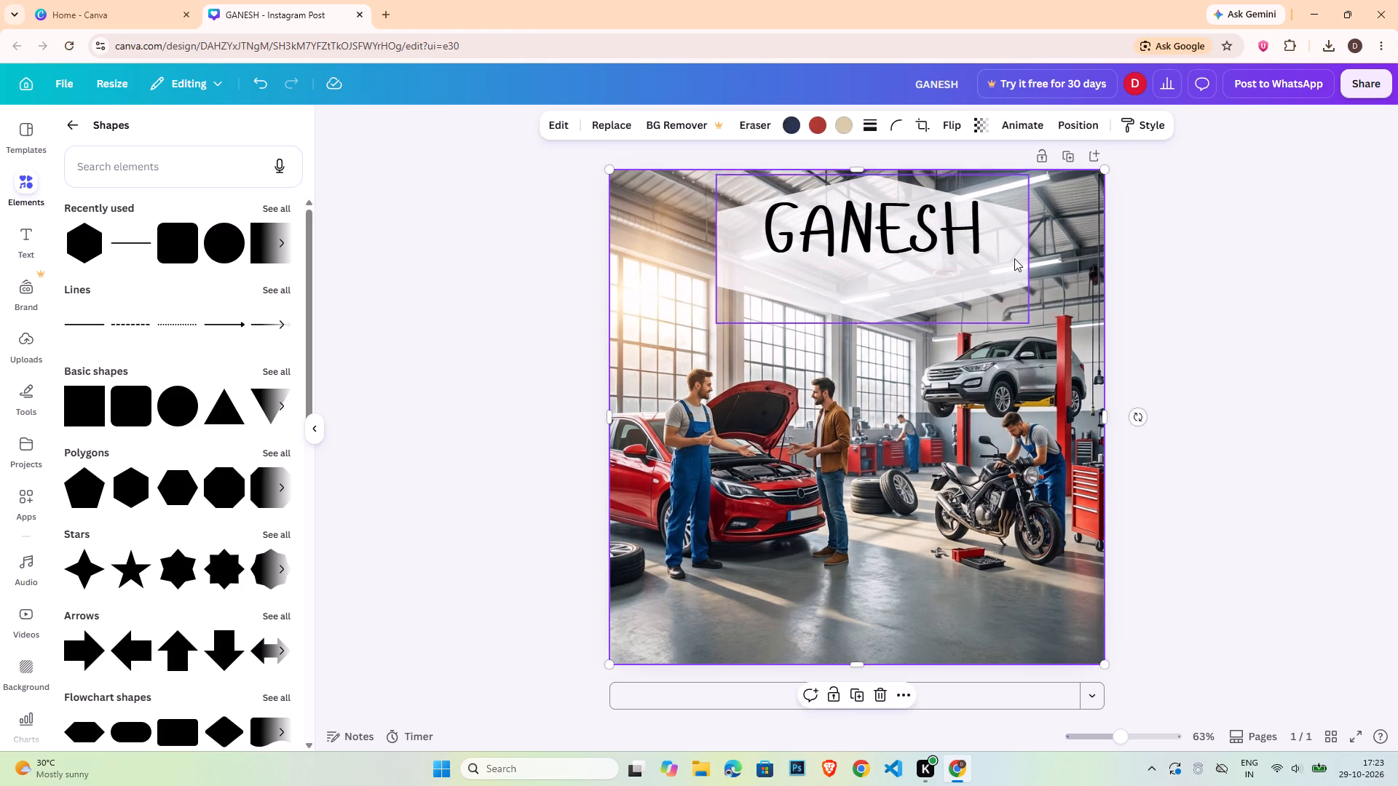
click(1014, 258)
shift+click(934, 244)
click(1143, 126)
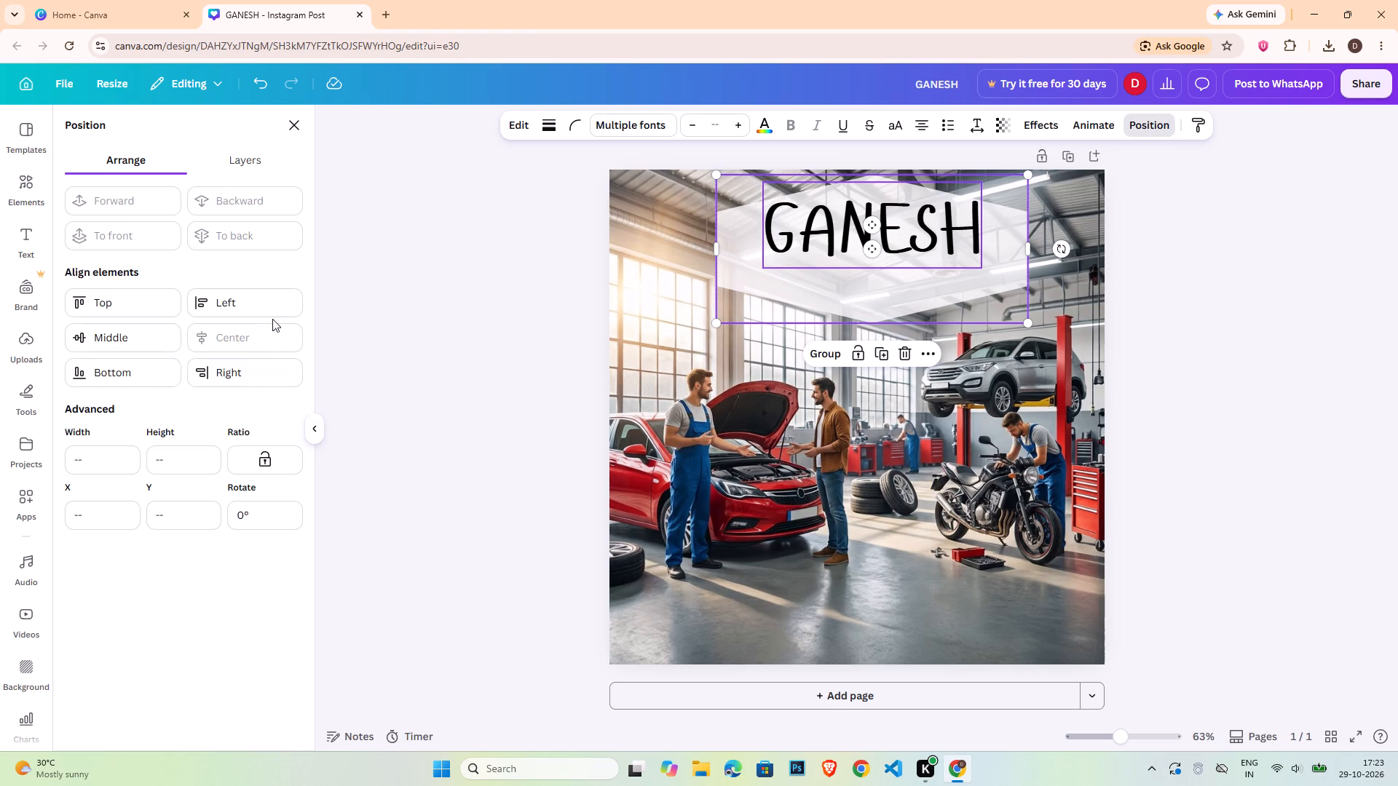
double_click(1138, 336)
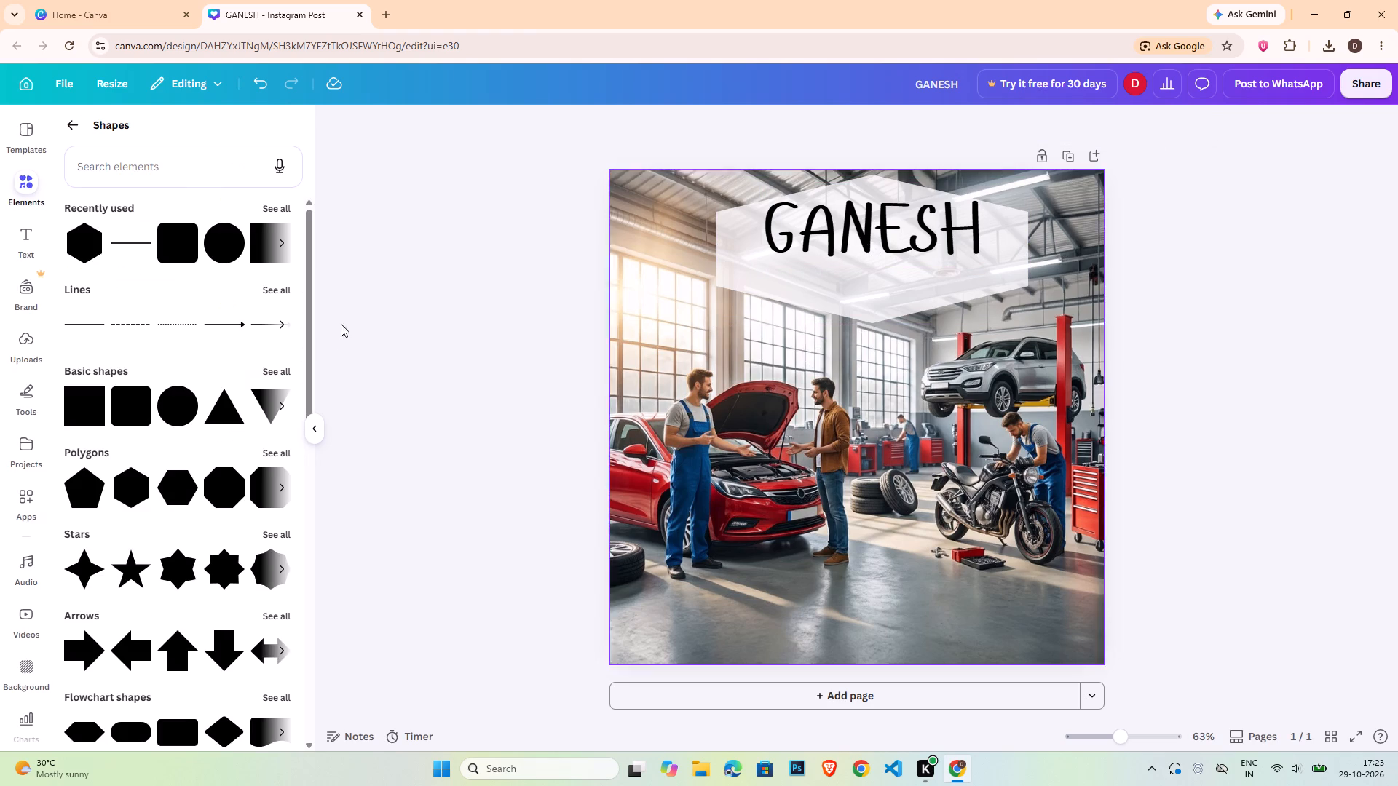
Add a subheading to the page with the text AUTOMOBILES.
click(31, 230)
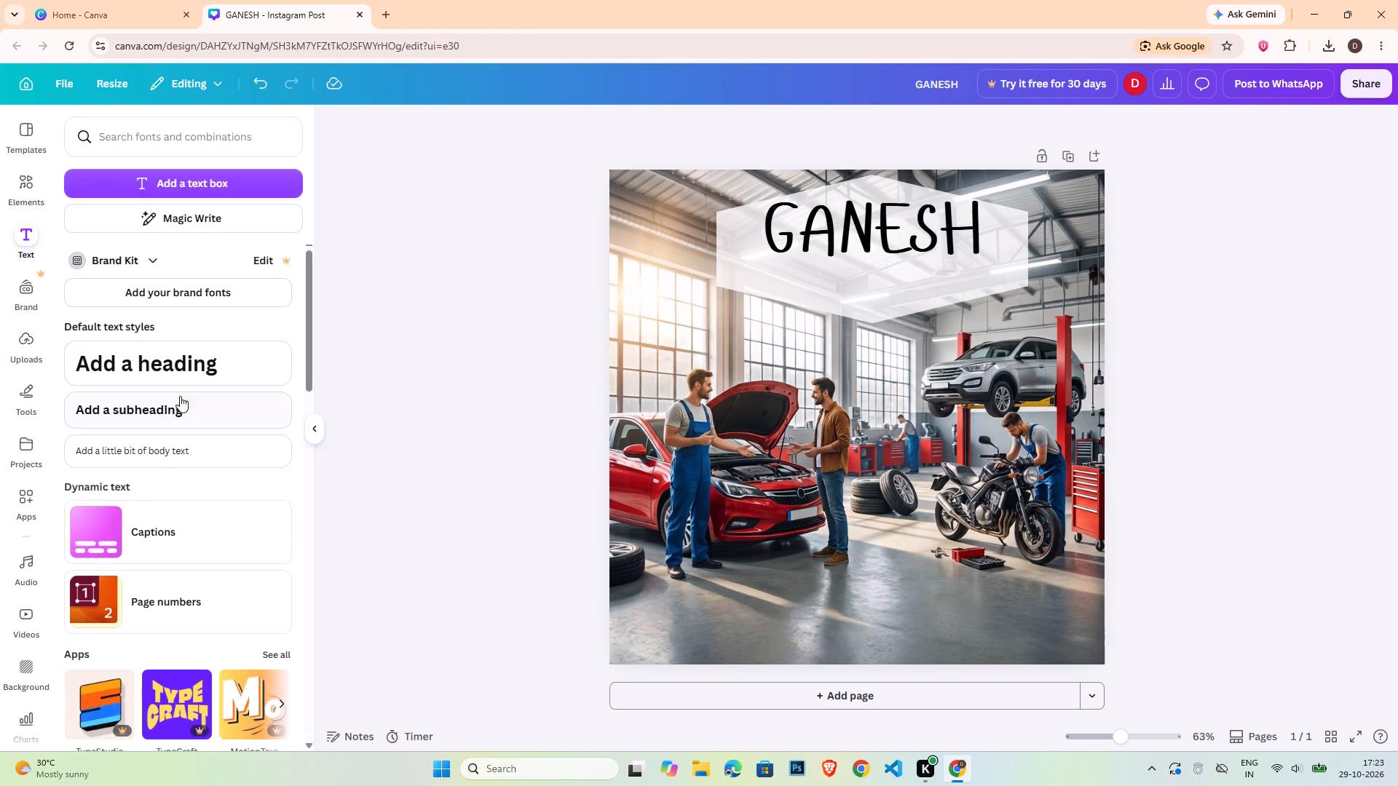
click(184, 405)
triple_click(864, 421)
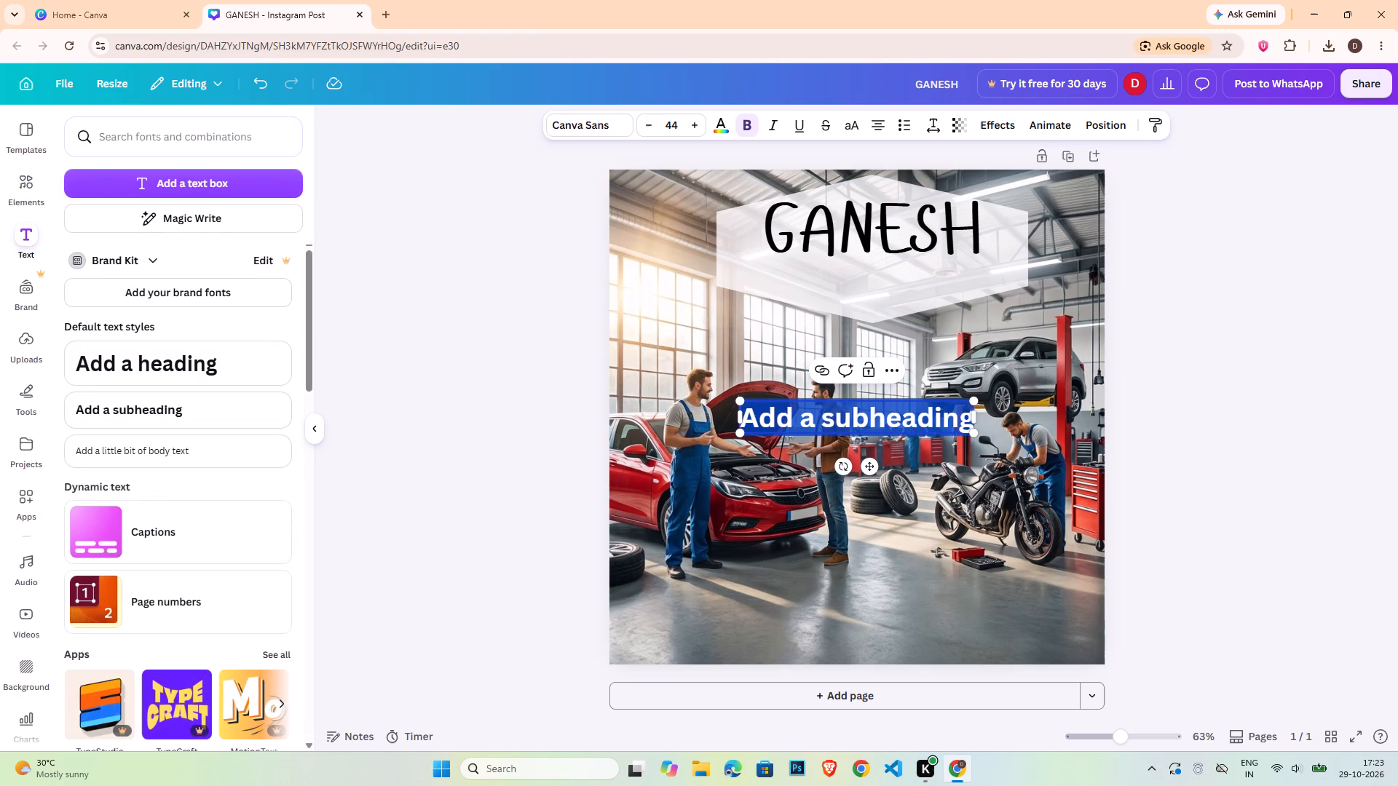
text(AUTOMOBILES)
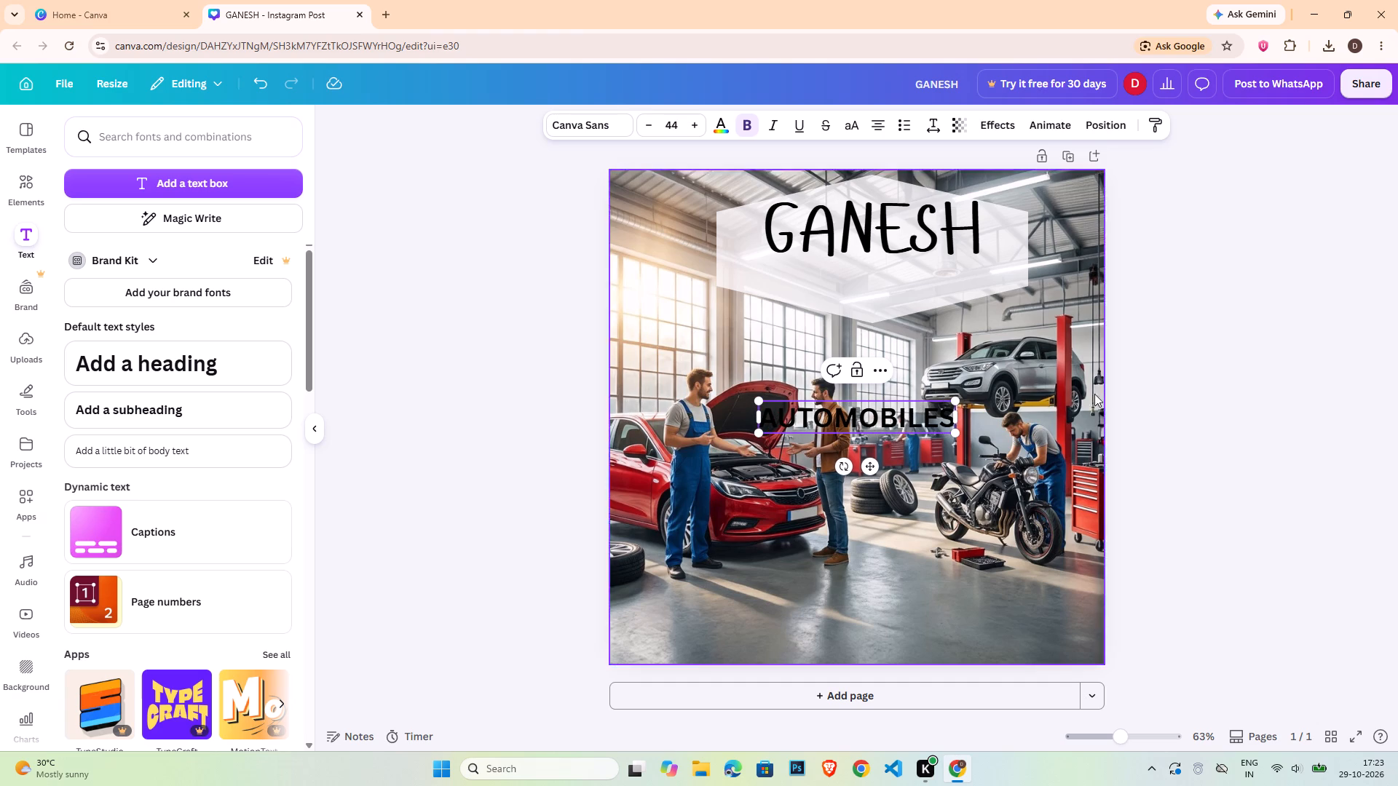
drag(1243, 438, 1236, 440)
Place the AUTOMOBILES subheading inside the hexagon just below GANESH and widen its text box slightly.
drag(894, 420, 906, 277)
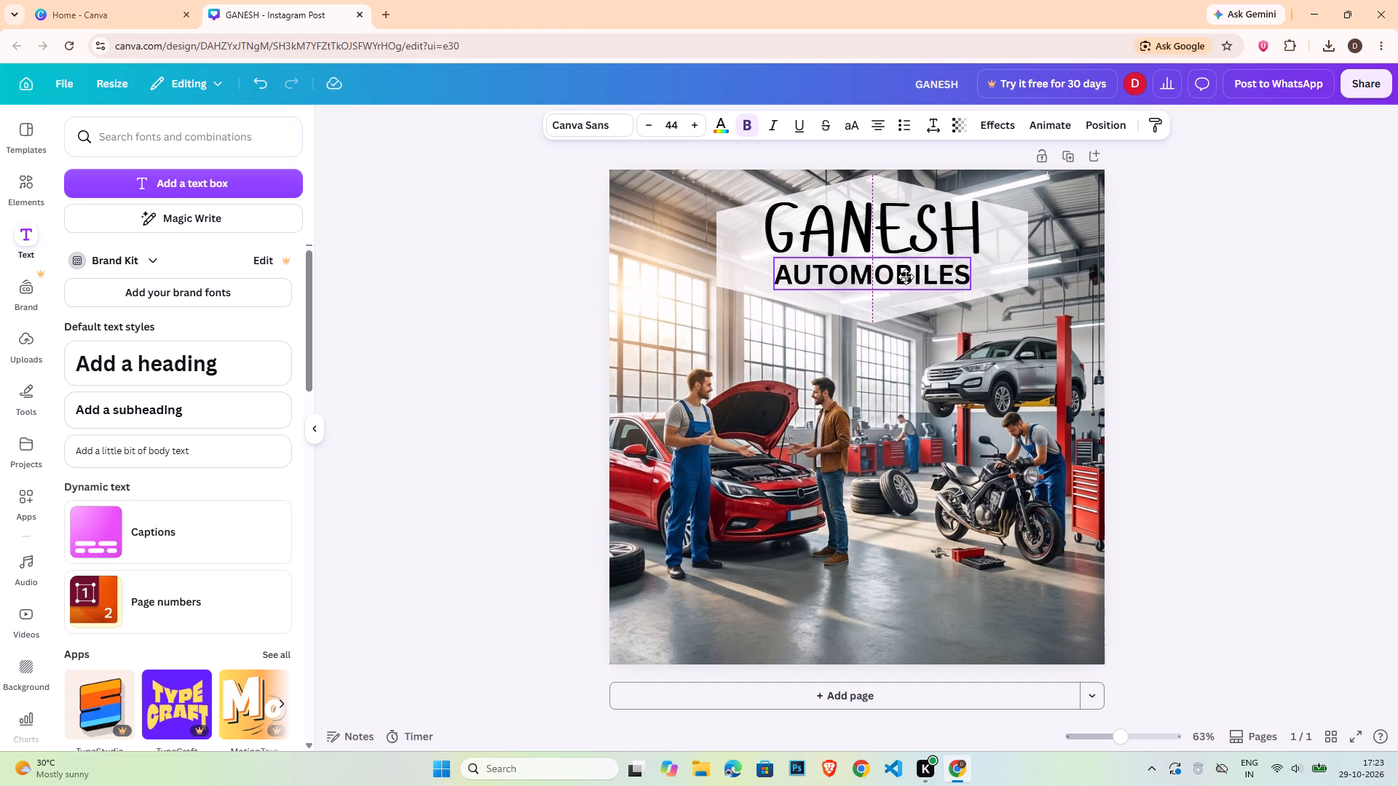
drag(906, 277, 904, 275)
drag(966, 272, 986, 269)
Change the font of the AUTOMOBILES subheading to Impact.
double_click(885, 275)
click(620, 124)
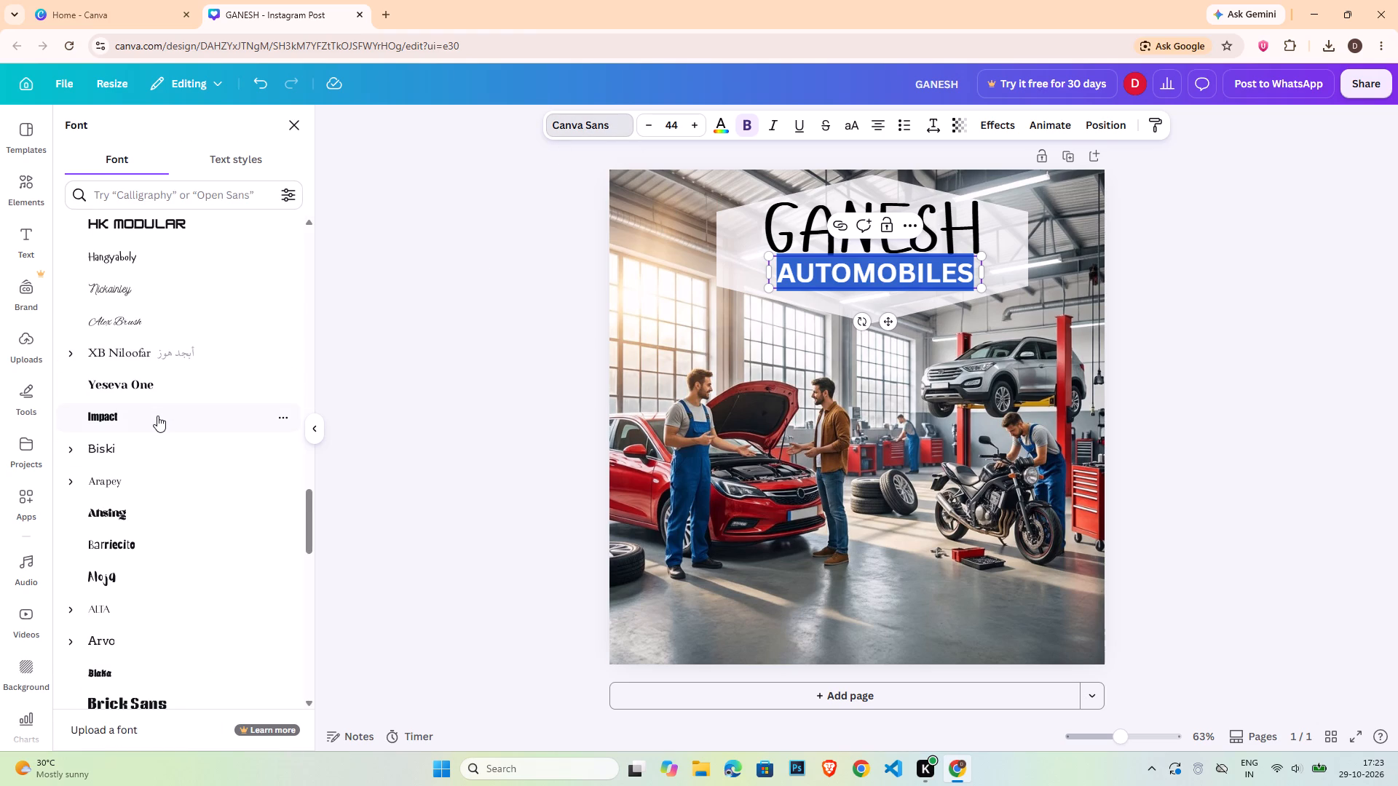
click(157, 416)
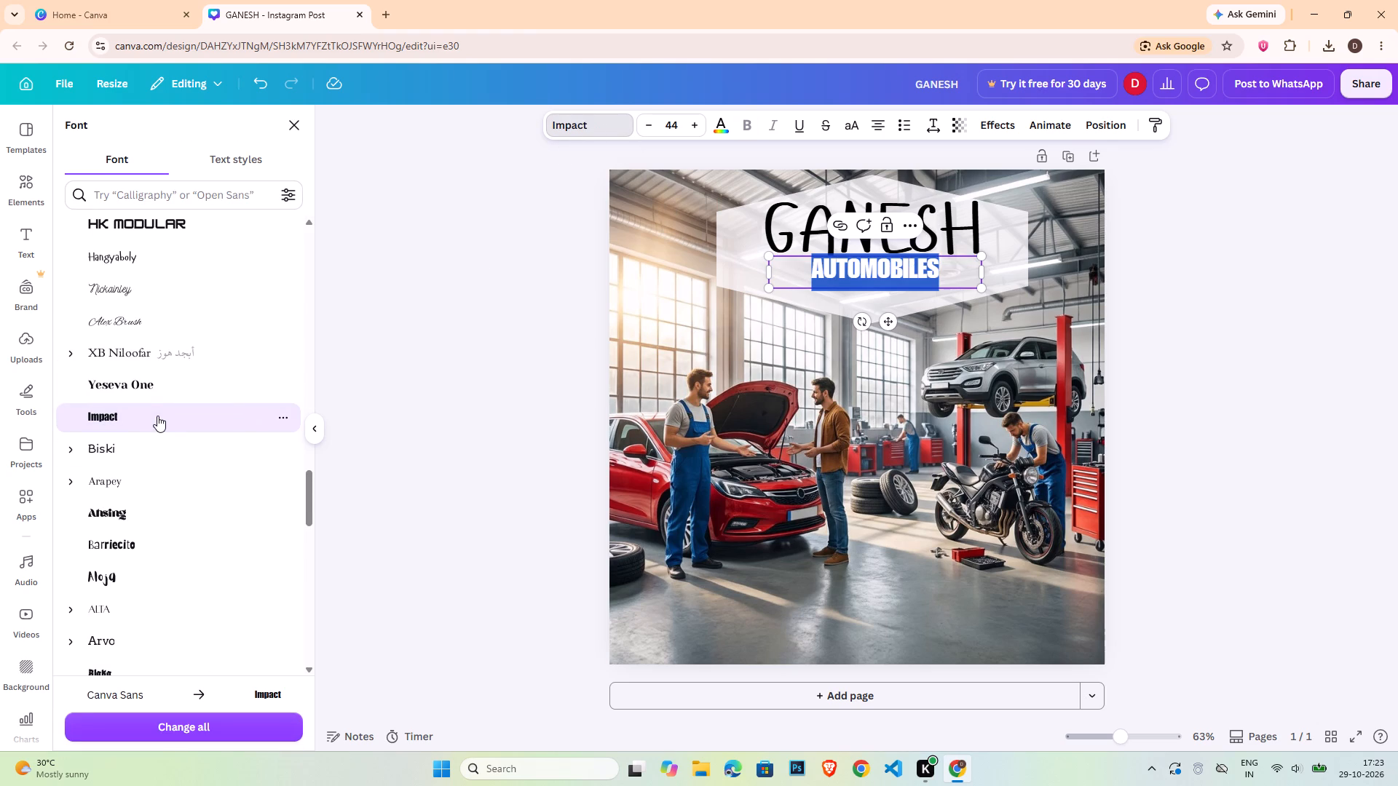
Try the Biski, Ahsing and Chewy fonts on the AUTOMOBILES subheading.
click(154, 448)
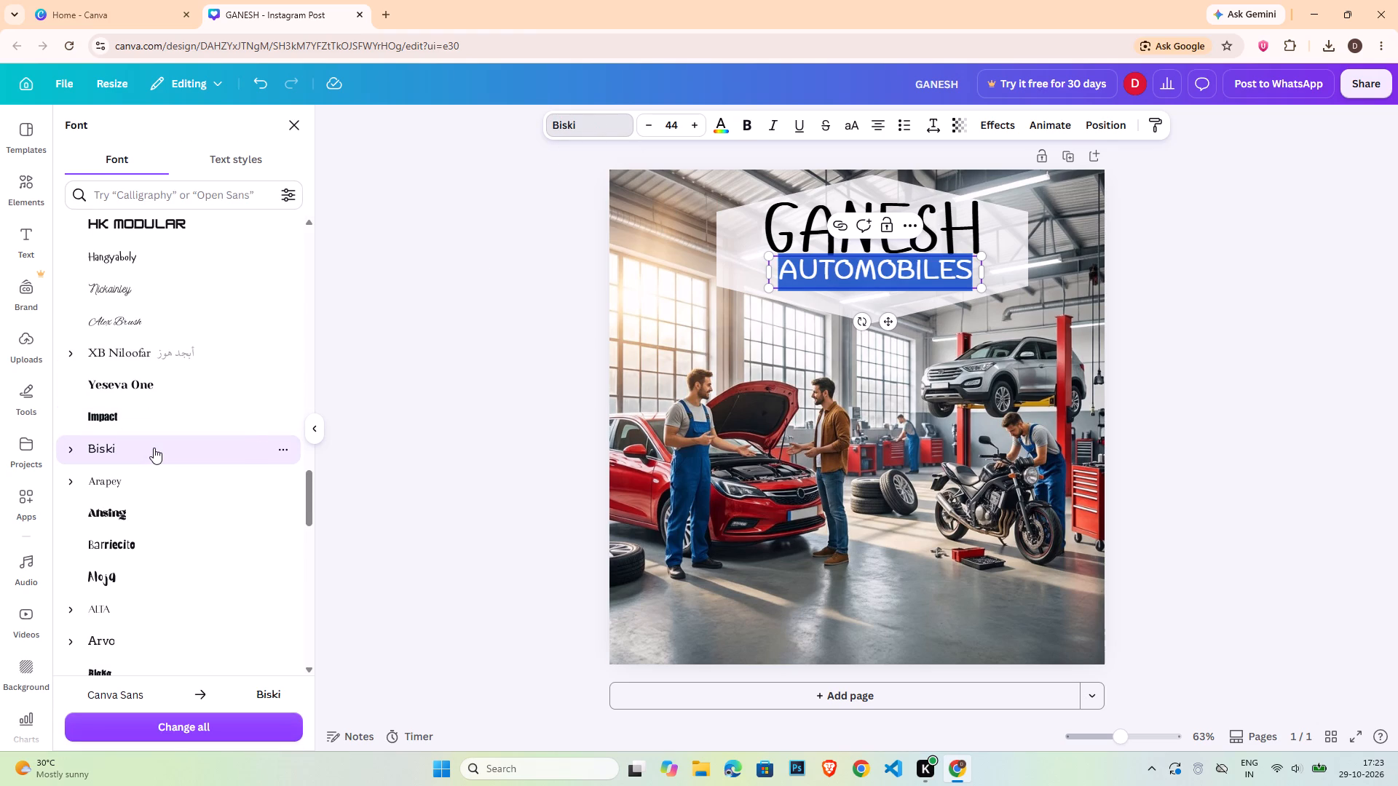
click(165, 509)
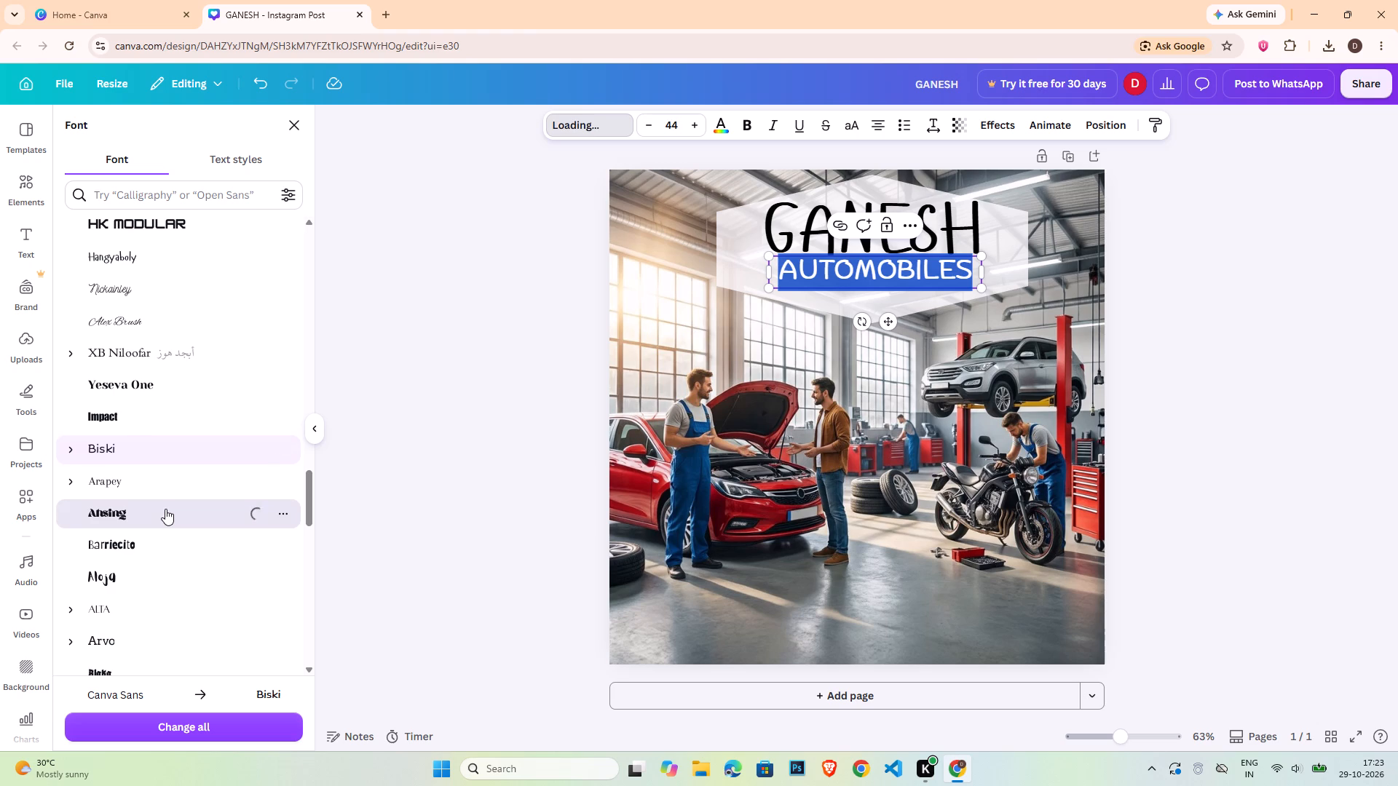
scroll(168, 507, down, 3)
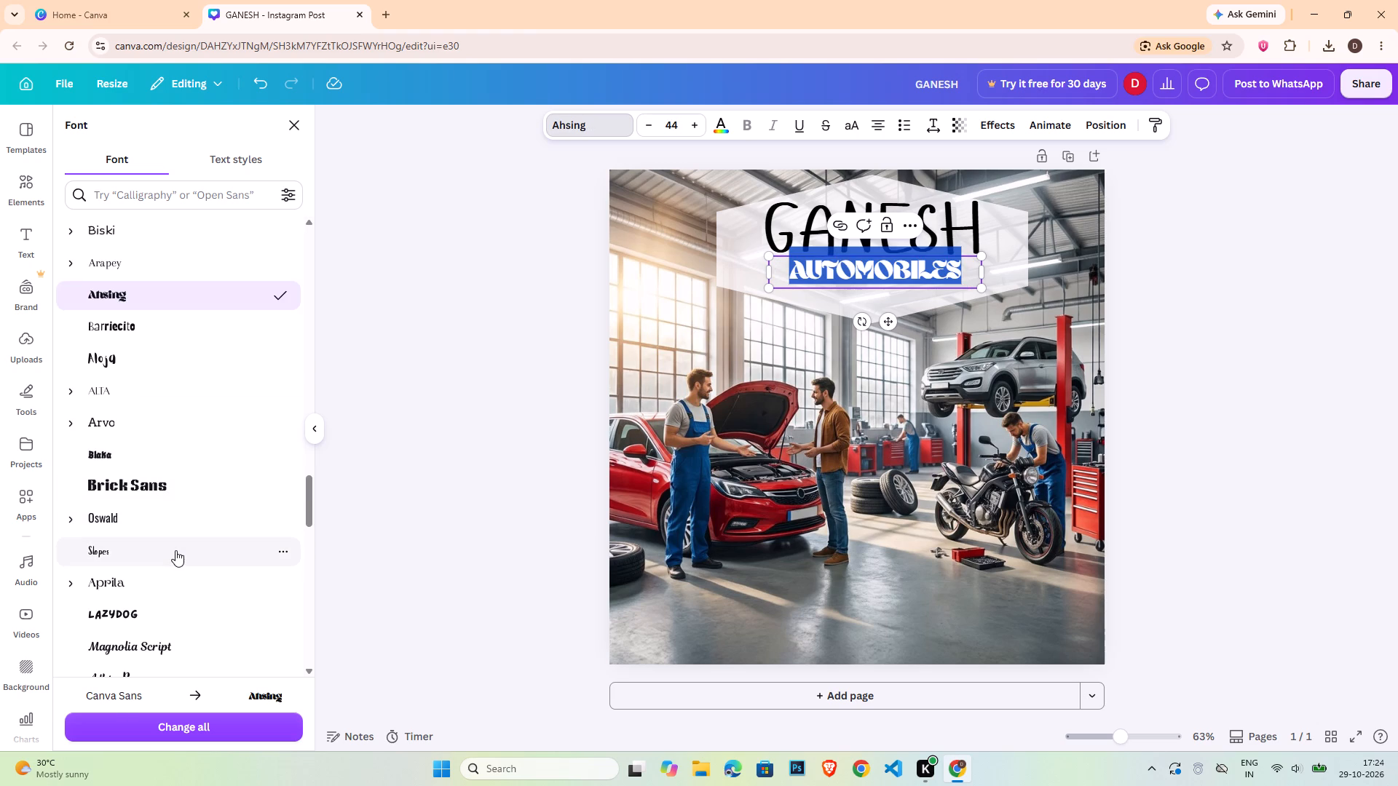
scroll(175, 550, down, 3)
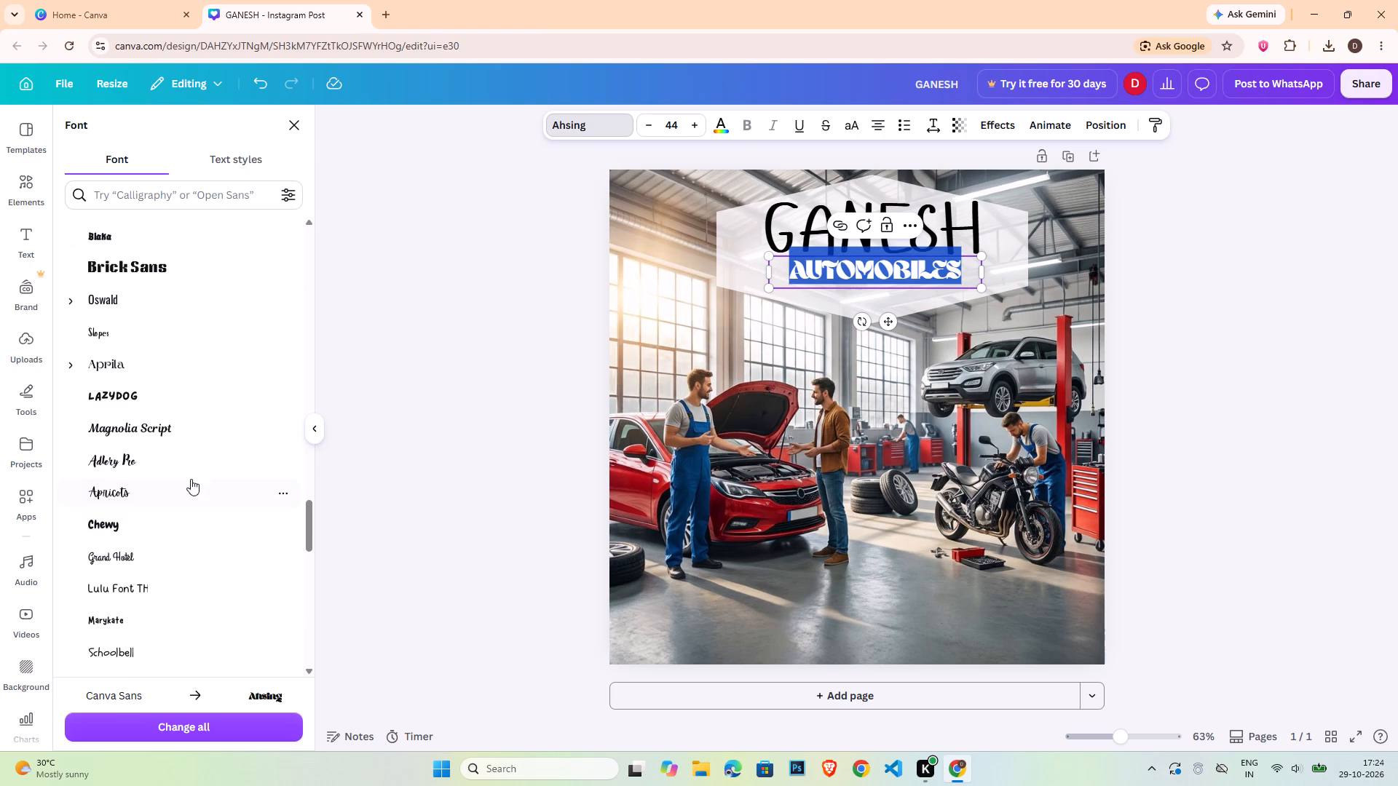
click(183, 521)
Change the font of the AUTOMOBILES subheading to Amaranth.
scroll(183, 521, down, 2)
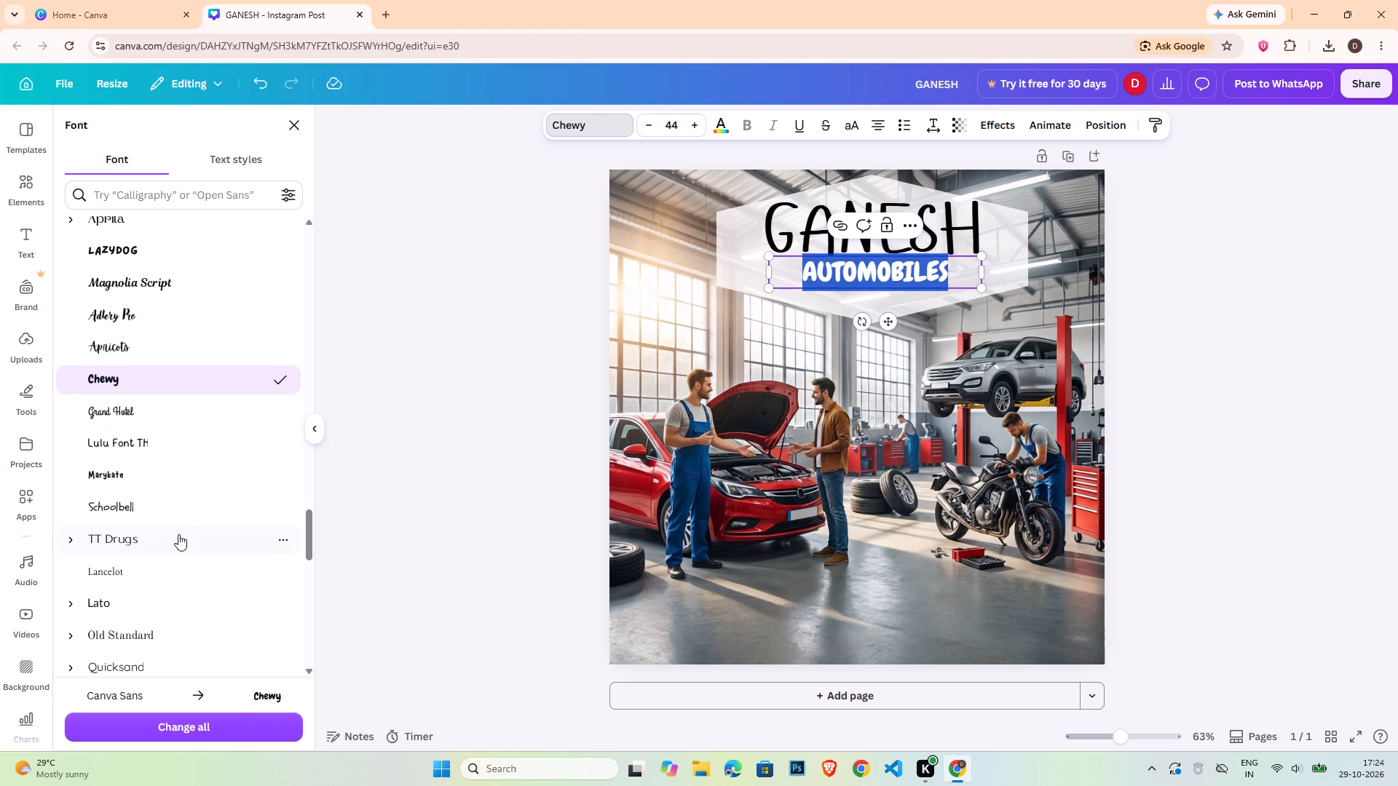
scroll(171, 542, down, 2)
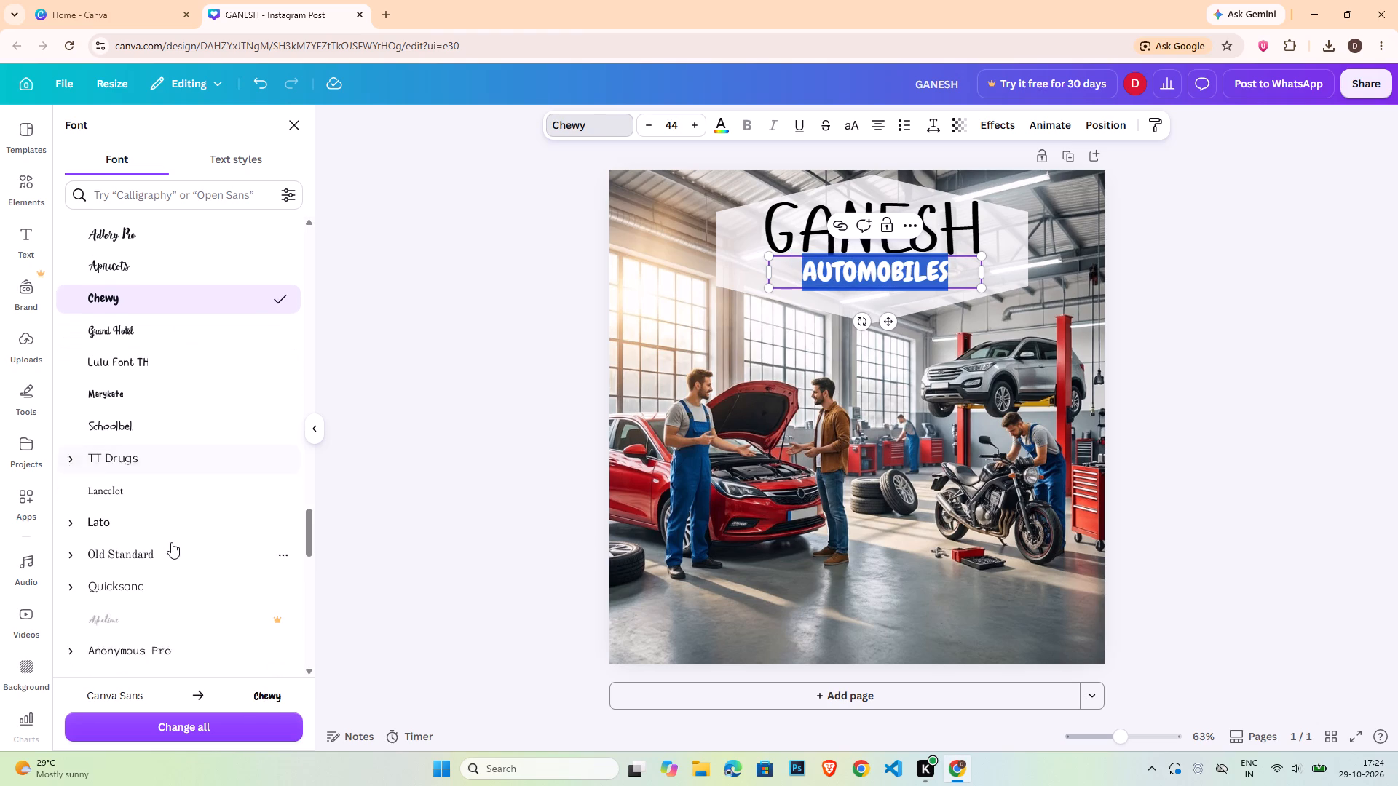
scroll(175, 518, down, 3)
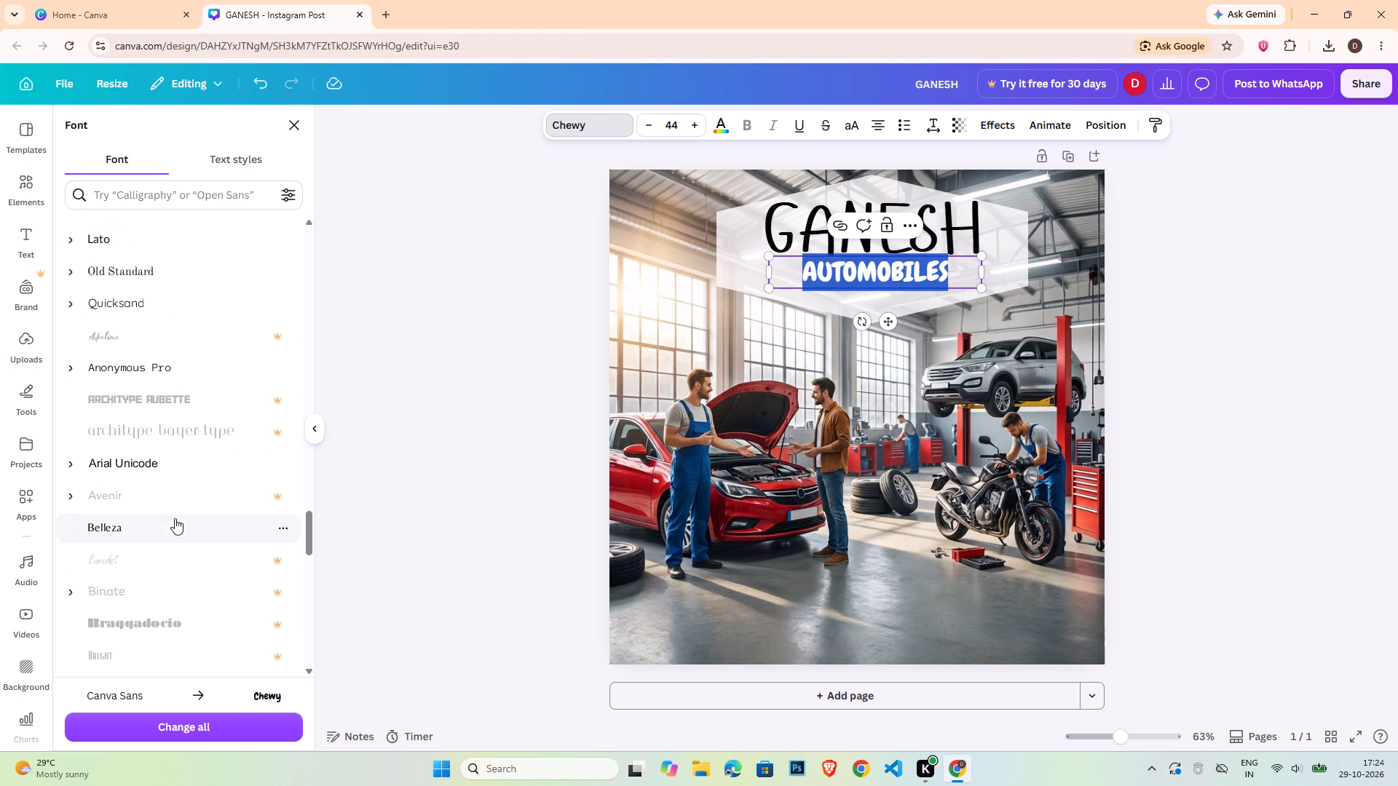
scroll(175, 501, down, 8)
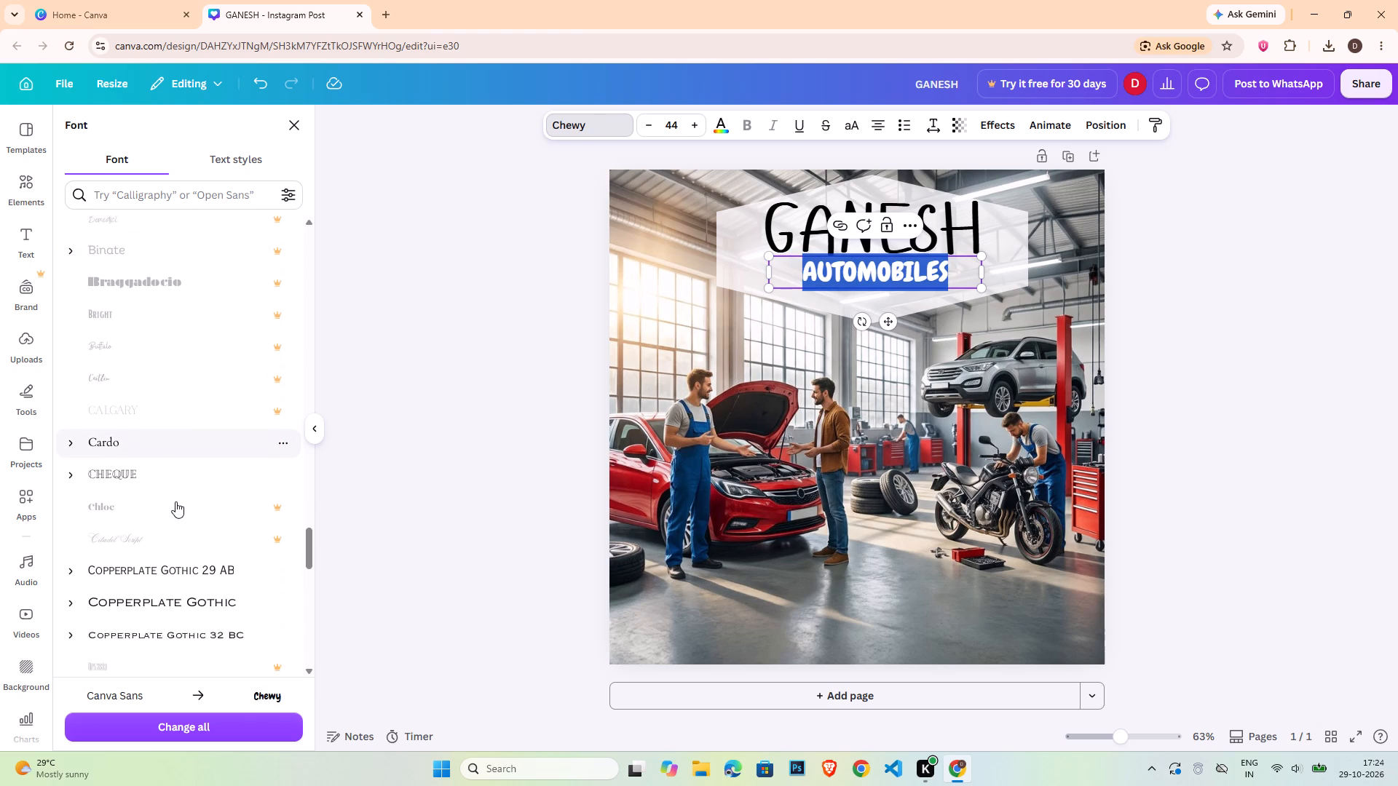
scroll(170, 504, down, 2)
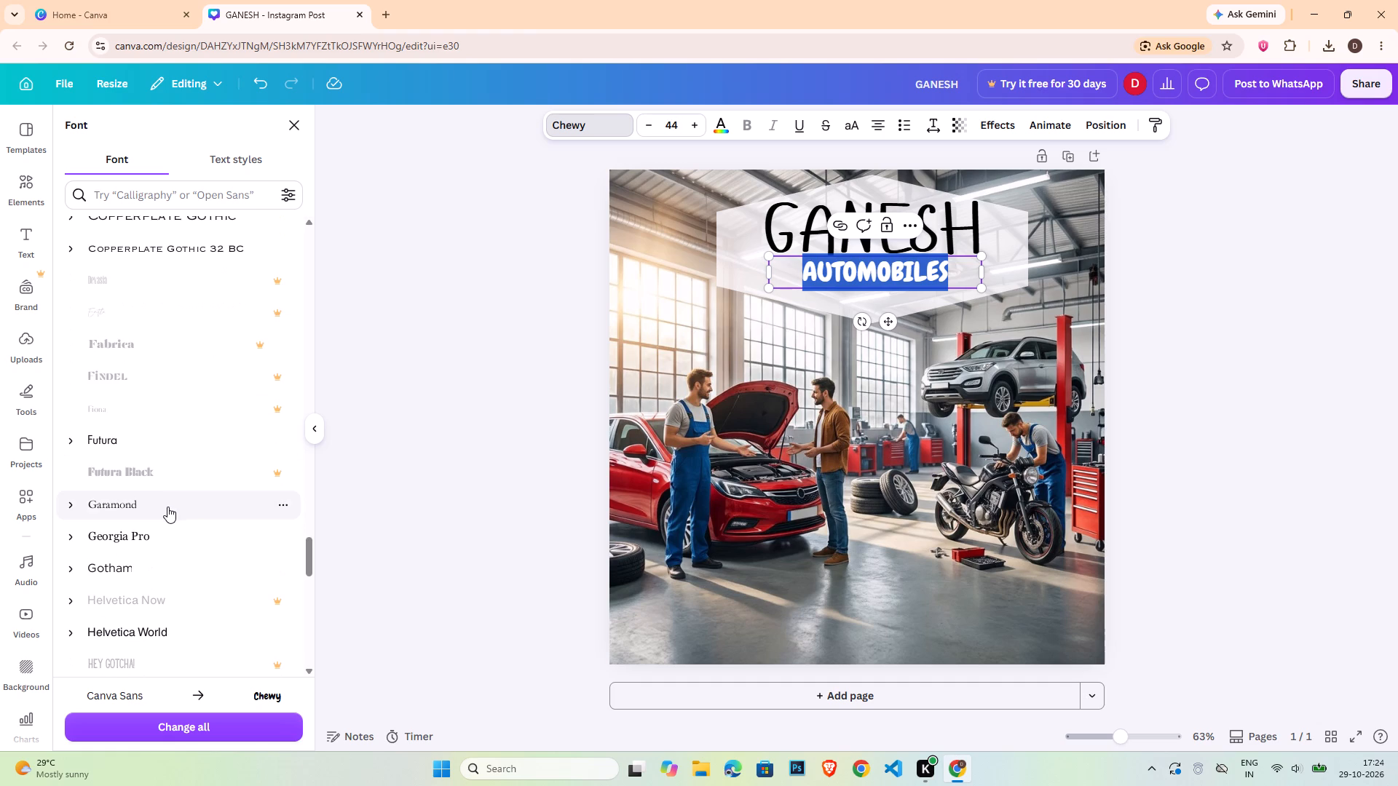
scroll(175, 543, down, 2)
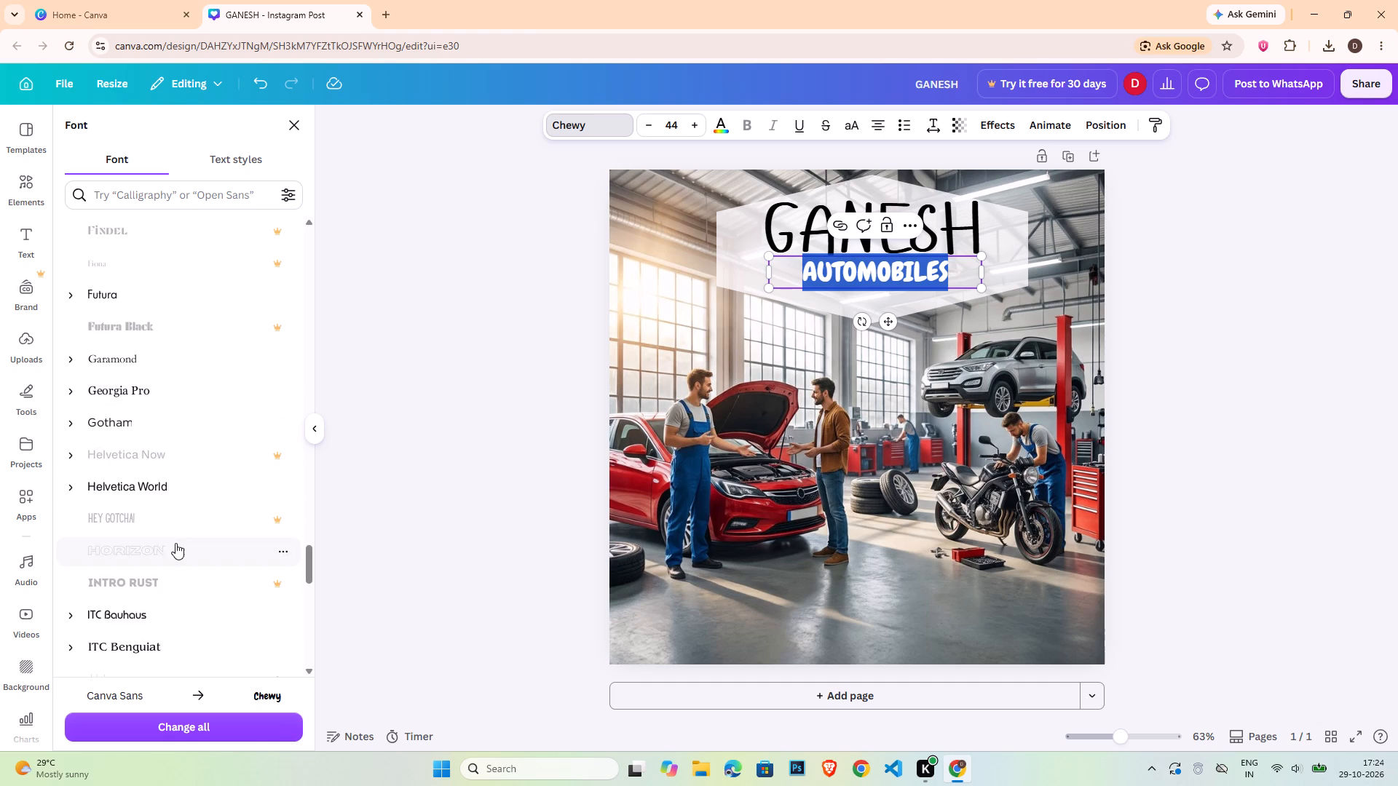
scroll(175, 543, down, 6)
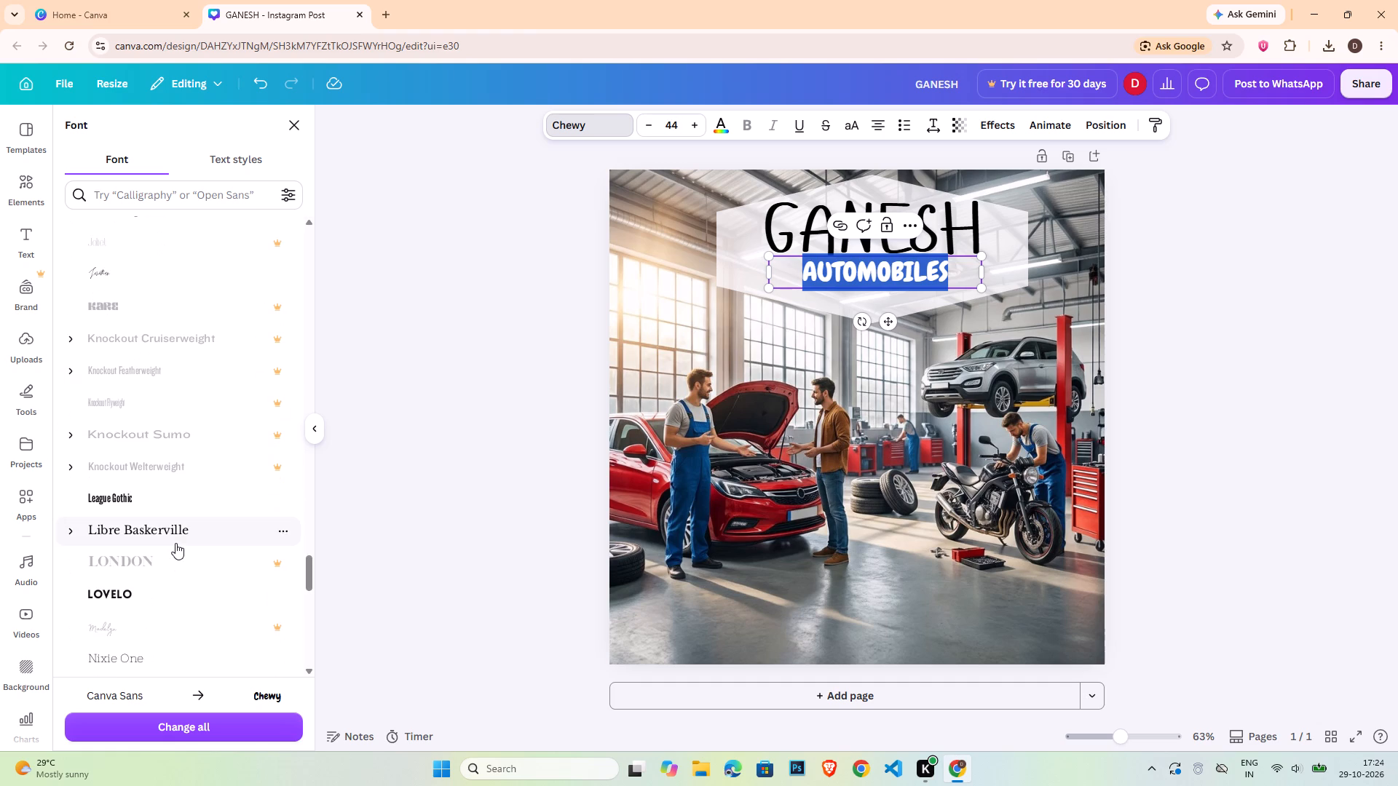
scroll(171, 584, down, 5)
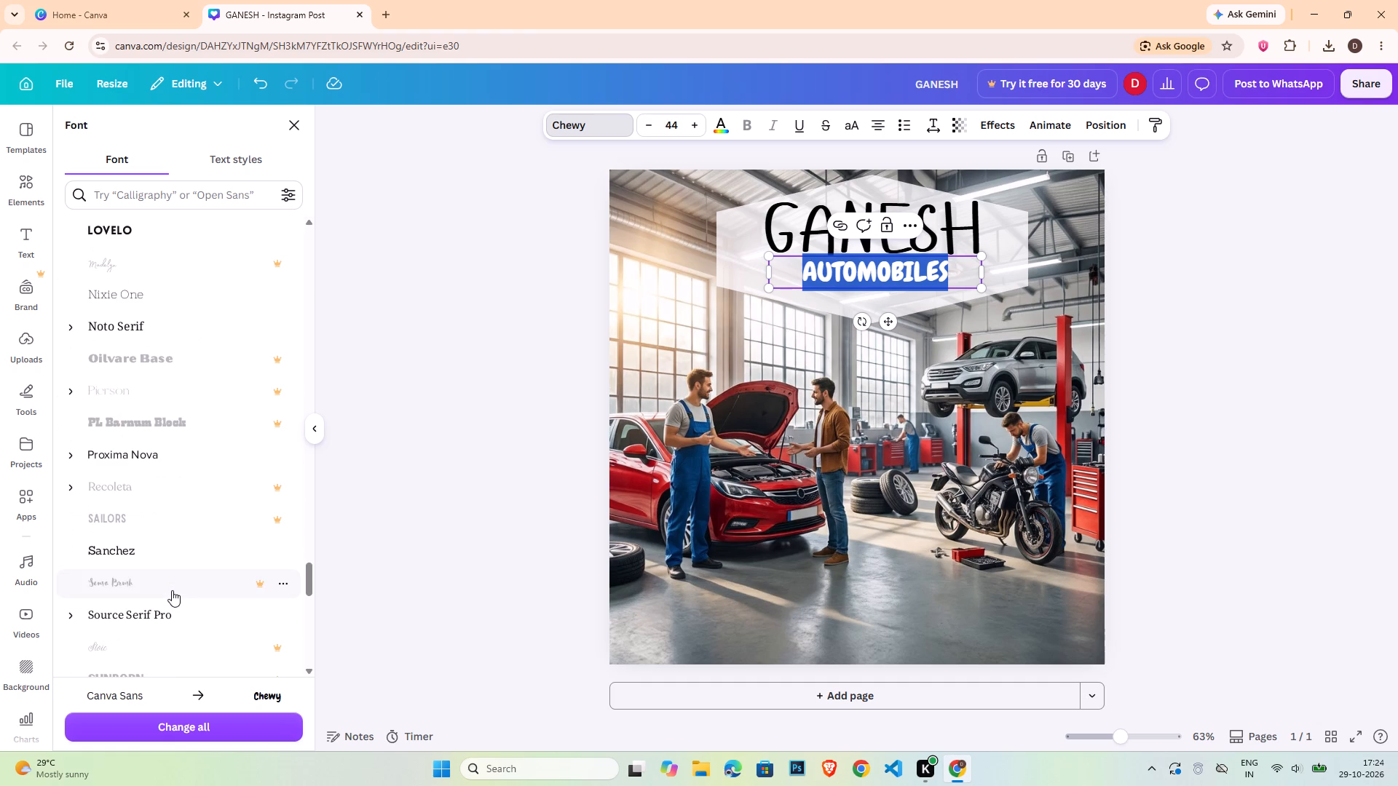
scroll(182, 551, down, 7)
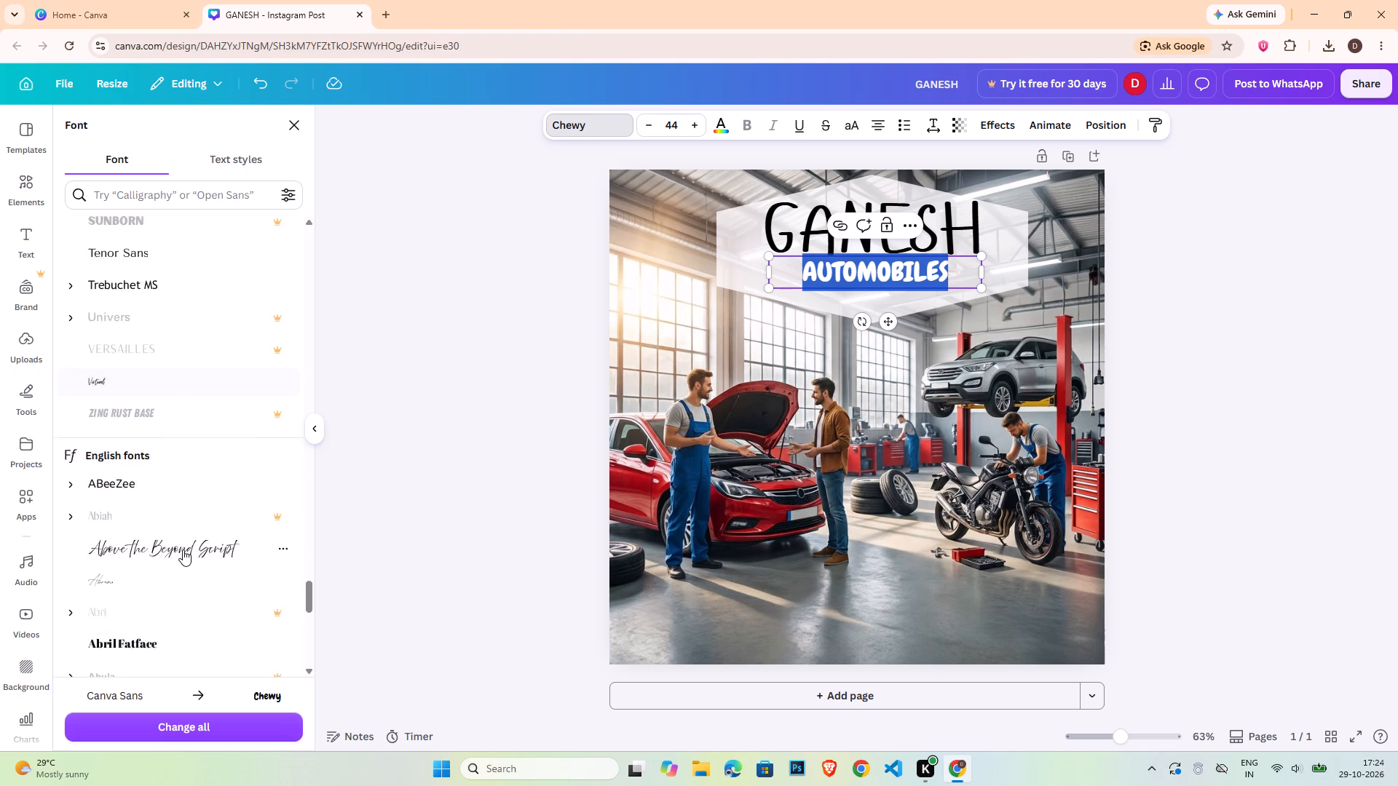
scroll(183, 549, down, 7)
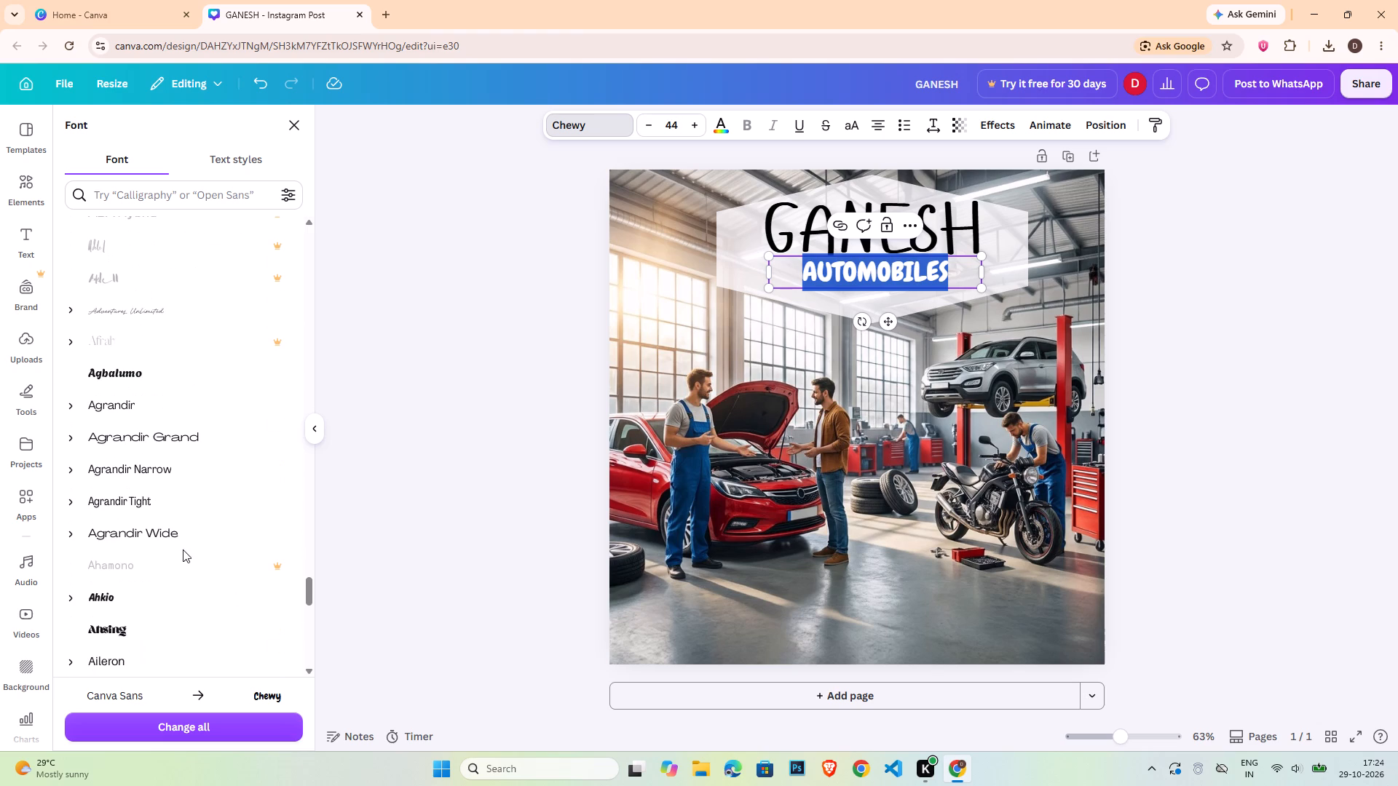
scroll(183, 549, down, 8)
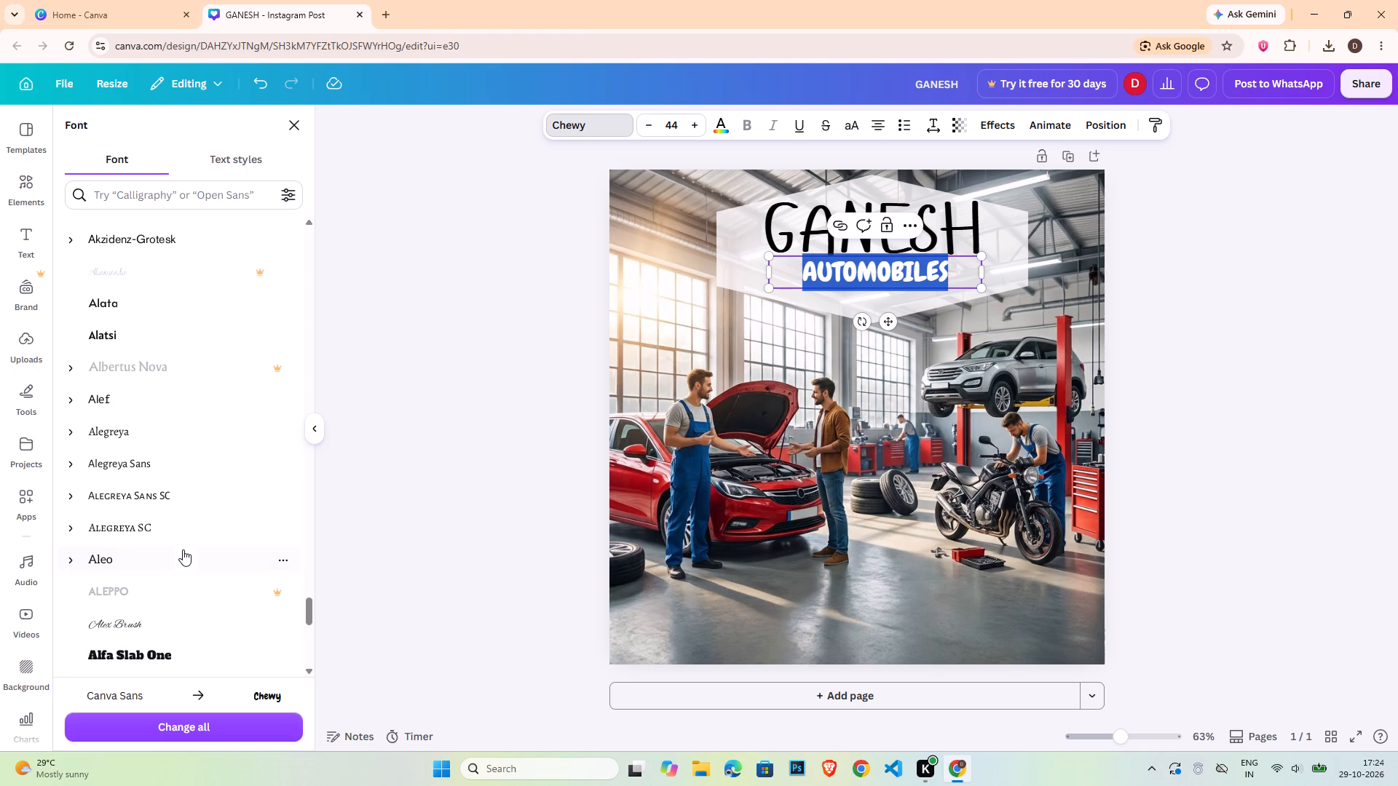
scroll(183, 549, down, 8)
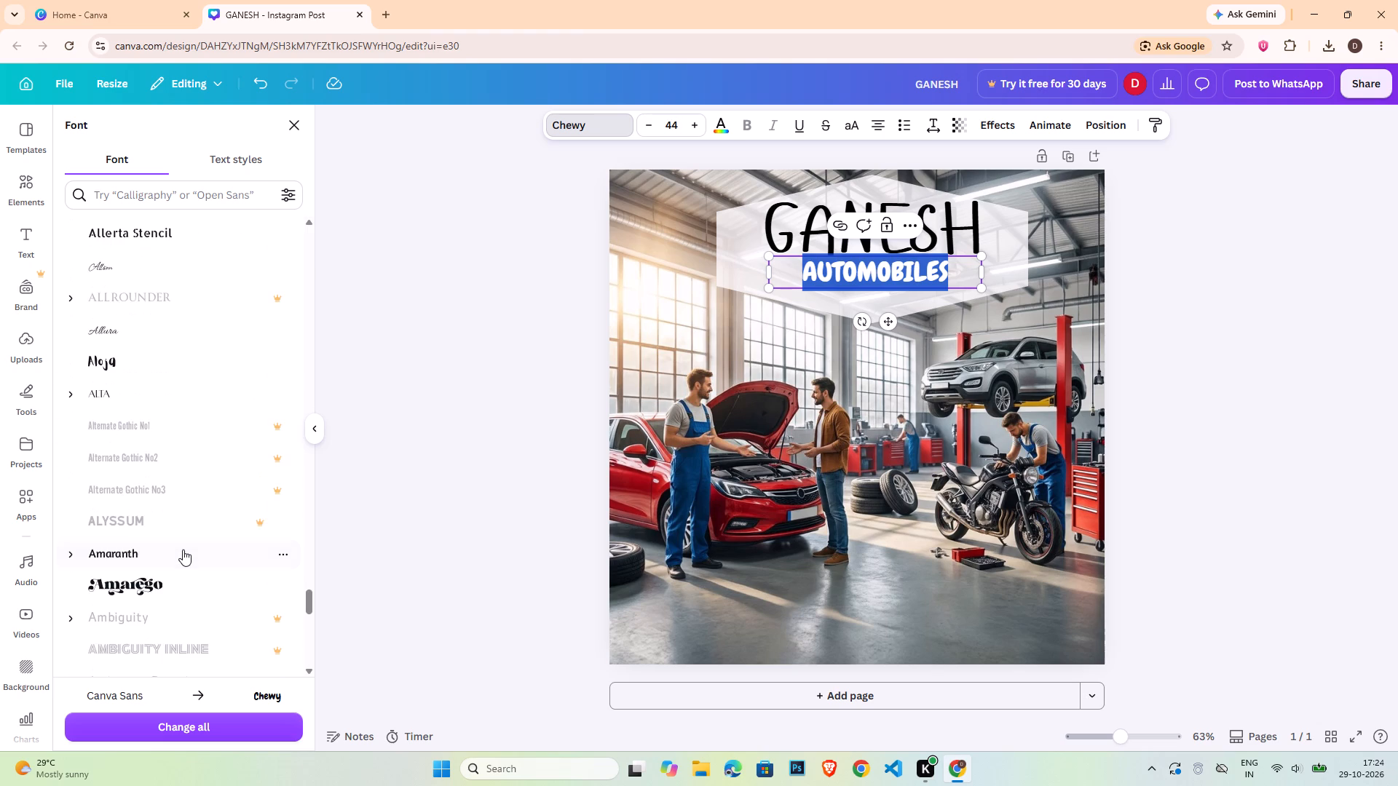
scroll(183, 549, down, 2)
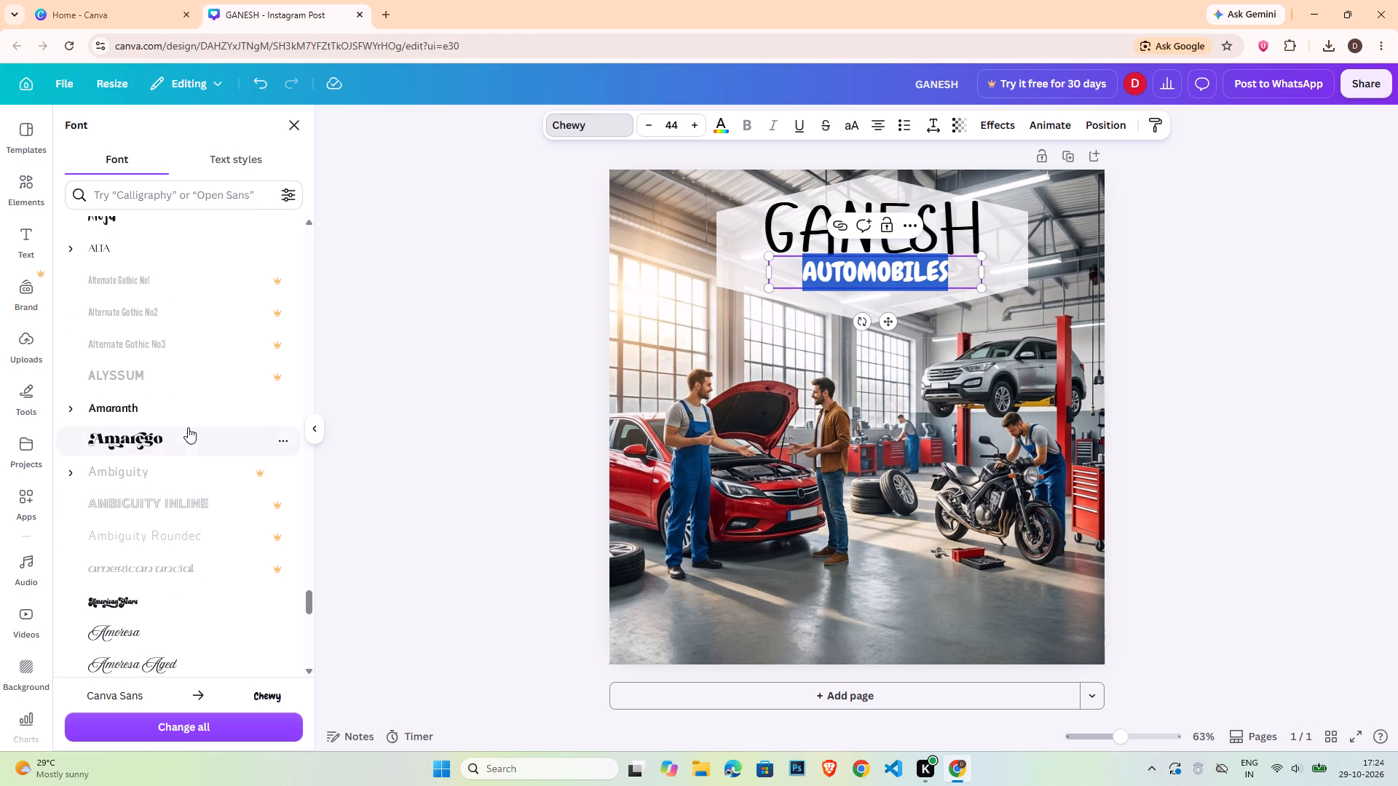
click(189, 407)
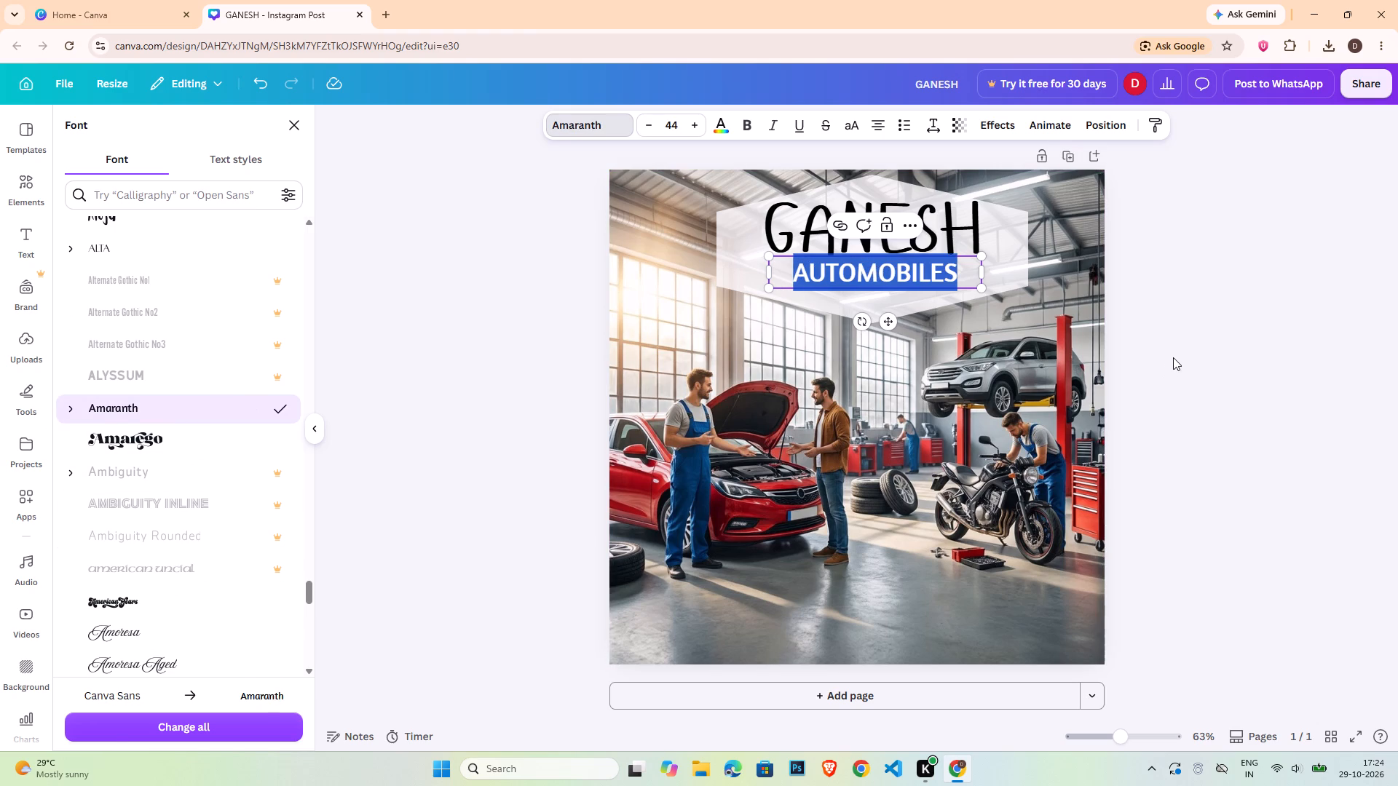
double_click(1173, 357)
Tighten the AUTOMOBILES text box around its word and enlarge the text to size 59.7, about as wide as GANESH above it.
drag(927, 272, 909, 272)
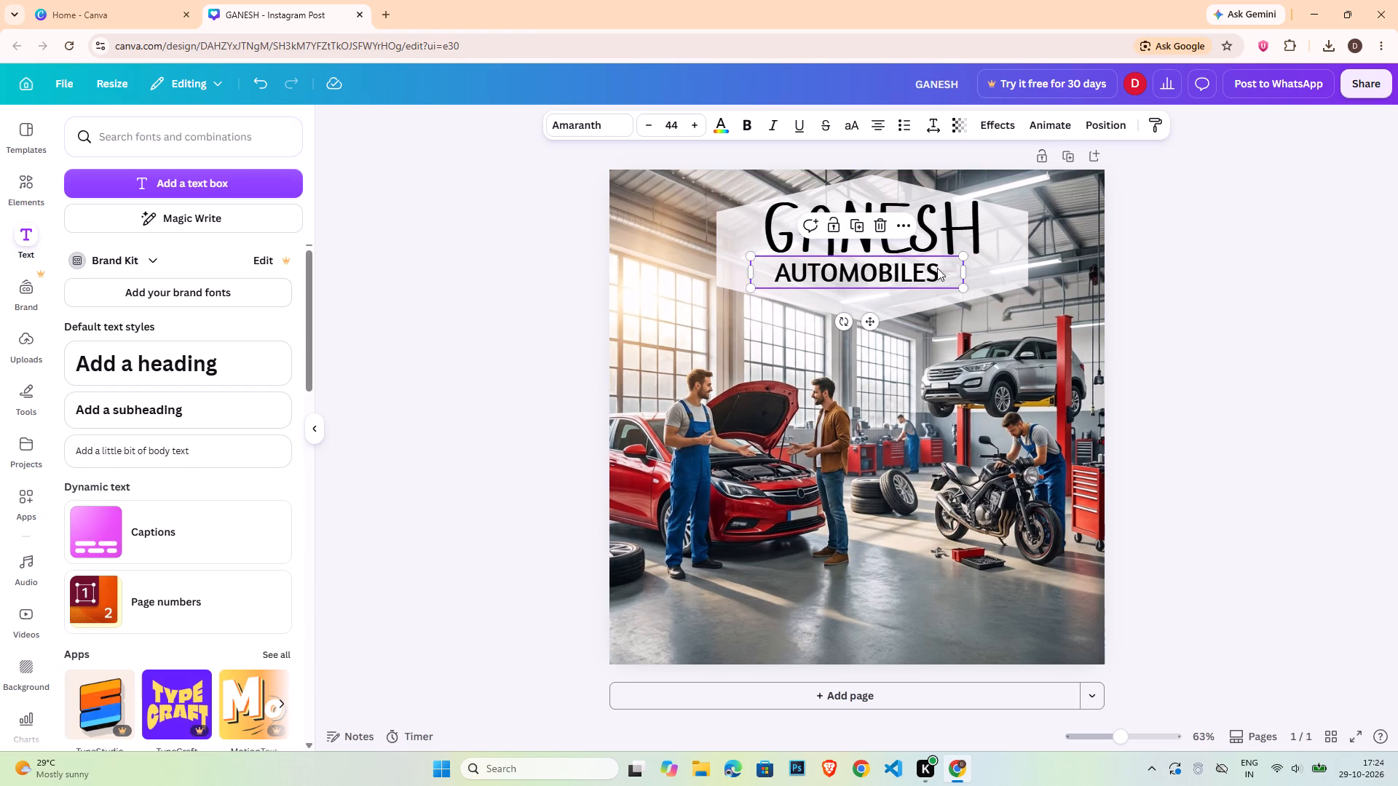
drag(965, 272, 920, 275)
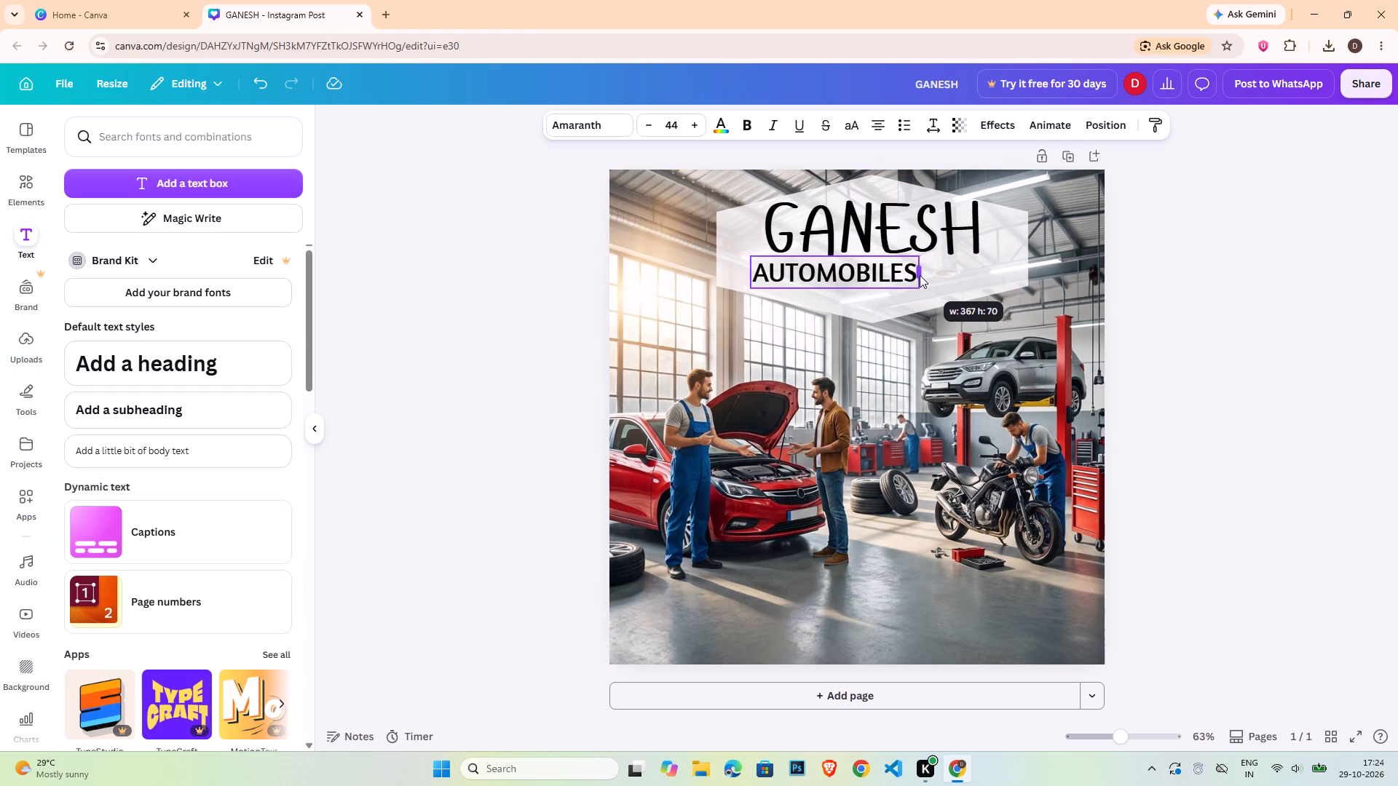
drag(920, 275, 917, 275)
drag(848, 274, 870, 269)
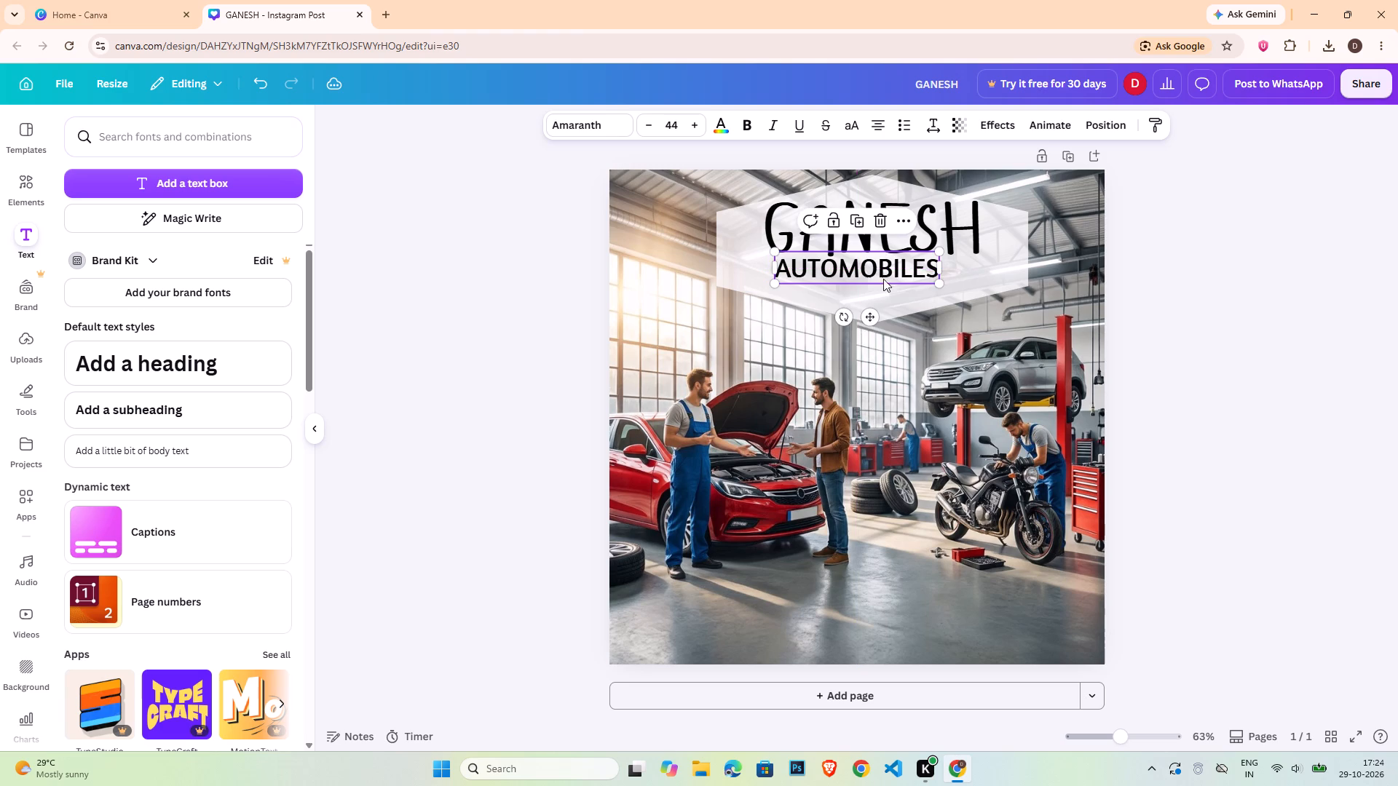
drag(941, 285, 987, 290)
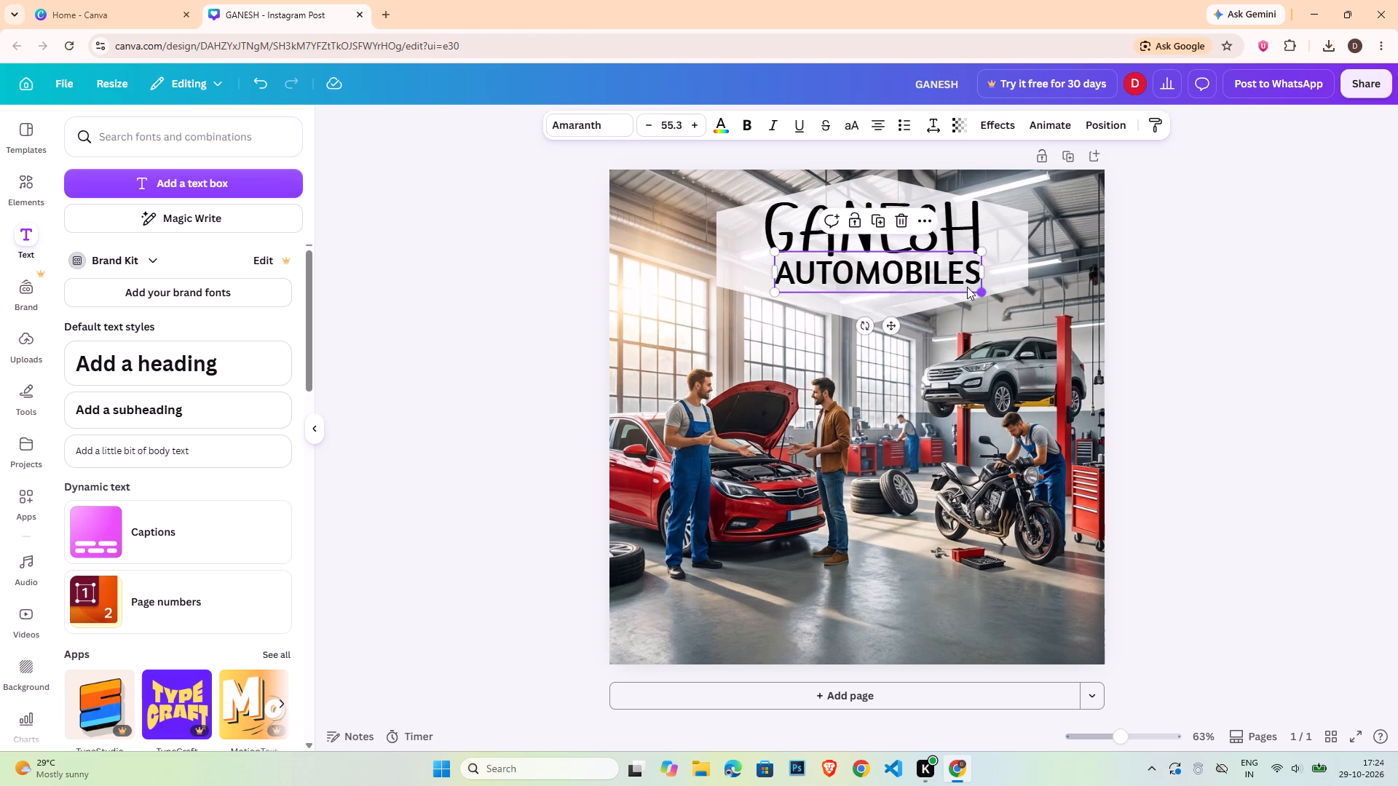
drag(941, 276, 926, 275)
drag(968, 287, 984, 290)
click(954, 278)
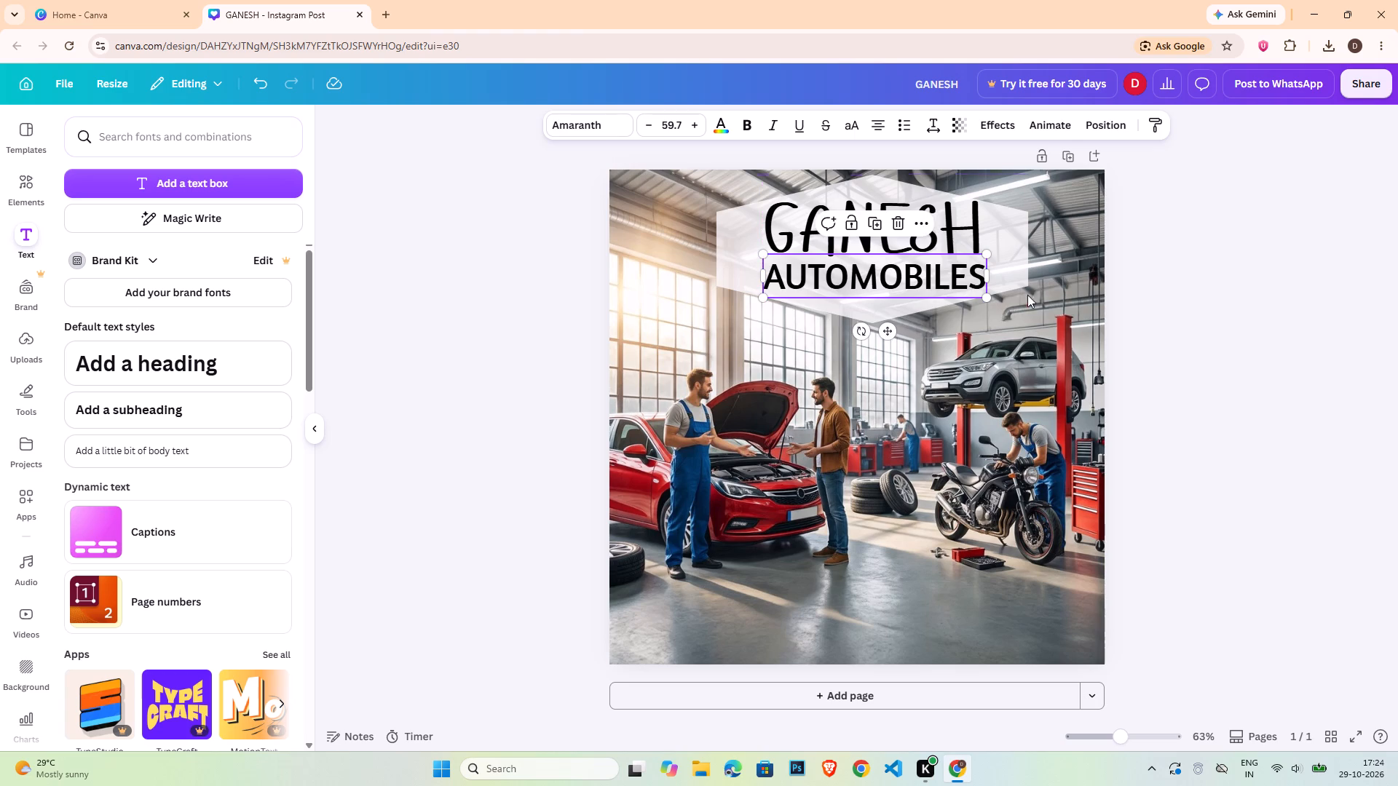
Align the AUTOMOBILES subheading horizontally to the centre of the white hexagon.
double_click(1308, 290)
click(912, 302)
shift+click(944, 287)
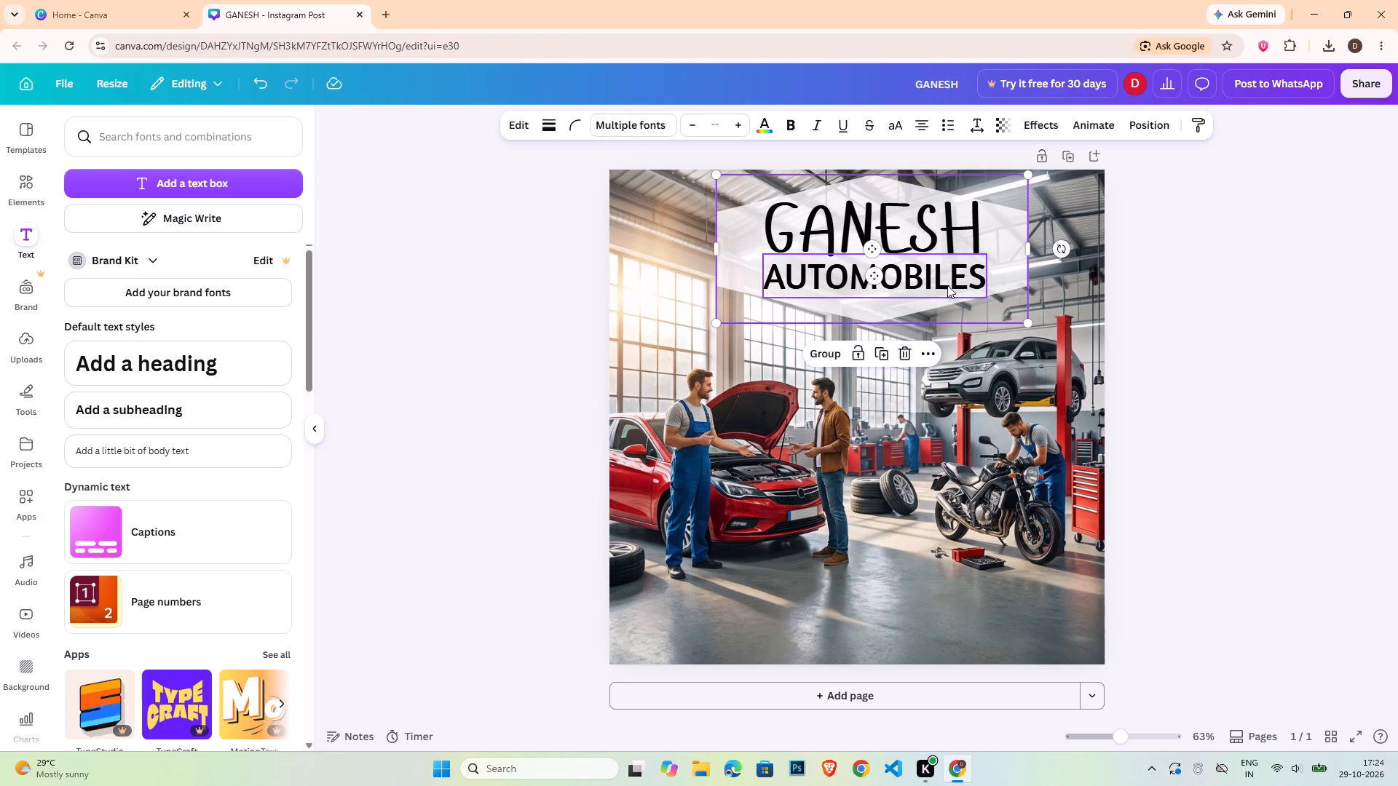
click(1150, 116)
click(279, 331)
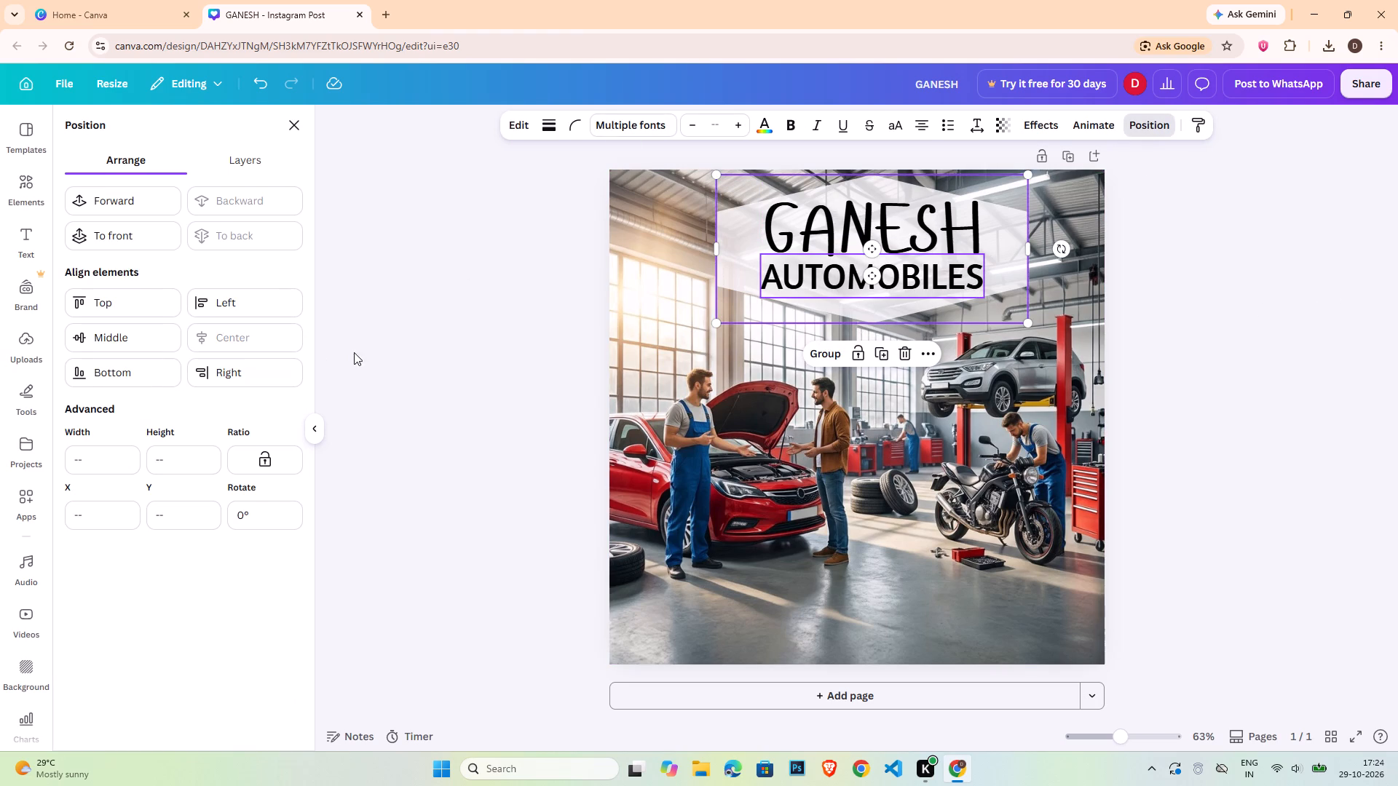
double_click(1287, 293)
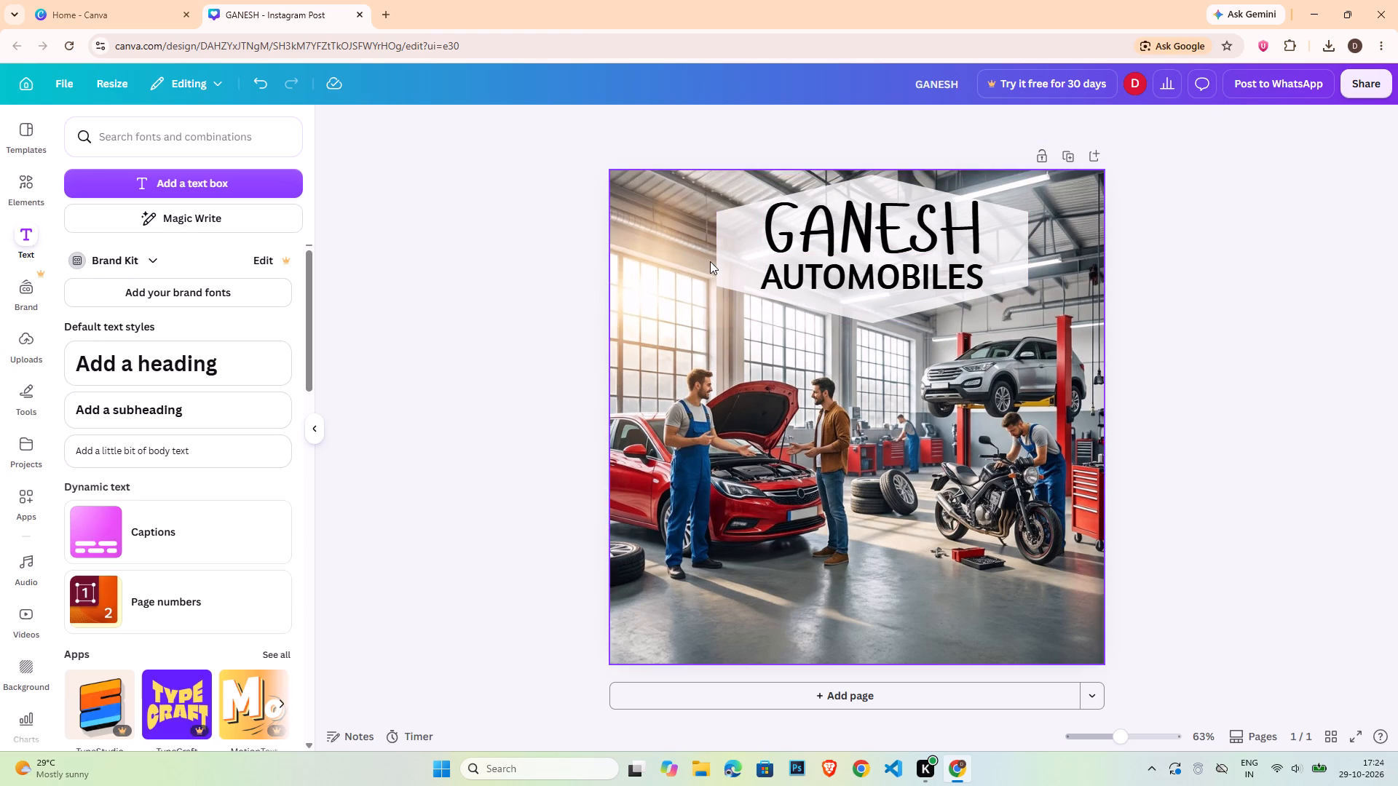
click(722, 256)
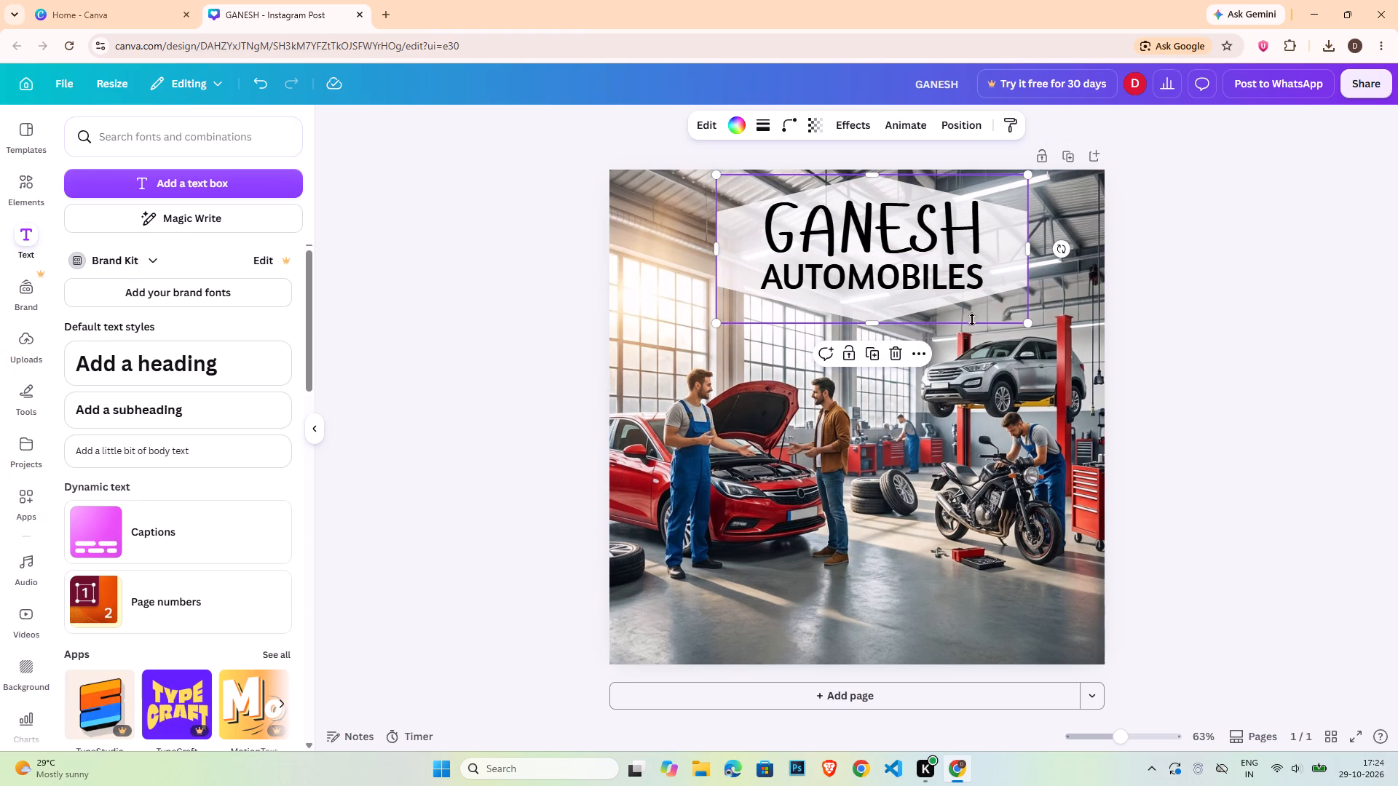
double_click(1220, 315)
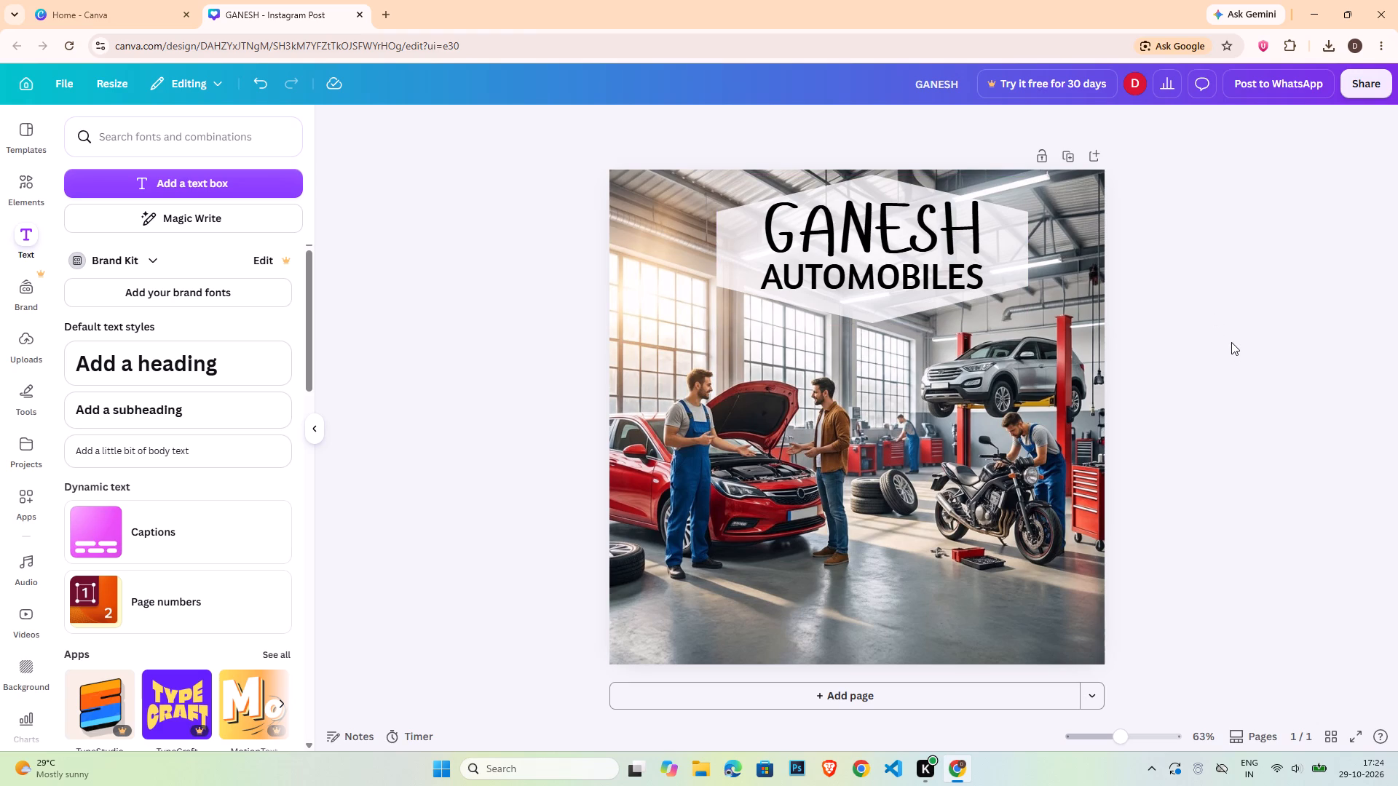
Colour the GANESH title with the default red-to-orange gradient.
click(944, 242)
click(719, 125)
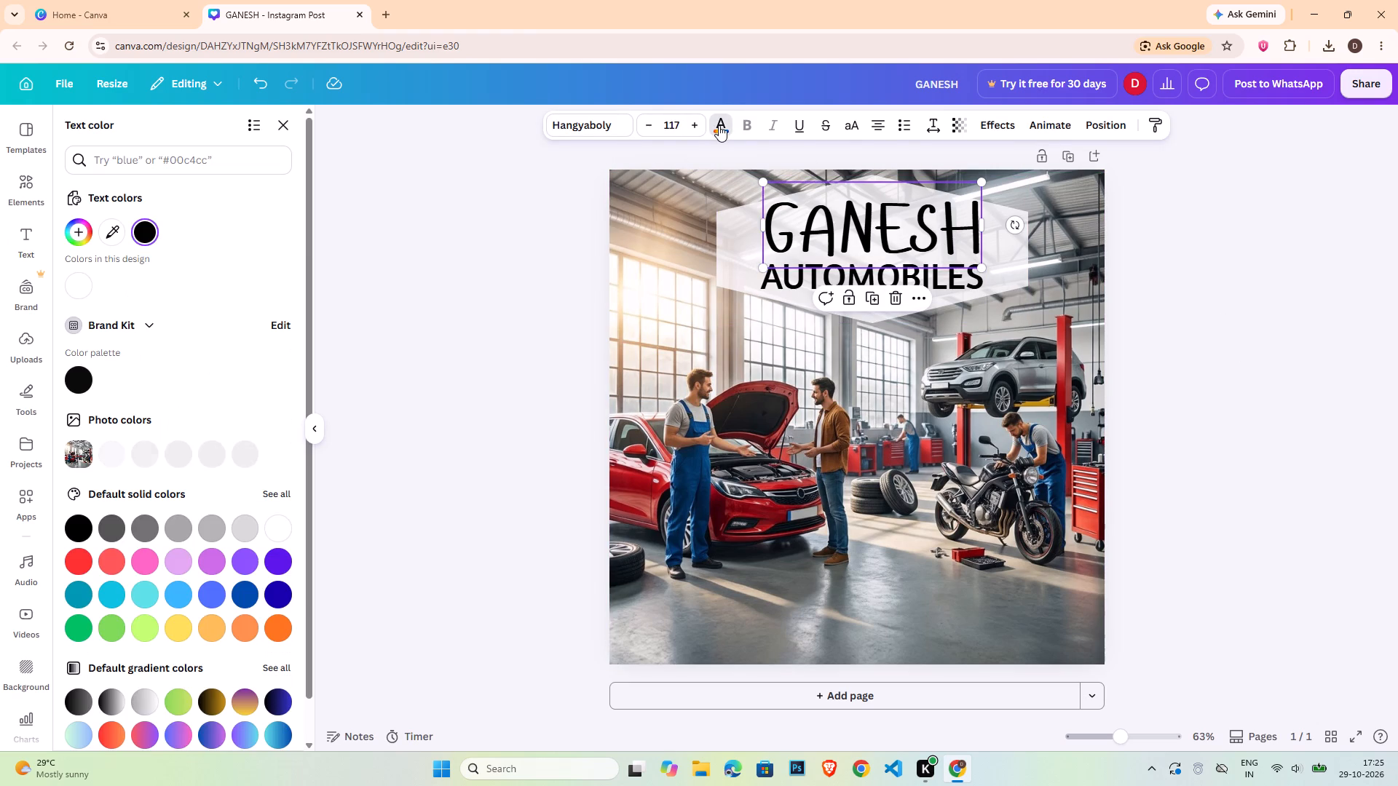
scroll(245, 592, down, 4)
click(114, 695)
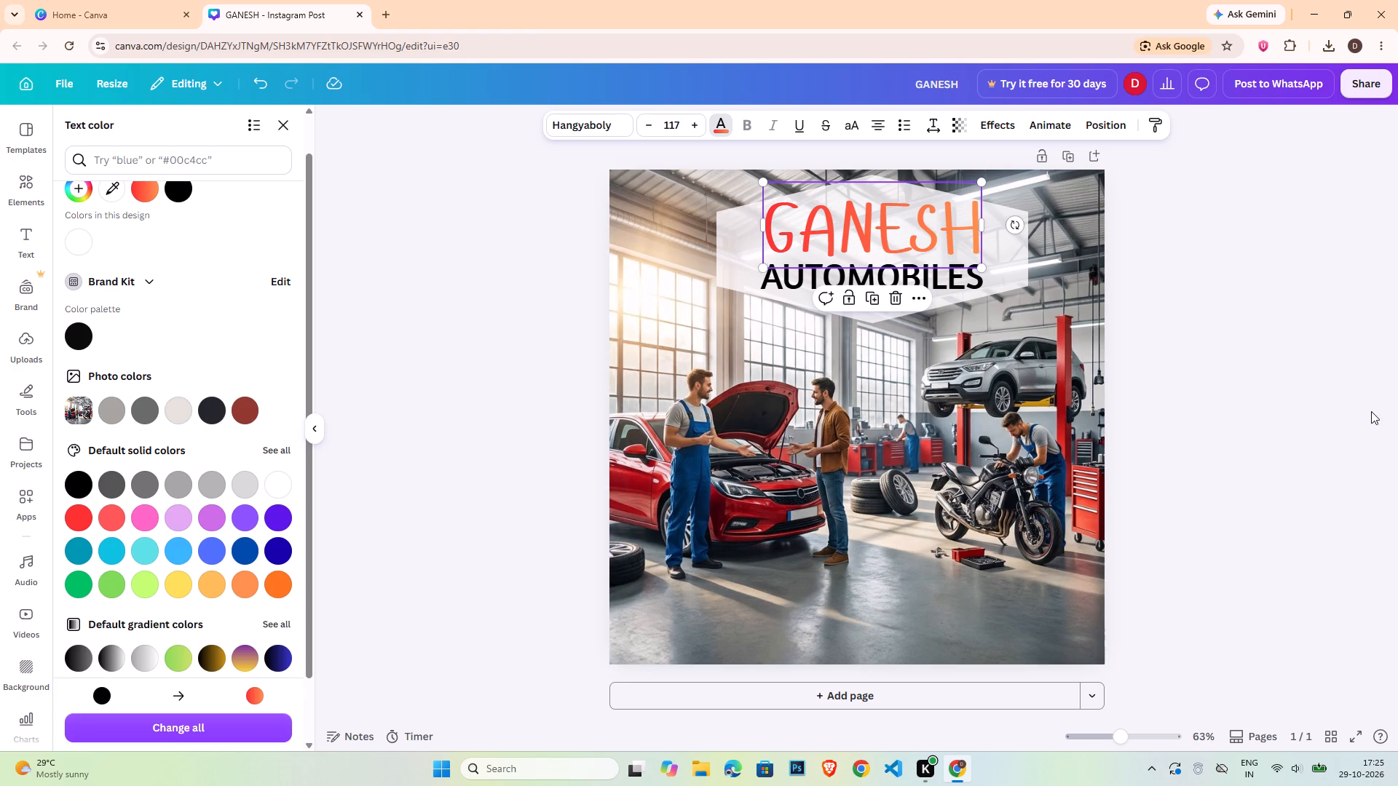
Colour the AUTOMOBILES subheading with the default black-to-dark-blue gradient.
click(945, 285)
drag(52, 529, 20, 563)
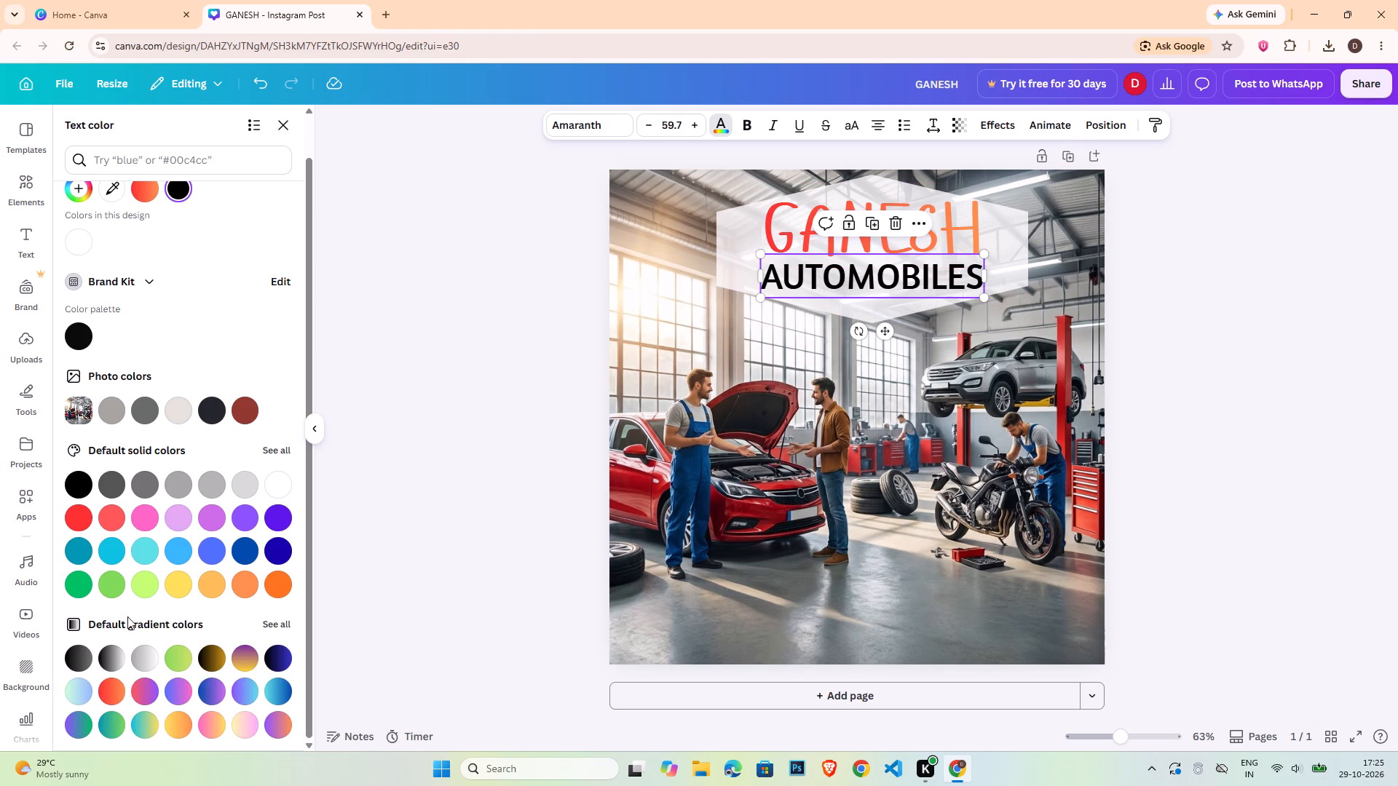
scroll(374, 678, down, 2)
click(198, 723)
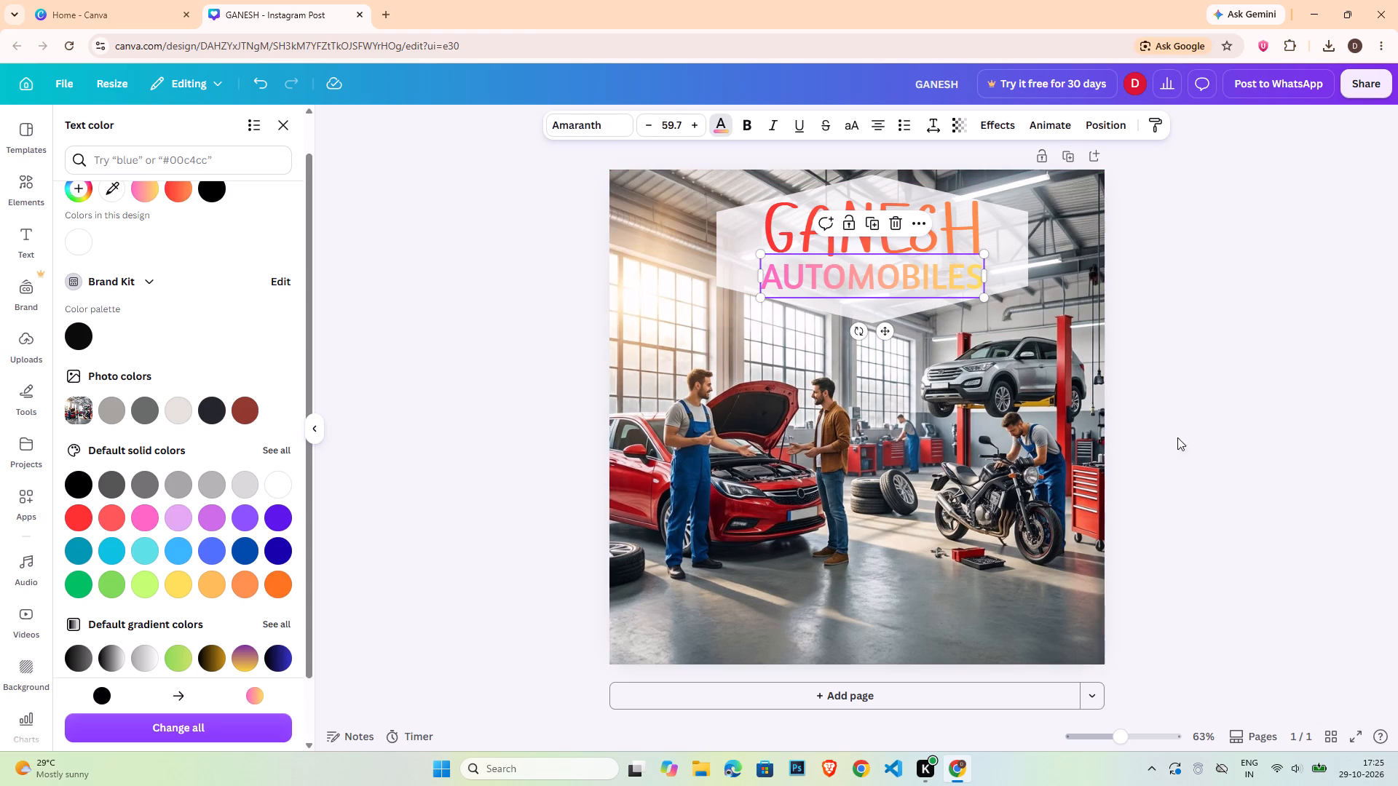
click(277, 651)
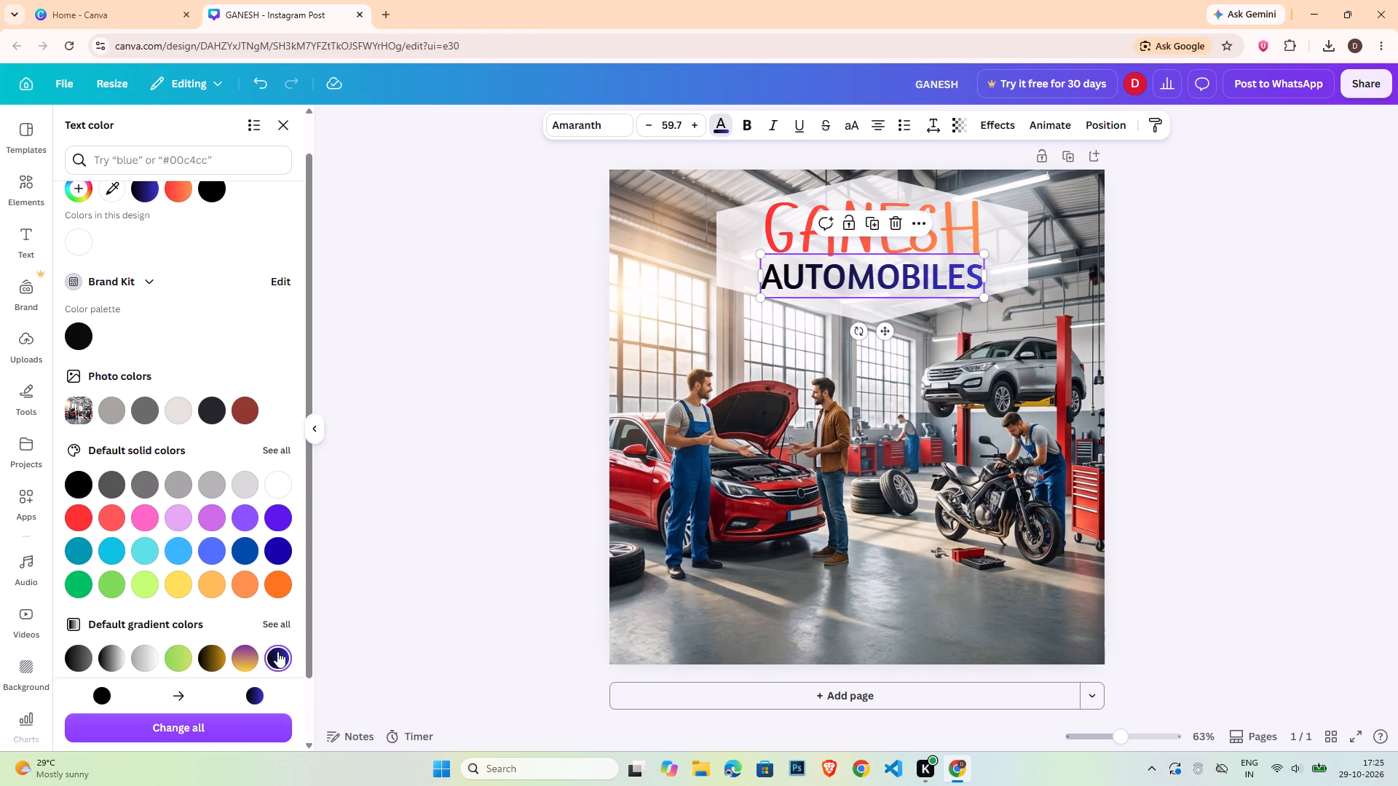
scroll(278, 651, down, 1)
double_click(1268, 412)
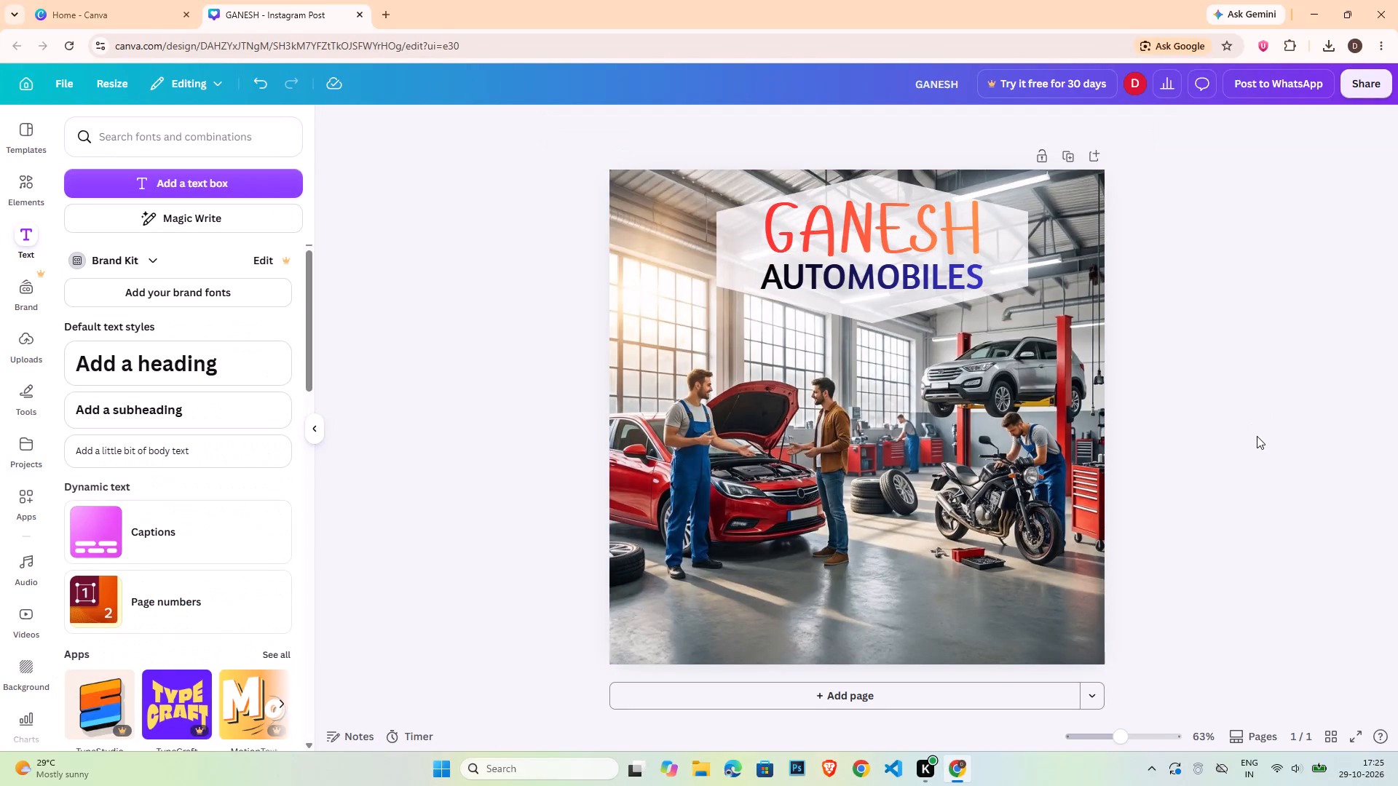
Add a new text box to the page and set its font to Londrina Solid.
scroll(1252, 449, down, 2)
click(1233, 482)
click(127, 188)
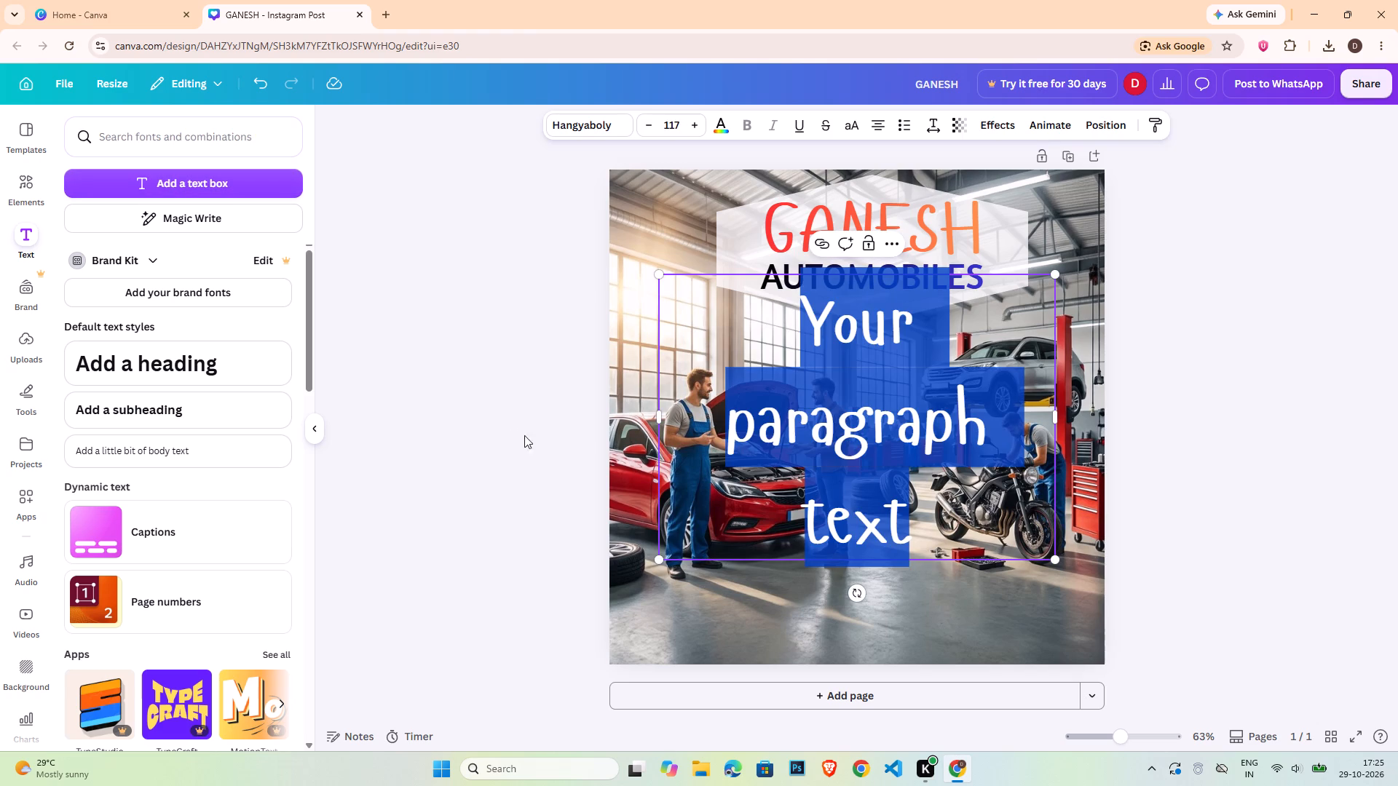
double_click(889, 420)
key(ctrl+a)
click(1249, 427)
drag(893, 424, 955, 475)
double_click(955, 475)
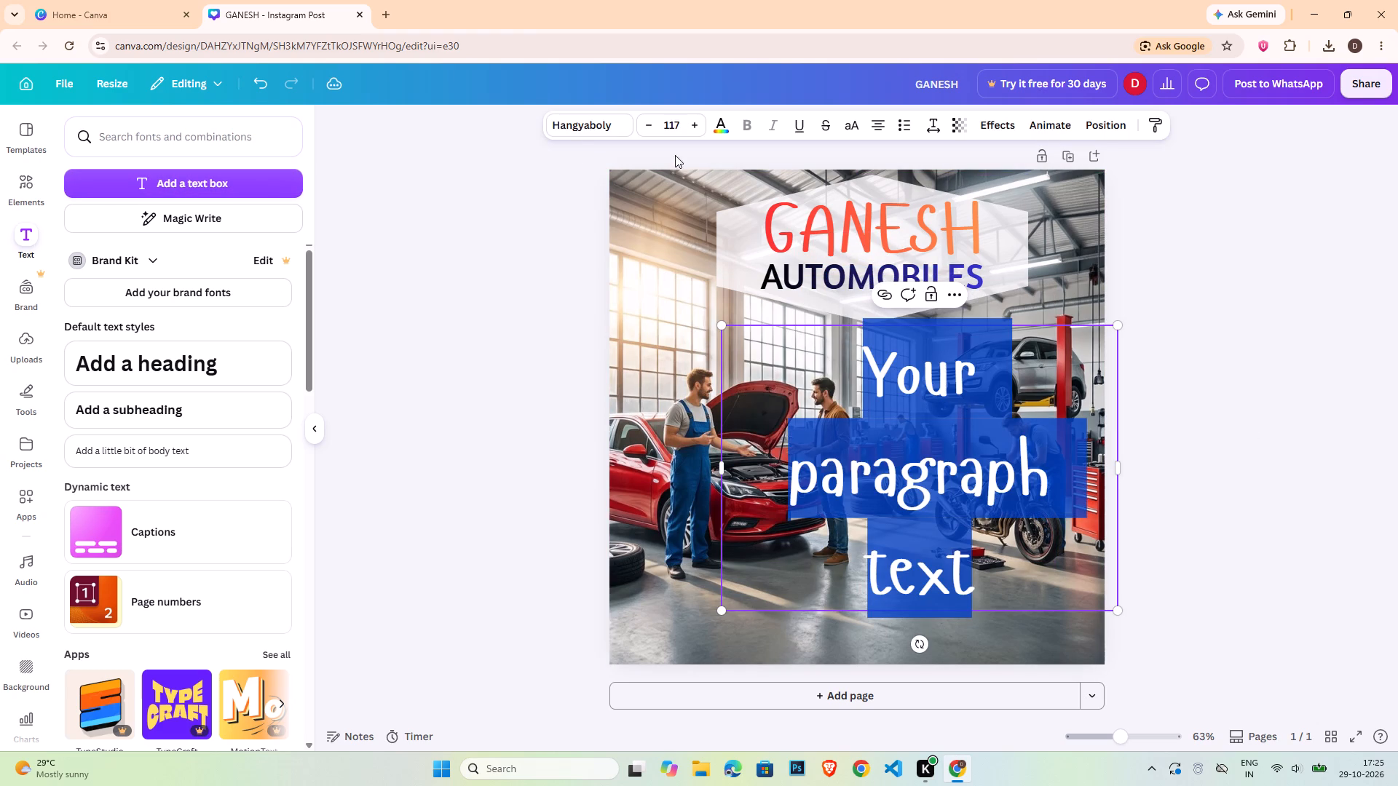
double_click(577, 138)
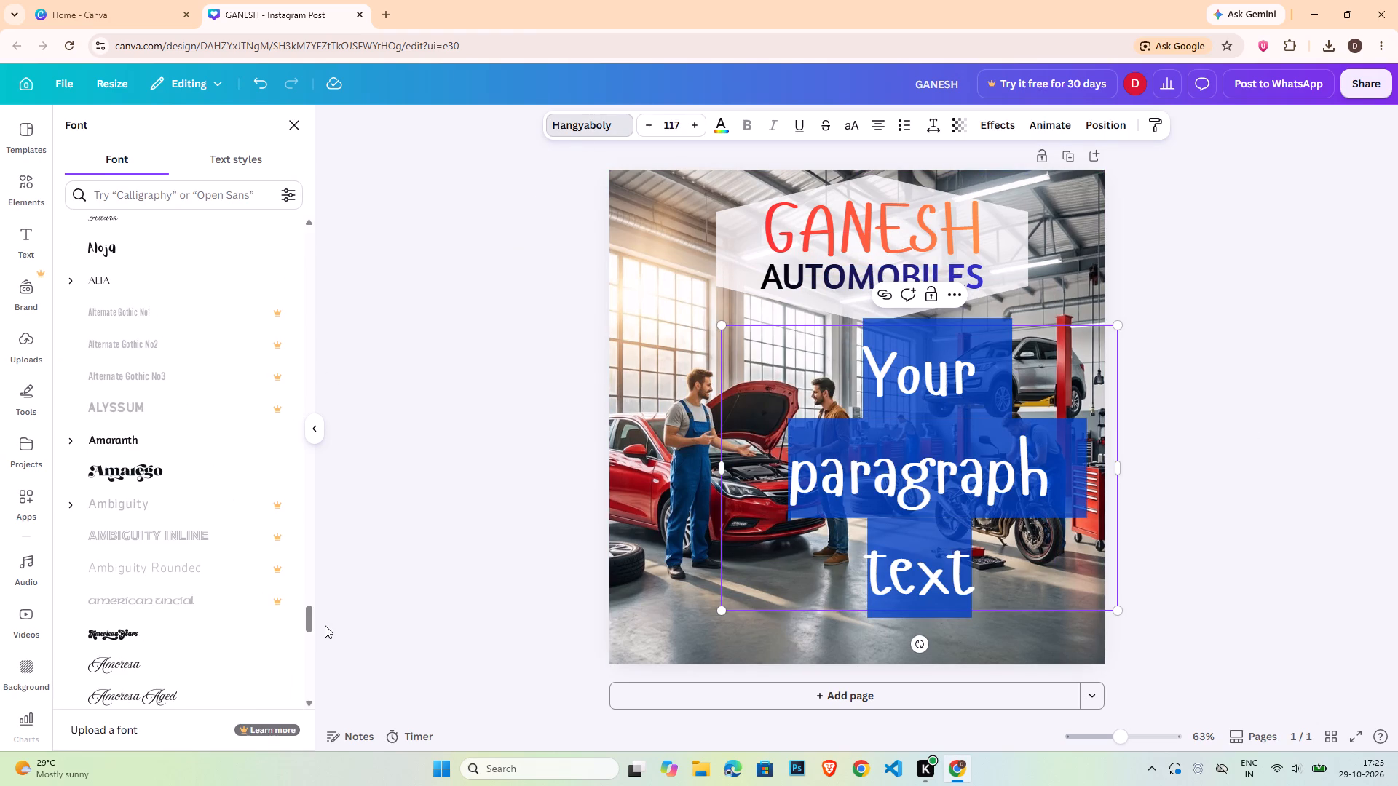
drag(308, 612, 296, 199)
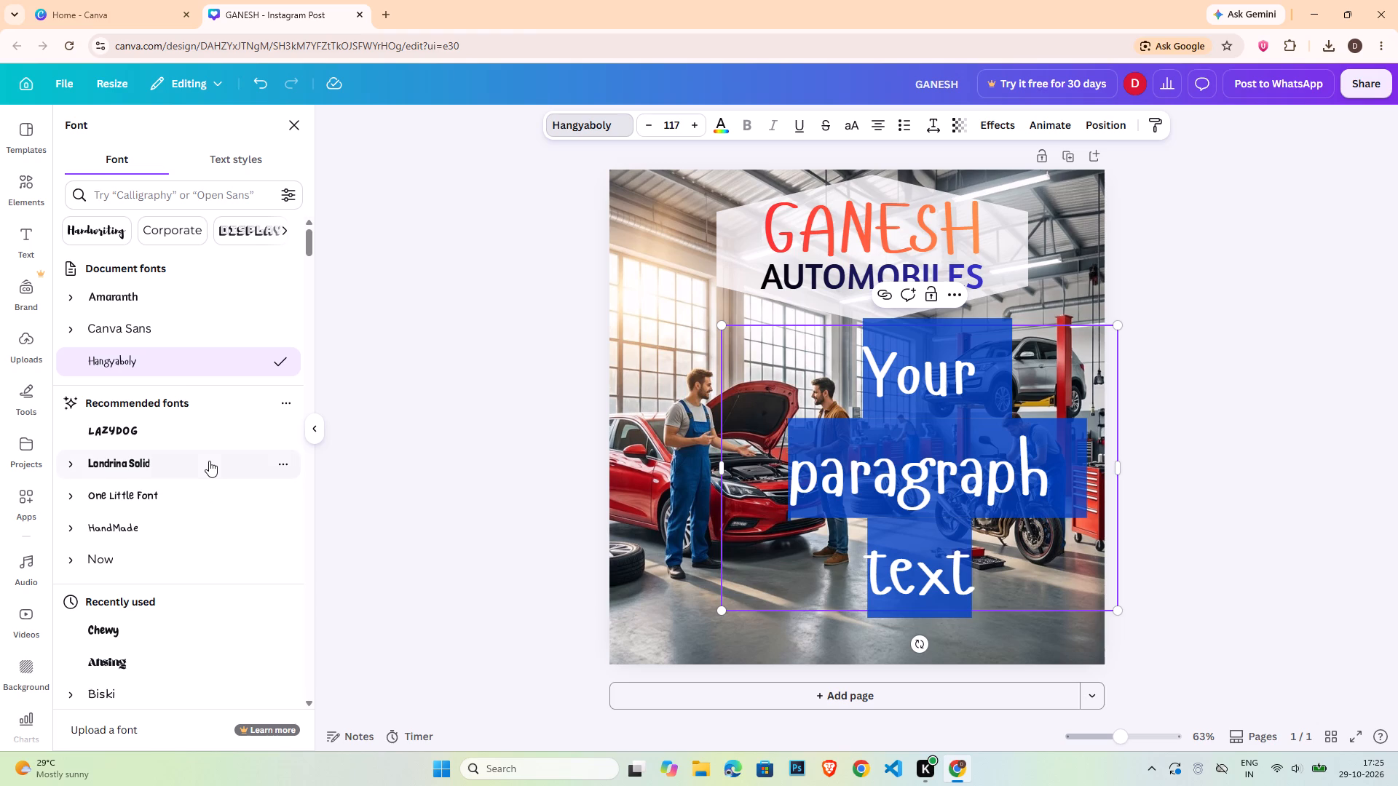
click(206, 461)
Replace the new text box's placeholder text with "YOur Trusted".
click(933, 466)
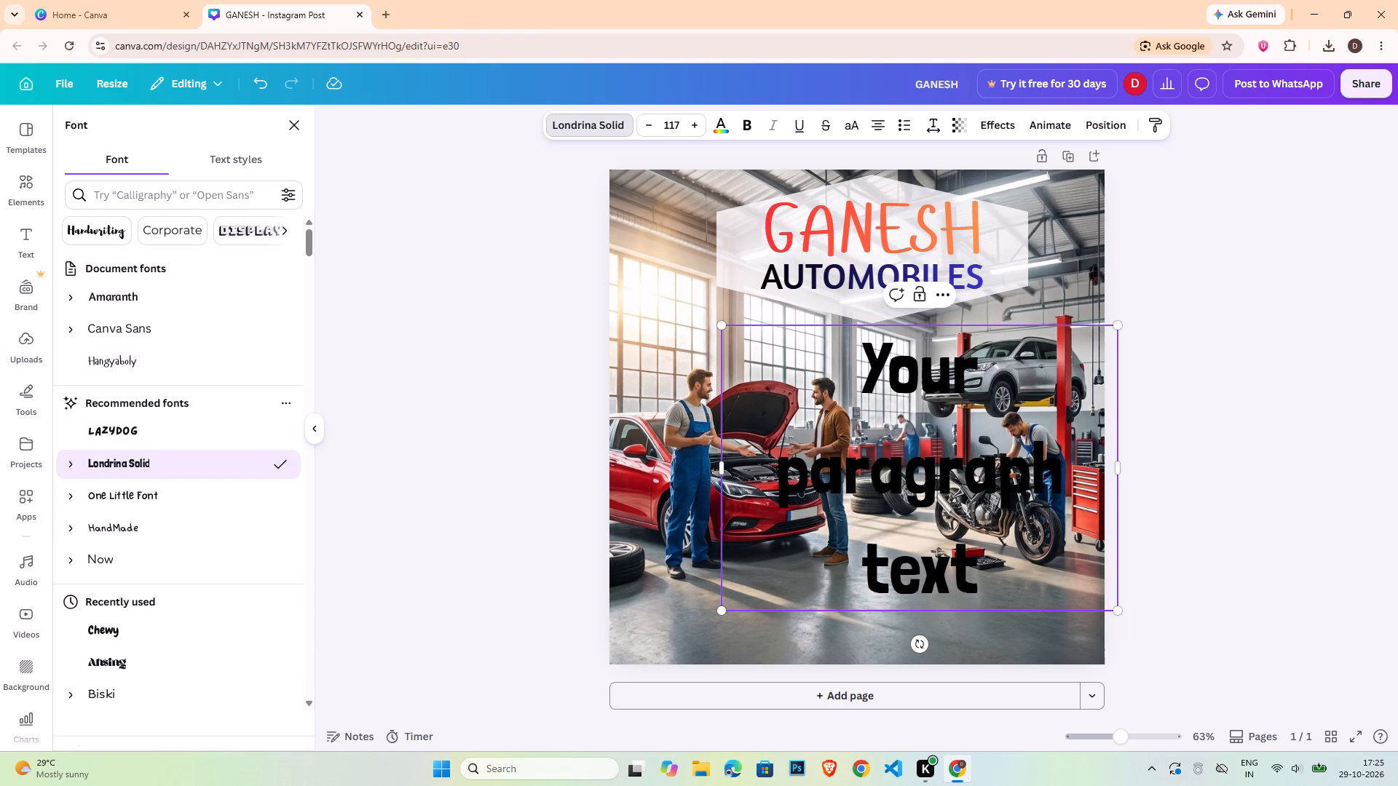
key(ctrl+a)
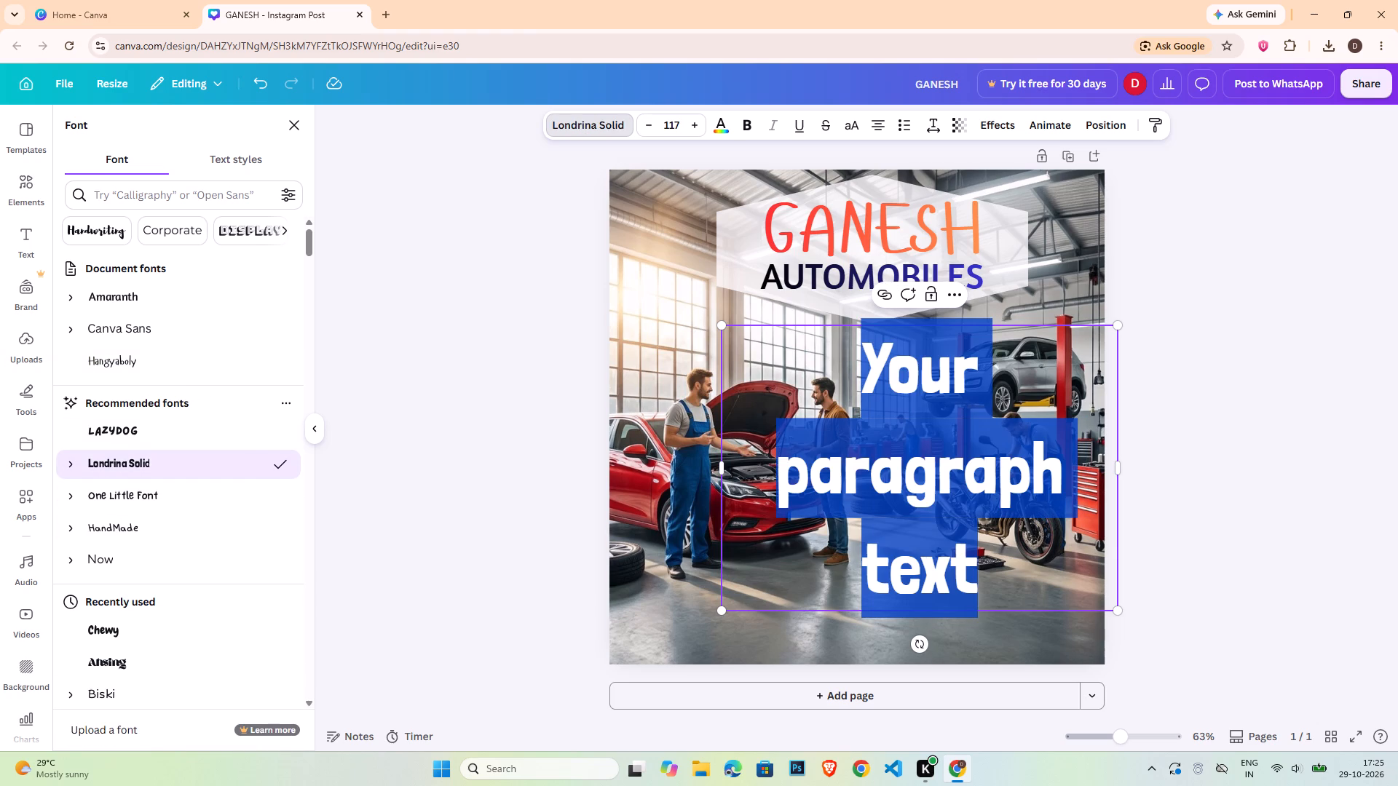
key(shift+y)
key(shift+o)
key(u)
key(r)
key(space)
key(shift+t)
key(r)
key(u)
key(s)
key(t)
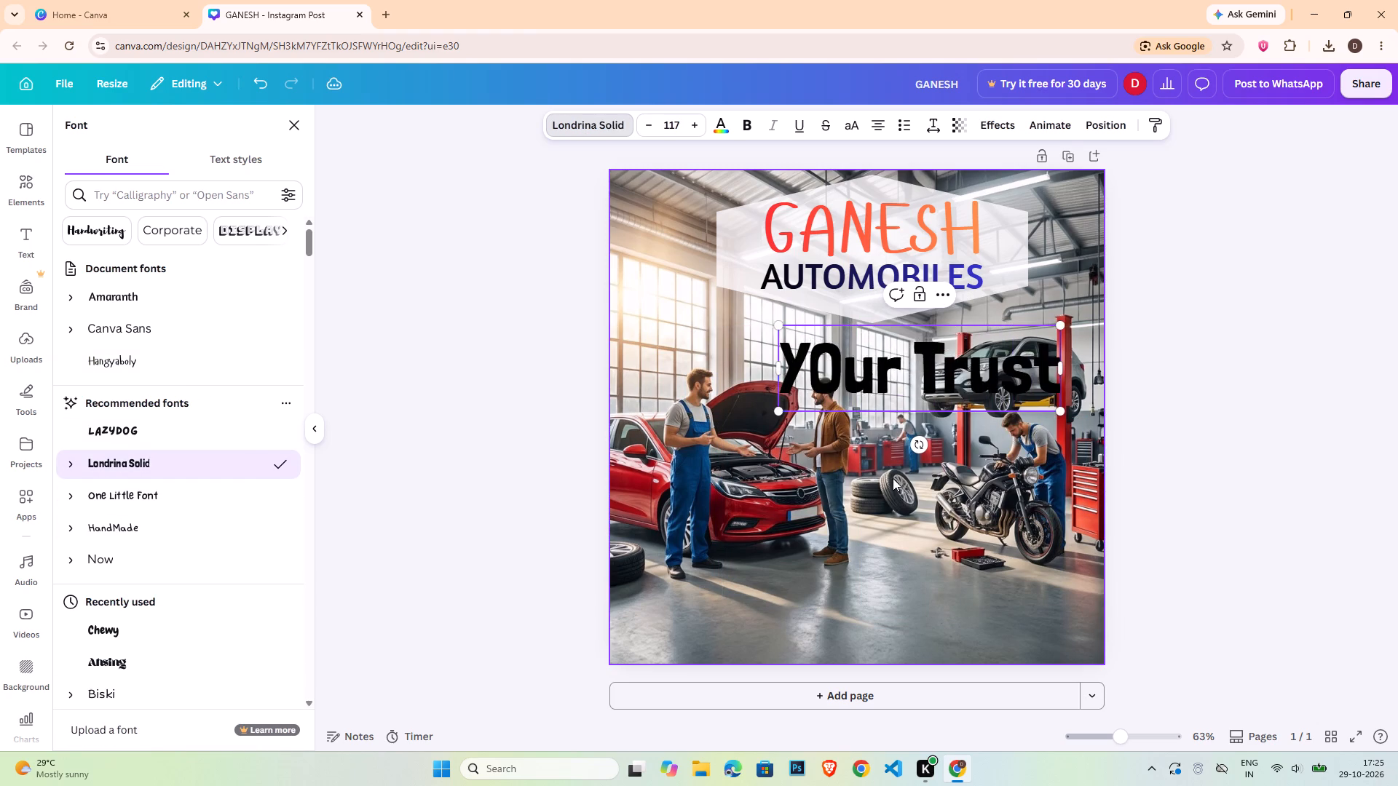
key(e)
key(d)
click(1167, 431)
Shrink the YOur Trusted text to size 52.9 and place it over the motorcycle in the photo's lower-right area.
drag(998, 378, 997, 378)
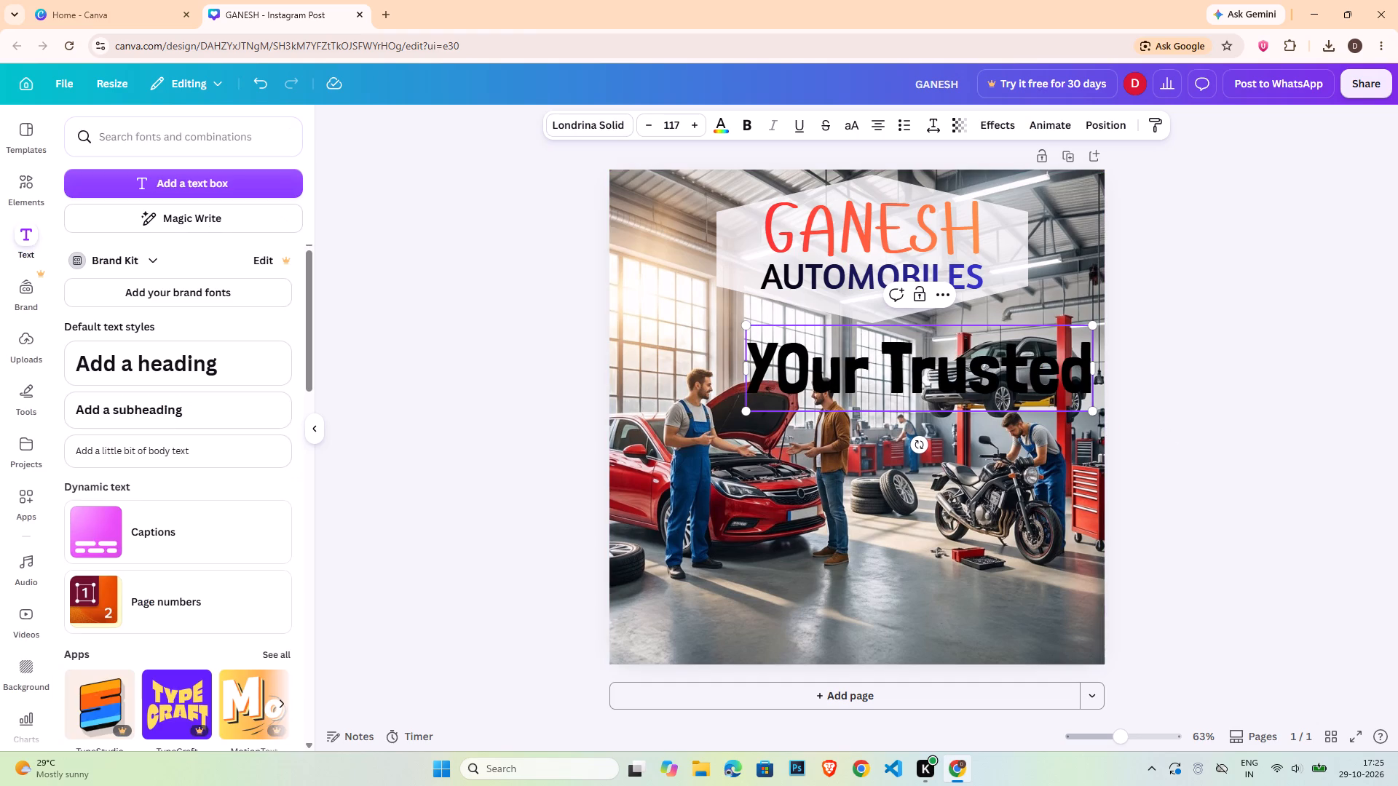
drag(997, 378, 984, 543)
click(1194, 389)
drag(1021, 370, 1028, 555)
drag(756, 506, 952, 531)
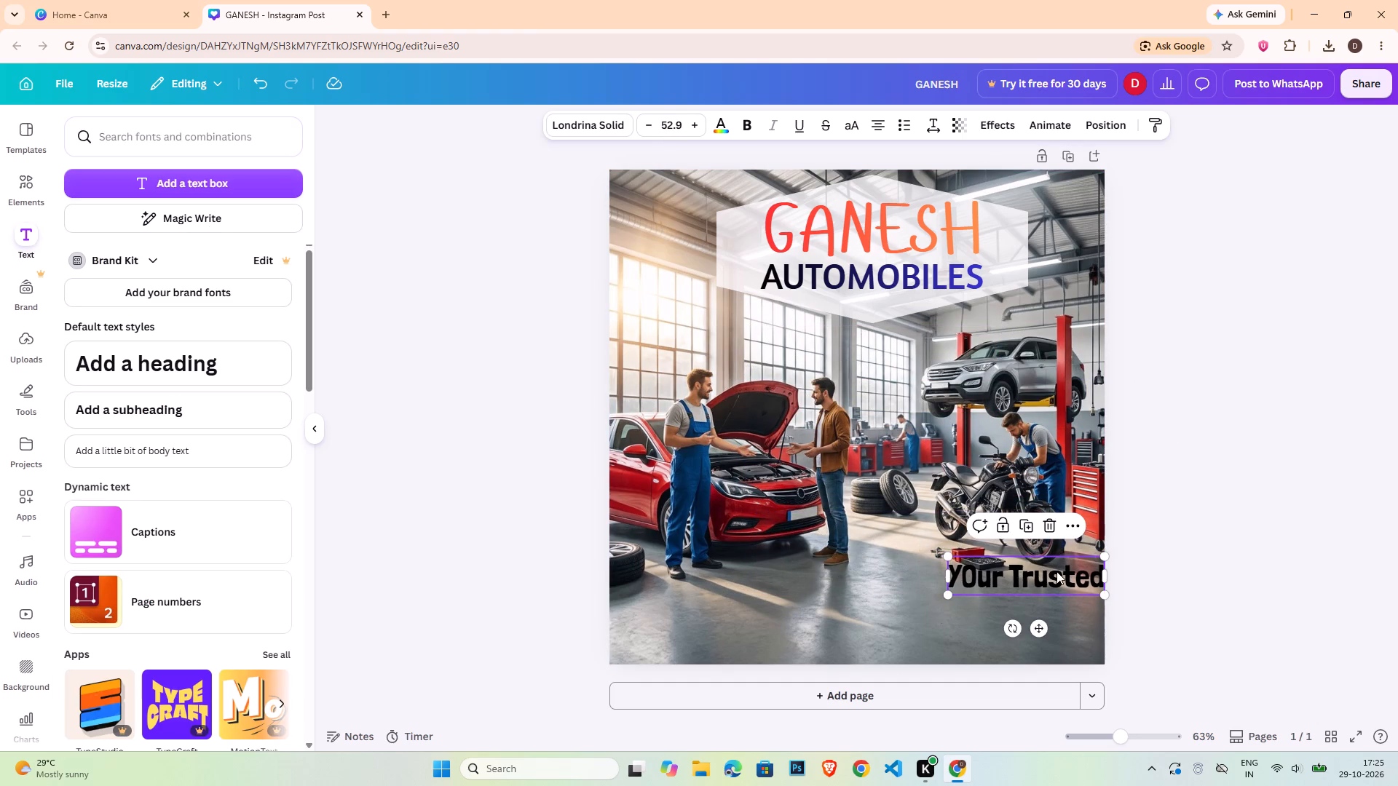
drag(1057, 571, 1048, 526)
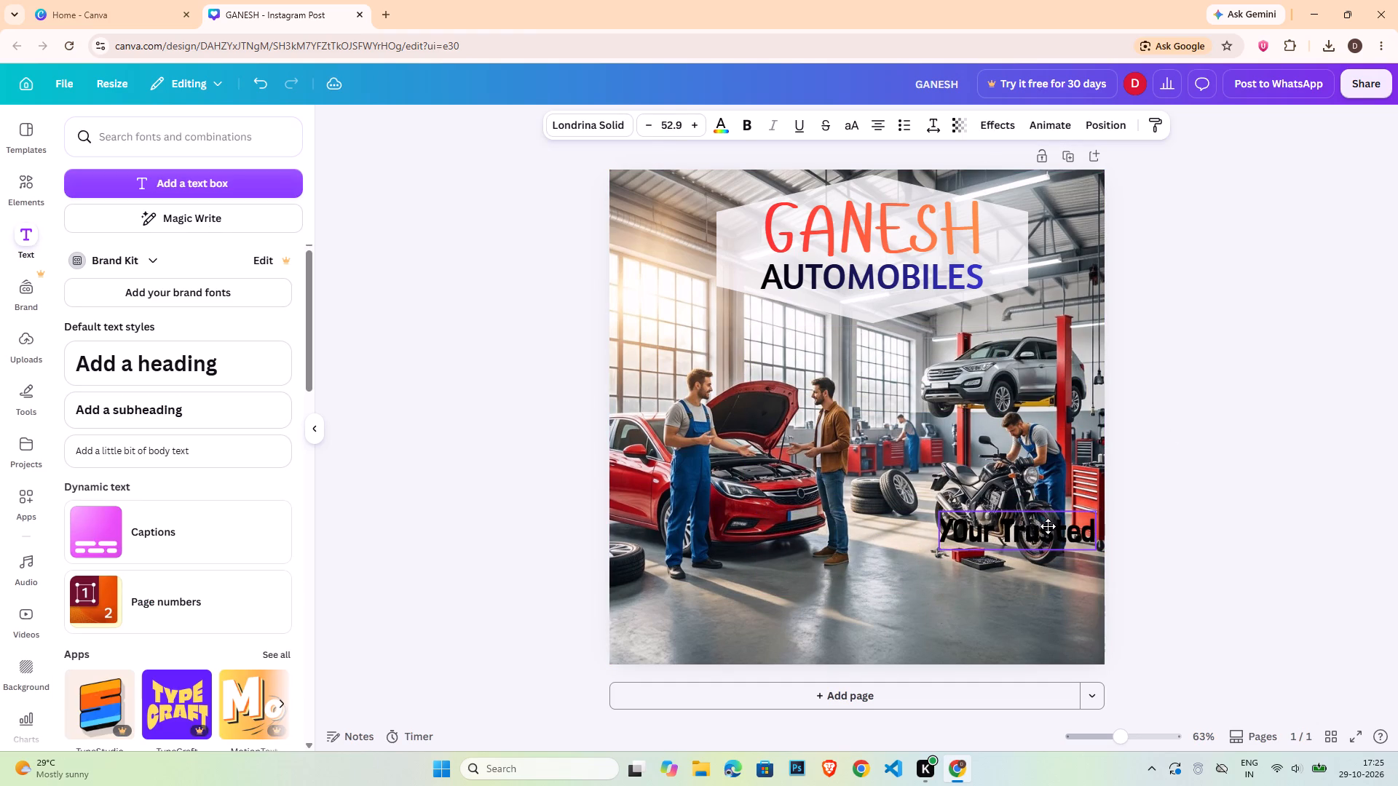
drag(1048, 526, 1040, 523)
Colour the YOur Trusted text white.
triple_click(1040, 523)
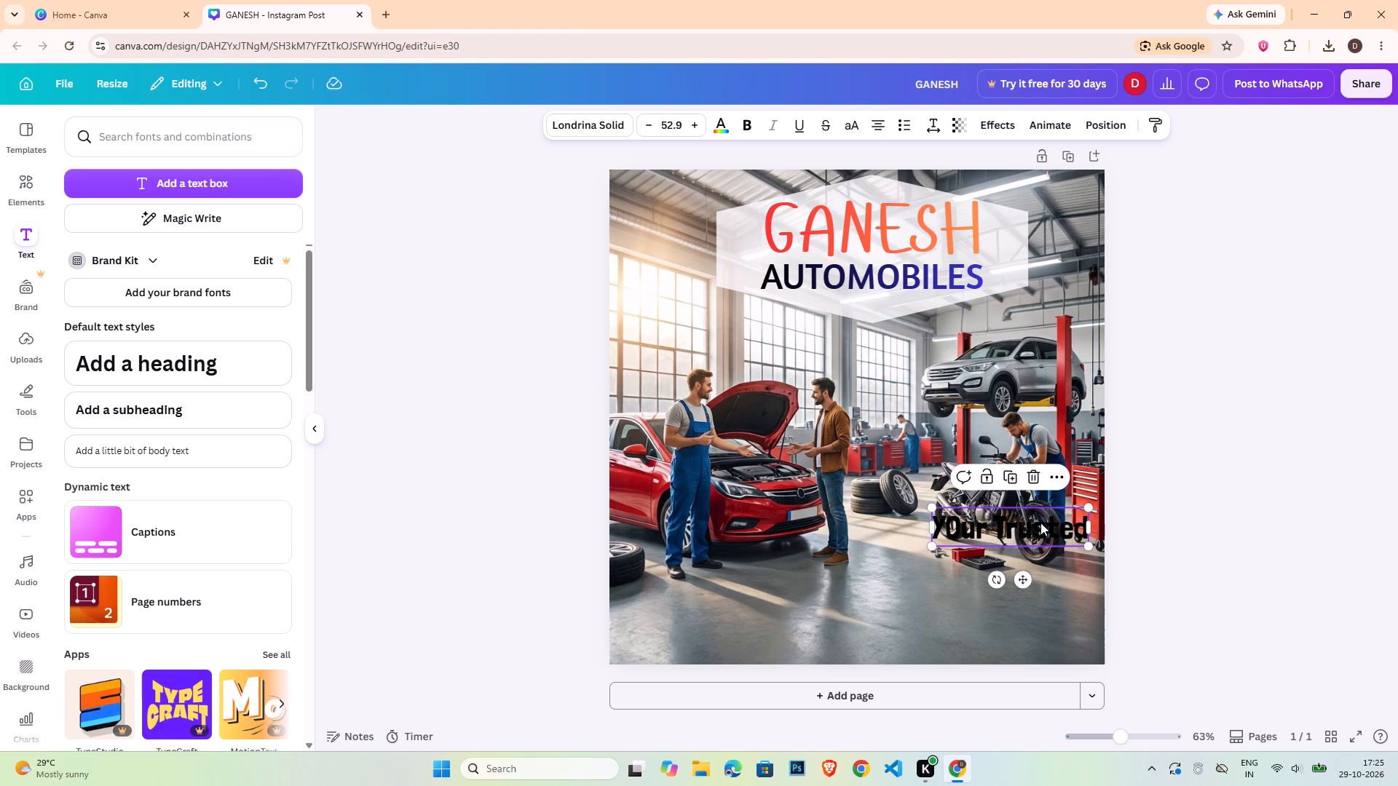
click(723, 124)
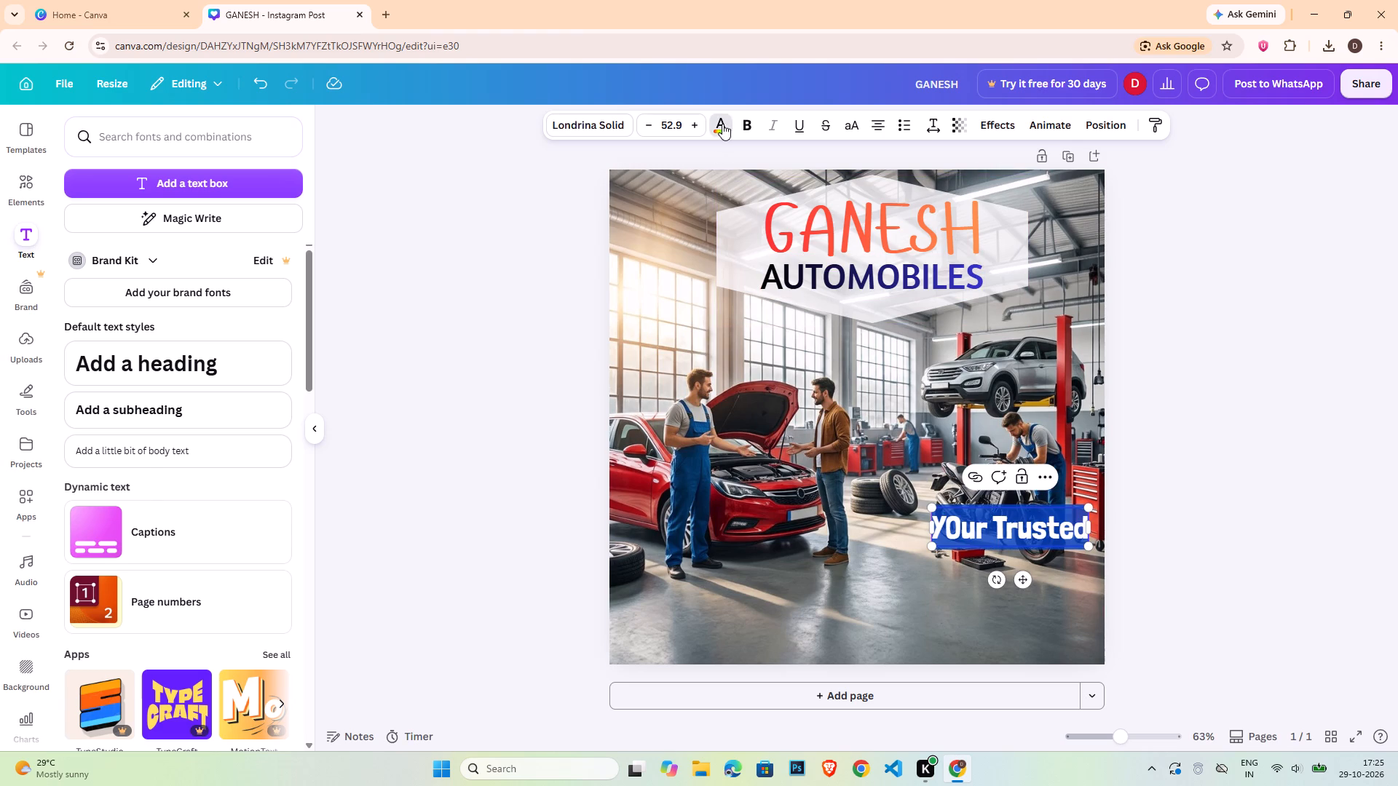
click(274, 535)
double_click(1213, 497)
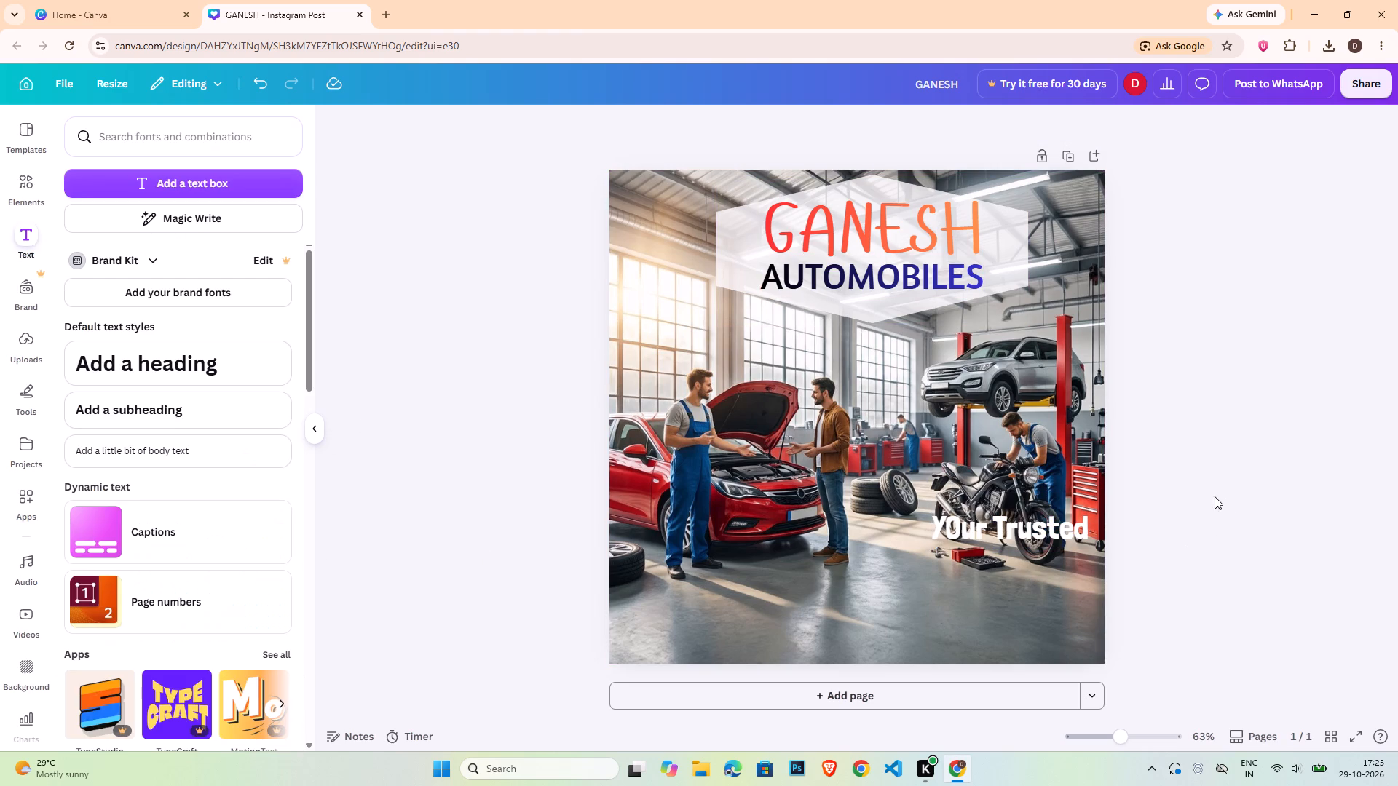
Move the YOur Trusted text to the middle of the photo, over the two men and the red car.
drag(1027, 536, 1025, 544)
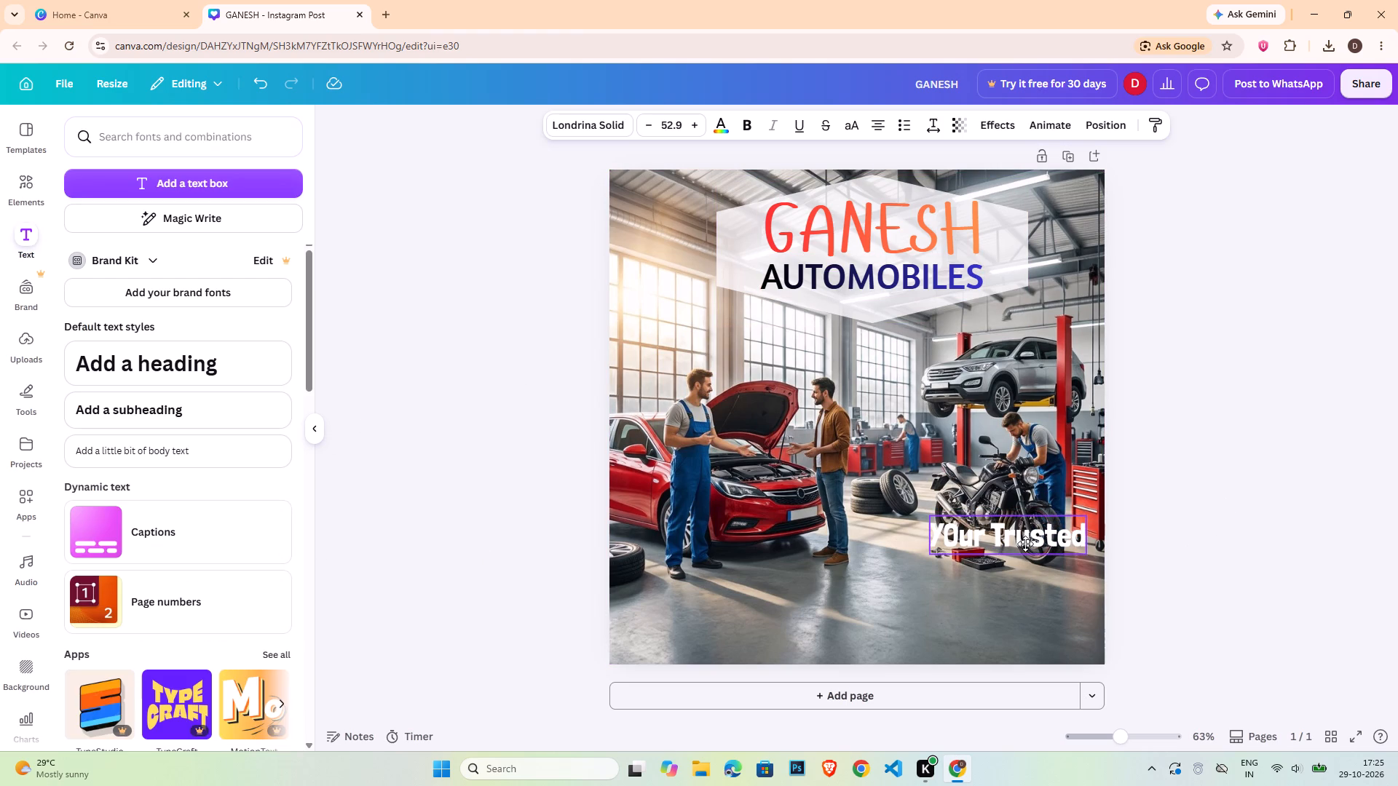
drag(1025, 544, 1025, 545)
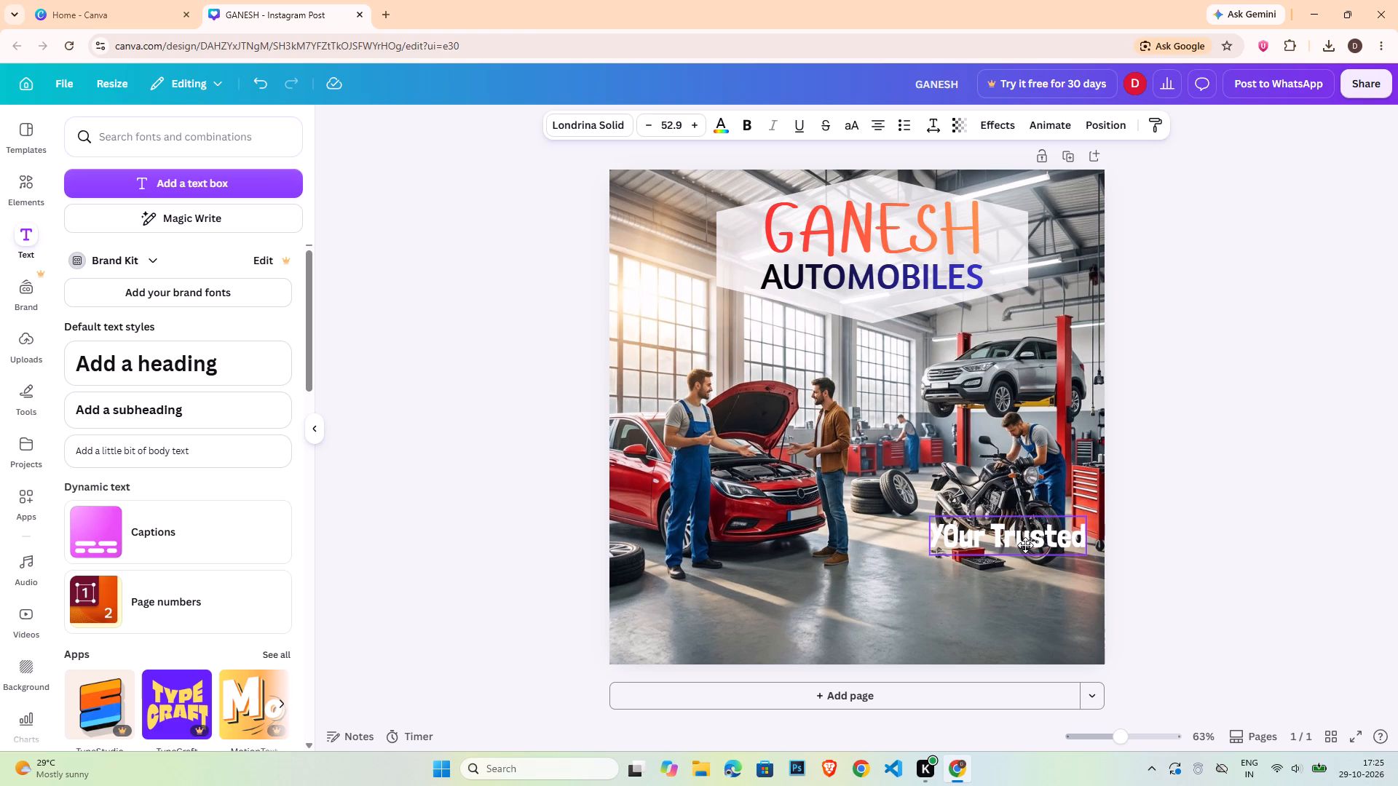
drag(1025, 545, 1030, 552)
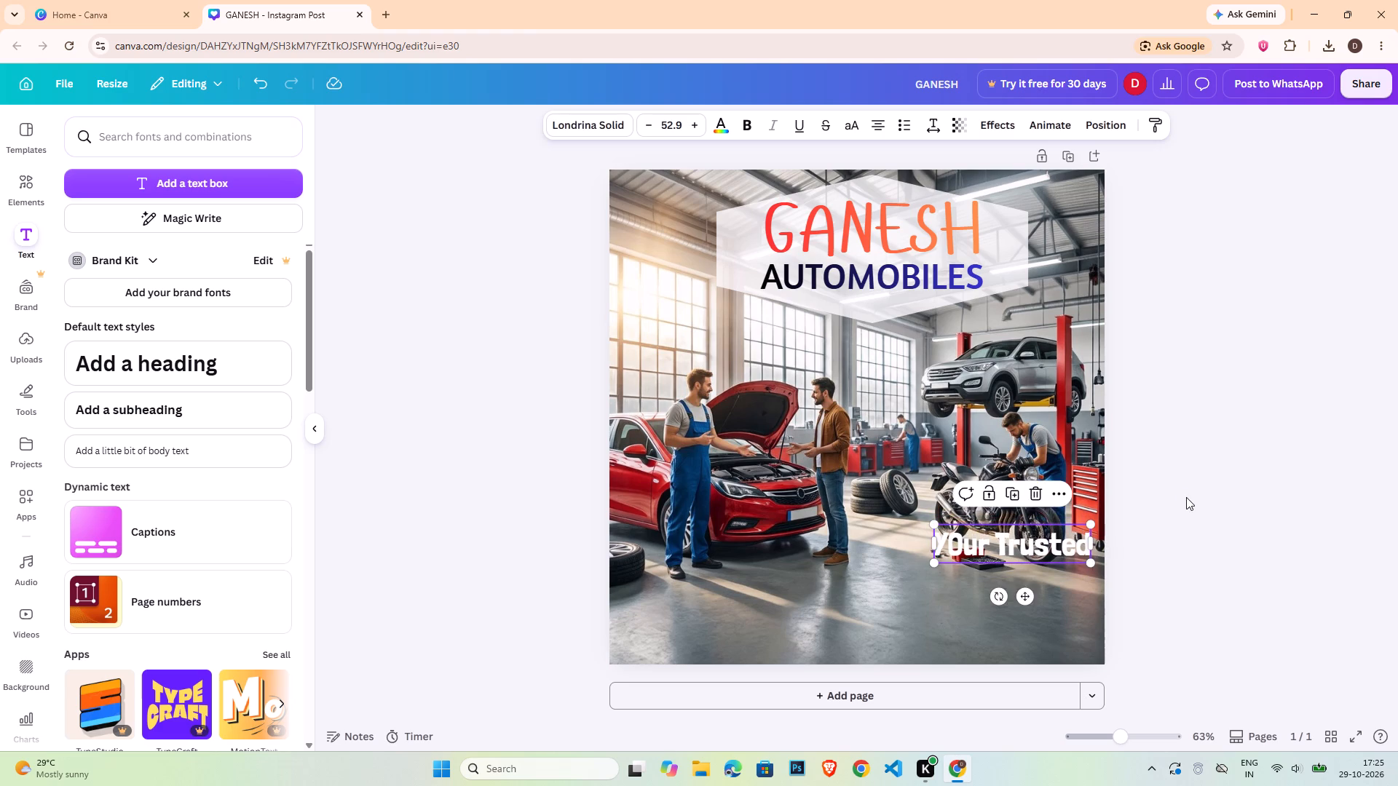
click(1186, 497)
drag(1019, 544, 814, 432)
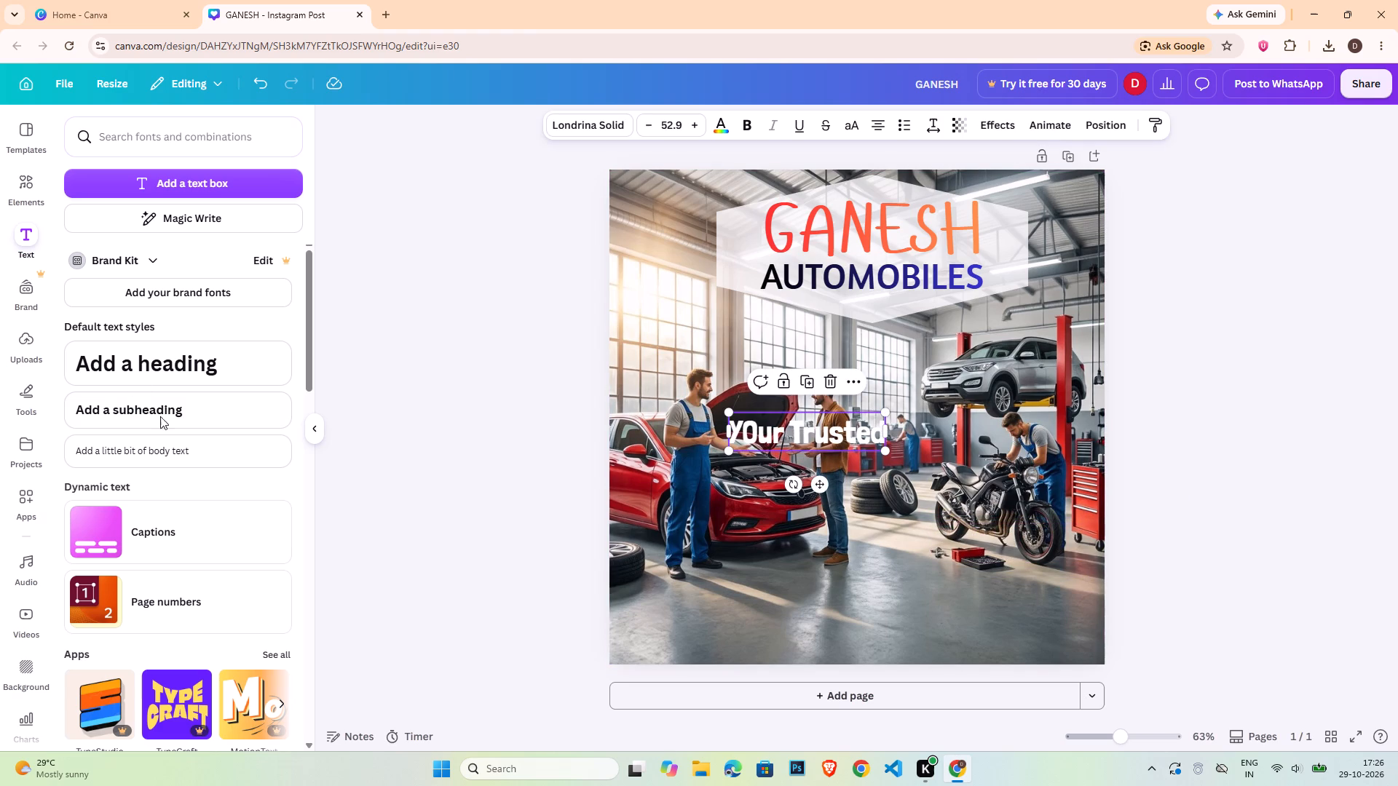
Insert the rectangle shape with a wavy bottom edge and move it to the page's lower-right area.
click(24, 178)
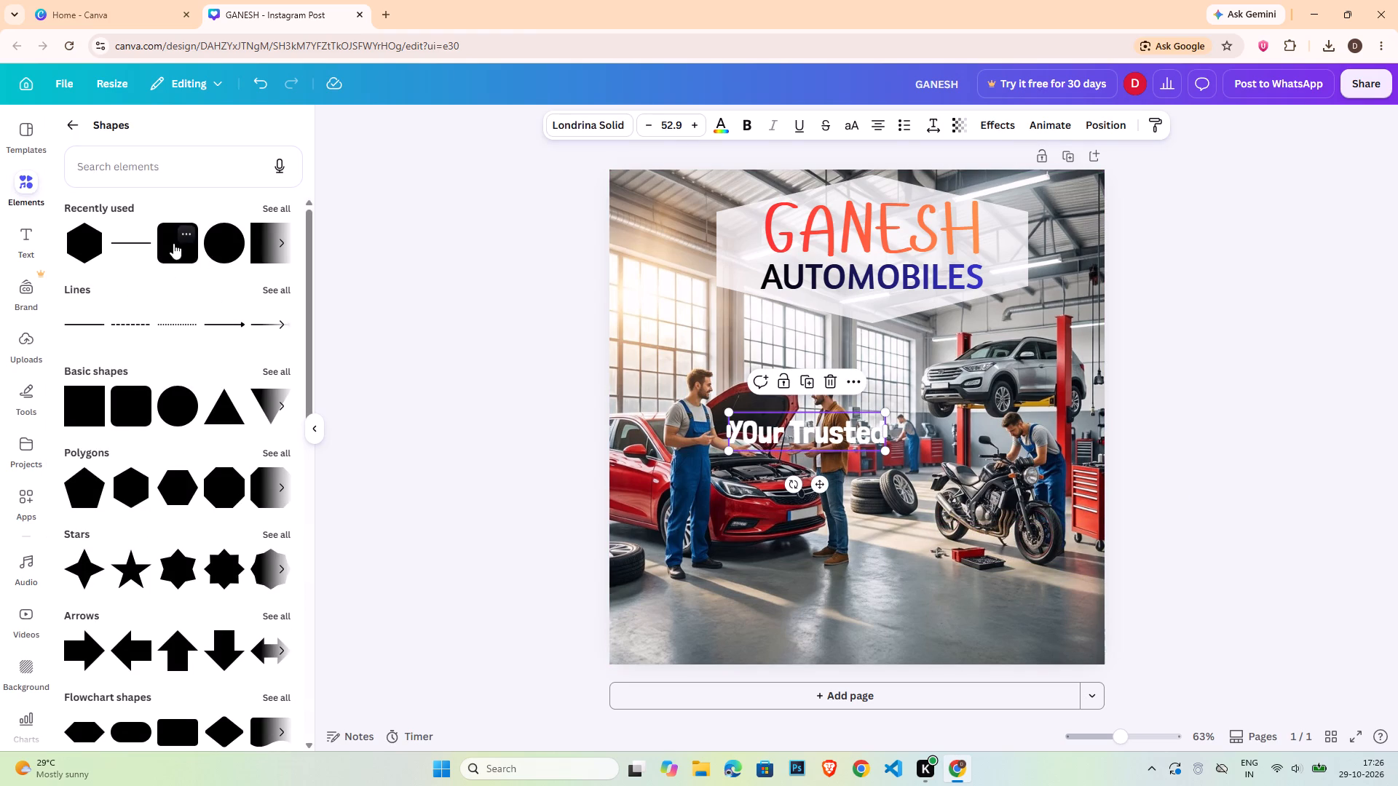
click(269, 210)
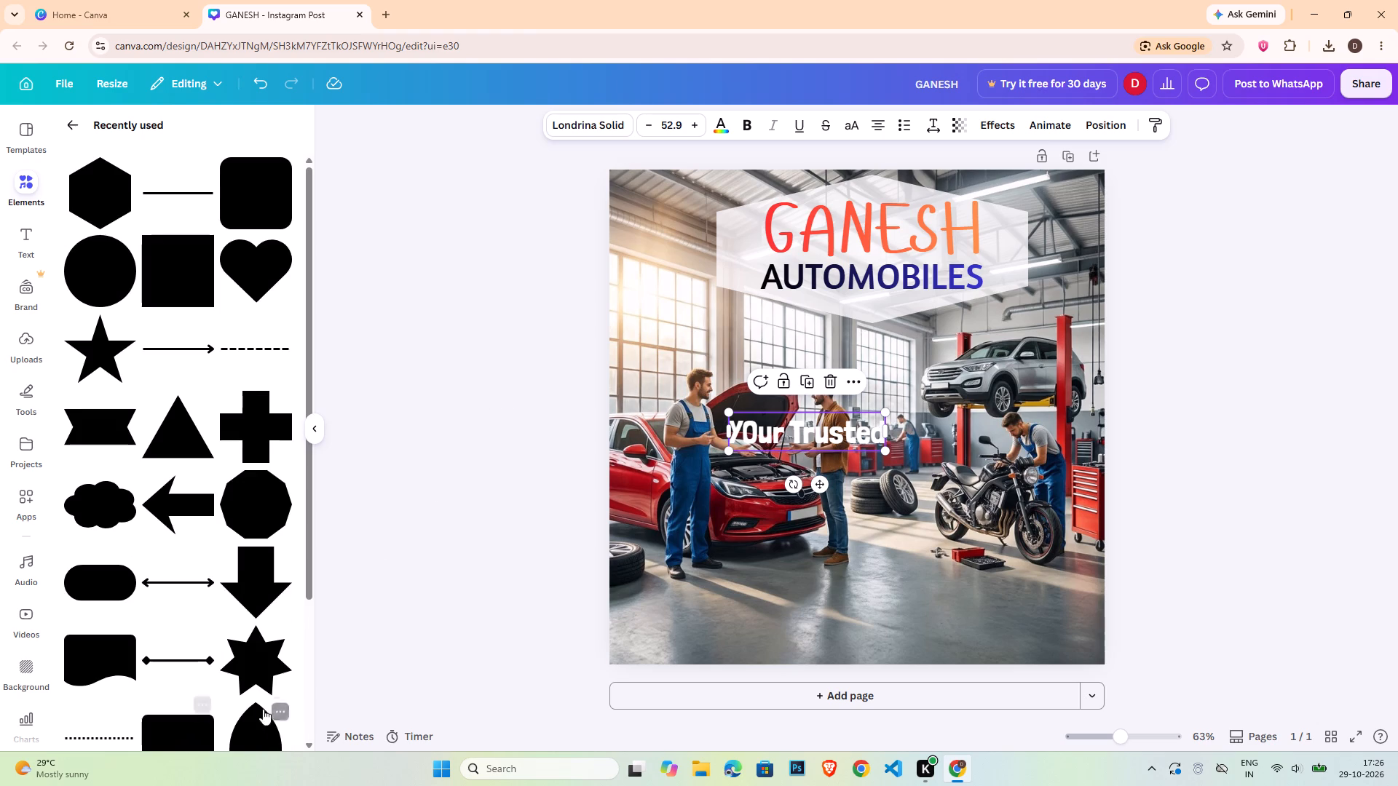
scroll(261, 709, down, 3)
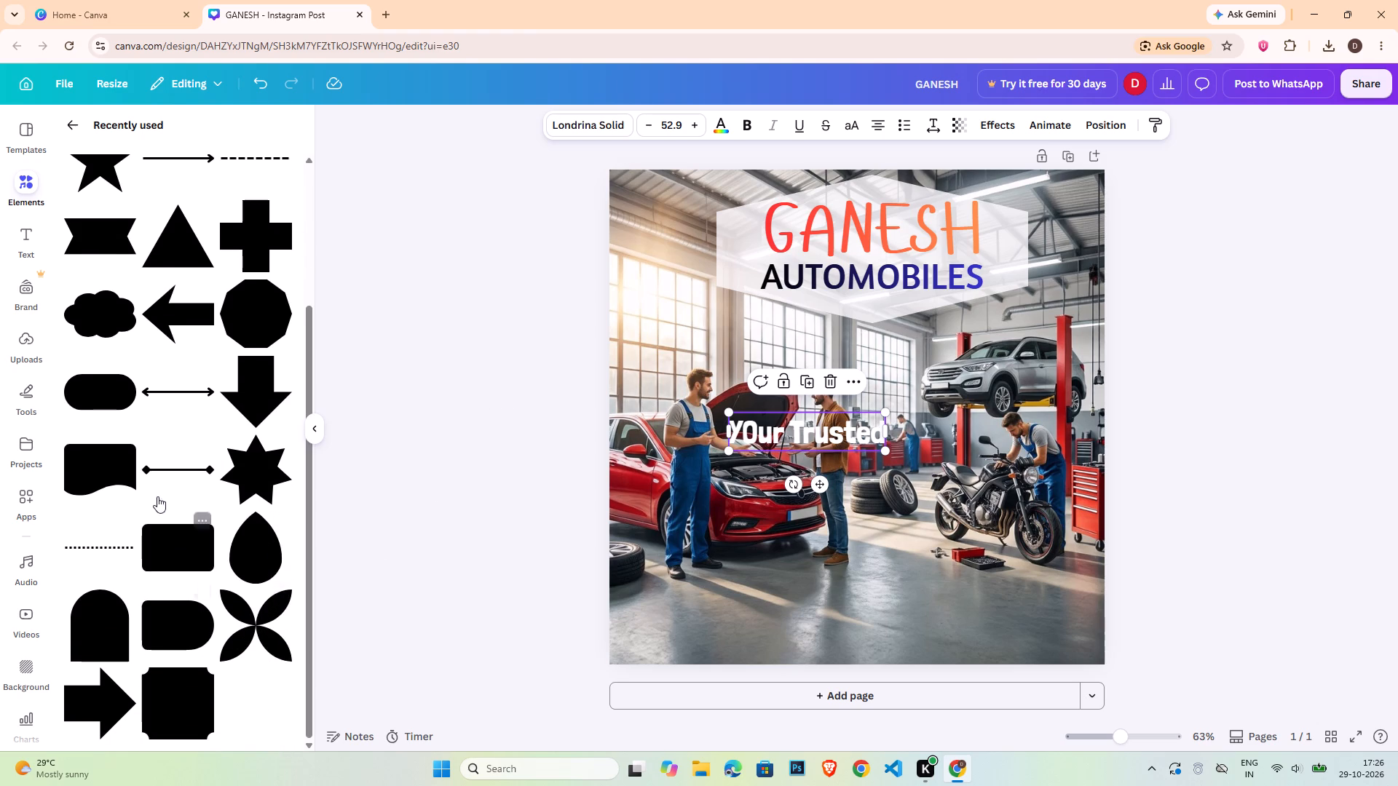
click(114, 472)
drag(896, 392, 914, 398)
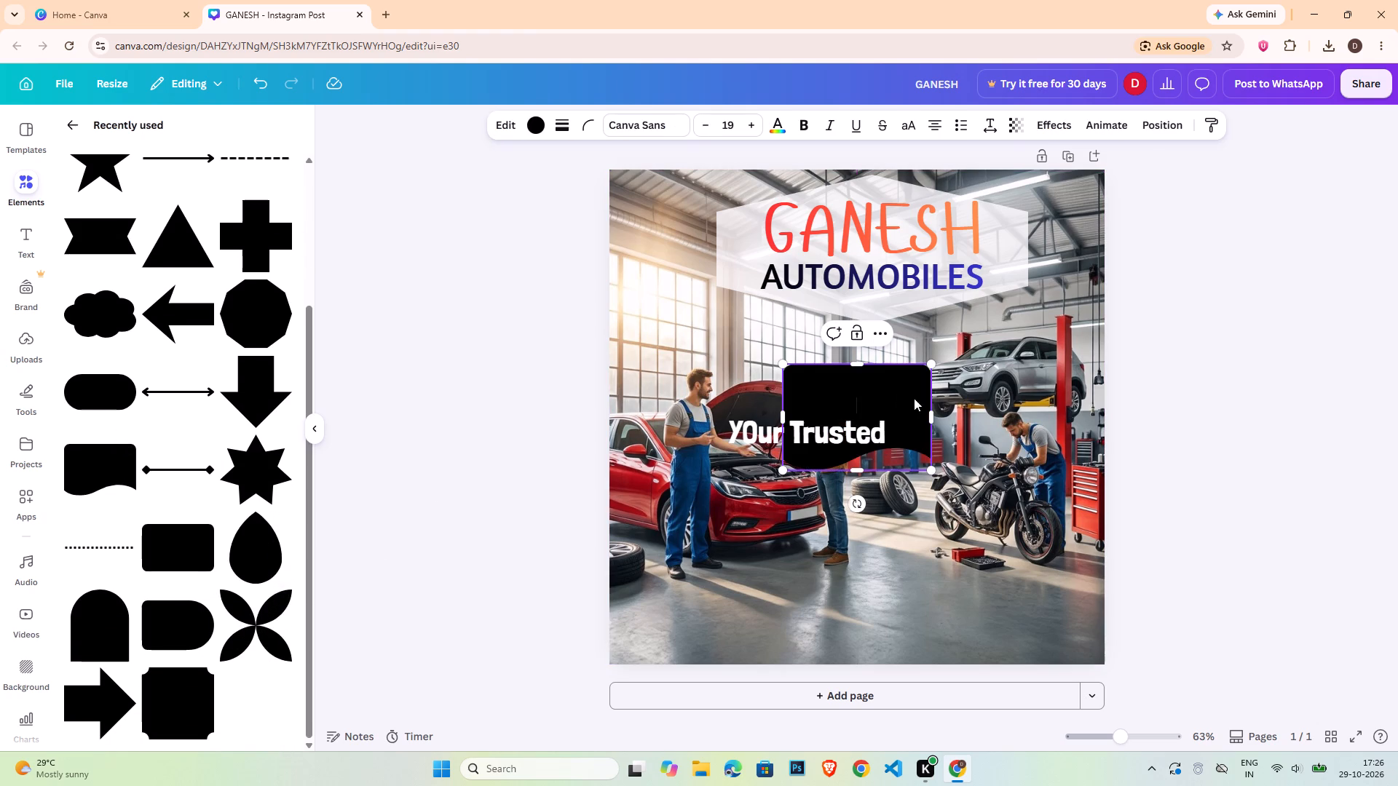
drag(914, 398, 1076, 557)
Rotate the black wavy shape so its wave faces upward at a slant, and lower it to the page's bottom edge.
drag(1035, 665, 893, 262)
drag(1073, 549, 1038, 599)
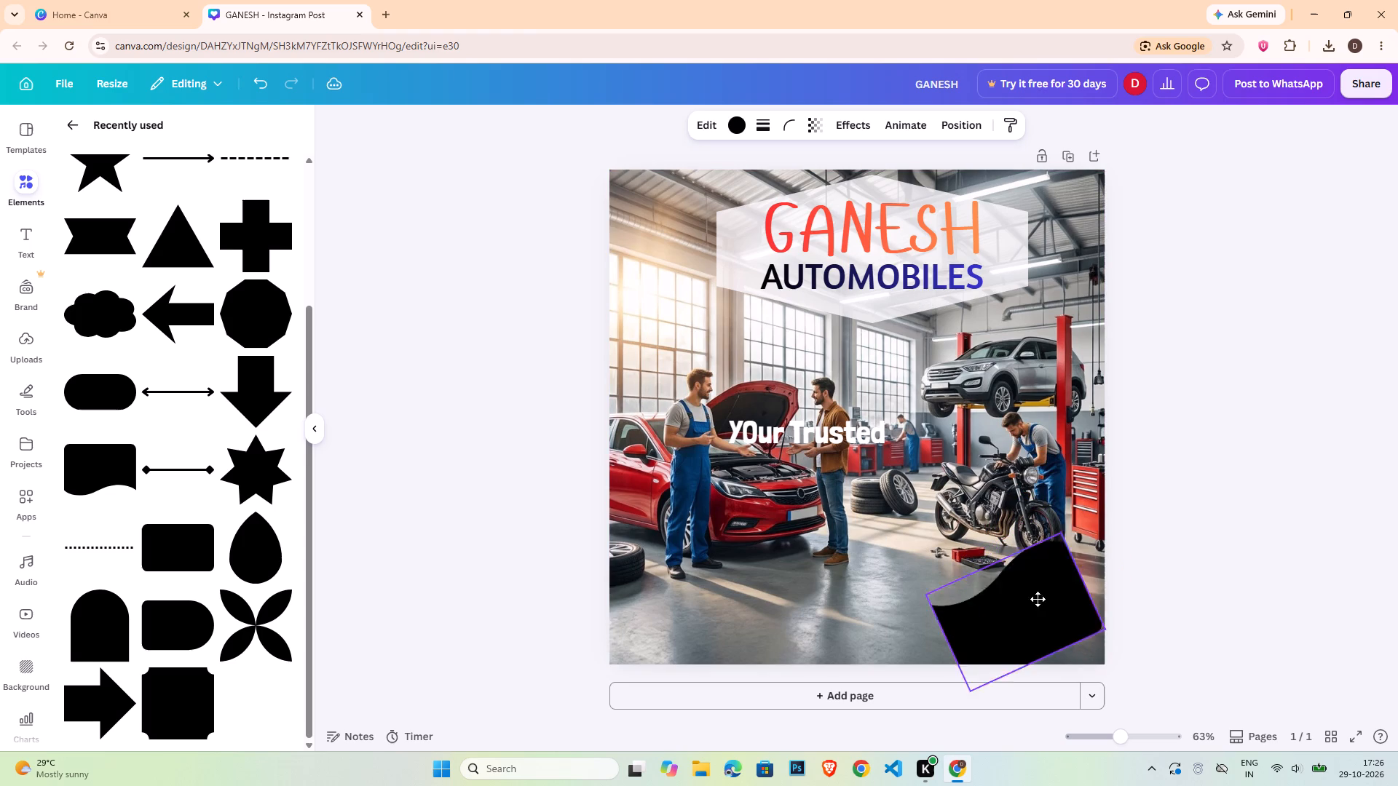
drag(1038, 599, 960, 631)
Enlarge the black wavy shape in width and height so it fills the page's lower-right corner past the edges.
drag(990, 632, 1266, 543)
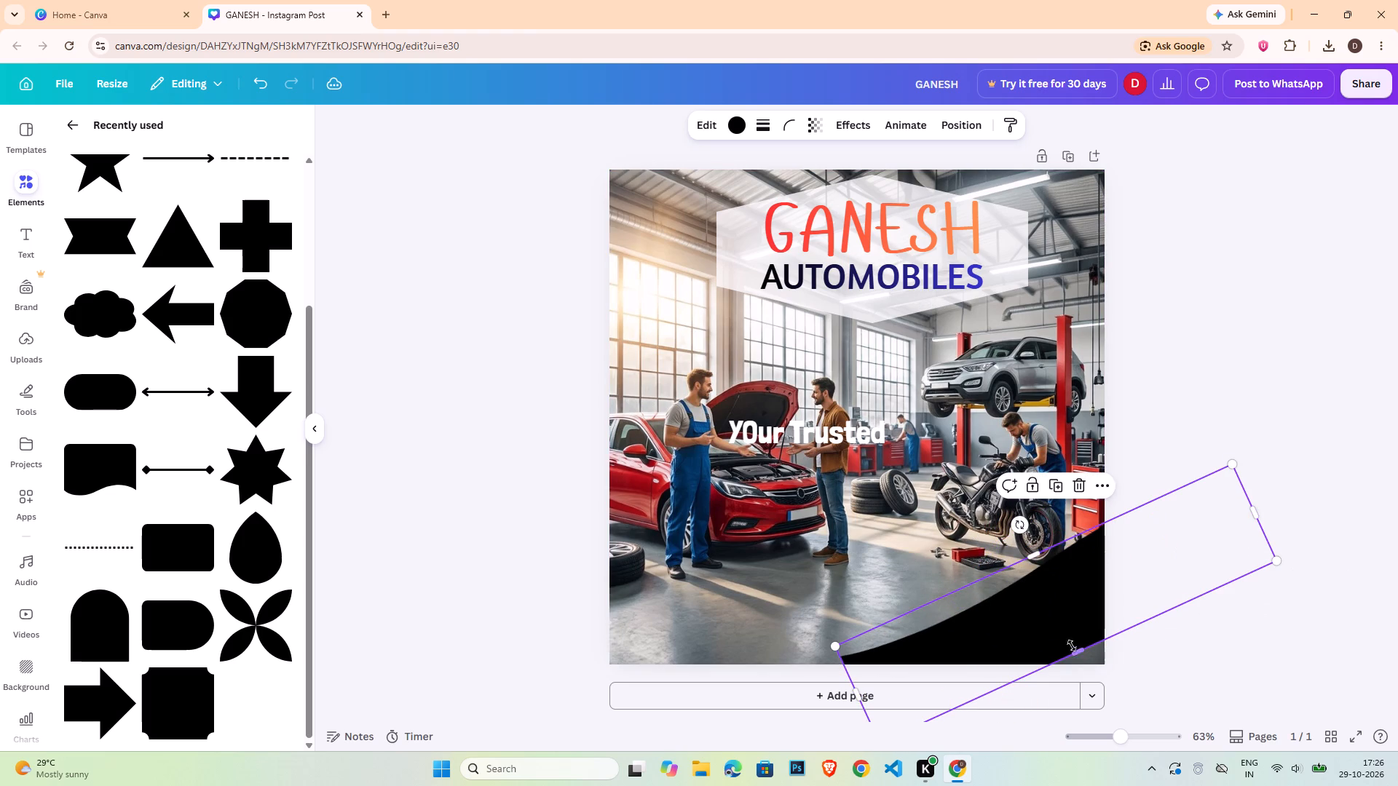
click(1070, 644)
drag(1075, 650, 1122, 708)
drag(1074, 587, 1011, 531)
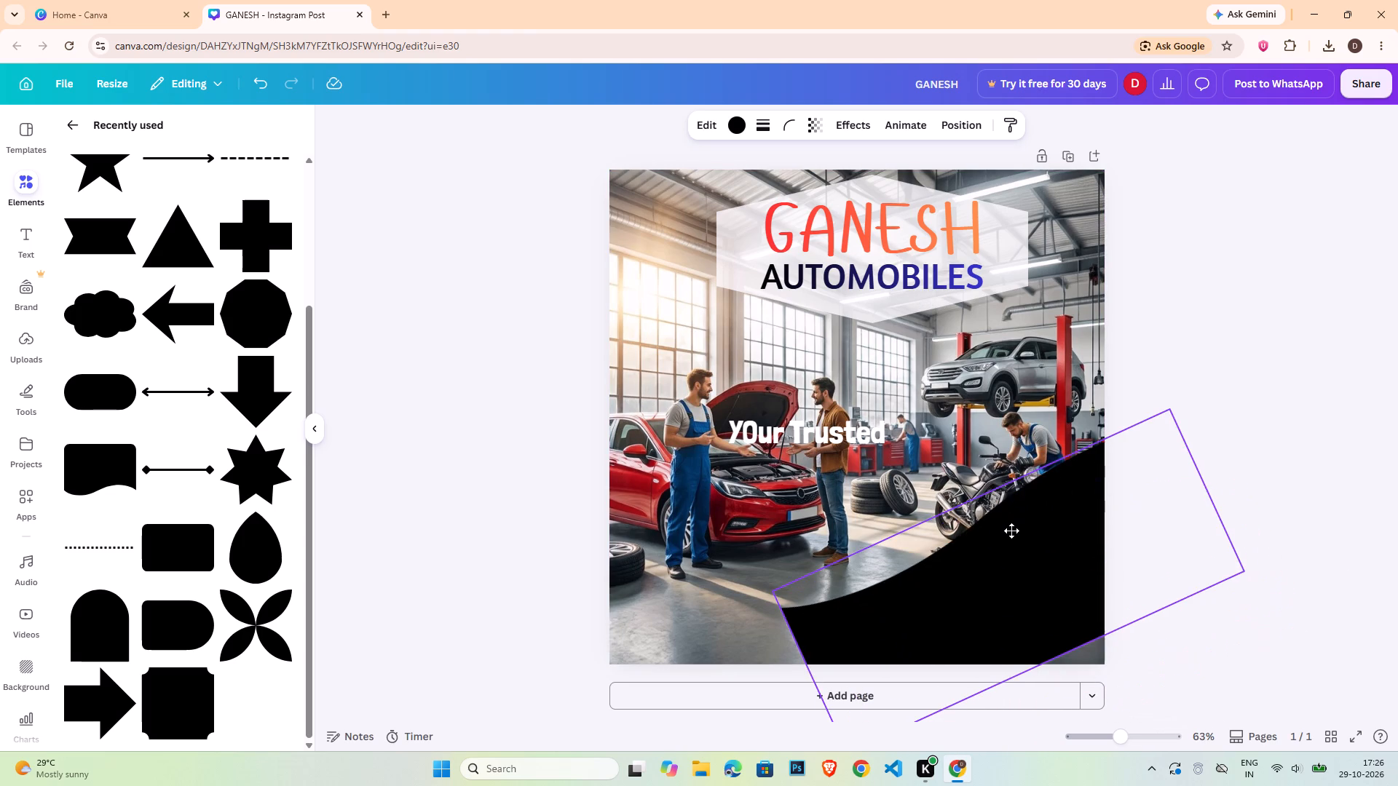
drag(1011, 531, 1011, 531)
drag(1059, 659, 1109, 734)
click(1287, 413)
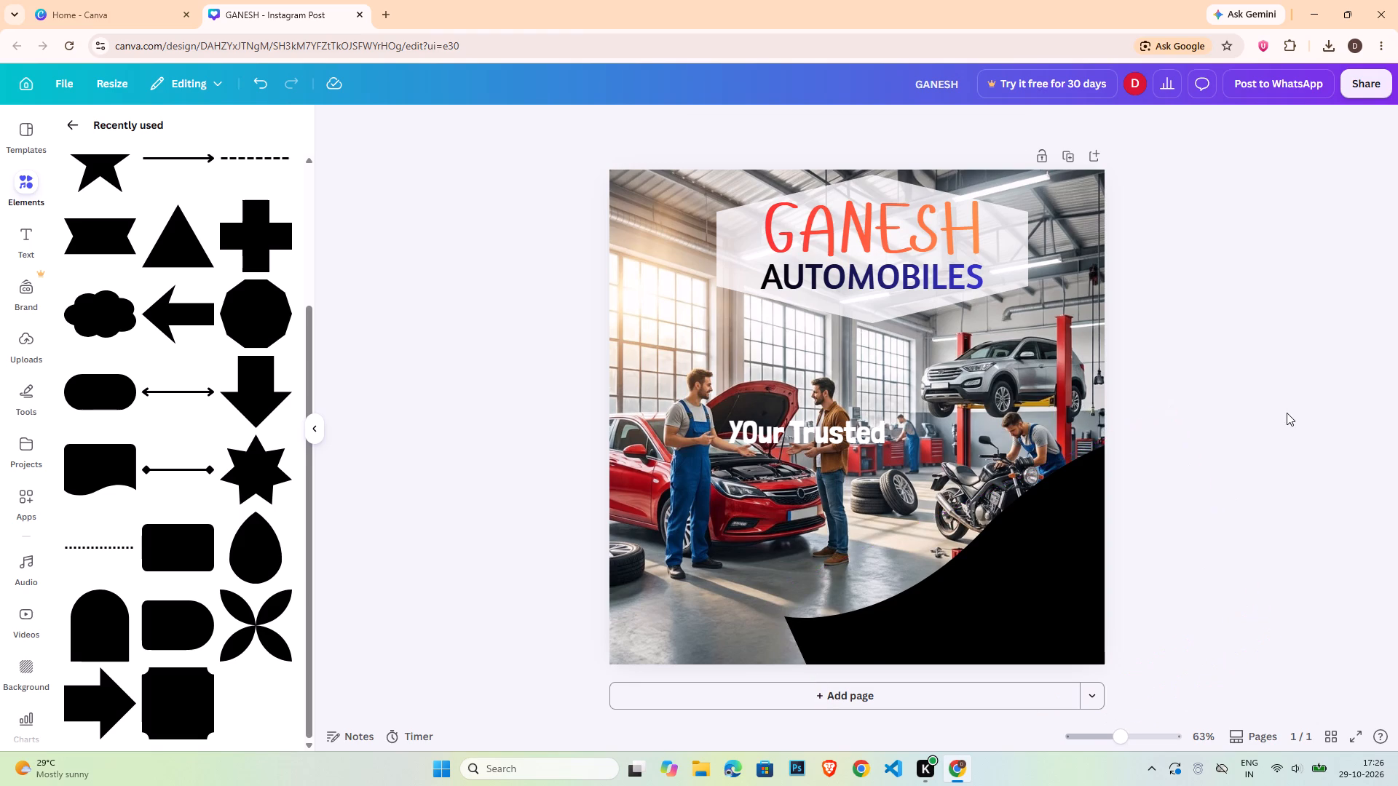
Tilt the black wavy shape more steeply and position it so its curve sweeps from the bottom edge up to the right edge.
drag(1020, 584, 1024, 599)
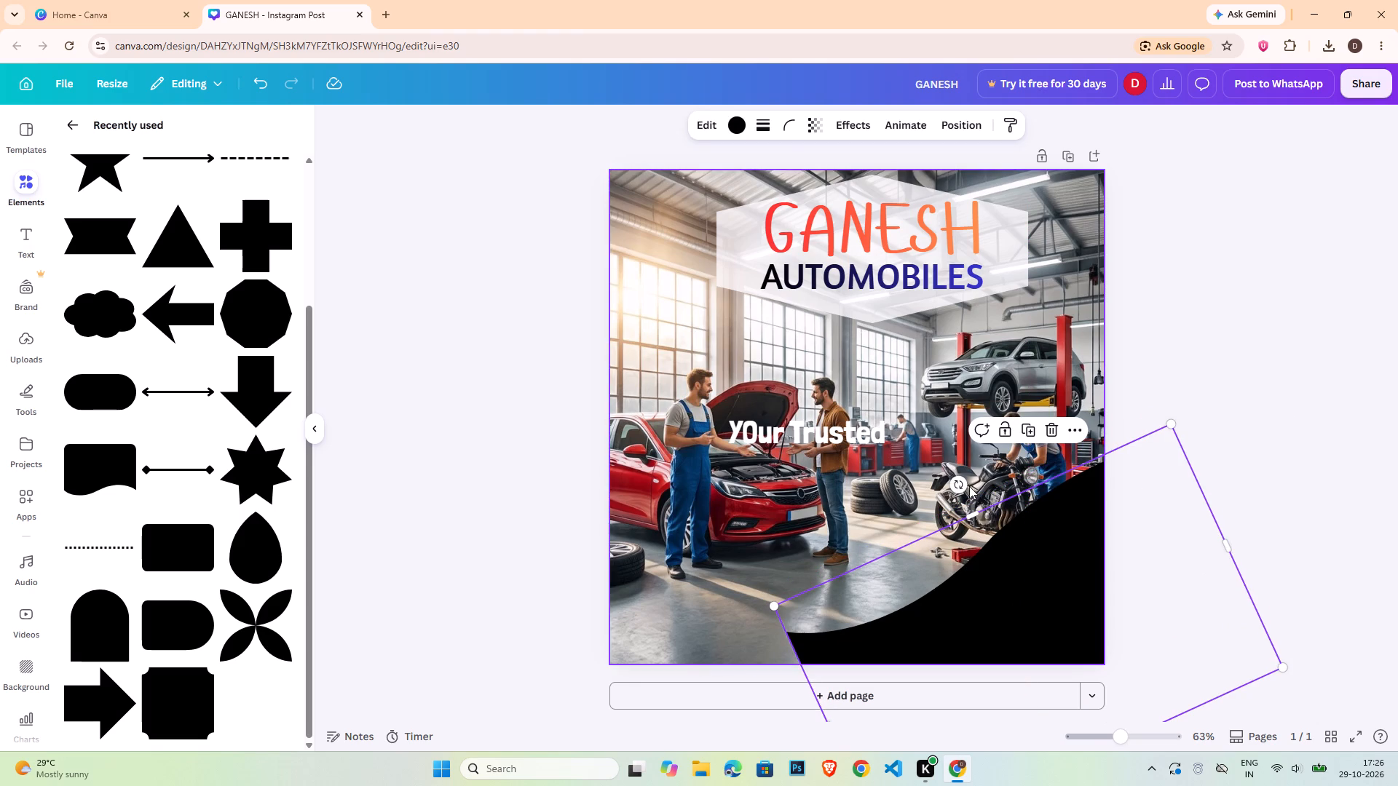
drag(960, 484, 923, 508)
drag(1011, 576, 1001, 560)
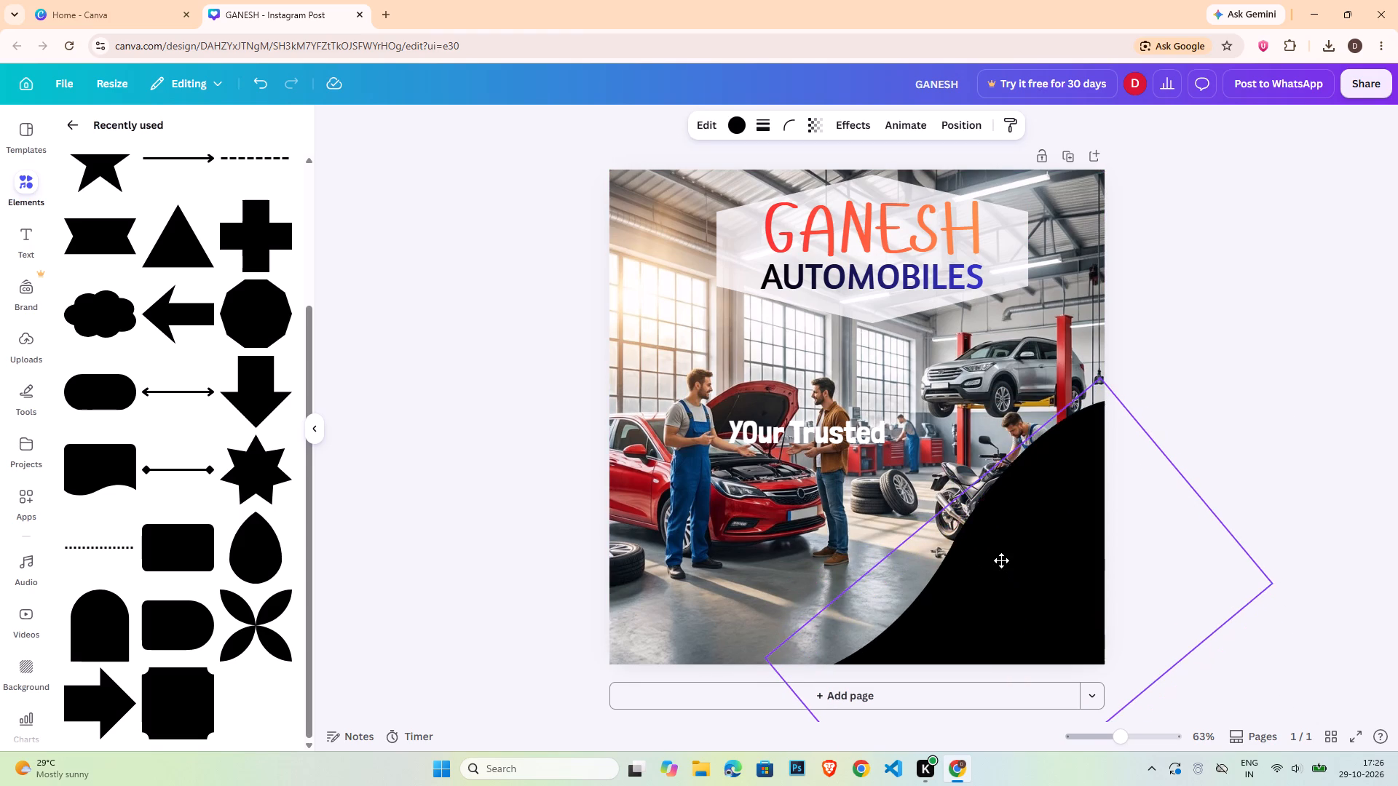
drag(1001, 560, 985, 540)
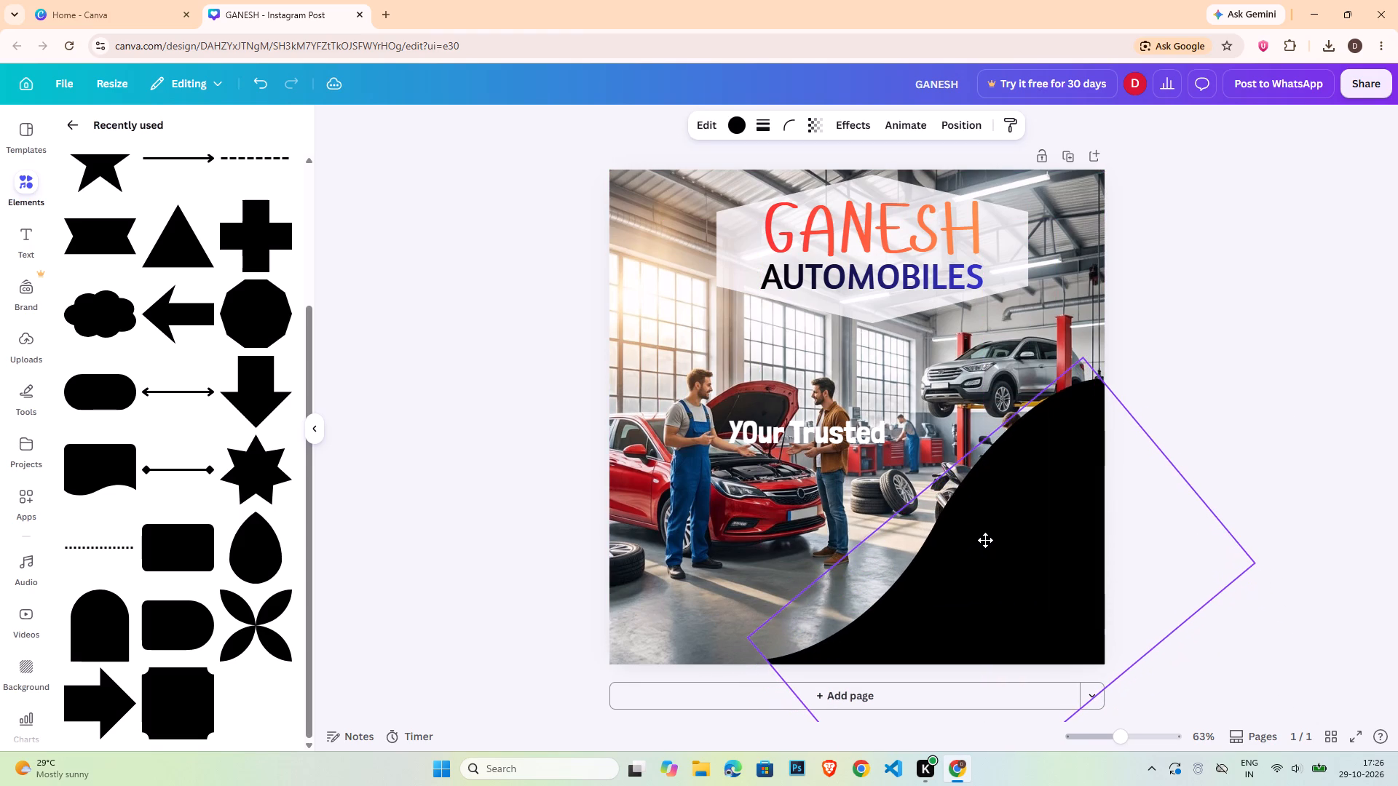
drag(985, 540, 994, 544)
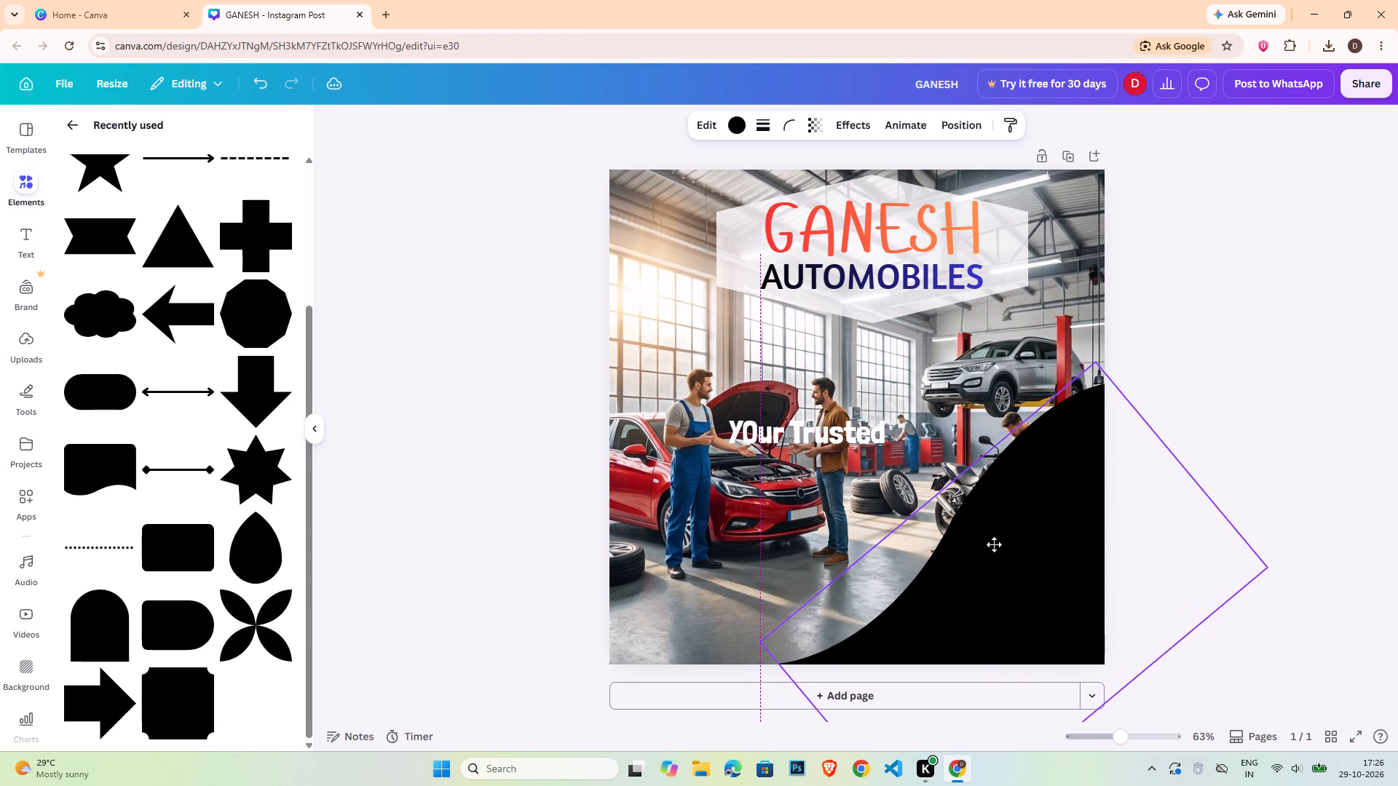
drag(994, 544, 995, 544)
Set the black wavy shape's transparency to 38.
click(811, 128)
drag(848, 188, 842, 190)
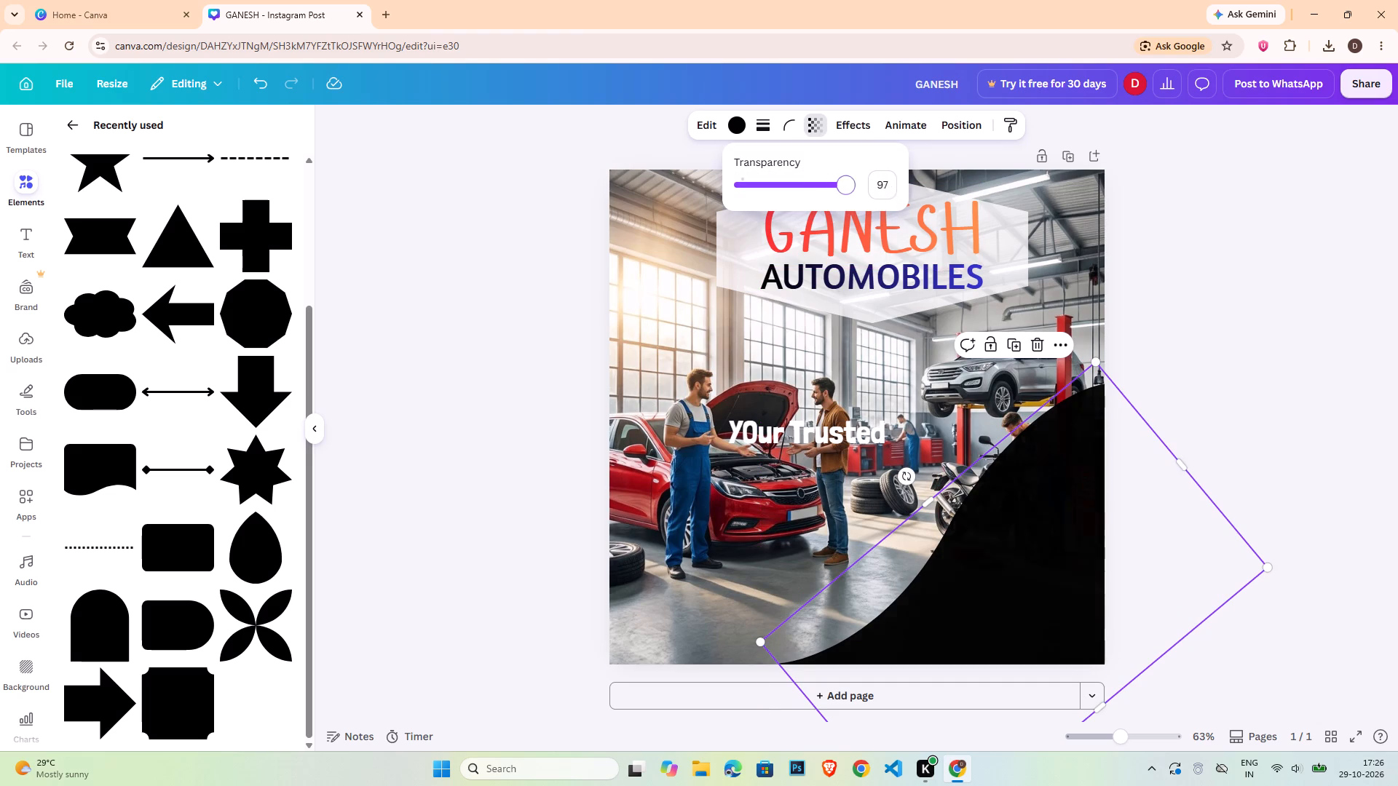
drag(842, 190, 794, 199)
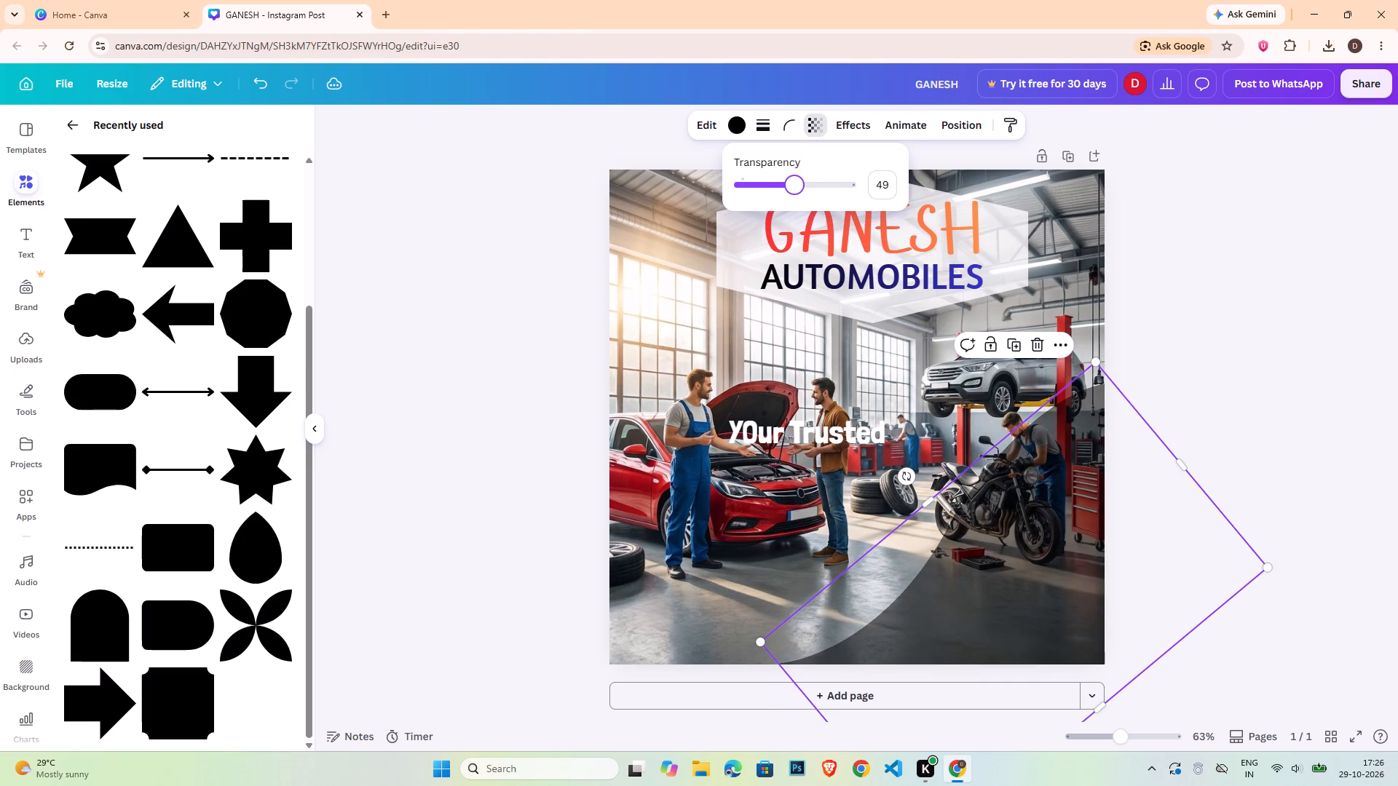
drag(794, 199, 782, 201)
double_click(1225, 431)
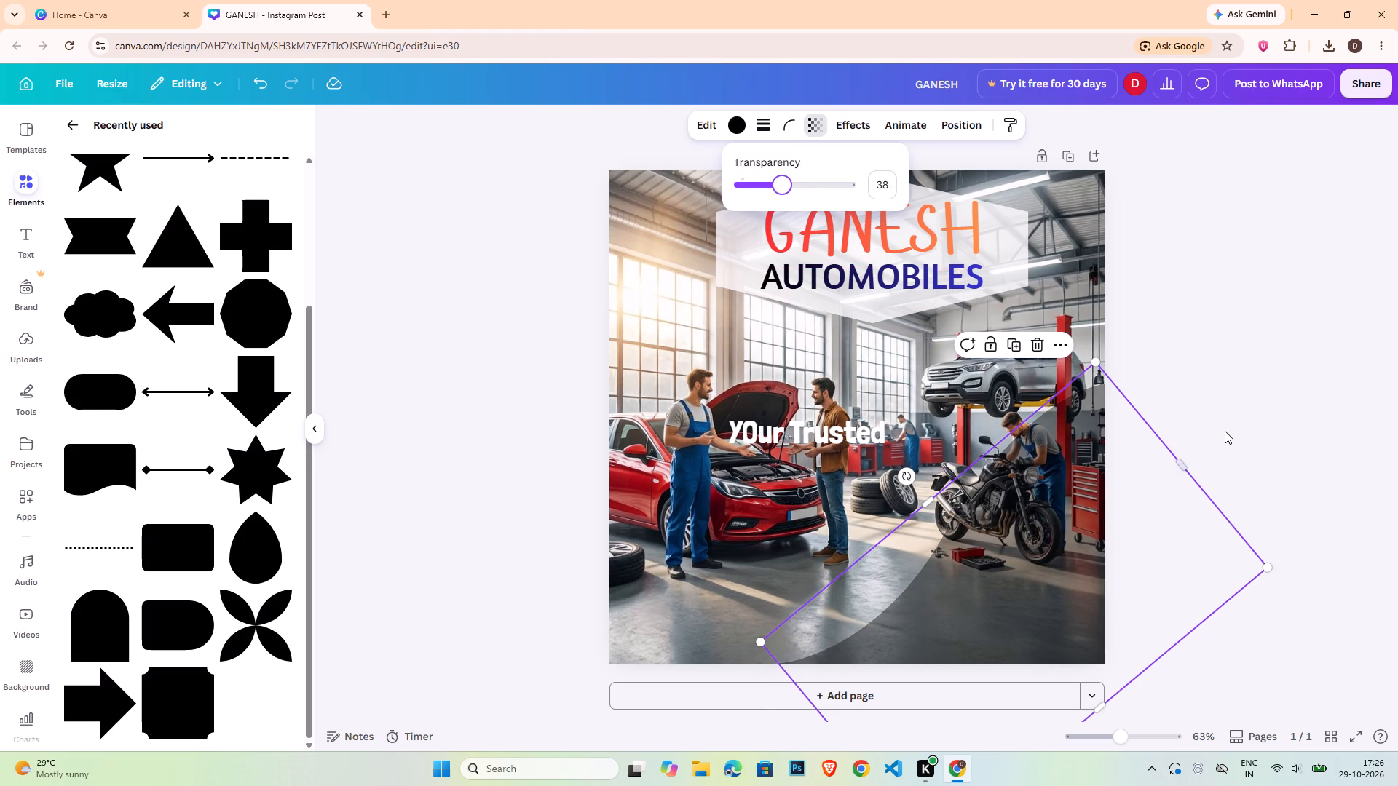
Move the white YOur Trusted tagline onto the dark wave in the page's lower-right corner.
drag(856, 427, 1055, 562)
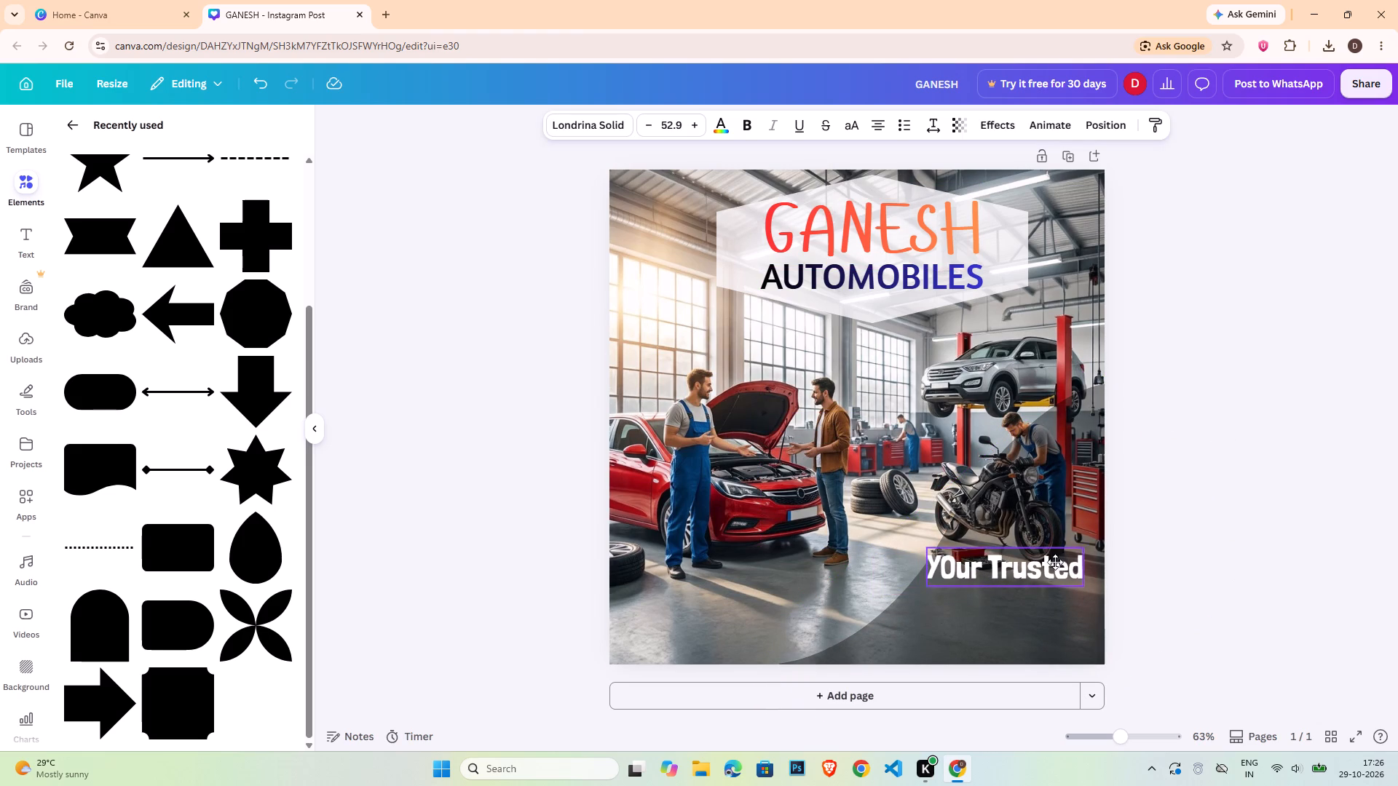
drag(1055, 562, 1062, 550)
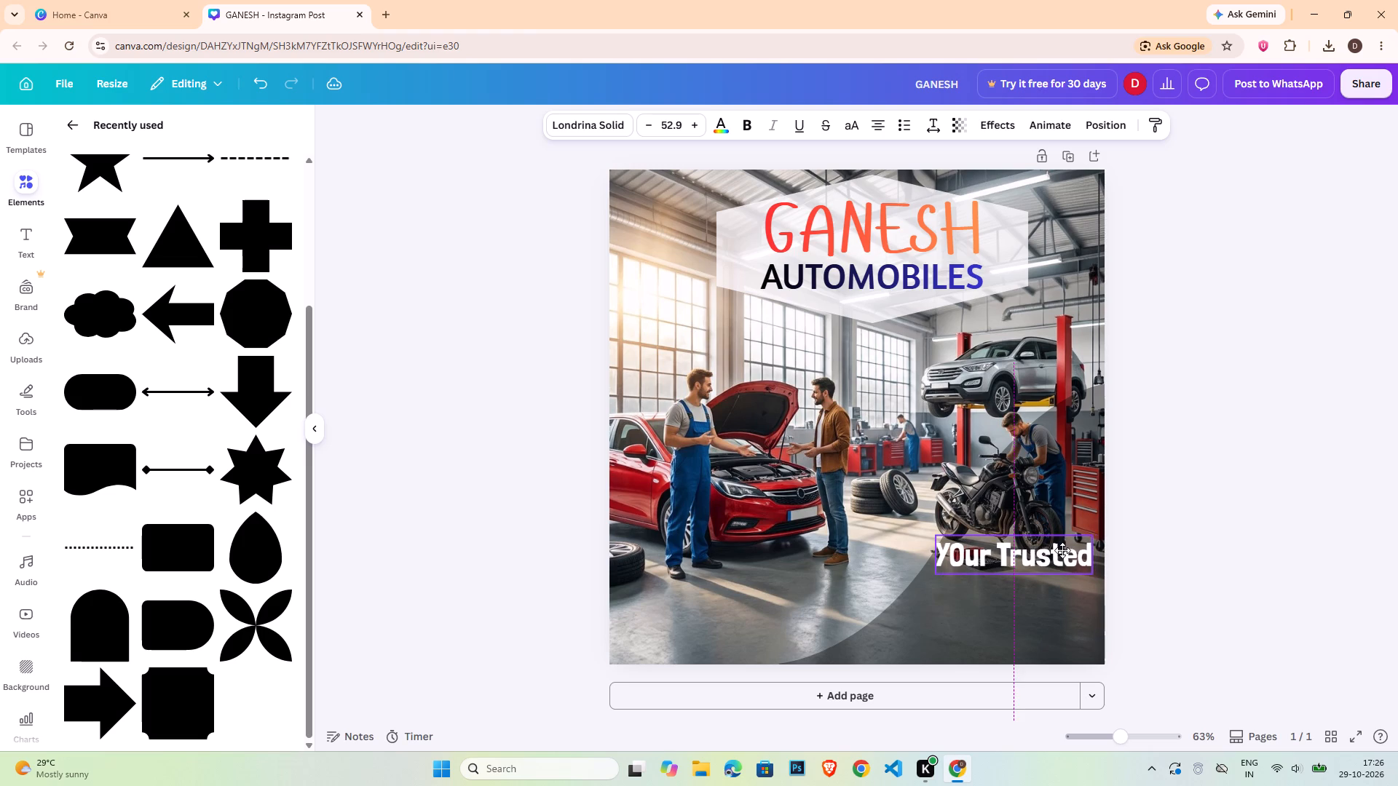
drag(1062, 550, 1057, 571)
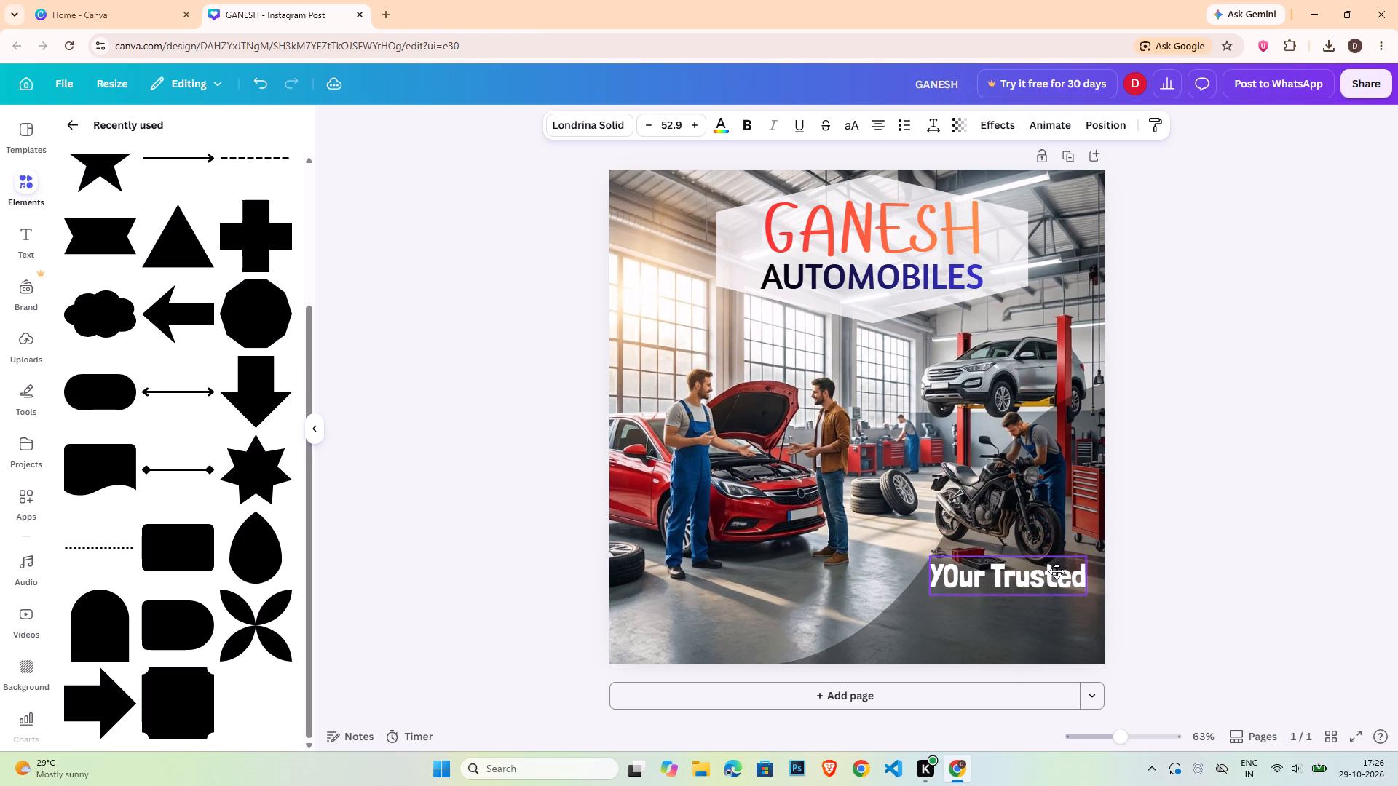
drag(1057, 571, 1066, 573)
drag(1223, 563, 1221, 570)
Delete the semi-transparent black wavy shape from the page's lower-right corner.
click(1076, 622)
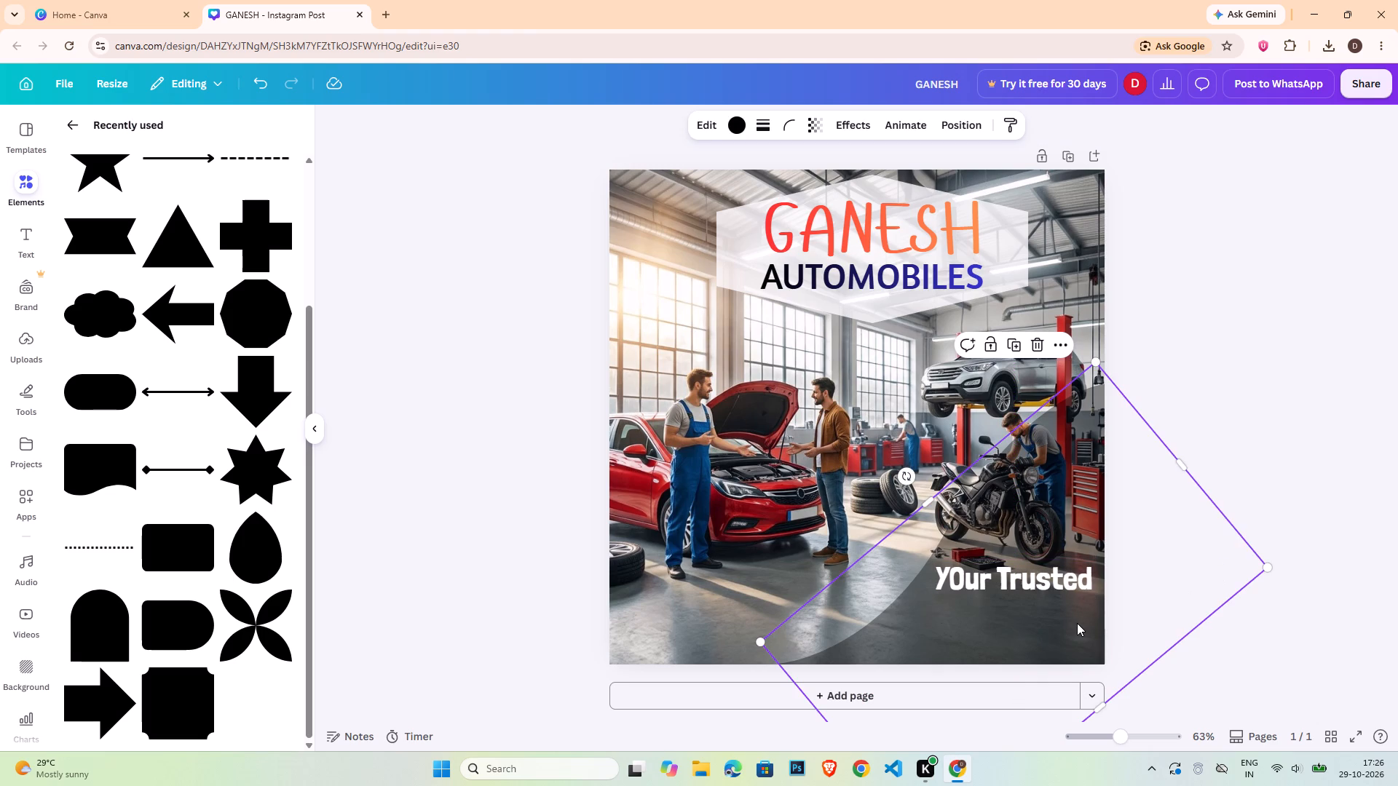
key(Delete)
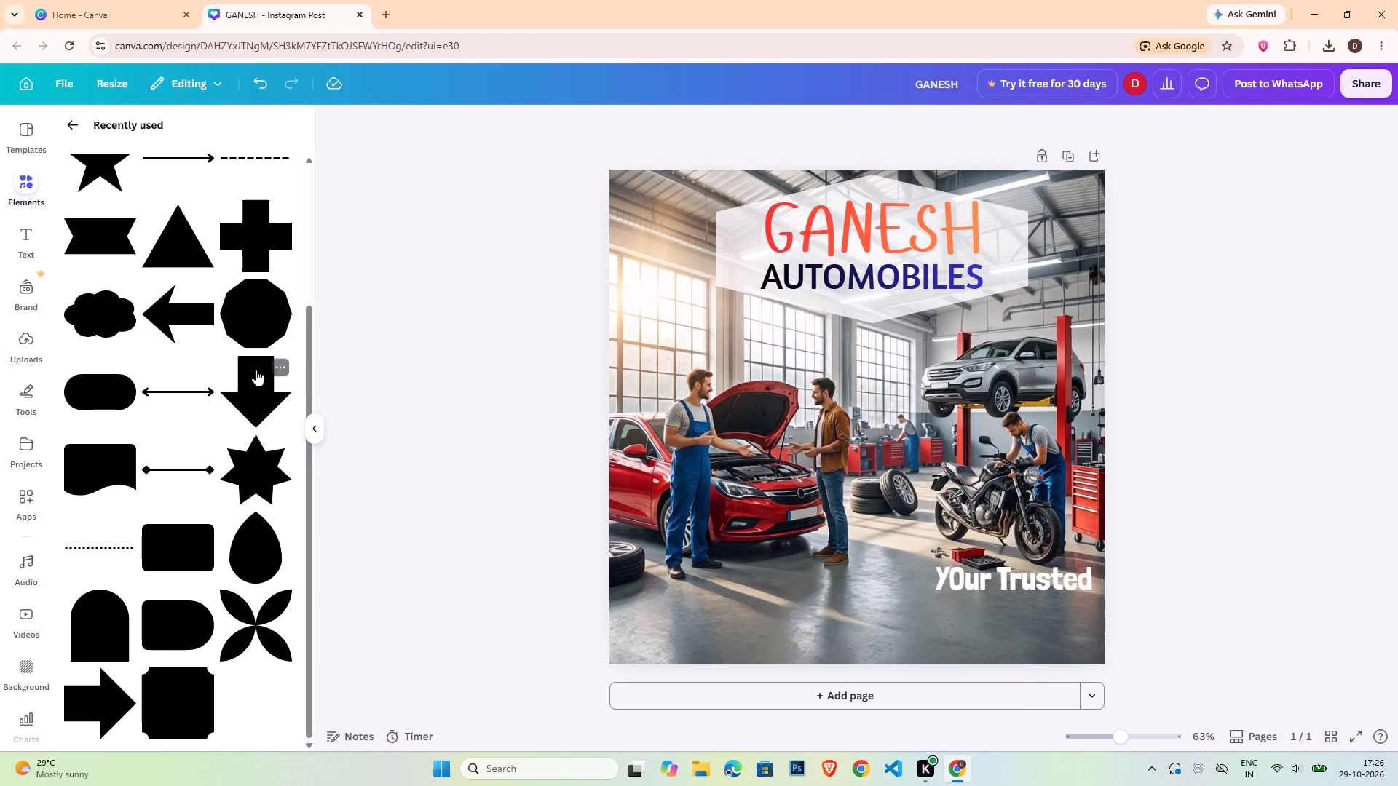
Add the black many-sided polygon and place it at the page's bottom edge, near the right side beneath the tagline.
click(262, 328)
drag(821, 395, 1055, 604)
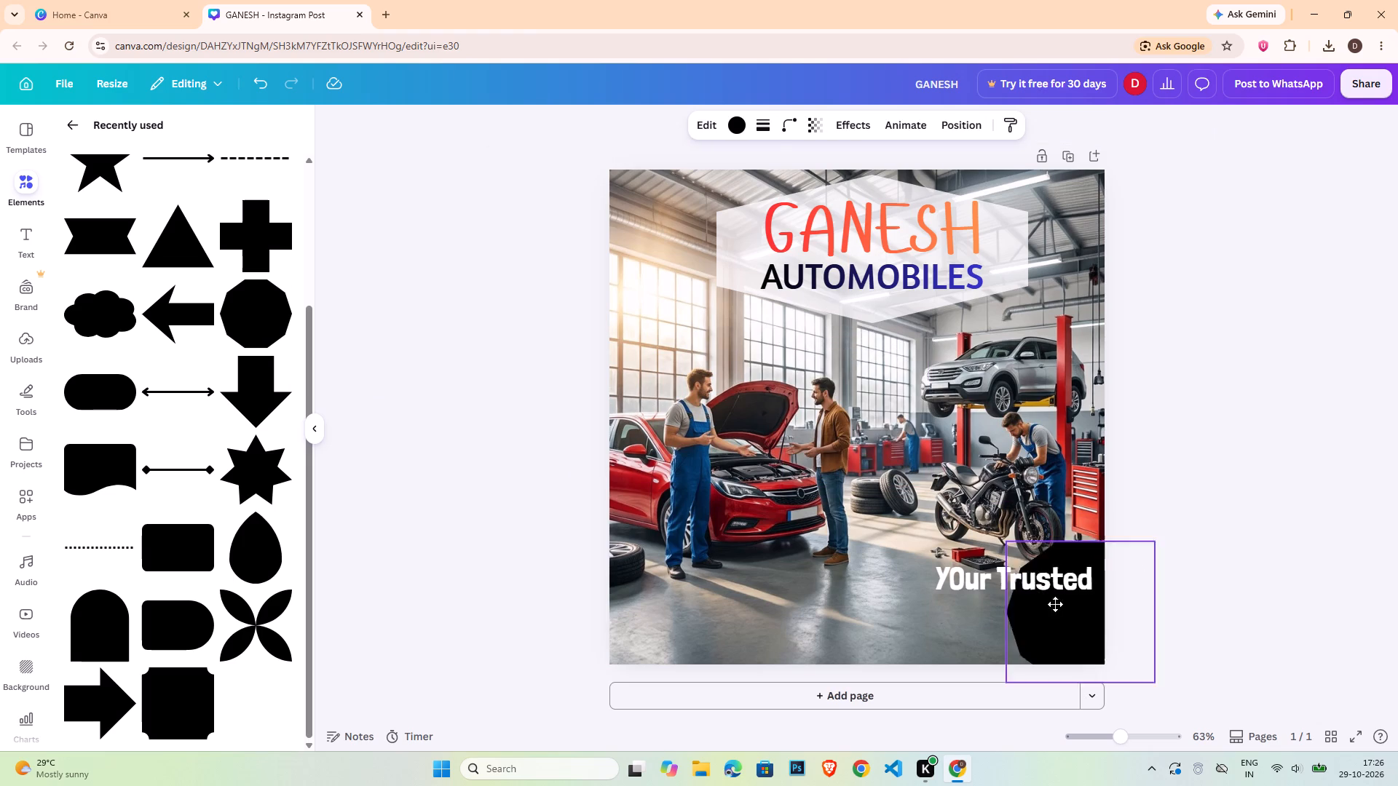
drag(1055, 604, 969, 642)
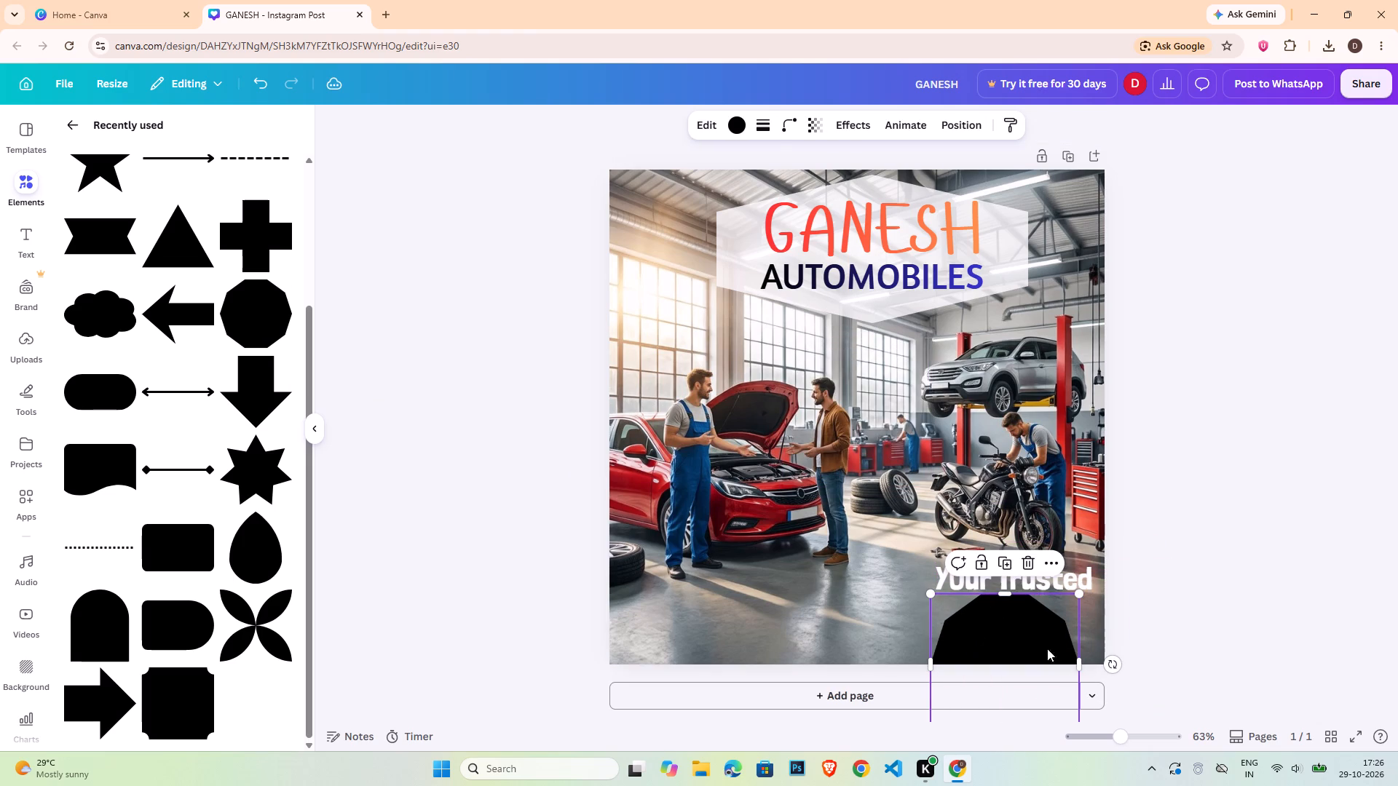
Enlarge the black polygon behind the tagline and position it so it extends past the page's right and bottom edges.
drag(1077, 664, 1173, 665)
drag(1050, 594, 1053, 528)
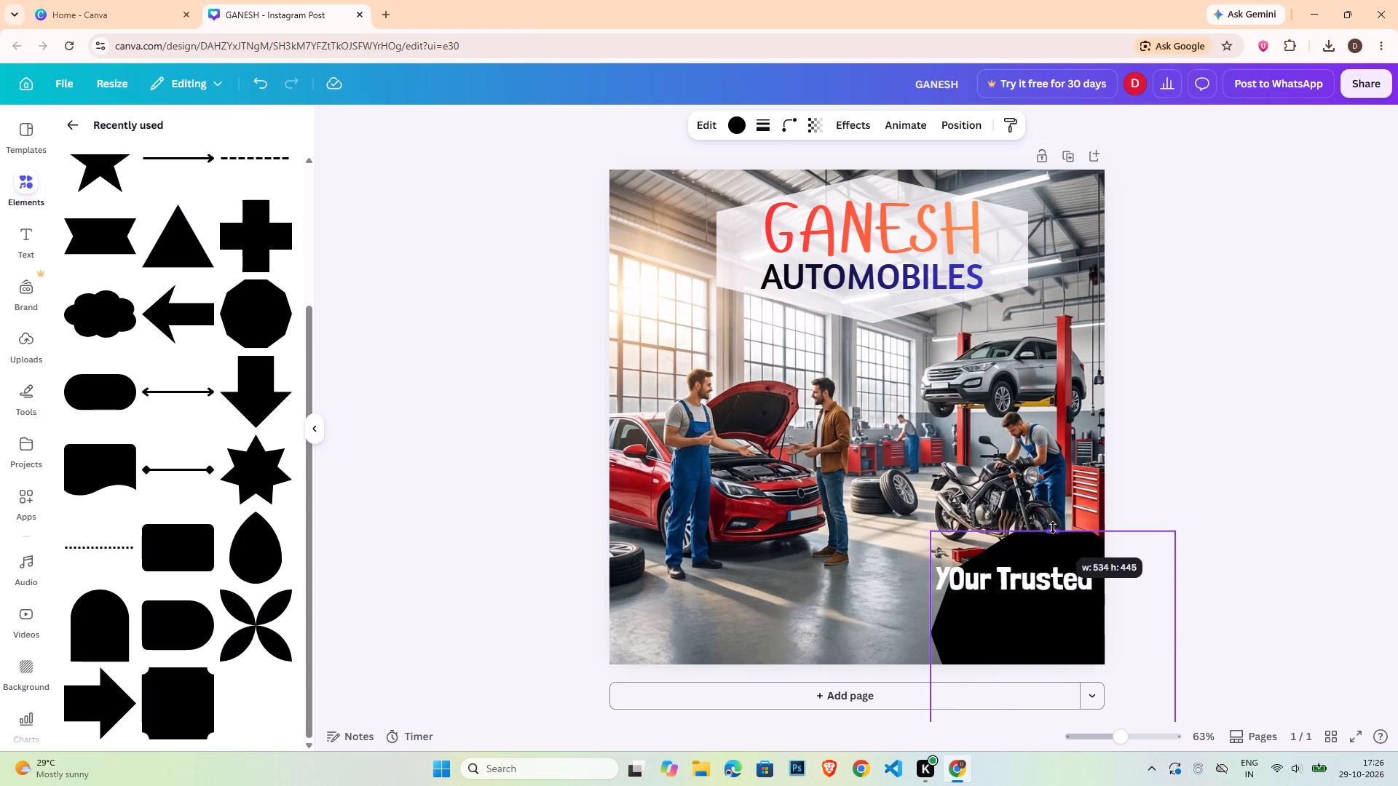
drag(1053, 528, 1053, 527)
drag(925, 632, 893, 640)
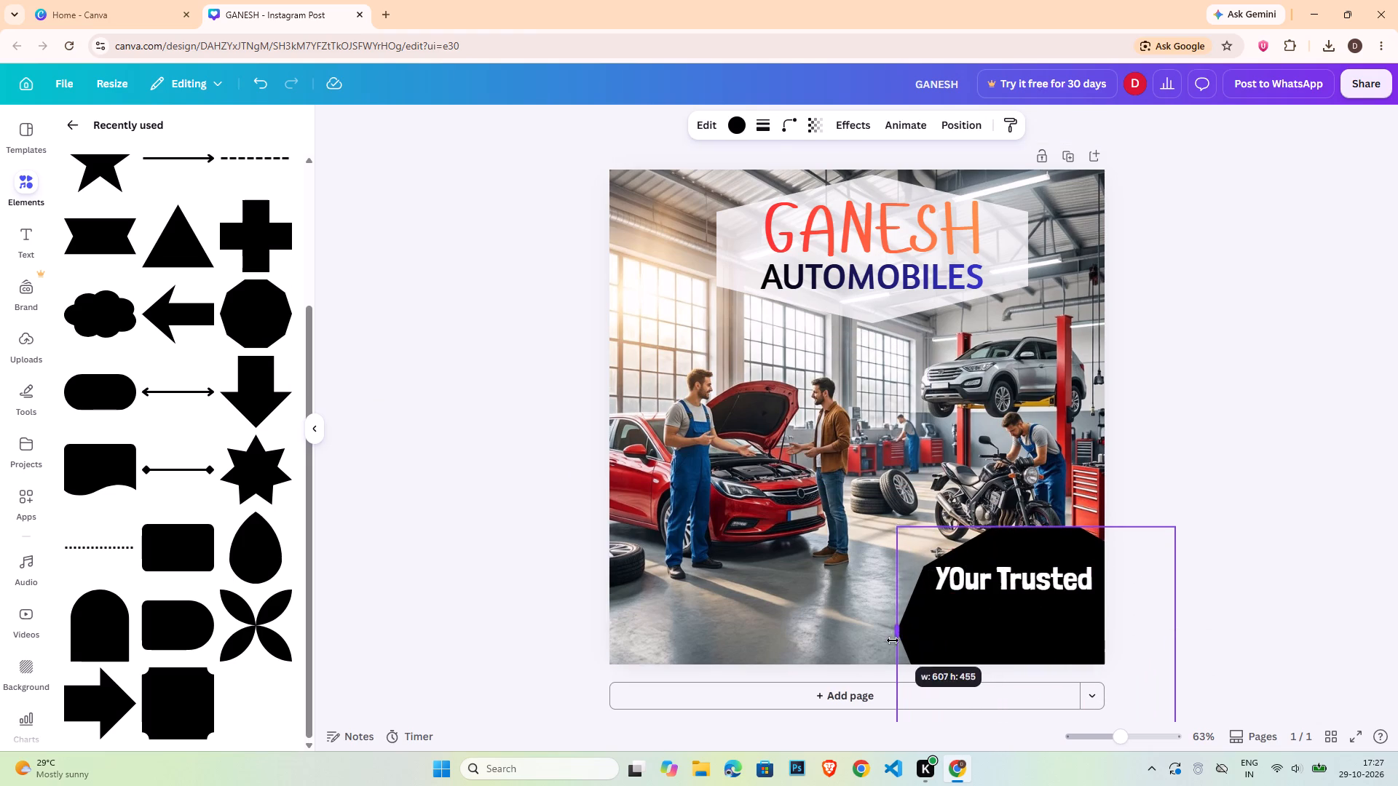
drag(893, 640, 891, 640)
drag(1035, 624, 1036, 658)
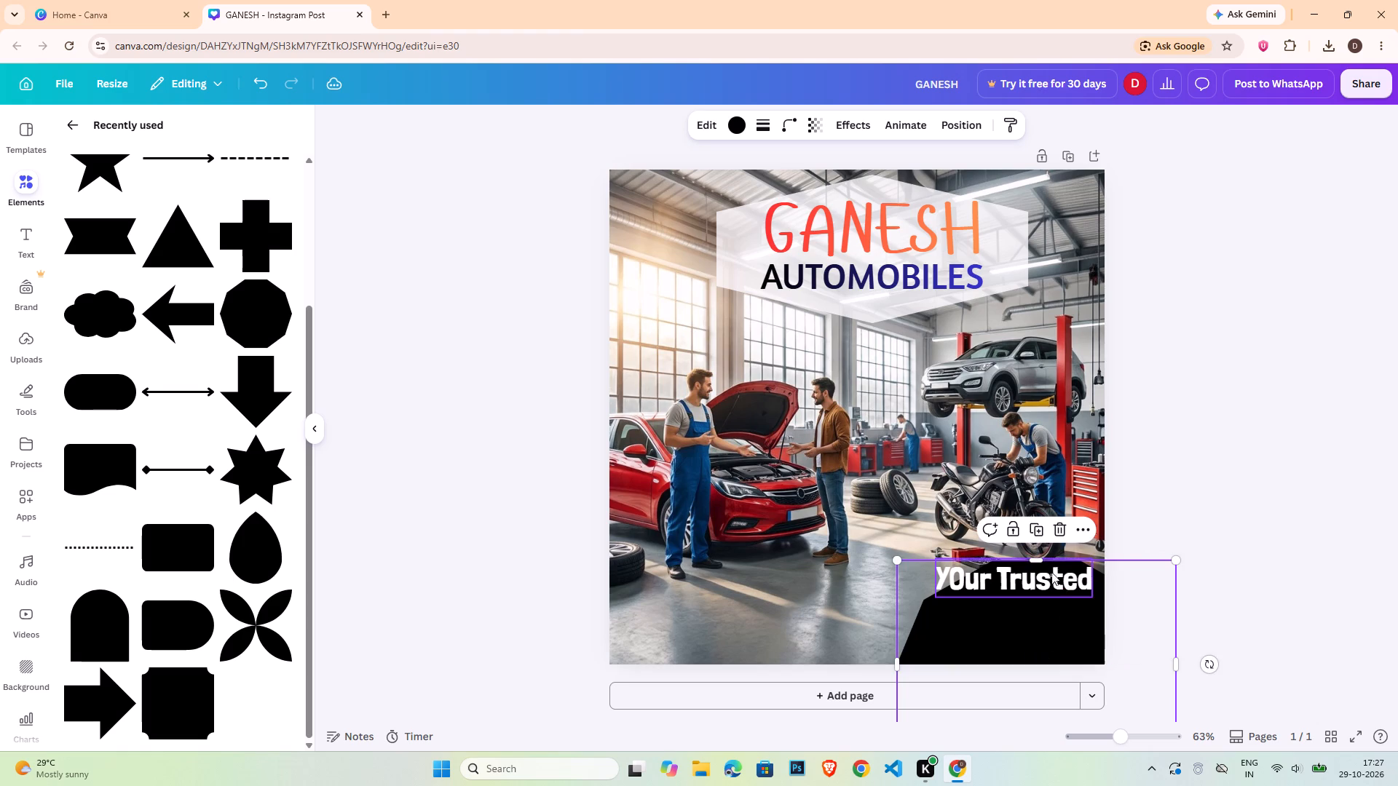
drag(1040, 561, 1041, 485)
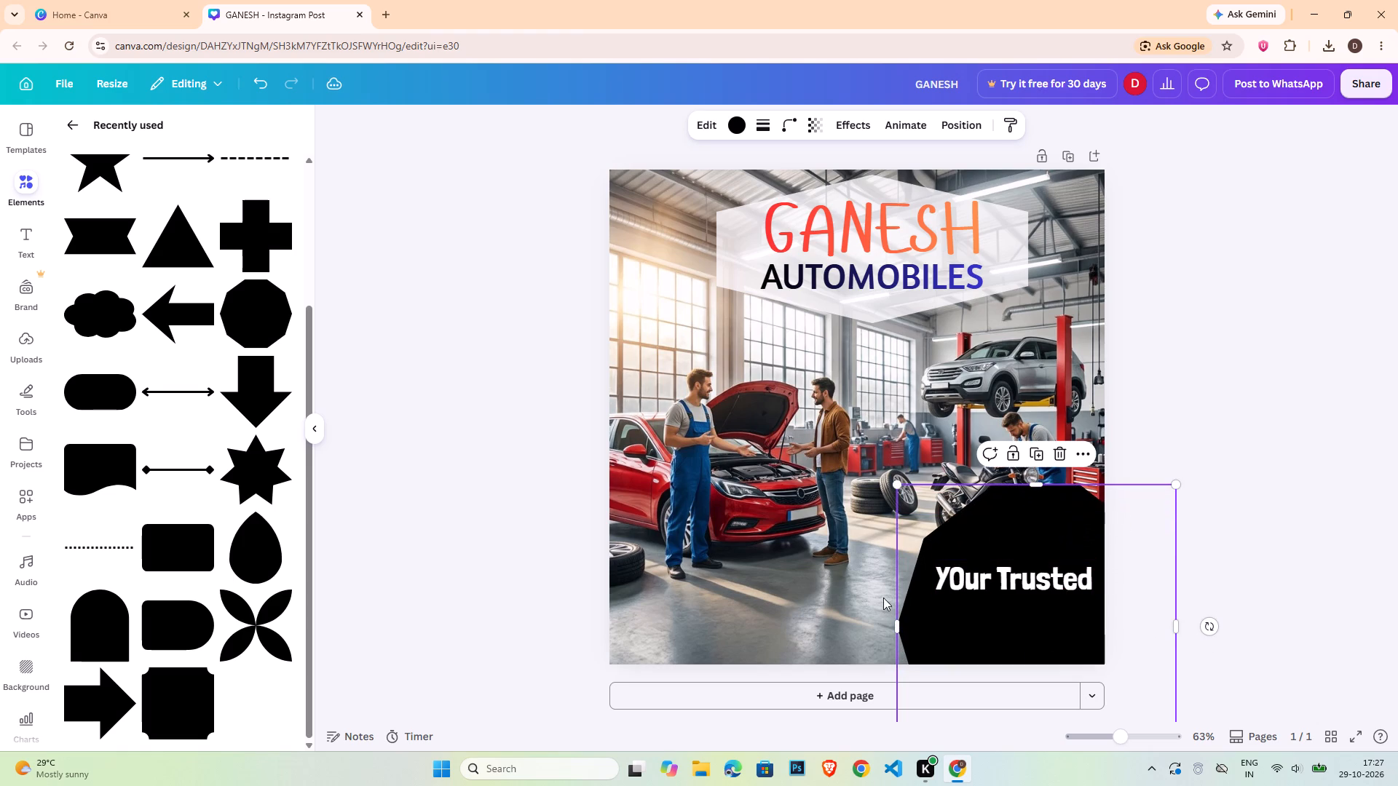
drag(896, 632, 887, 636)
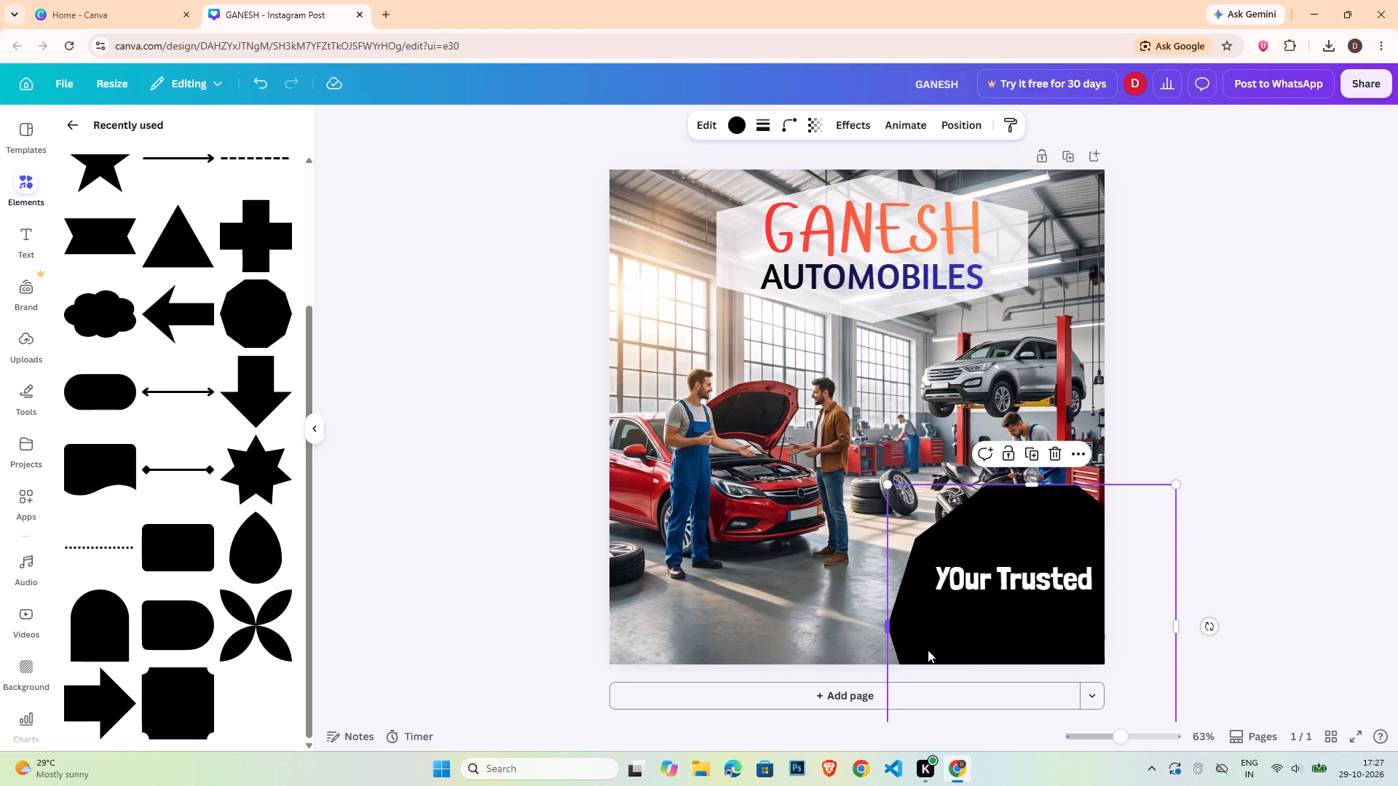
drag(998, 648, 1006, 687)
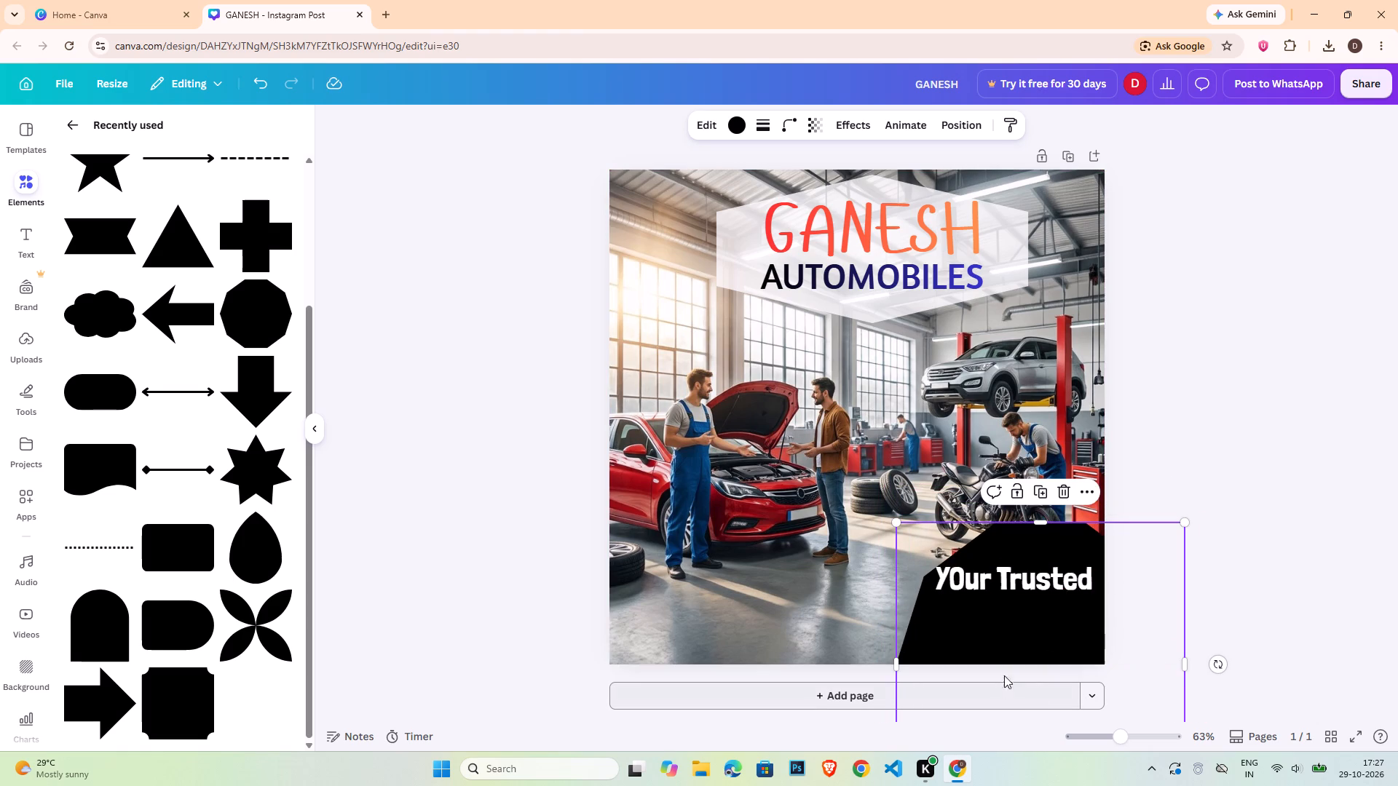
Set the black polygon's transparency to 65.
click(807, 111)
click(807, 122)
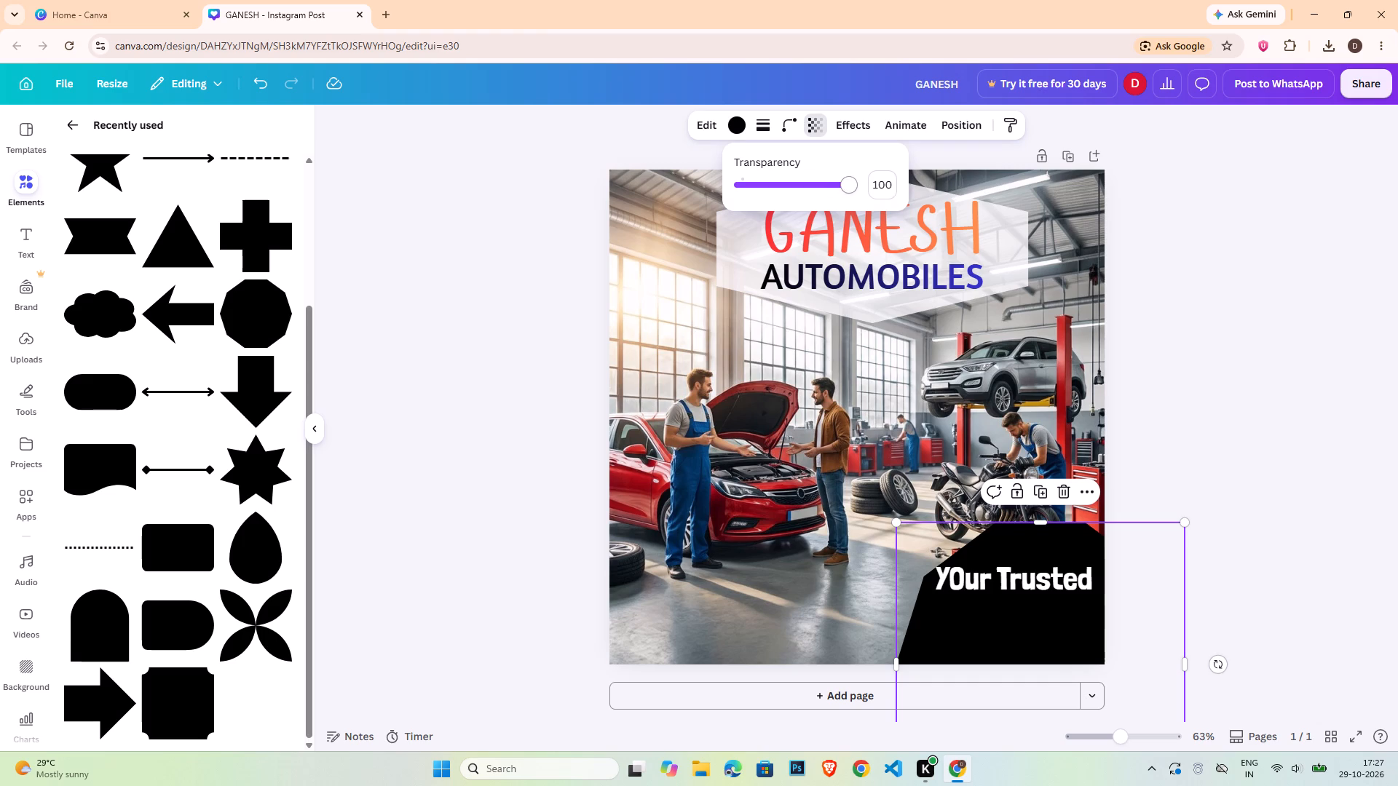
drag(844, 184, 823, 188)
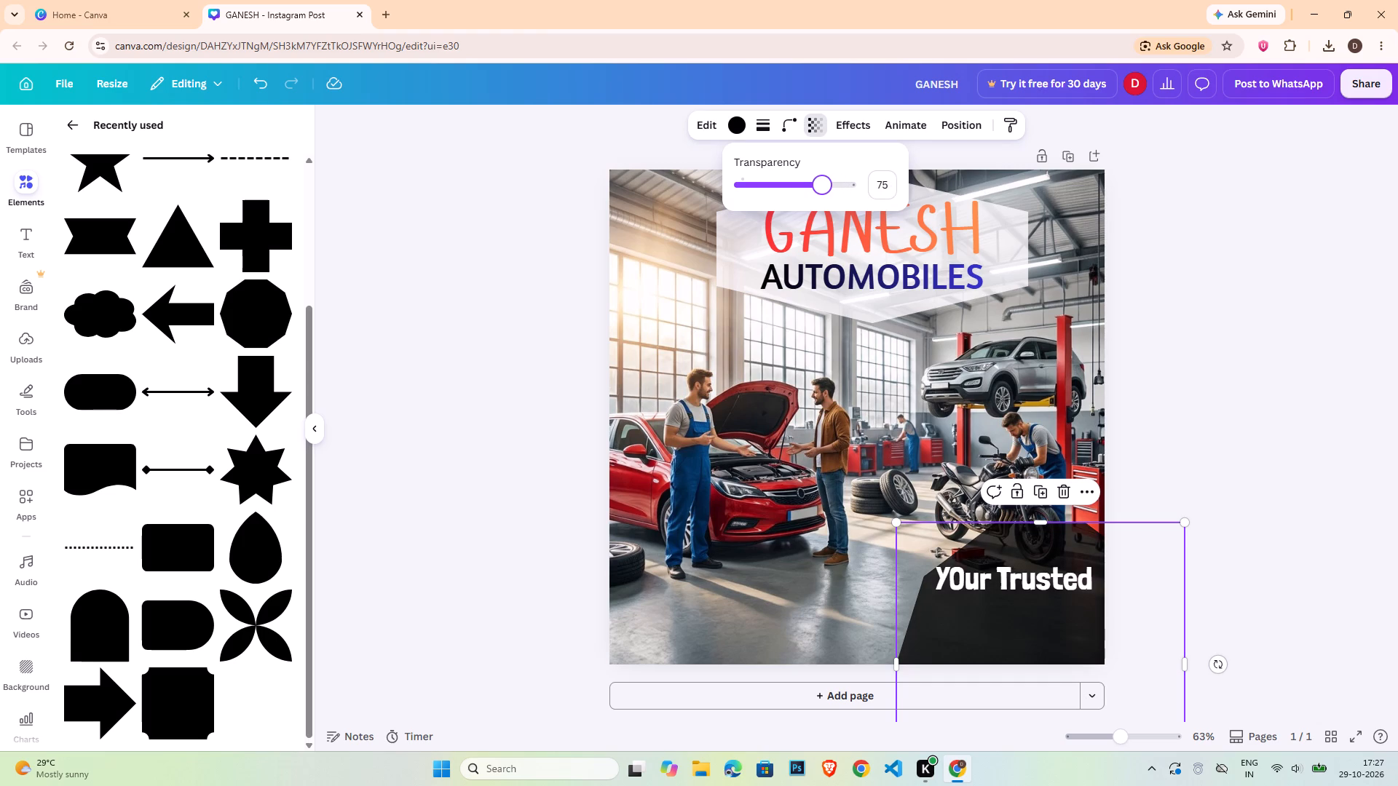
drag(823, 188, 818, 194)
drag(818, 194, 812, 196)
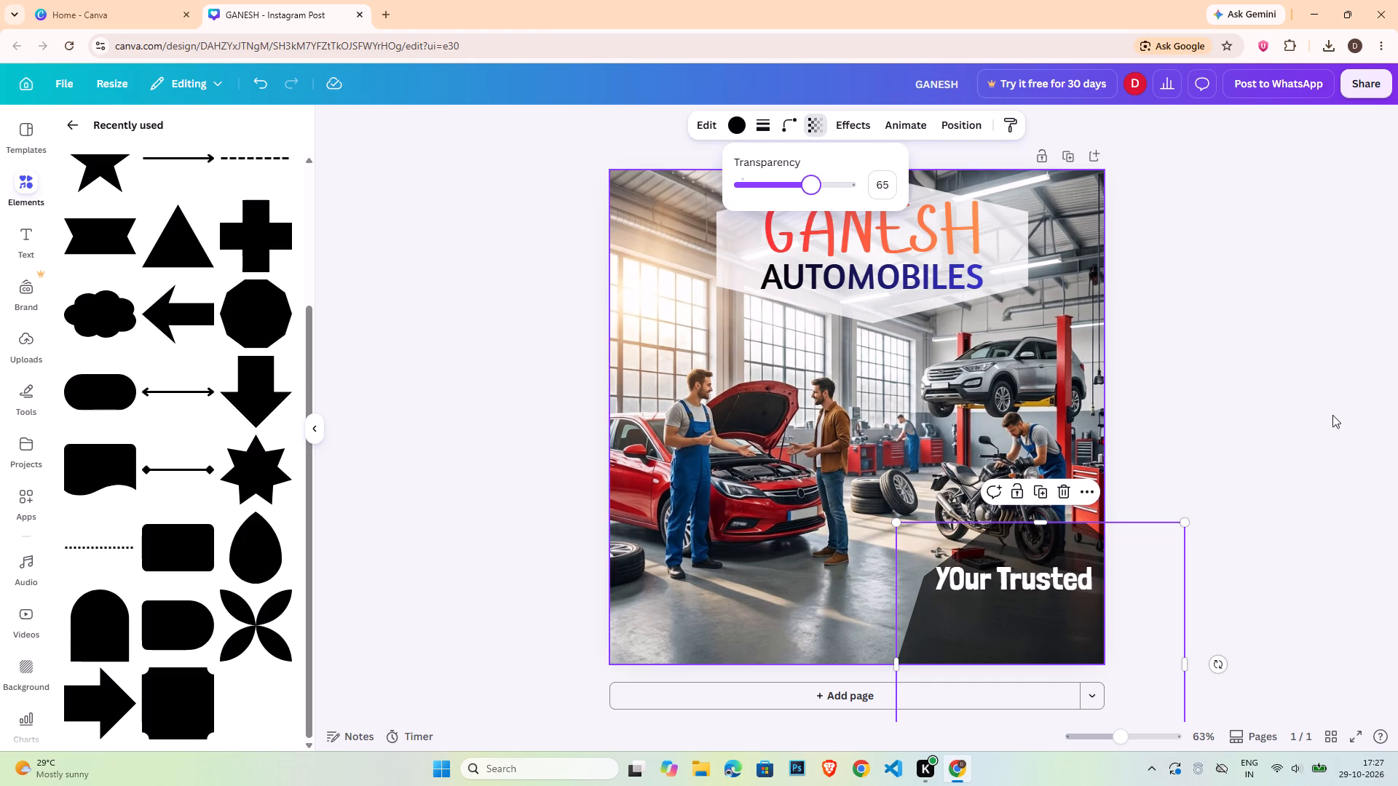
double_click(1320, 418)
Raise the YOur Trusted tagline slightly and align it with the page's right edge.
drag(1039, 580, 1048, 560)
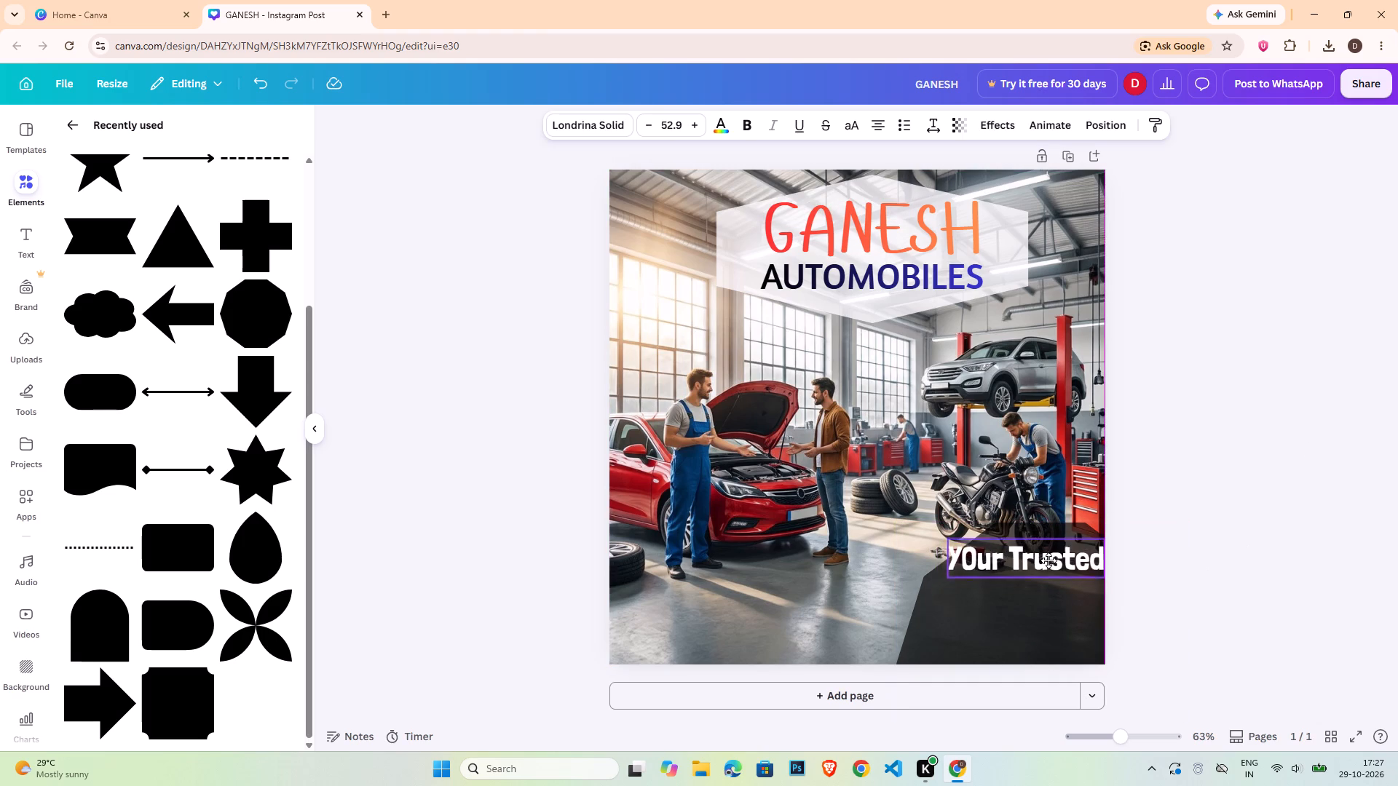
drag(1048, 560, 1049, 560)
Widen the black polygon by extending its left side toward the middle of the page.
click(1009, 613)
click(965, 616)
drag(893, 662, 828, 669)
double_click(1278, 510)
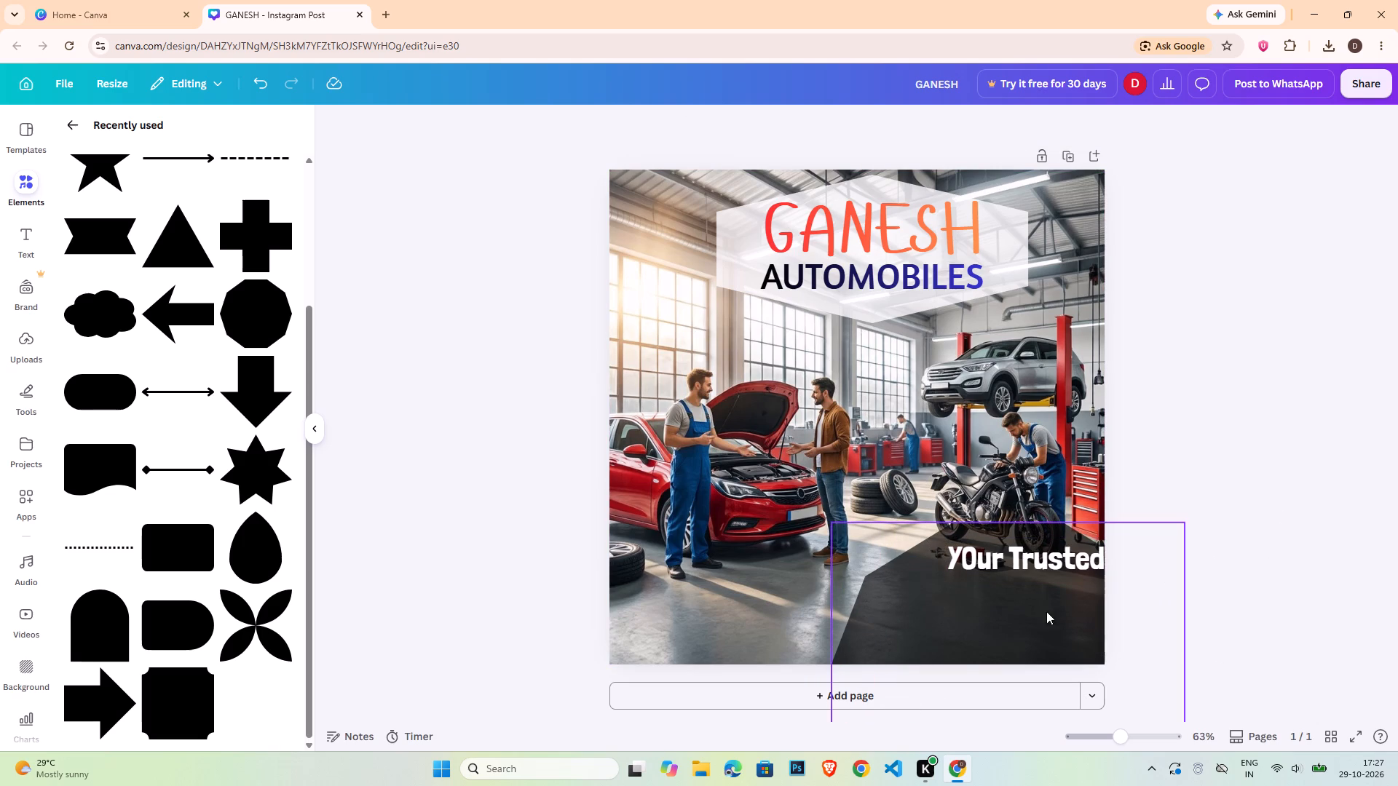
Retype the tagline as YOUR TRUSTED and position it across the upper part of the dark polygon.
click(1020, 614)
drag(1020, 547, 986, 552)
double_click(986, 552)
click(986, 552)
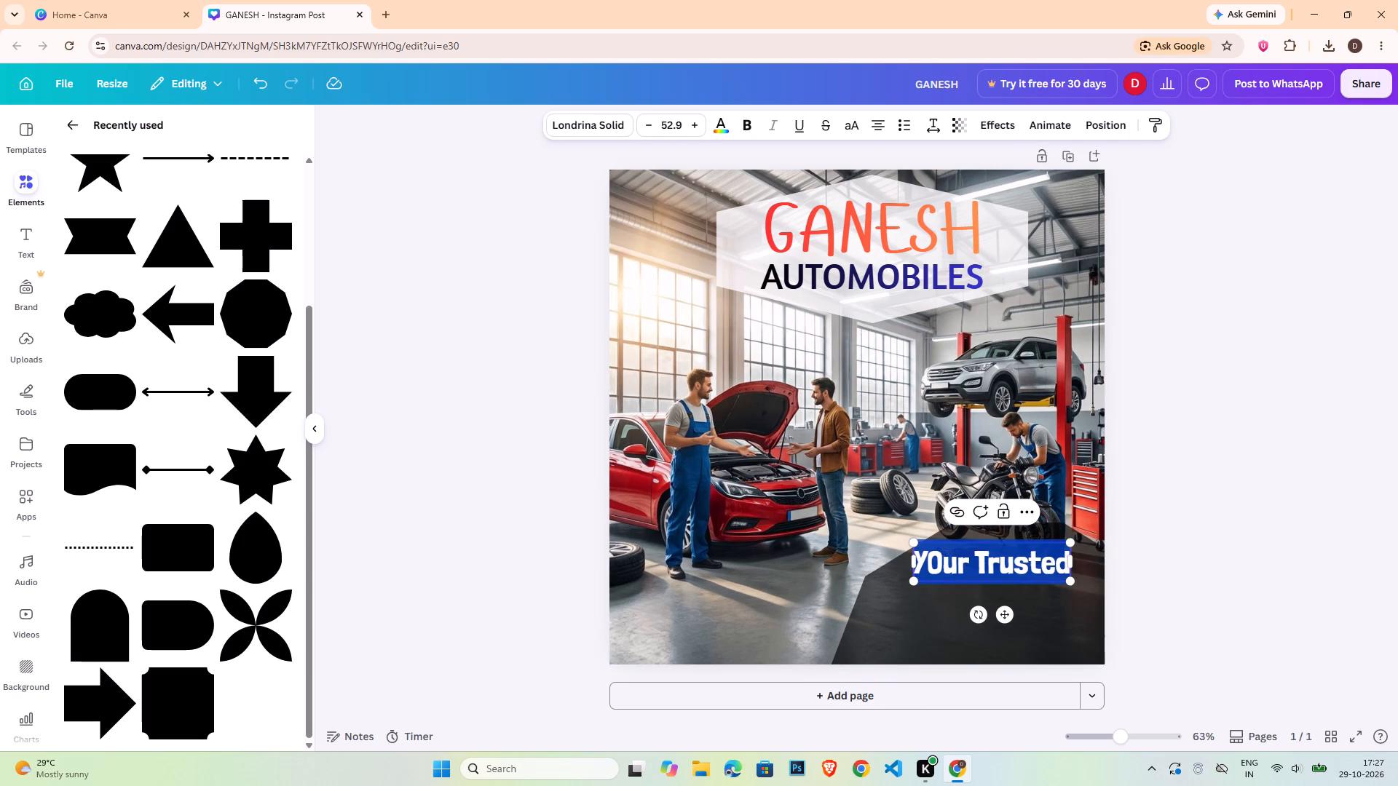
text(YOUR TRS)
key(shift+BackSpace)
text(USTED)
click(1224, 610)
drag(1031, 568, 1049, 570)
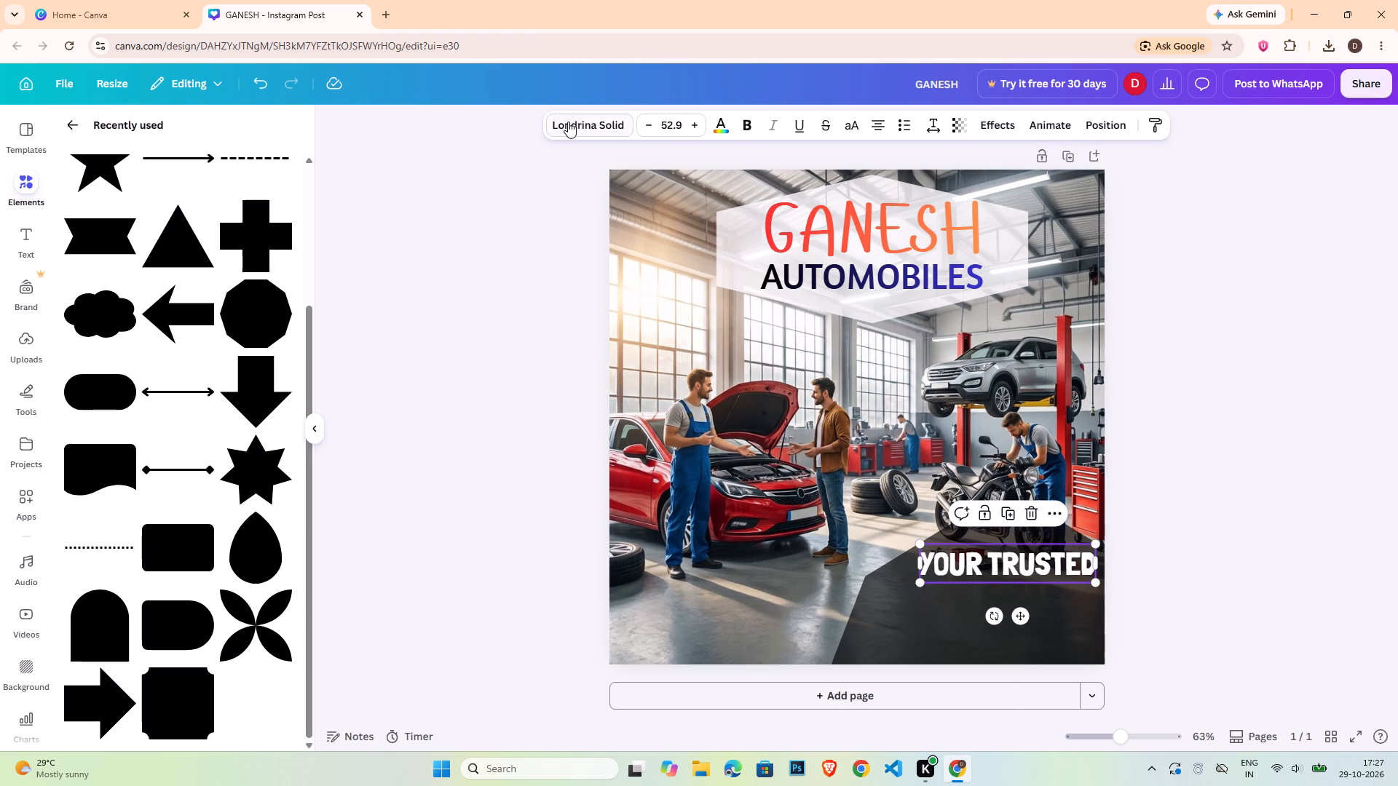
Change the YOUR TRUSTED text's font, trying Garet before choosing Fredoka.
click(568, 122)
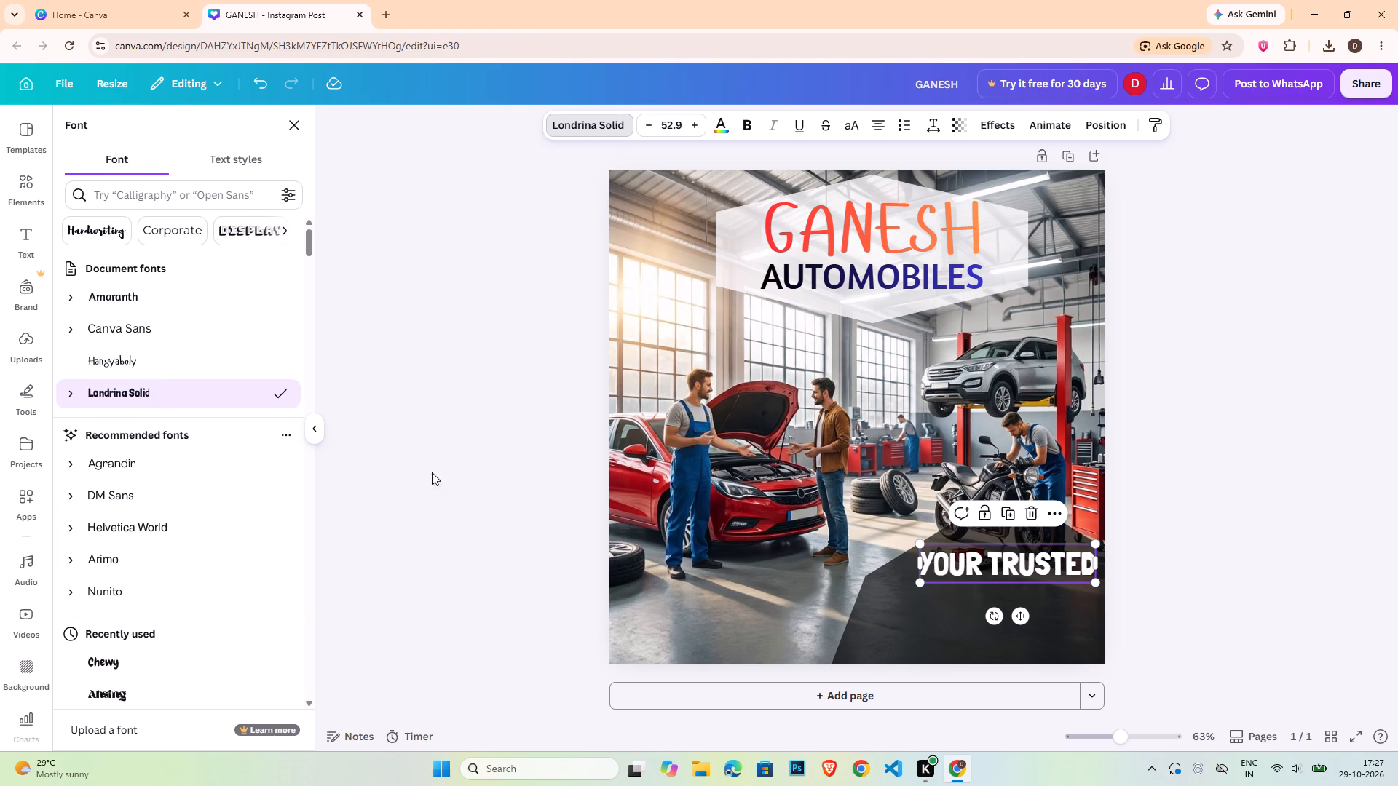
scroll(165, 493, down, 6)
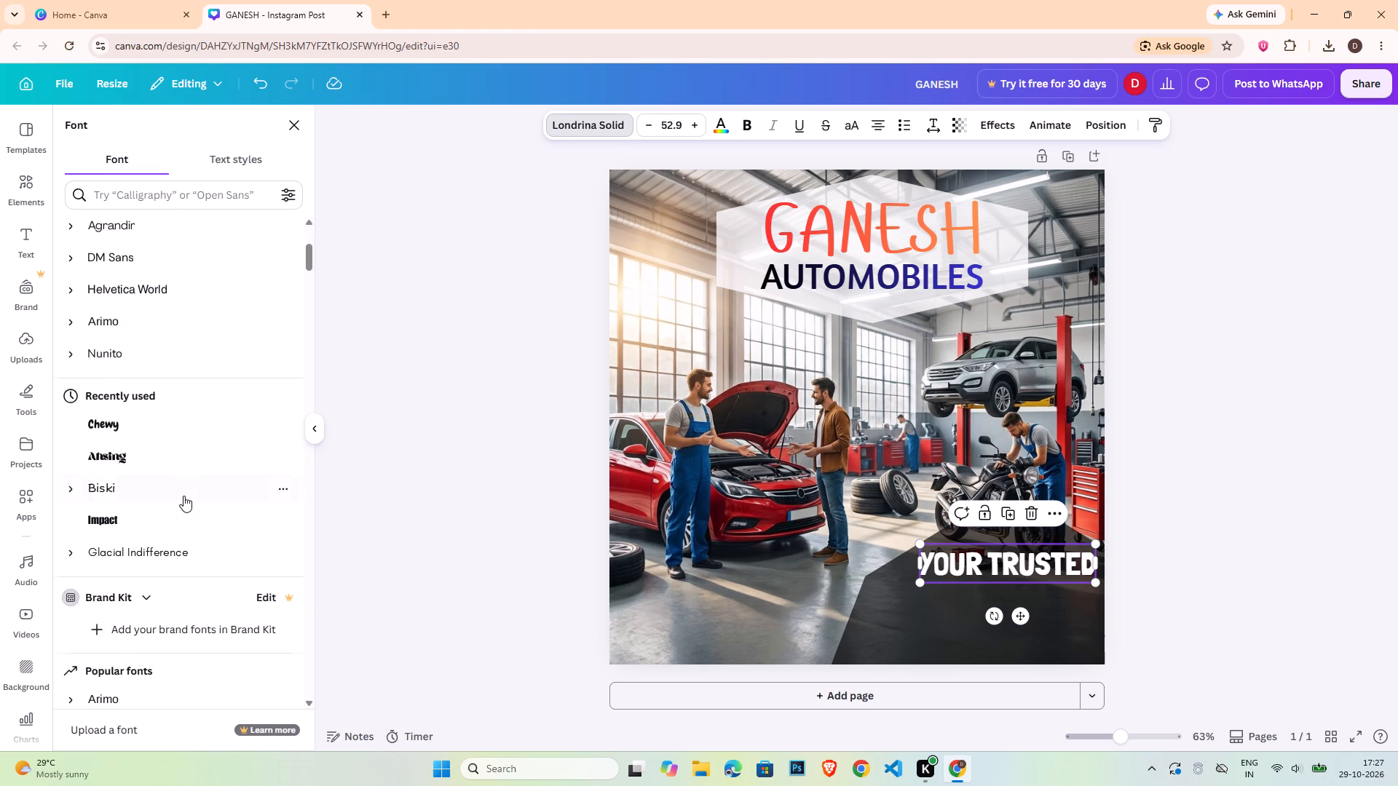
scroll(183, 496, down, 1)
scroll(183, 496, up, 1)
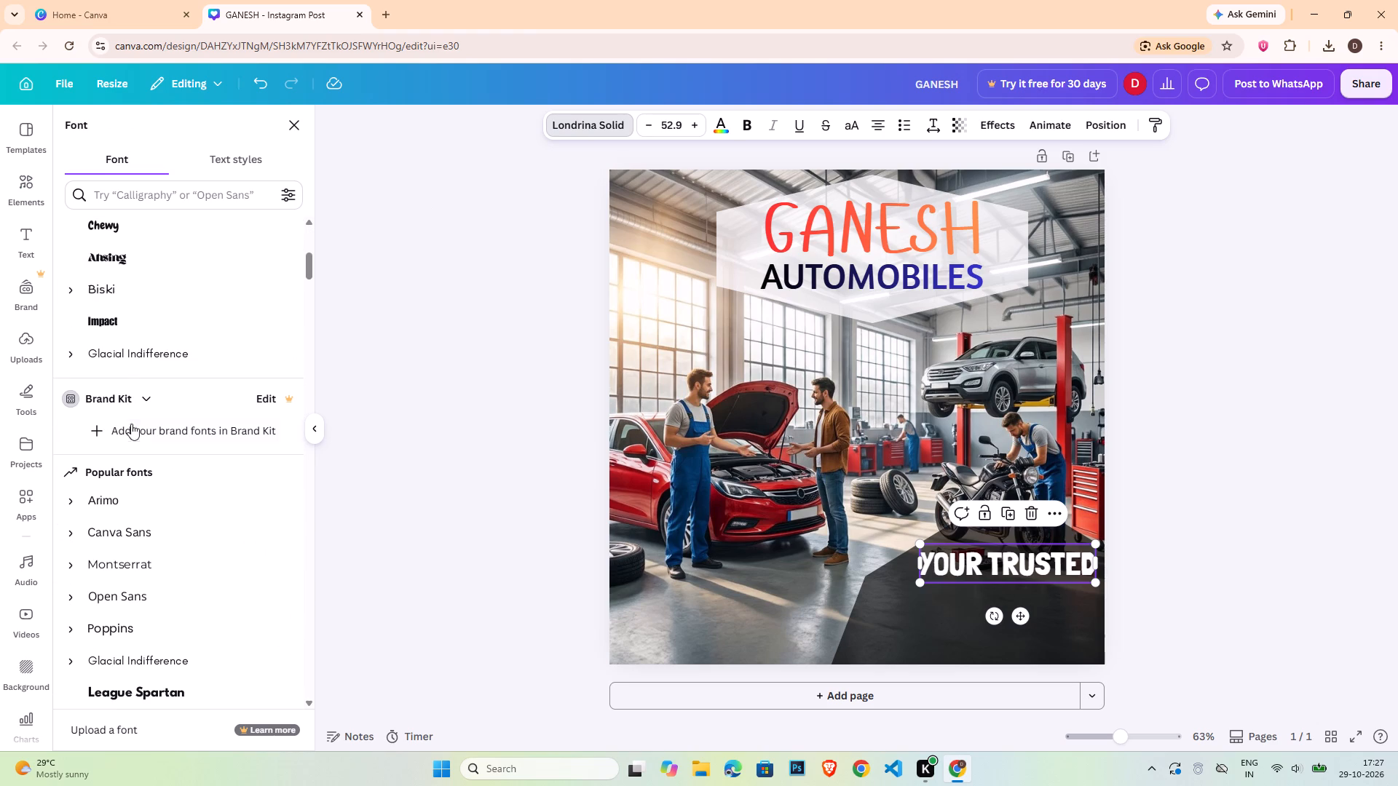
scroll(169, 544, down, 7)
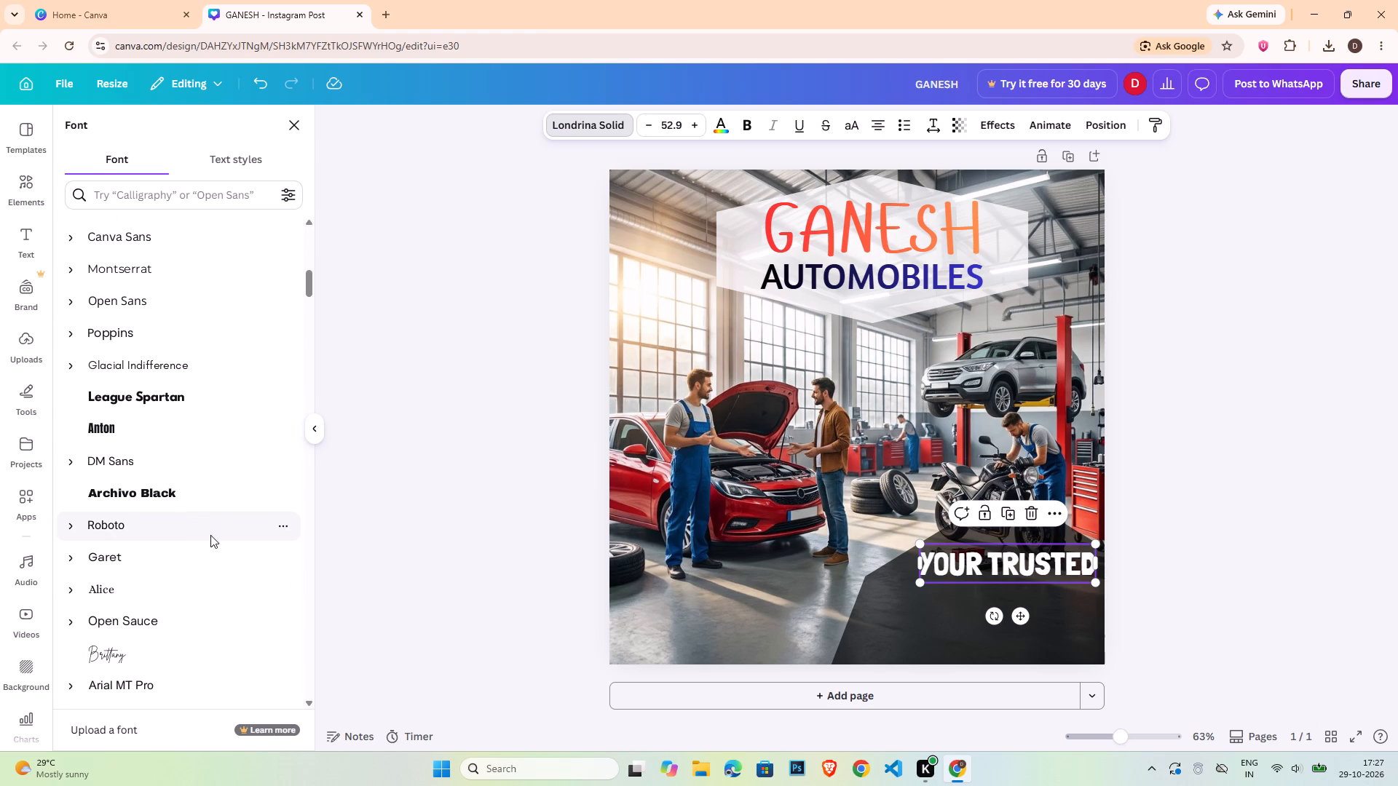
click(172, 354)
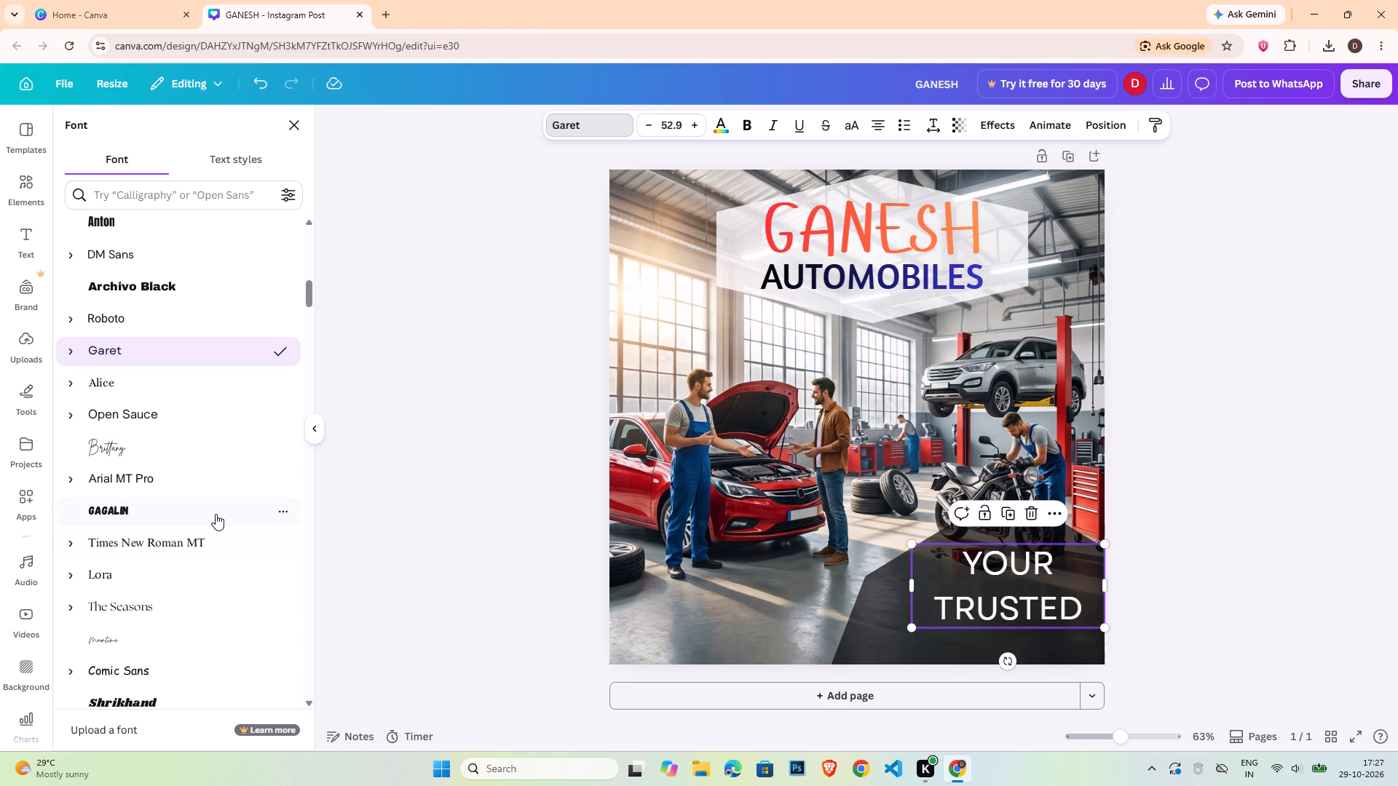
scroll(215, 620, down, 3)
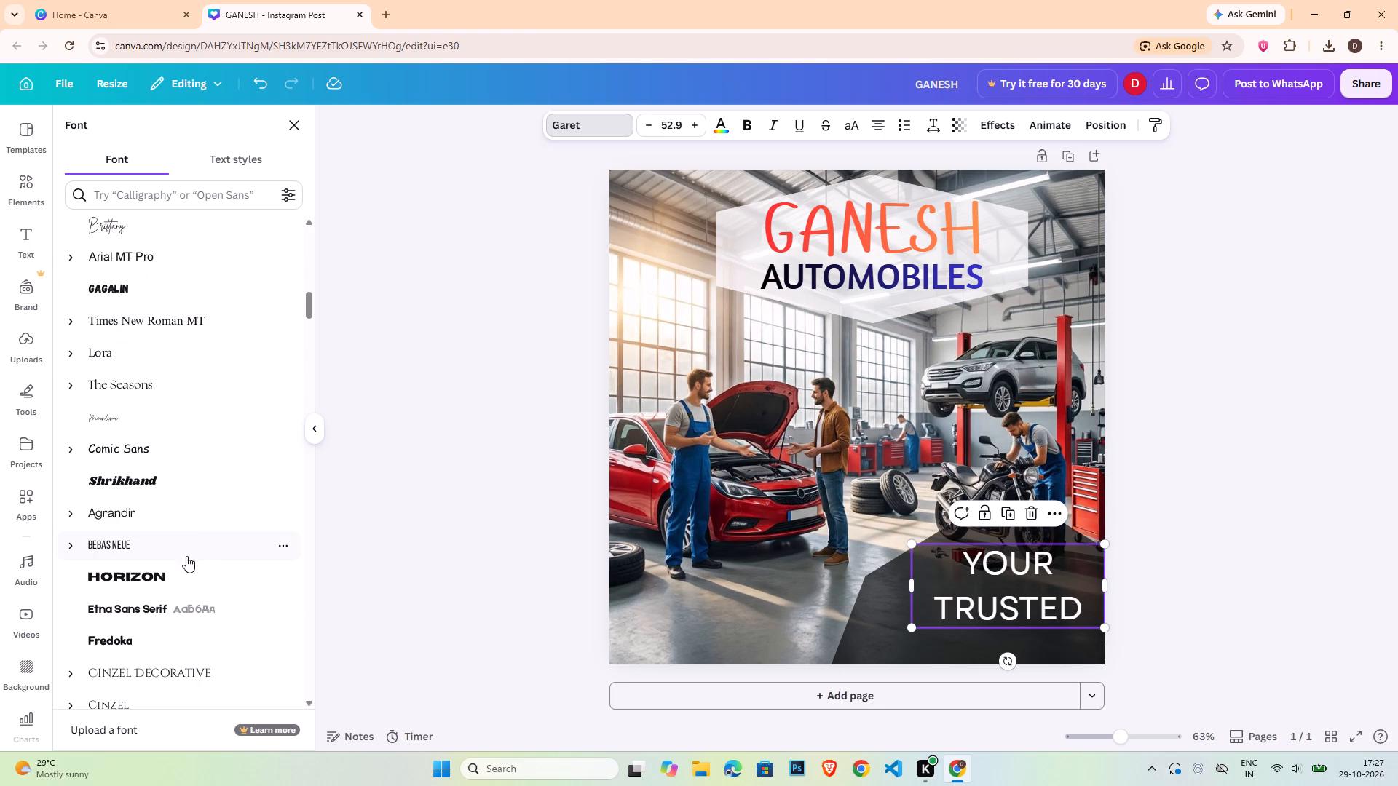
click(170, 638)
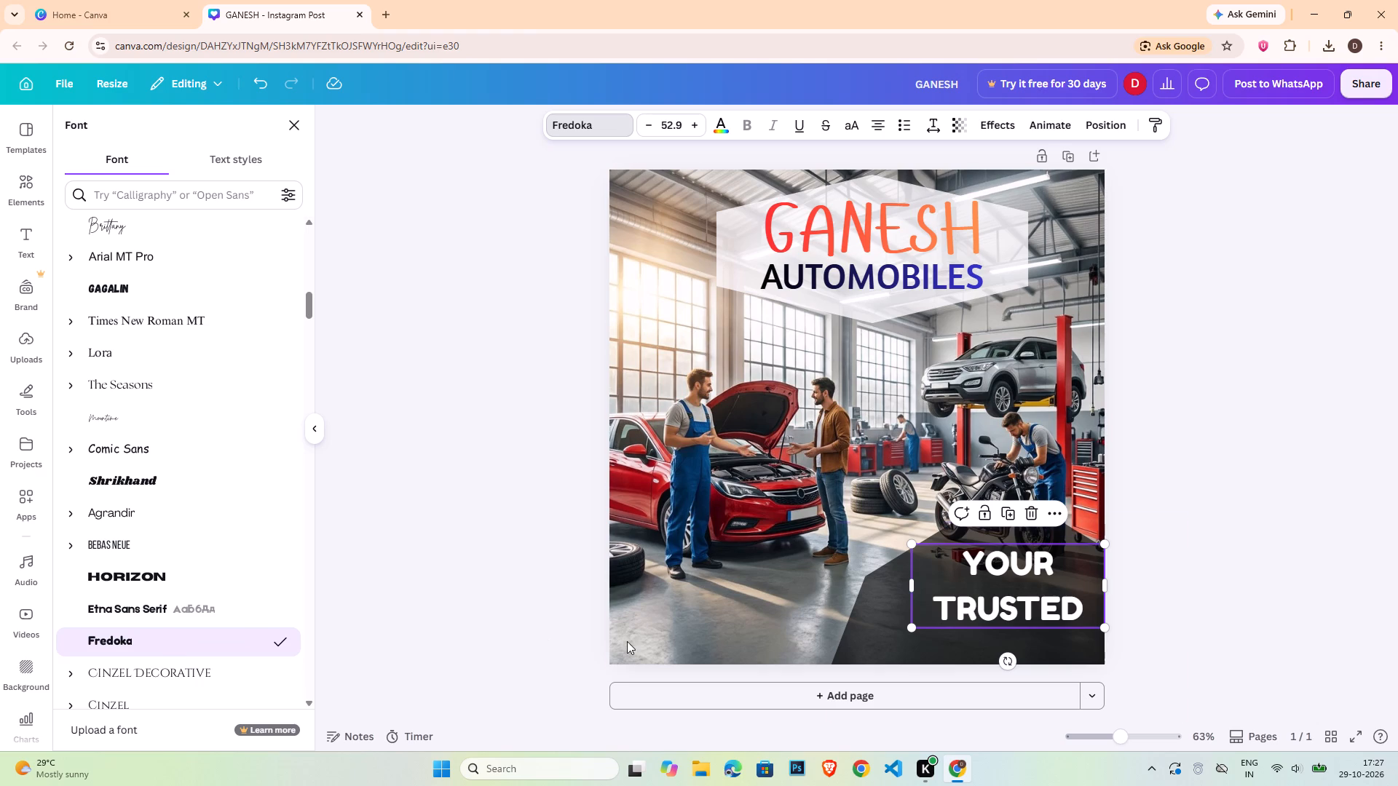
Widen the YOUR TRUSTED text box to fit one line, and scale the text down to size 39.9.
drag(909, 587, 899, 587)
drag(899, 587, 818, 581)
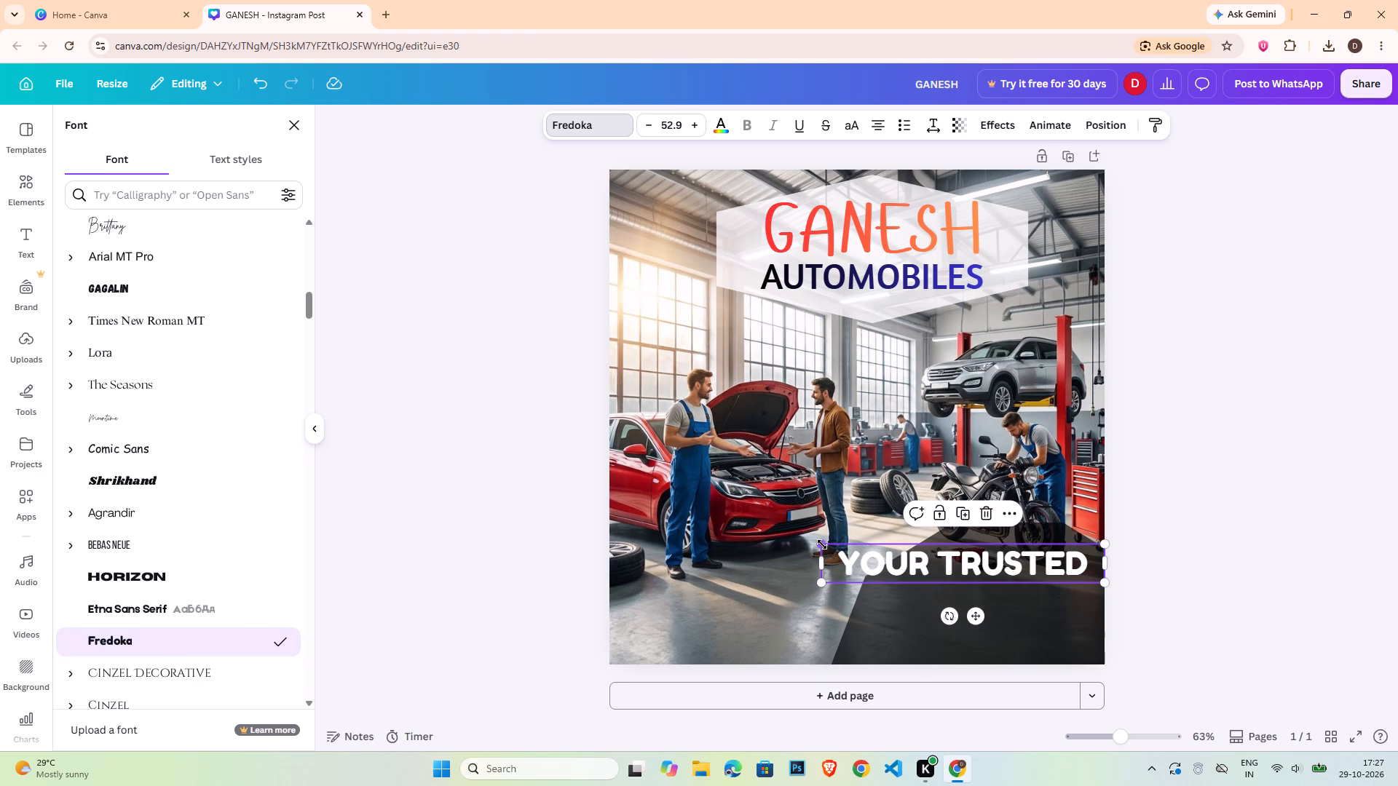
drag(822, 544, 892, 552)
double_click(1226, 571)
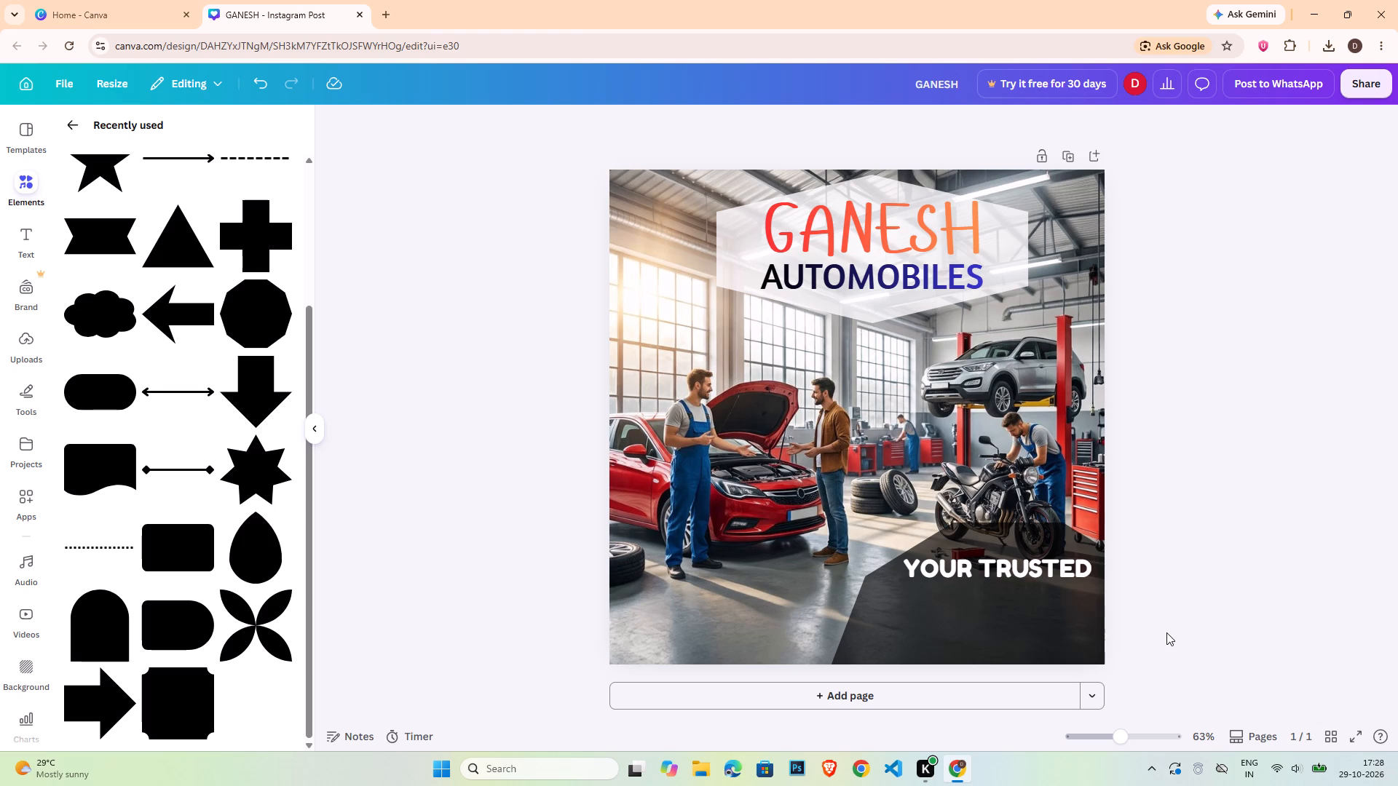
Duplicate the YOUR TRUSTED text, place the copy just below it, and change its wording to AUTOMOTIVE PARTNER!
click(1075, 582)
key(ctrl+c)
key(ctrl+v)
drag(1060, 573, 1014, 592)
double_click(1014, 592)
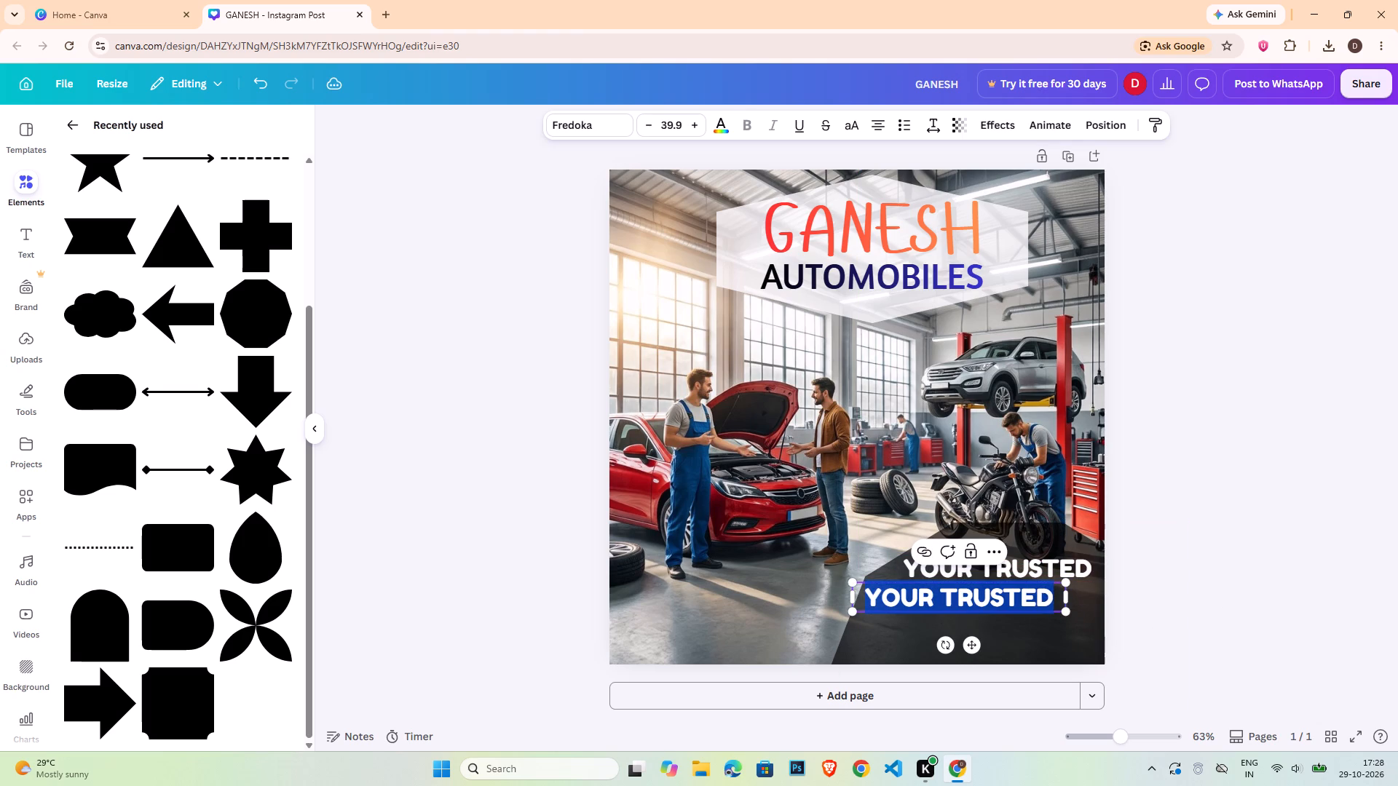
text(AUTOMO)
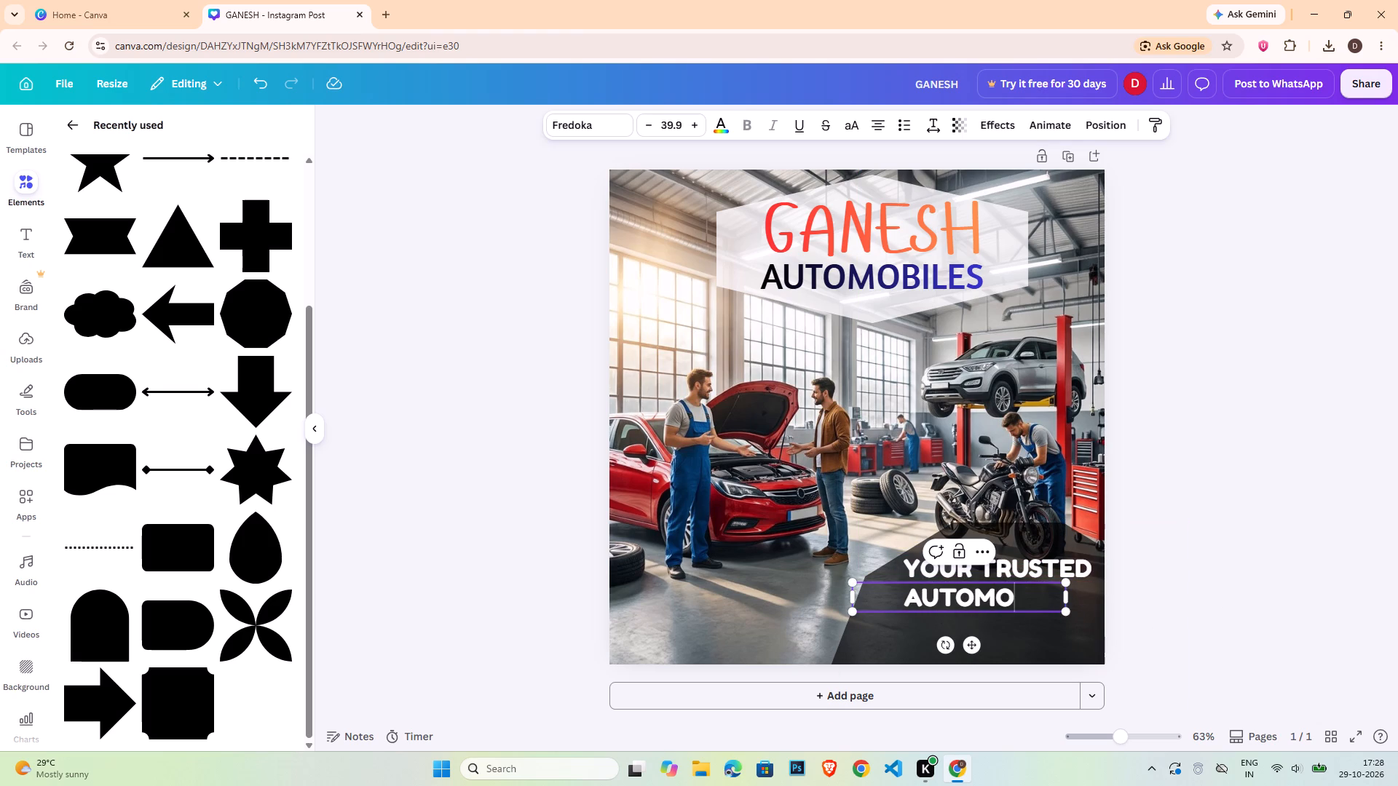
text(TIVE PAR)
text(TNER)
key(shift+exclam)
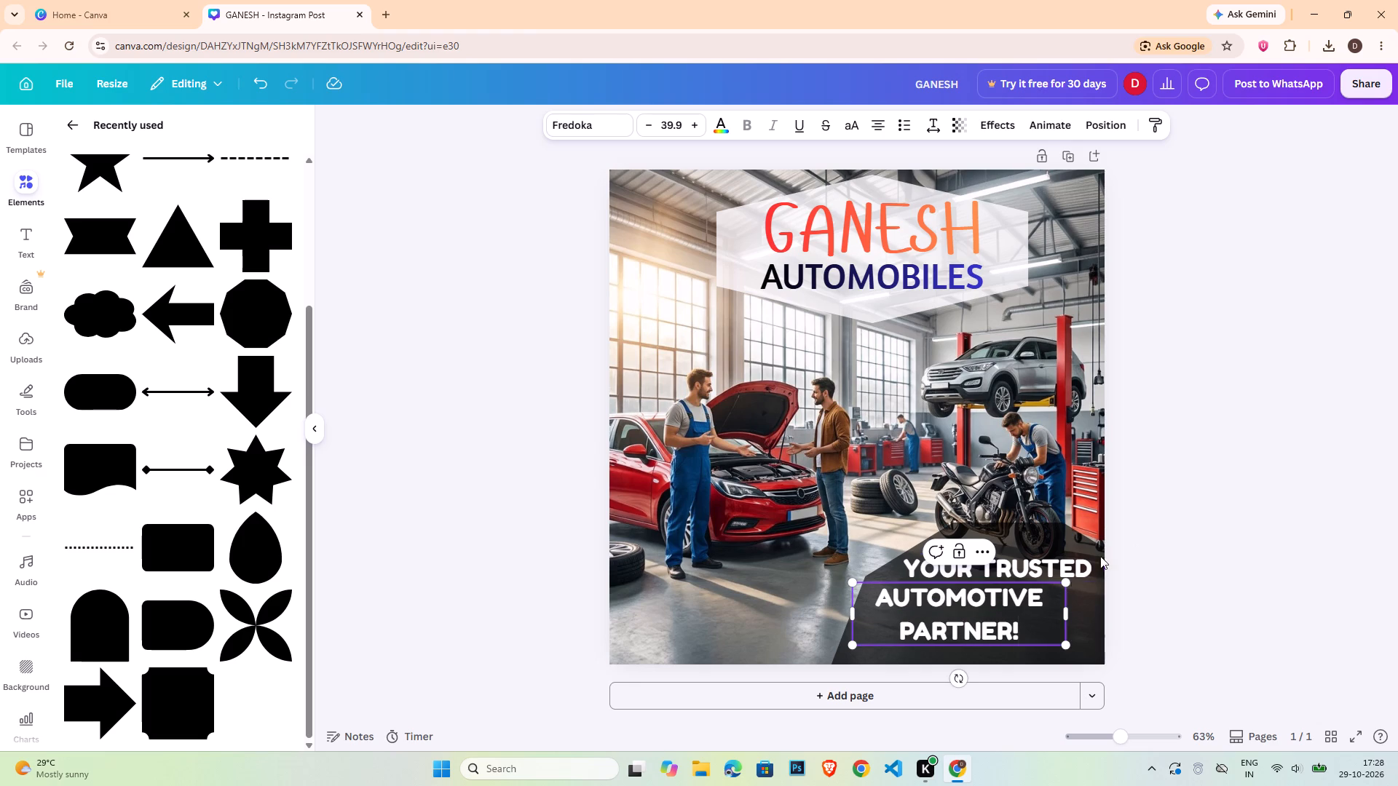
Widen the AUTOMOTIVE PARTNER! text box until its wording fits on one line.
drag(1071, 613, 1133, 600)
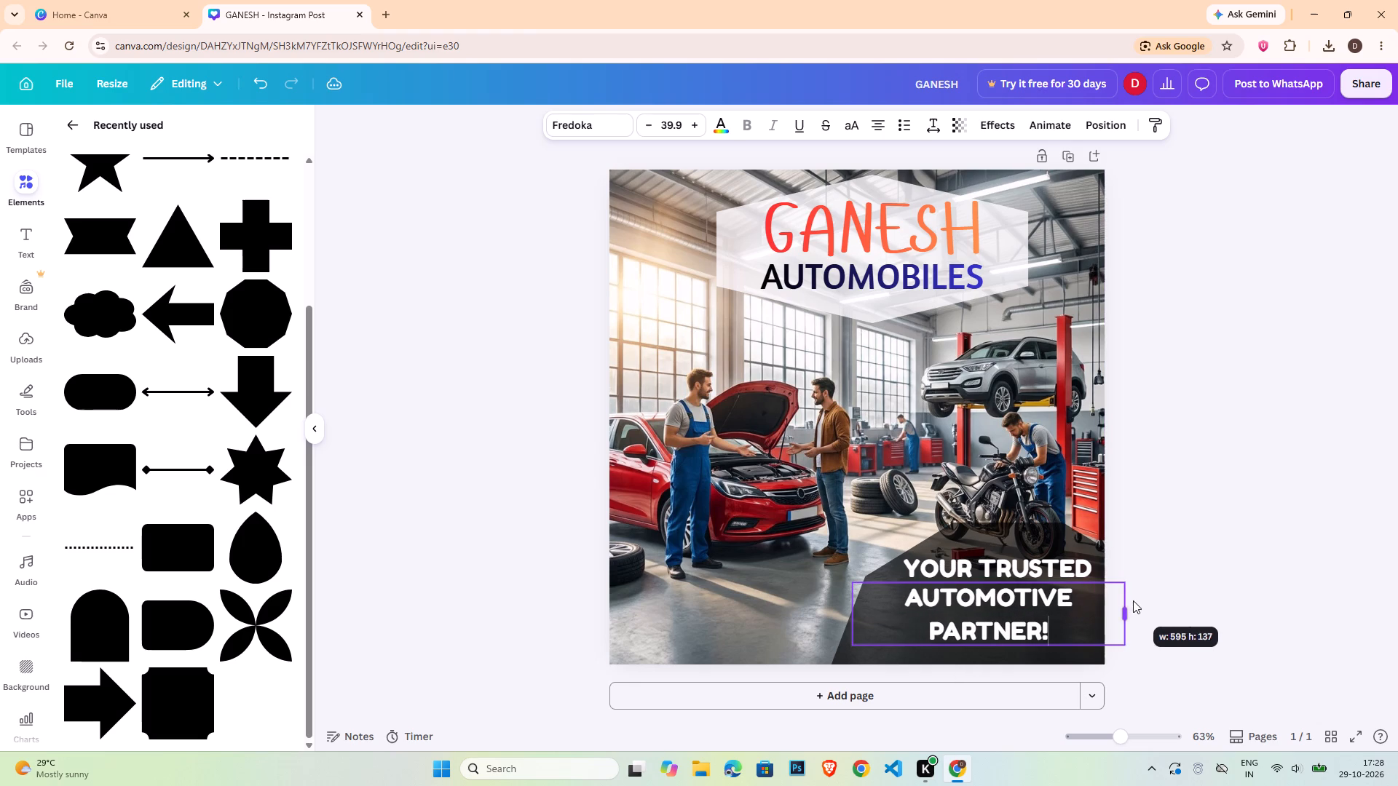
drag(1133, 600, 1170, 593)
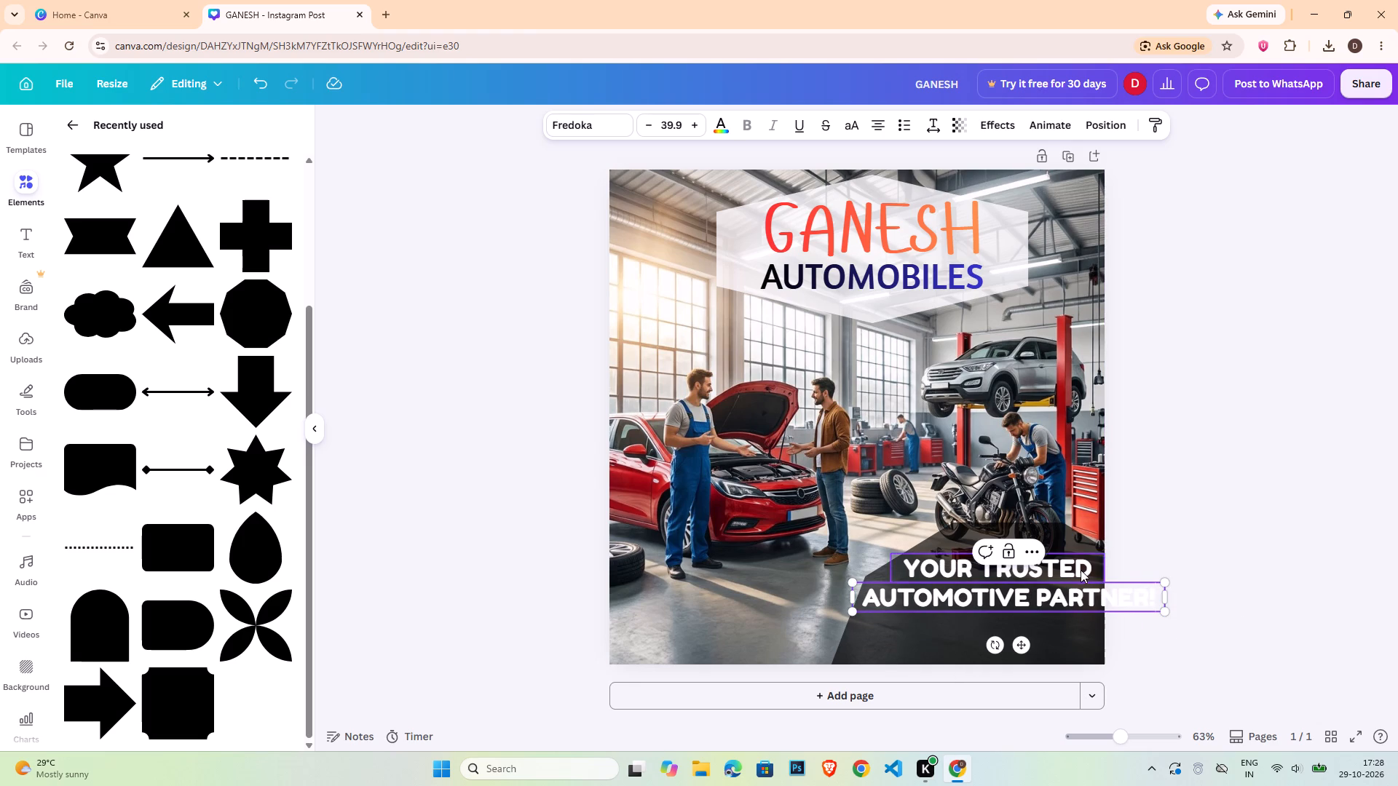
Scale the YOUR TRUSTED text down to size 31.8 and move it toward the right side of the dark polygon.
click(1081, 570)
drag(1107, 583, 1065, 576)
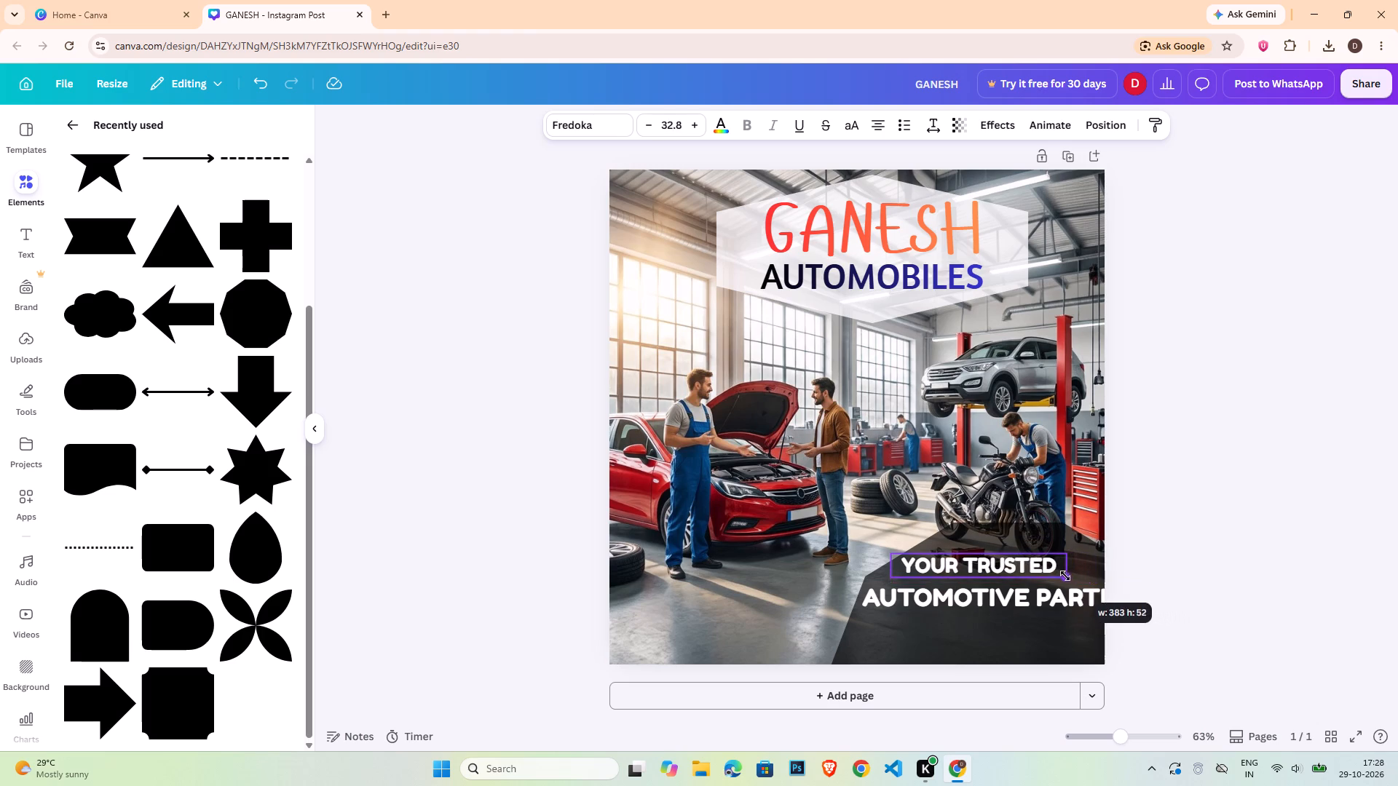
drag(1065, 576, 1064, 576)
drag(971, 558, 999, 560)
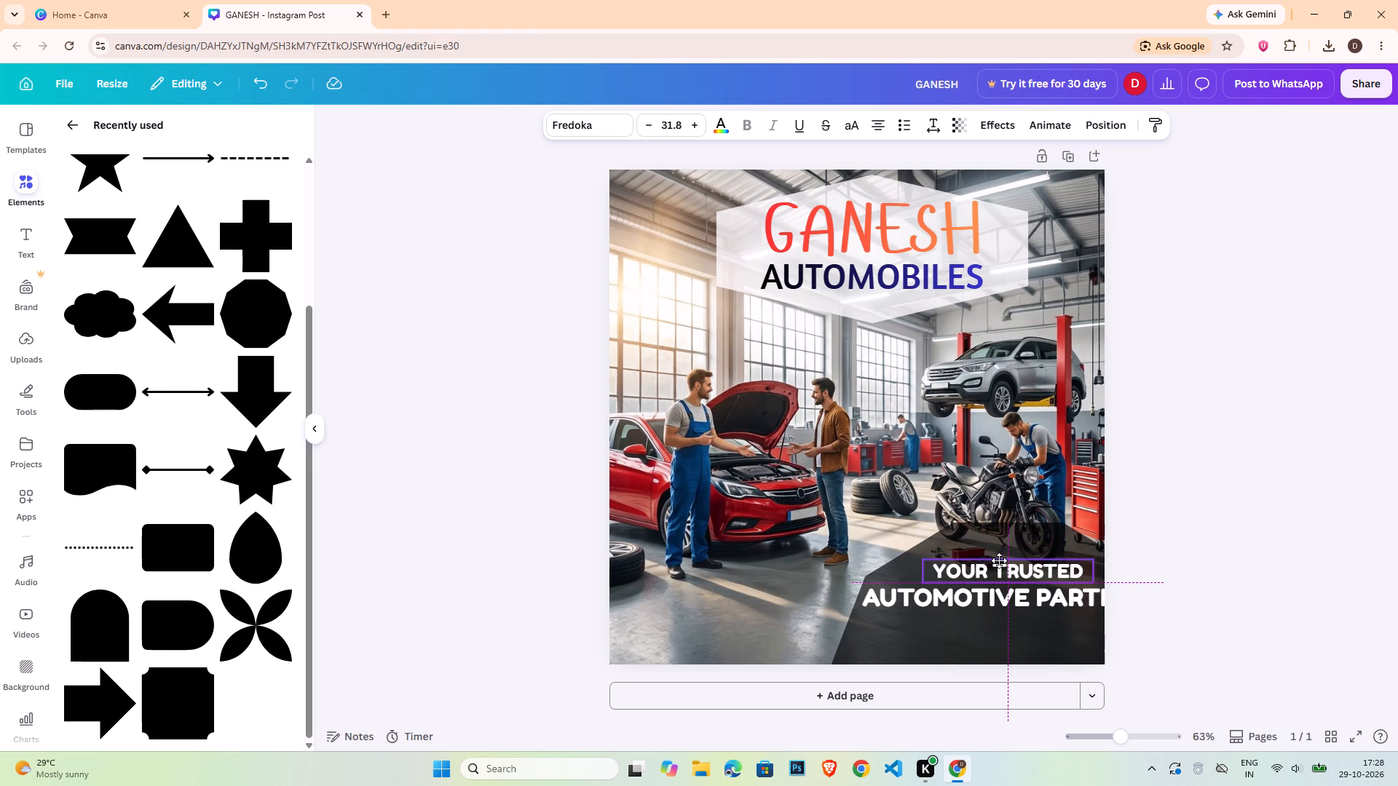
drag(999, 560, 1007, 557)
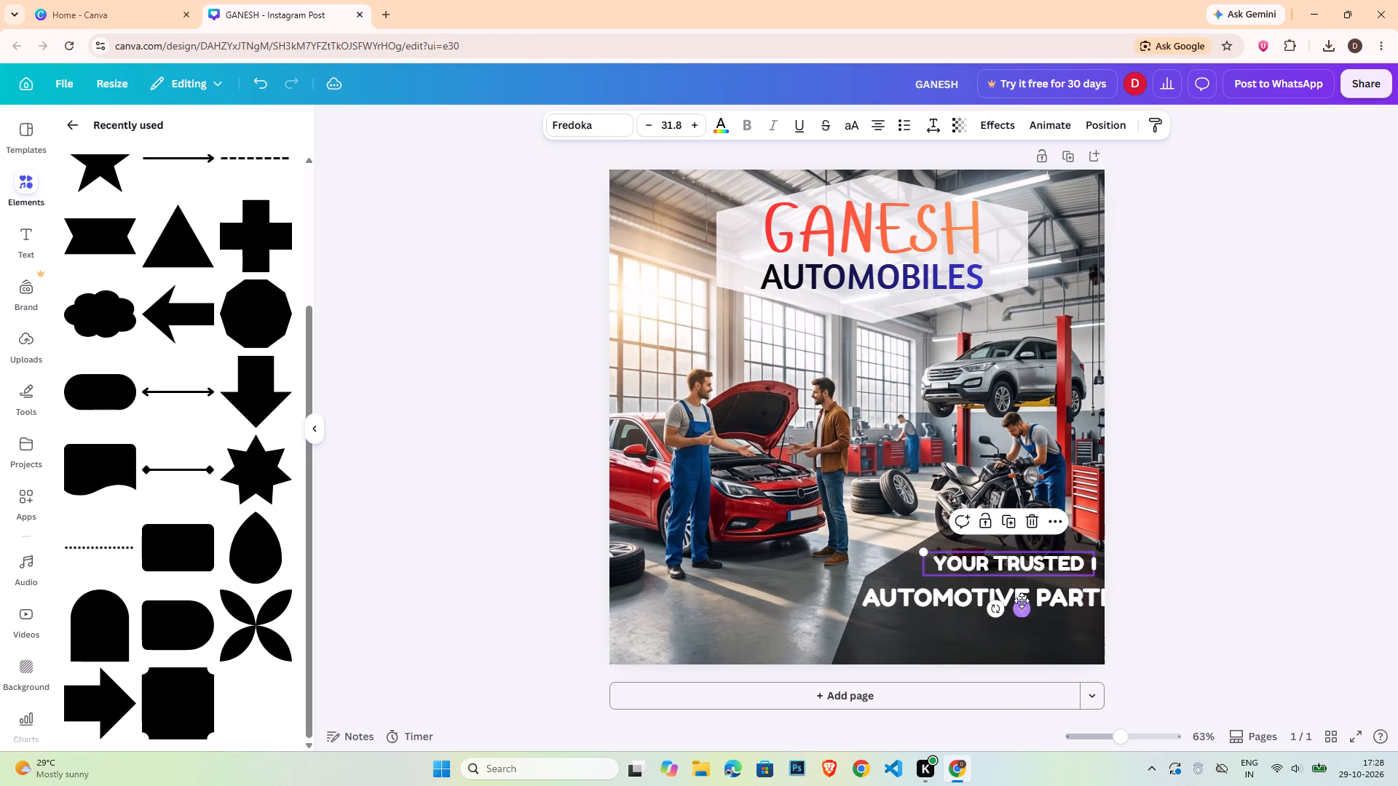
Move AUTOMOTIVE PARTNER! against the page's right edge, directly under YOUR TRUSTED, and shift YOUR TRUSTED slightly right.
click(1023, 600)
drag(1044, 595, 979, 589)
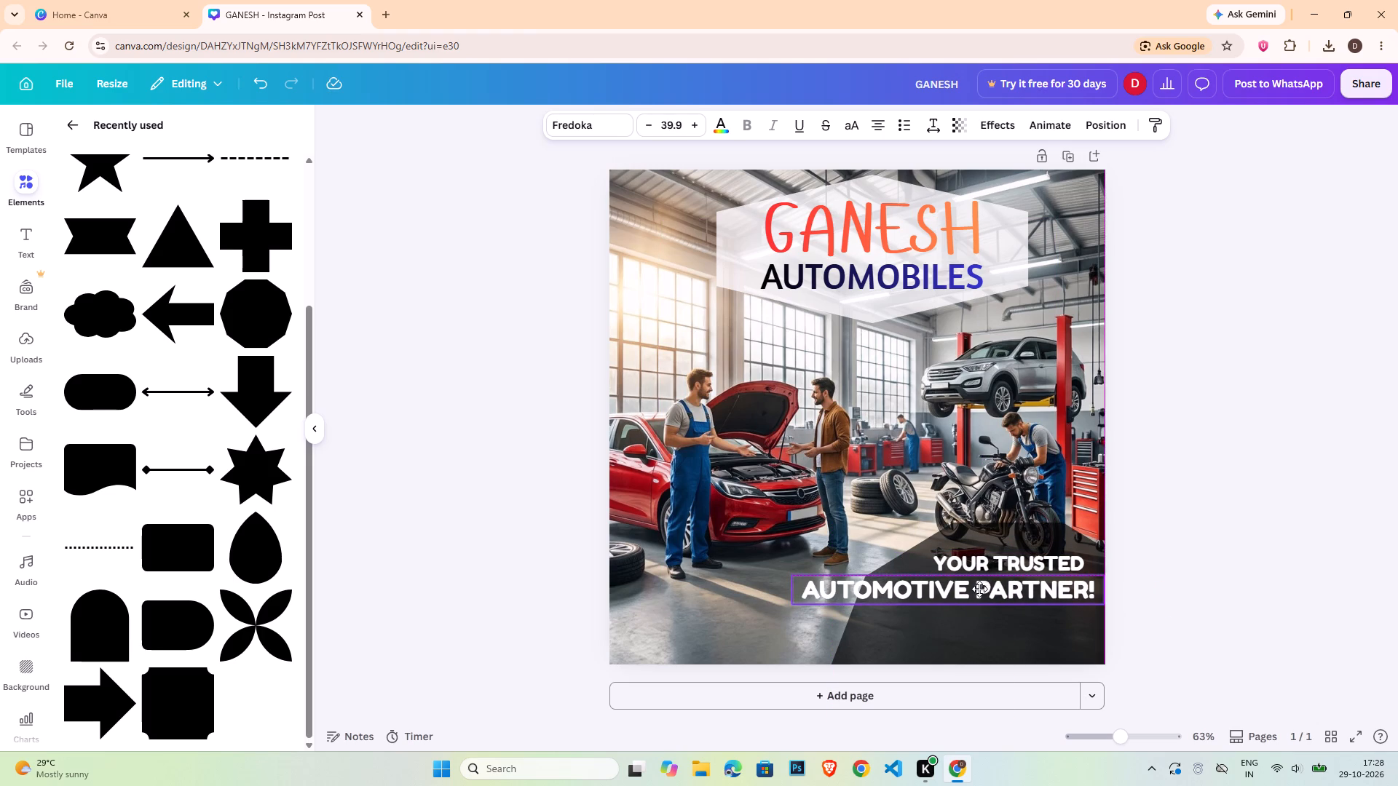
drag(979, 589, 980, 588)
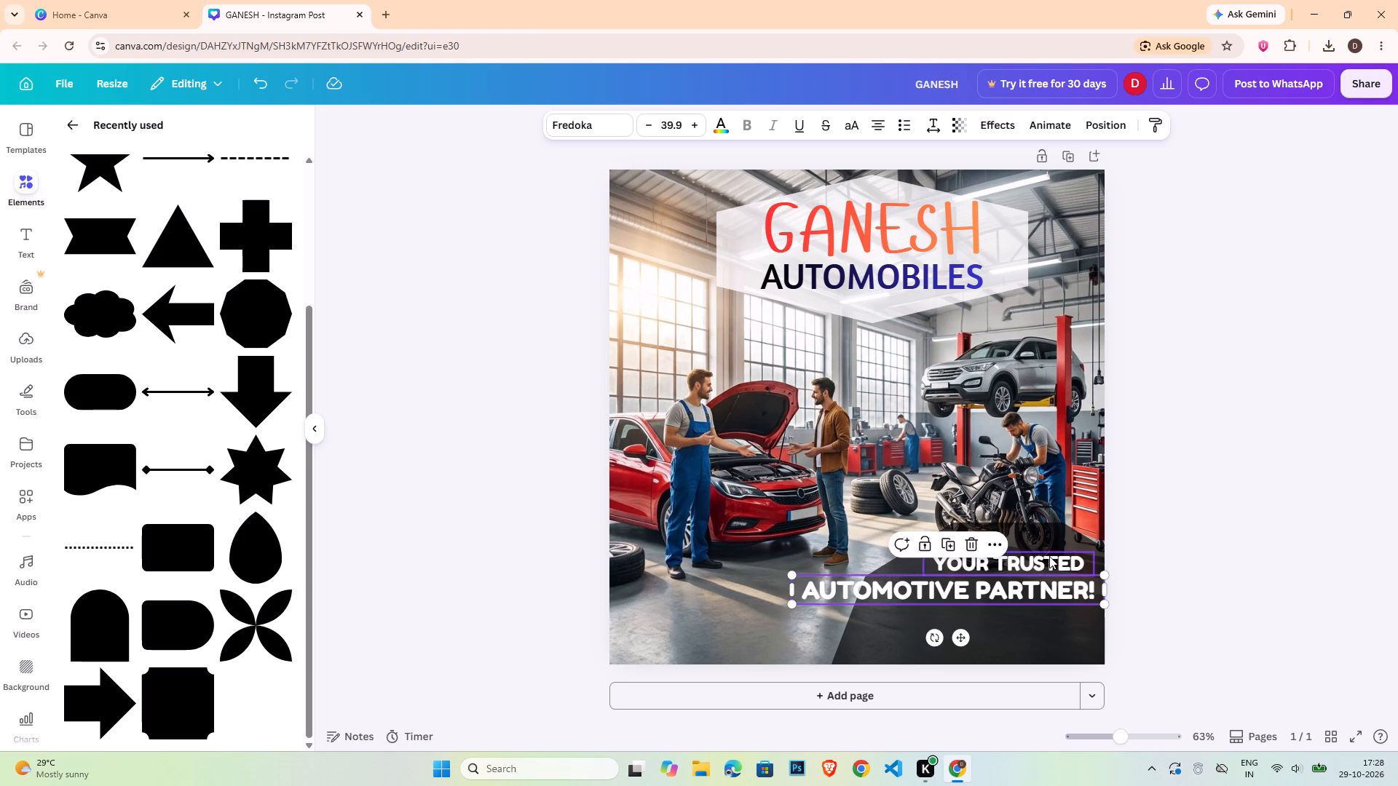
click(1050, 555)
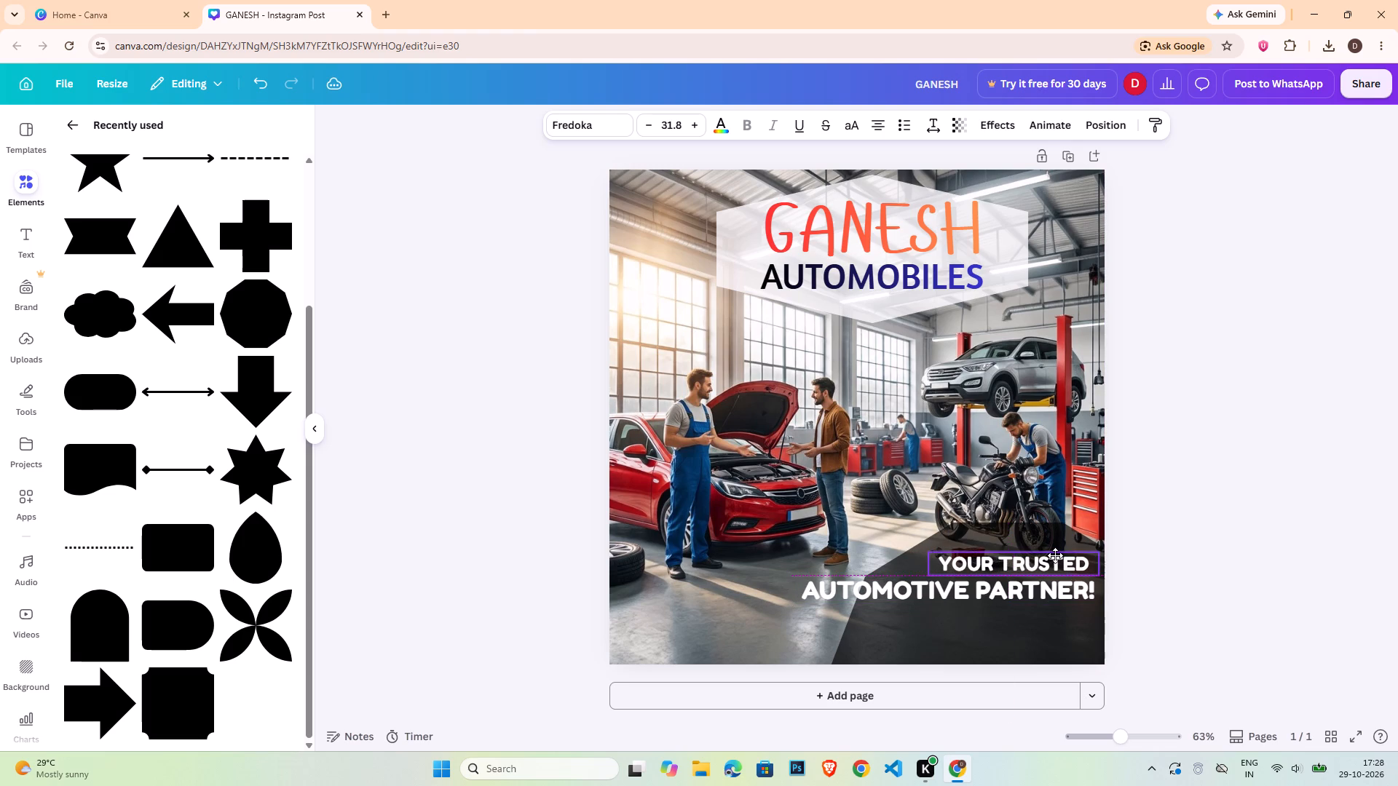
Match the AUTOMOTIVE PARTNER! font size to YOUR TRUSTED at 31.8 and narrow its text box to fit the words.
click(880, 590)
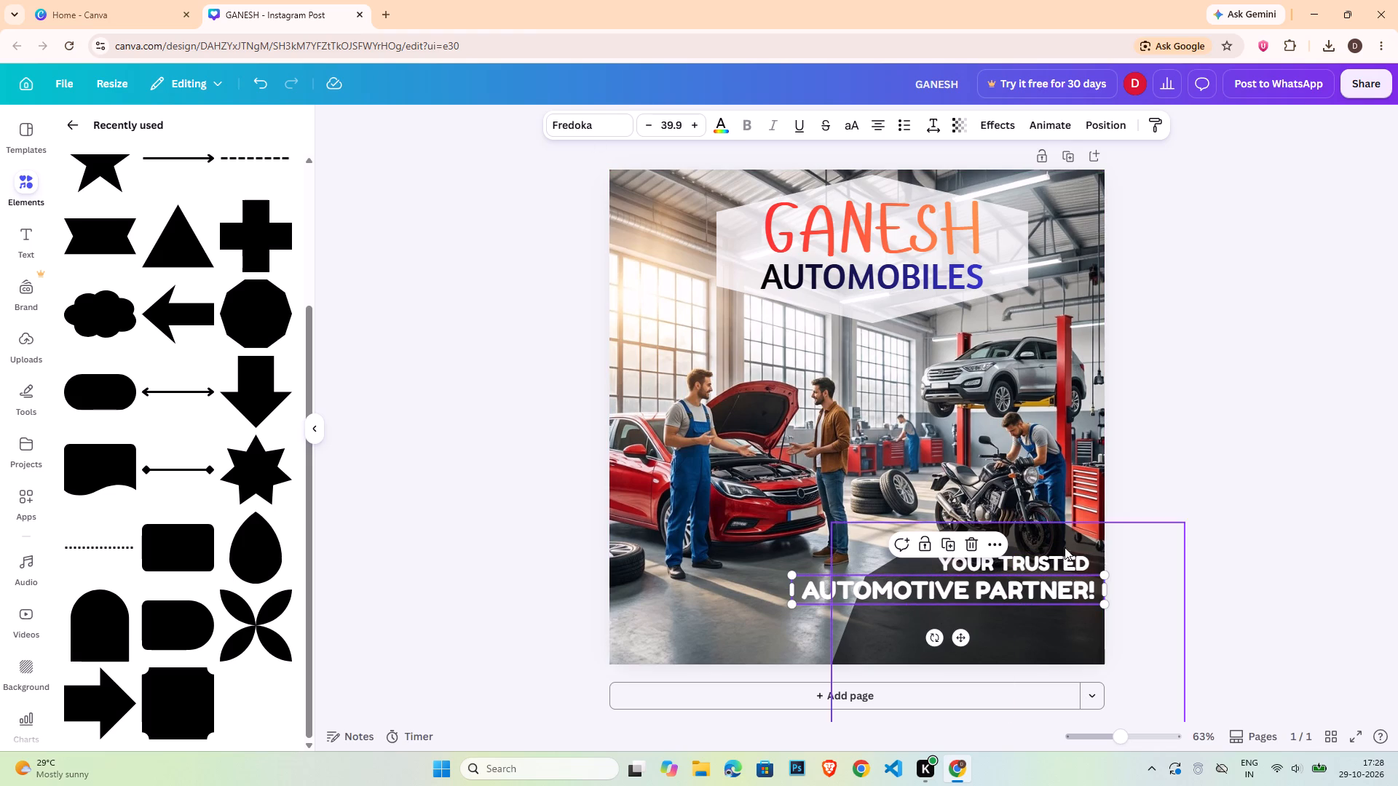
click(1065, 556)
click(936, 586)
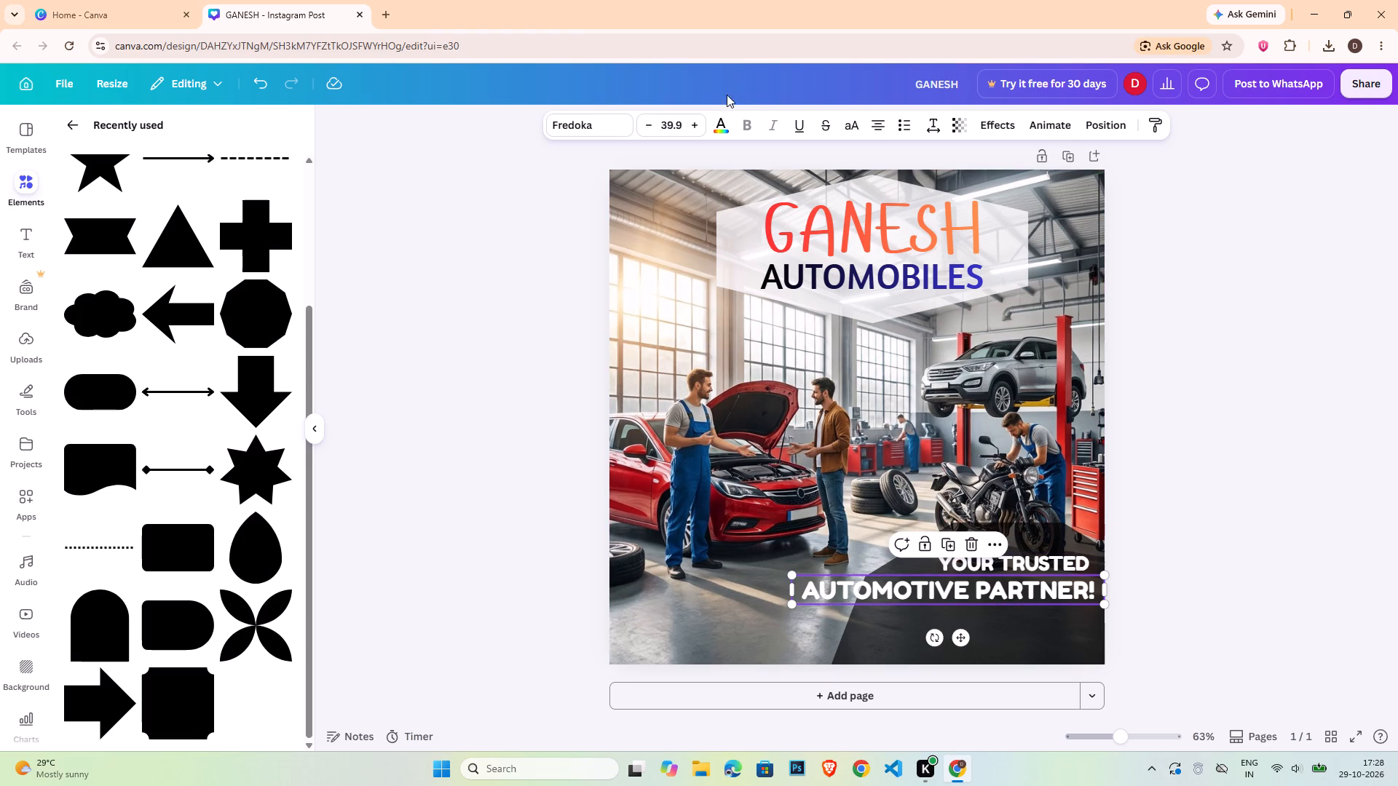
click(679, 130)
text(31.8)
key(Return)
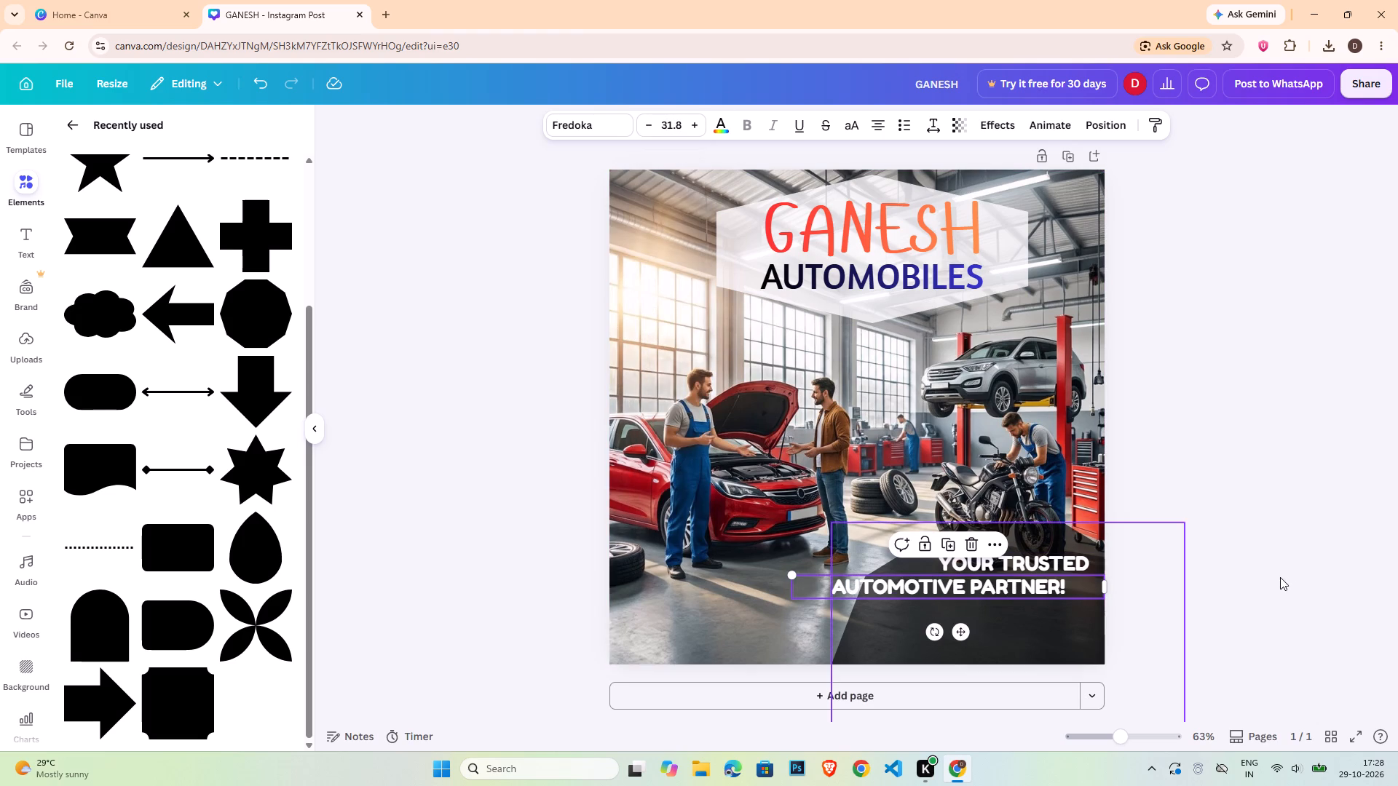
click(1280, 577)
click(1033, 584)
click(1099, 589)
drag(1108, 588, 1107, 588)
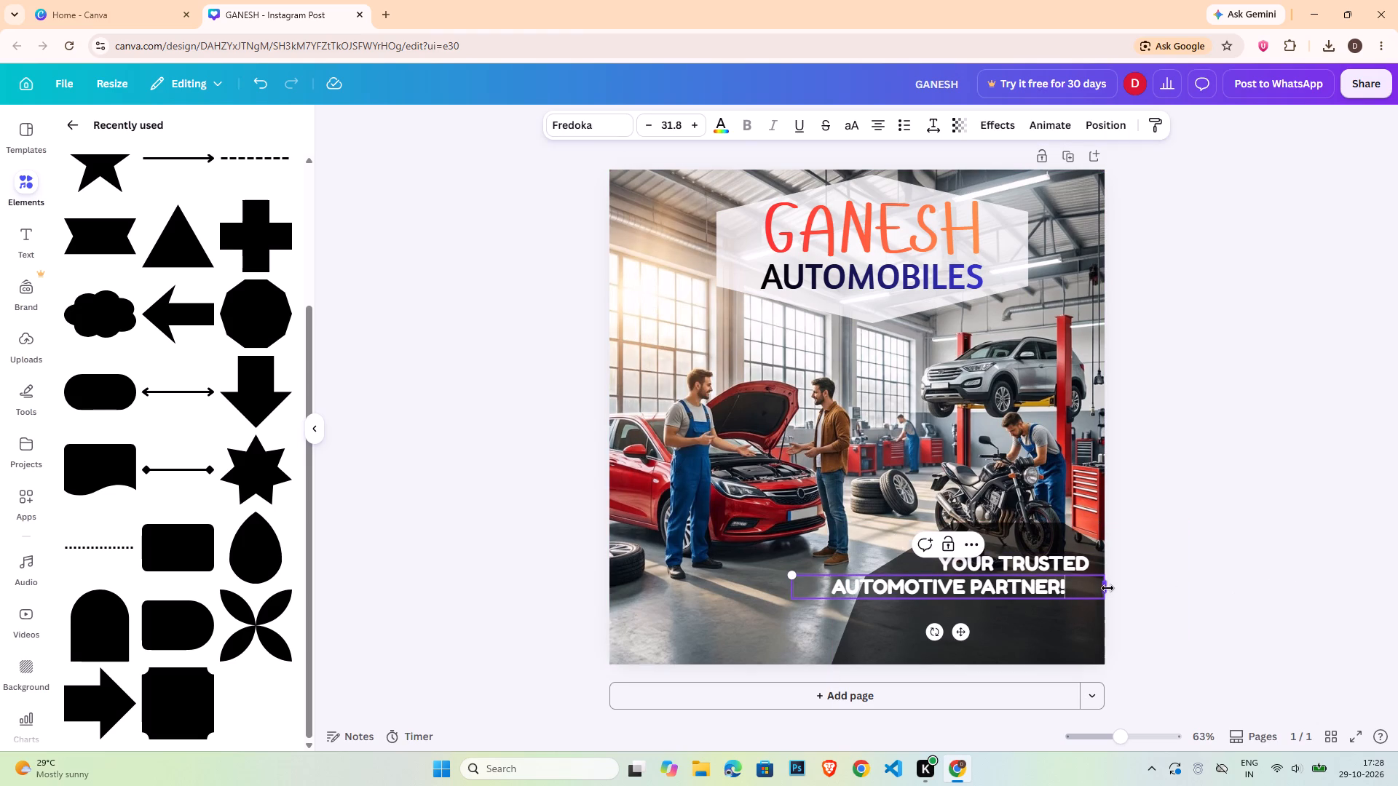
drag(1107, 588, 1039, 589)
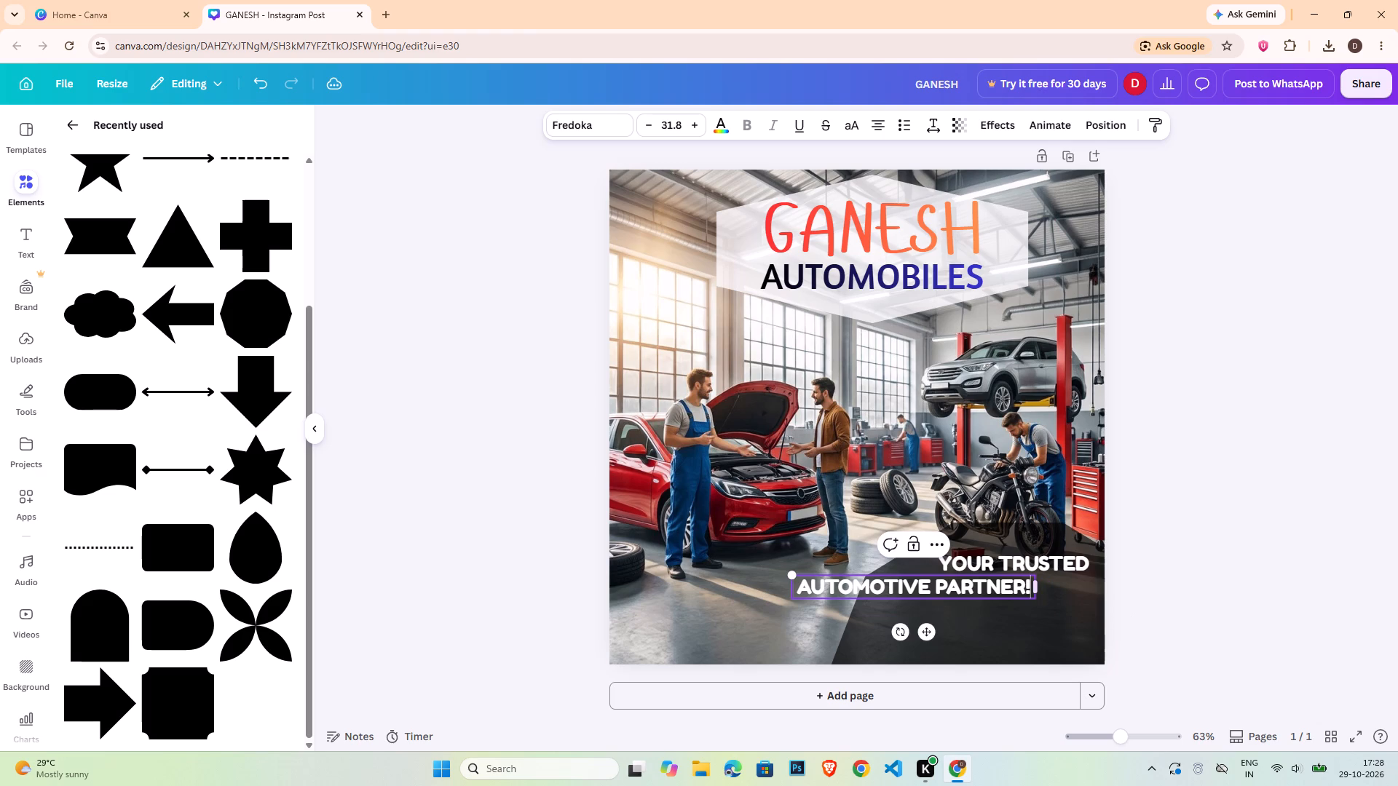
Move AUTOMOTIVE PARTNER! back under YOUR TRUSTED, inside the dark polygon and near the page's right edge.
click(1176, 598)
drag(1011, 583, 1070, 589)
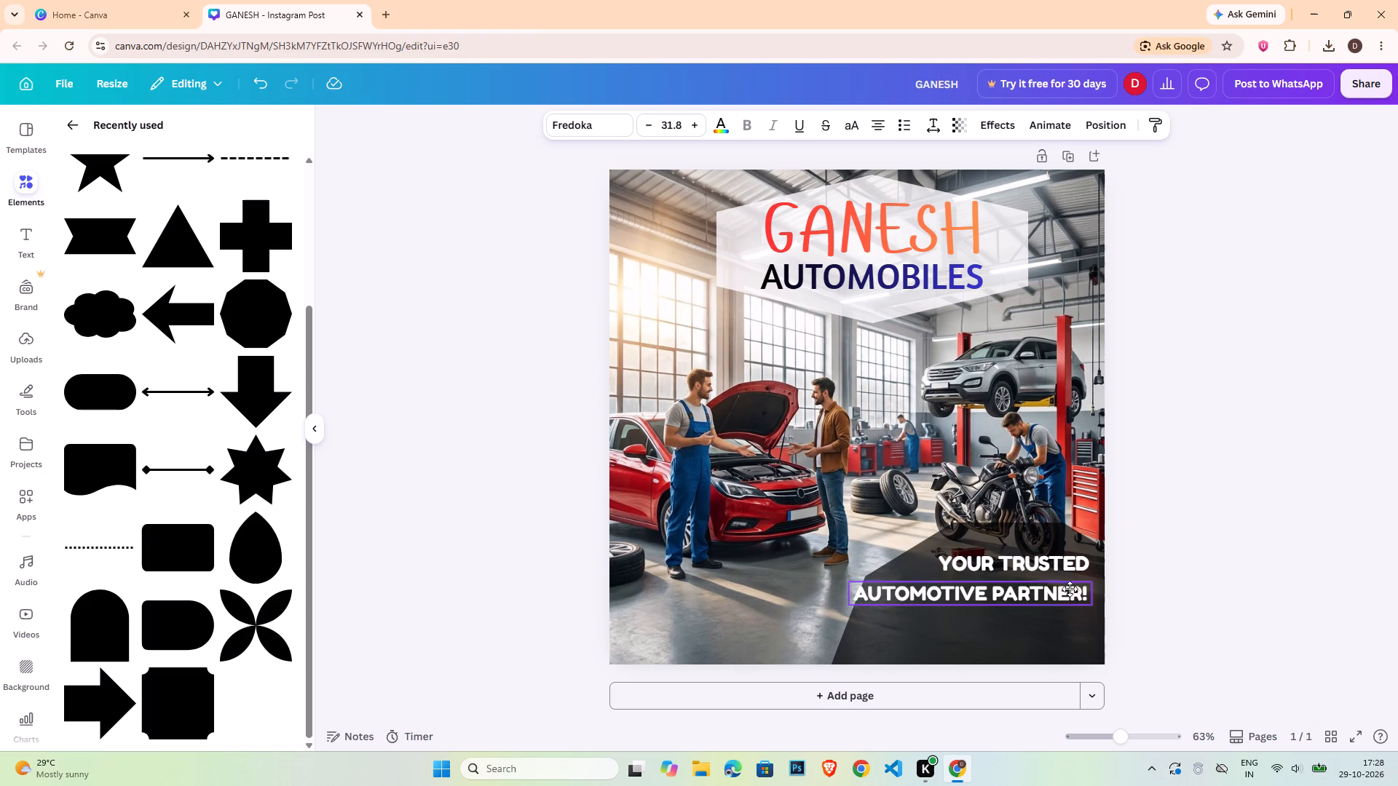
drag(1070, 589, 1078, 585)
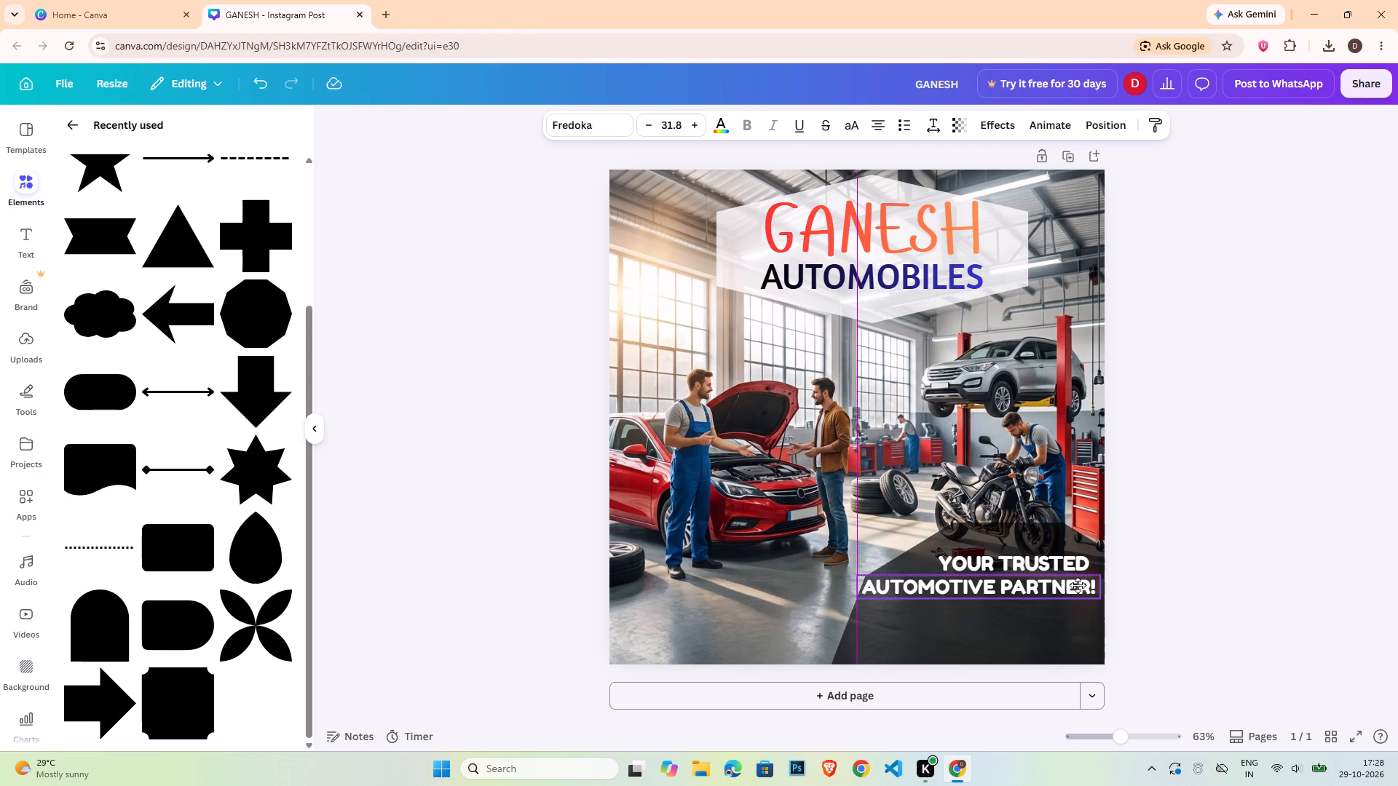
drag(1078, 585, 1079, 585)
click(1158, 584)
Nudge YOUR TRUSTED right and slightly down so it ends flush with AUTOMOTIVE PARTNER! and sits close above it.
click(1079, 571)
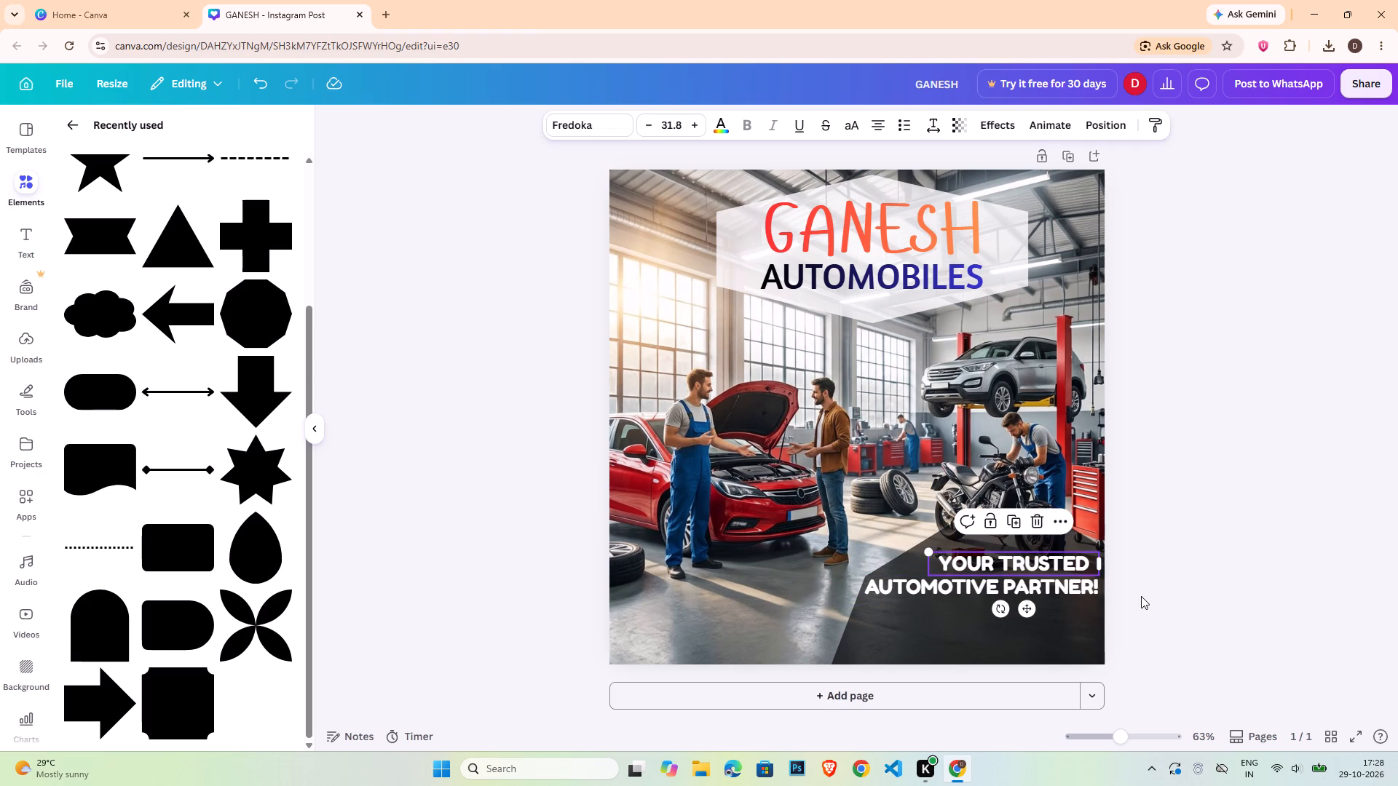
key(Right)
key(Right)
key(Right)
key(Right)
key(Right)
key(Right)
key(Right)
key(Right)
key(Right)
key(Right)
key(Right)
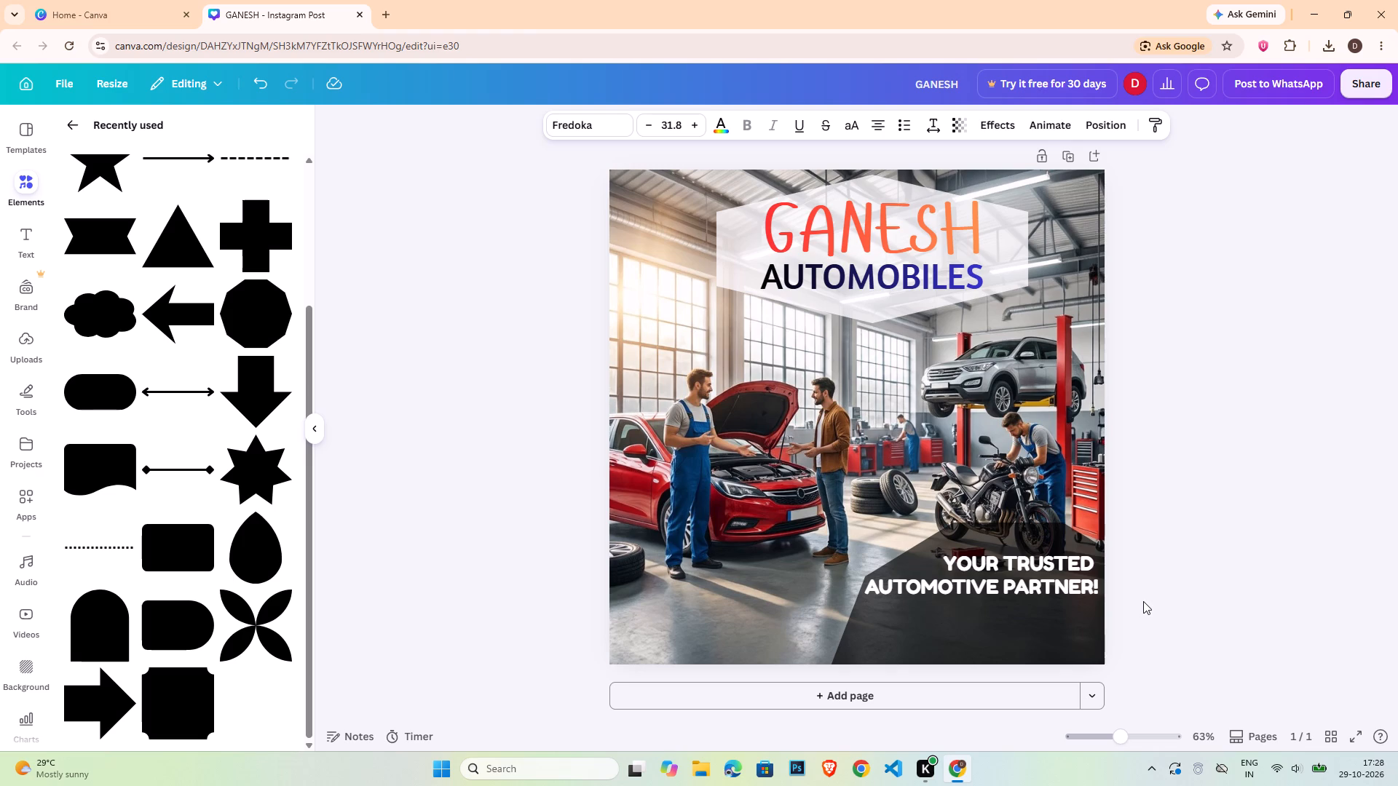
key(Right)
key(Right)
key(Right)
key(Right)
key(Right)
key(Right)
key(Right)
key(Right)
key(Right)
key(Down)
key(Down)
key(Down)
key(Down)
key(Down)
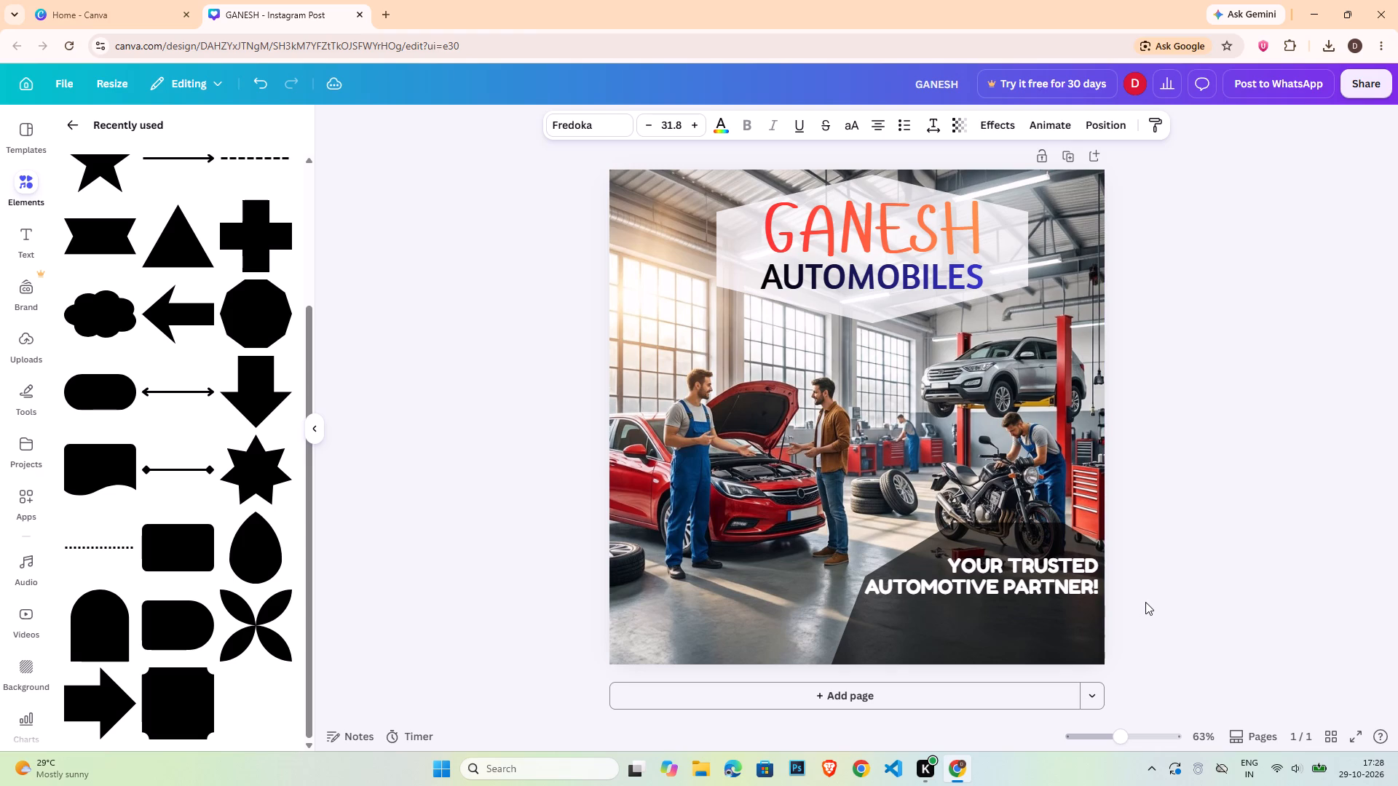
key(Down)
key(Up)
key(Right)
key(Left)
click(1158, 588)
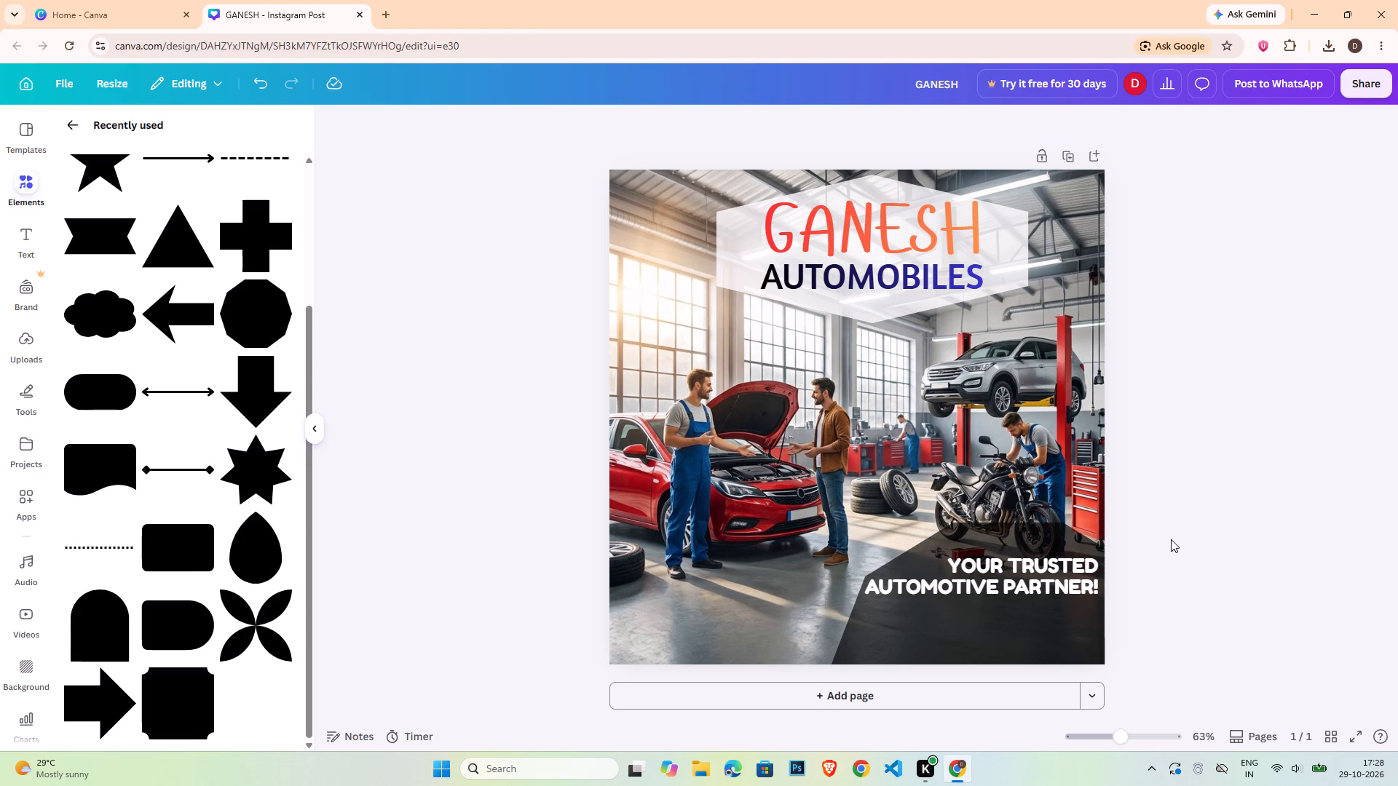
Select both tagline lines together and nudge them slightly up on the dark polygon.
click(1055, 571)
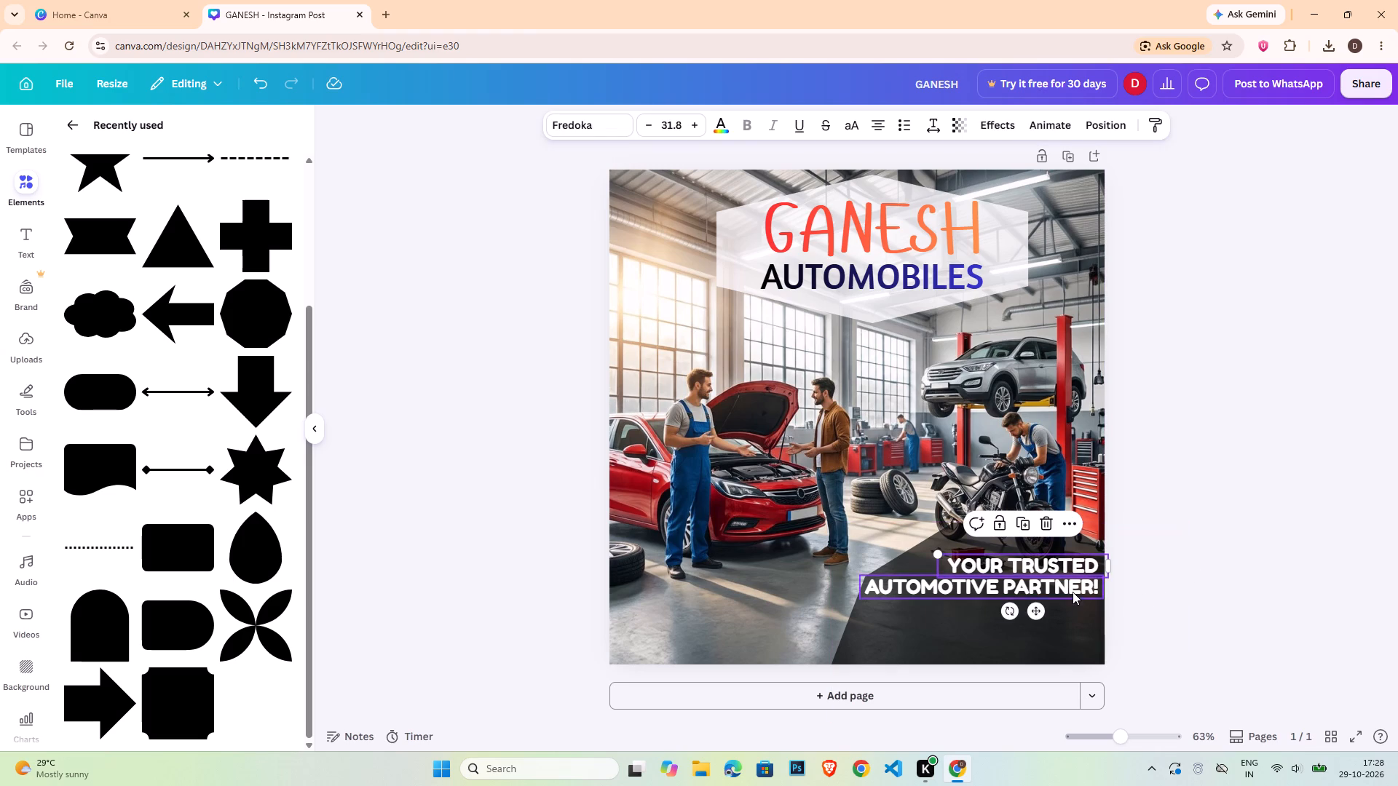
shift+click(1073, 592)
key(Up)
key(Up)
key(Up)
key(Up)
key(Up)
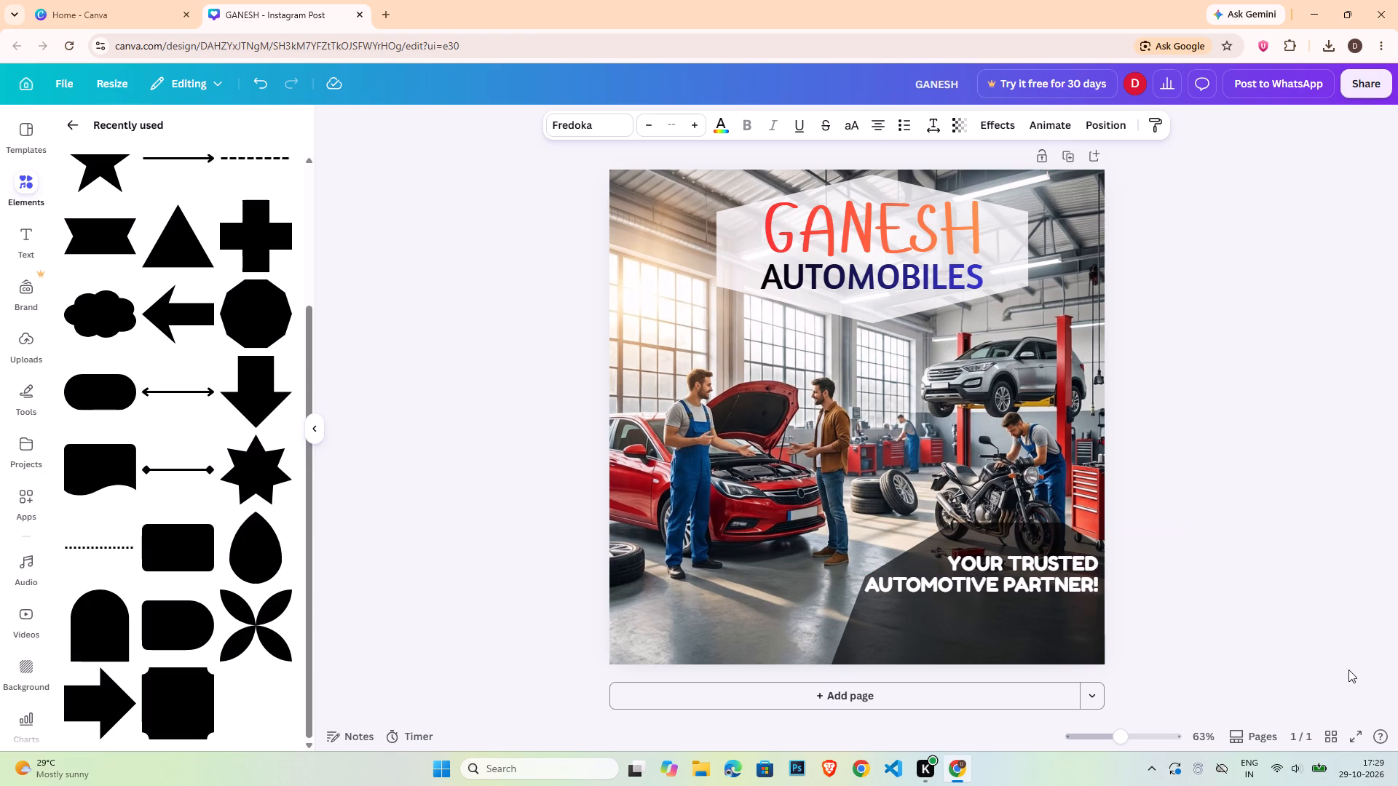
key(Up)
key(Up)
key(Up)
key(Up)
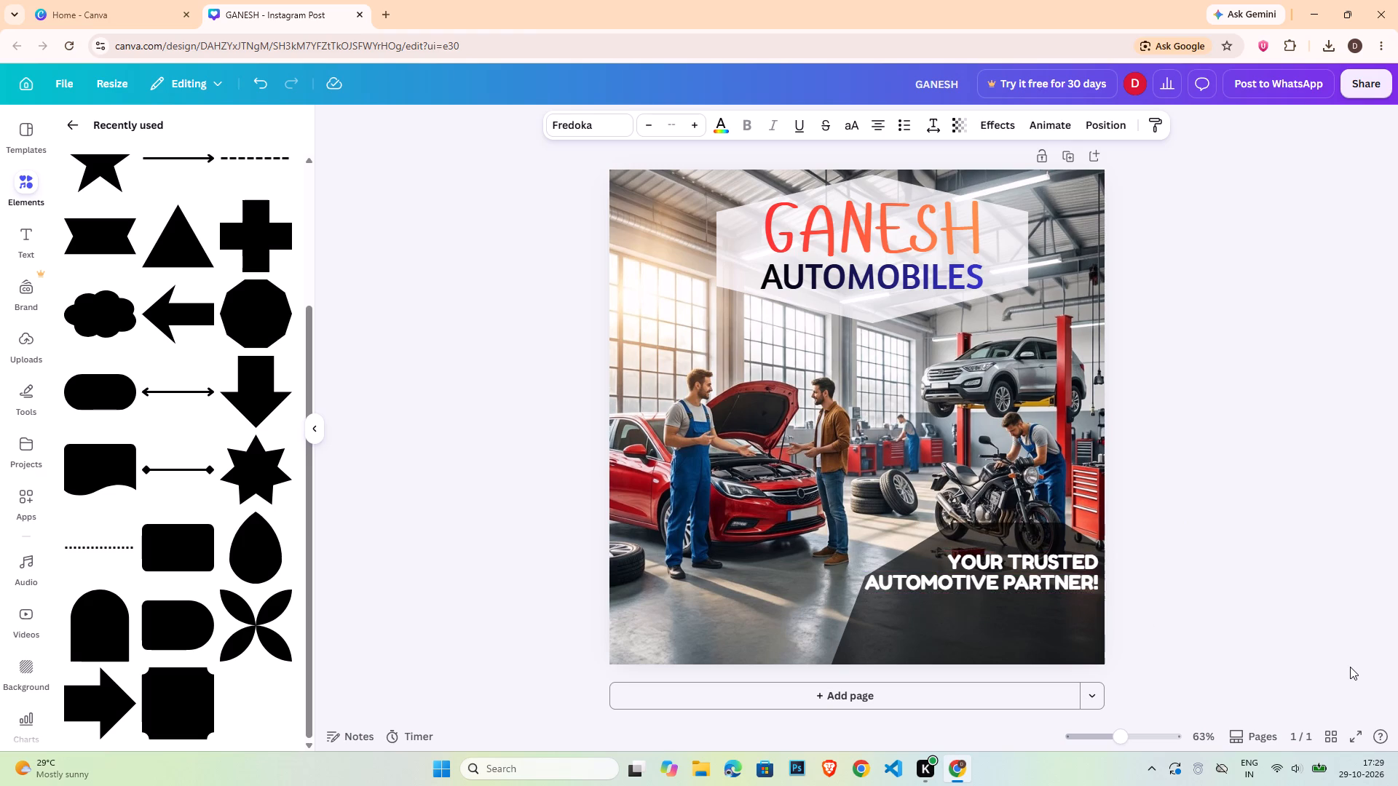
click(1335, 656)
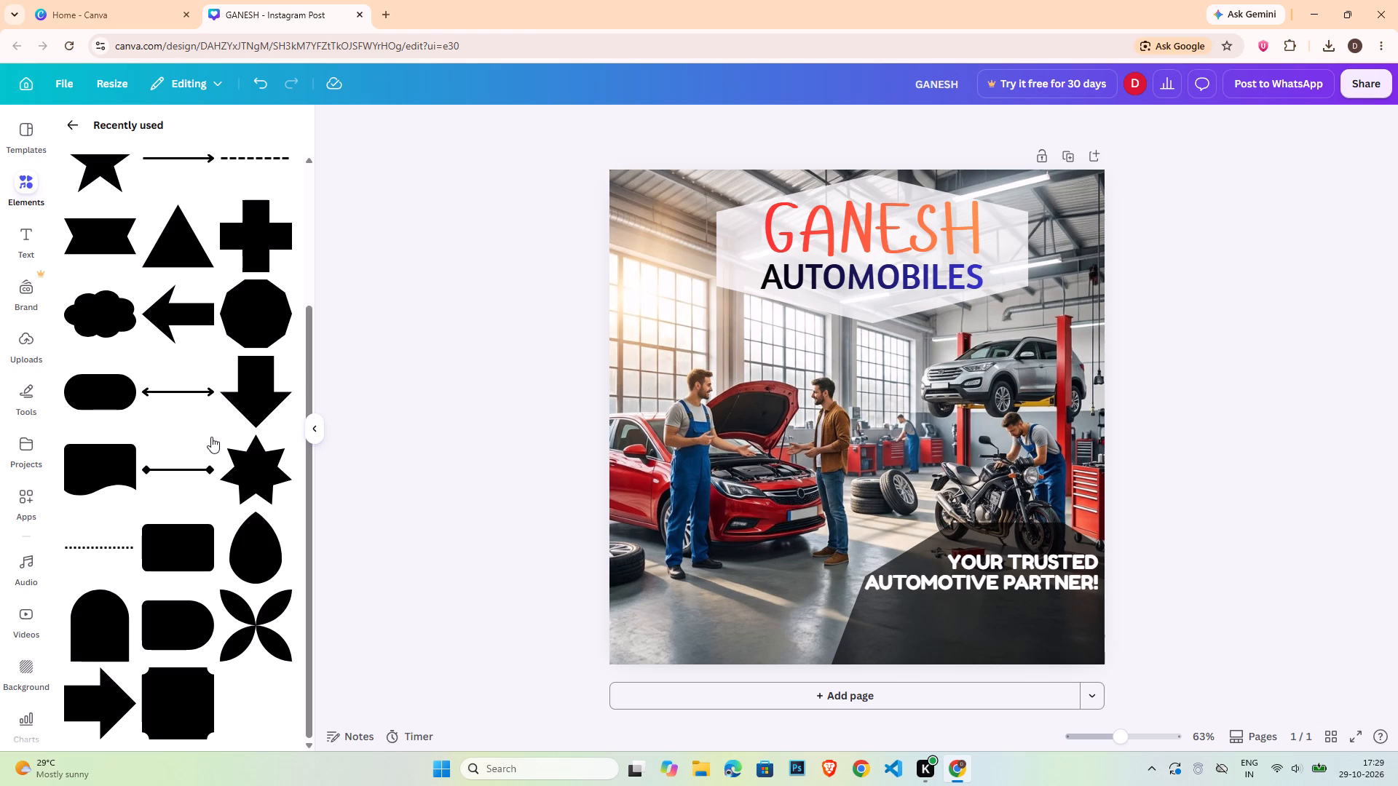
Add a ribbon banner shape below the tagline, shrink it to a thin strip and stretch it past the page's right edge.
click(92, 246)
drag(882, 429, 944, 640)
drag(918, 668, 915, 629)
click(922, 619)
drag(930, 611, 939, 622)
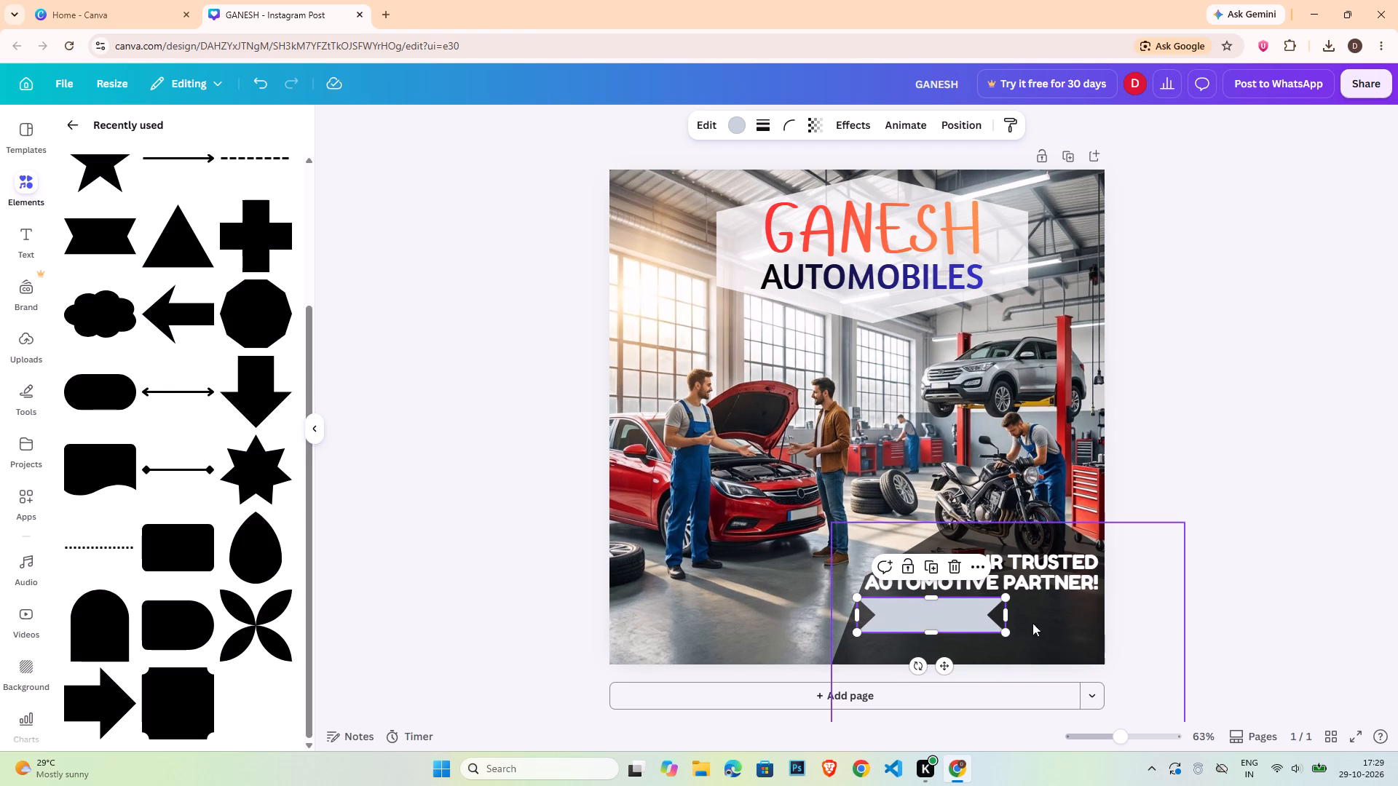
drag(1009, 619, 1176, 624)
click(1223, 602)
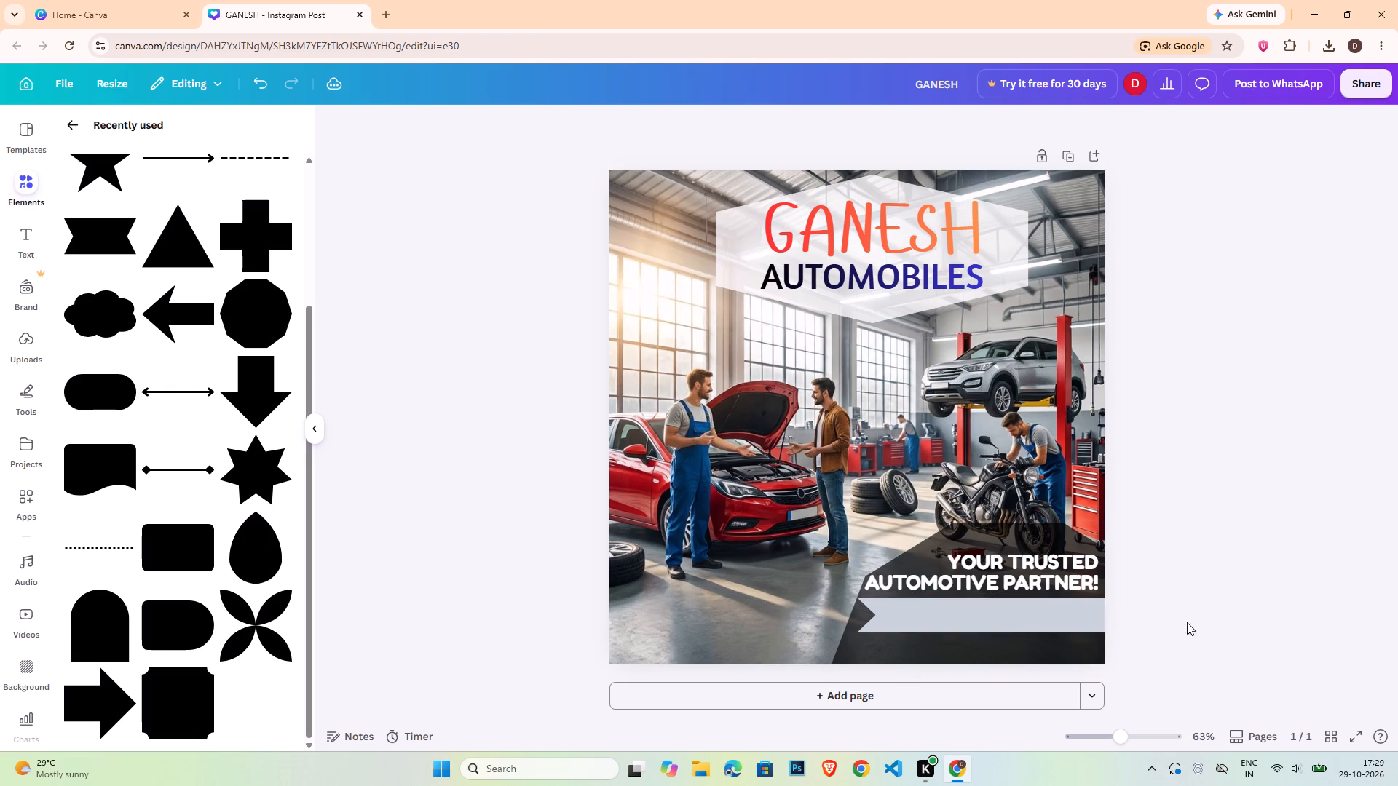
Fill the ribbon banner with the default red-to-orange gradient.
click(1023, 622)
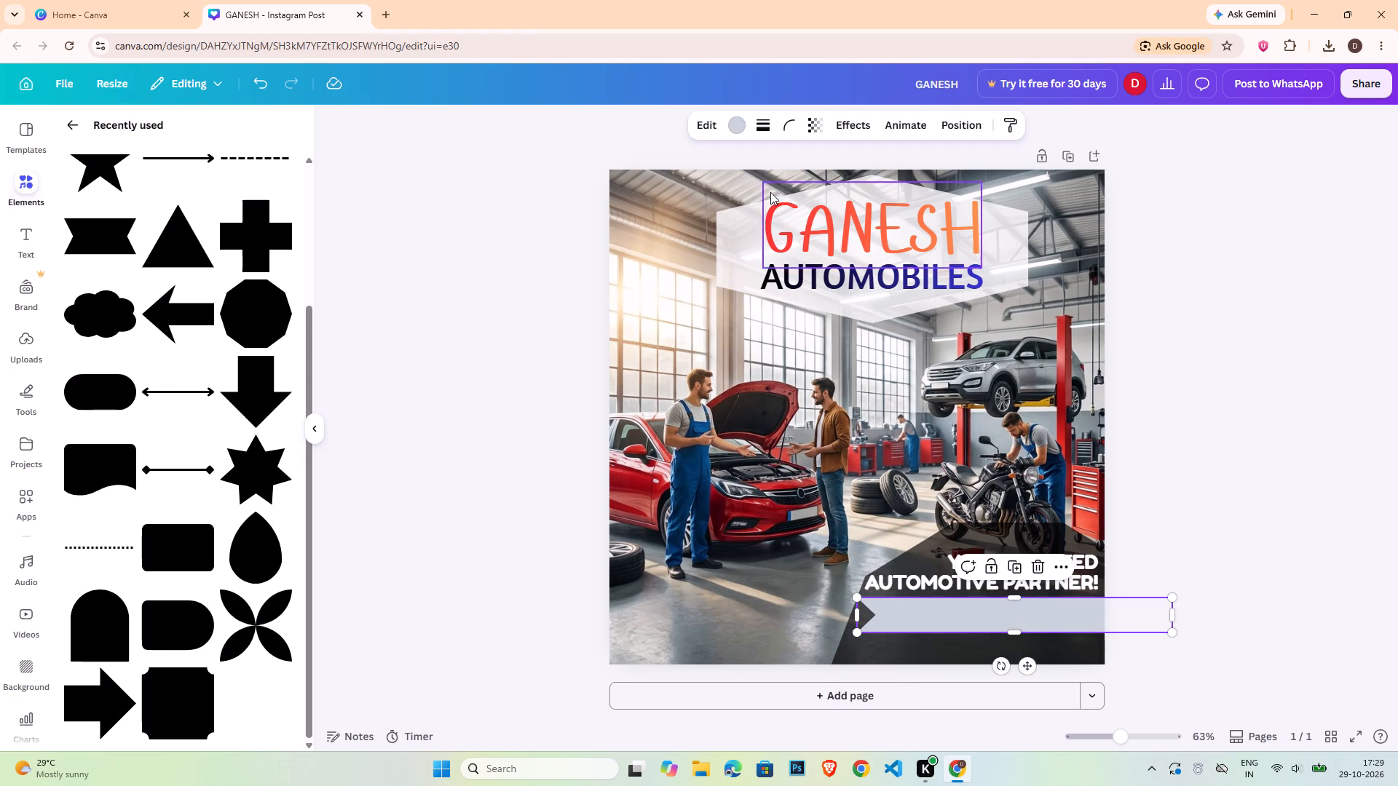
click(734, 114)
scroll(285, 687, down, 4)
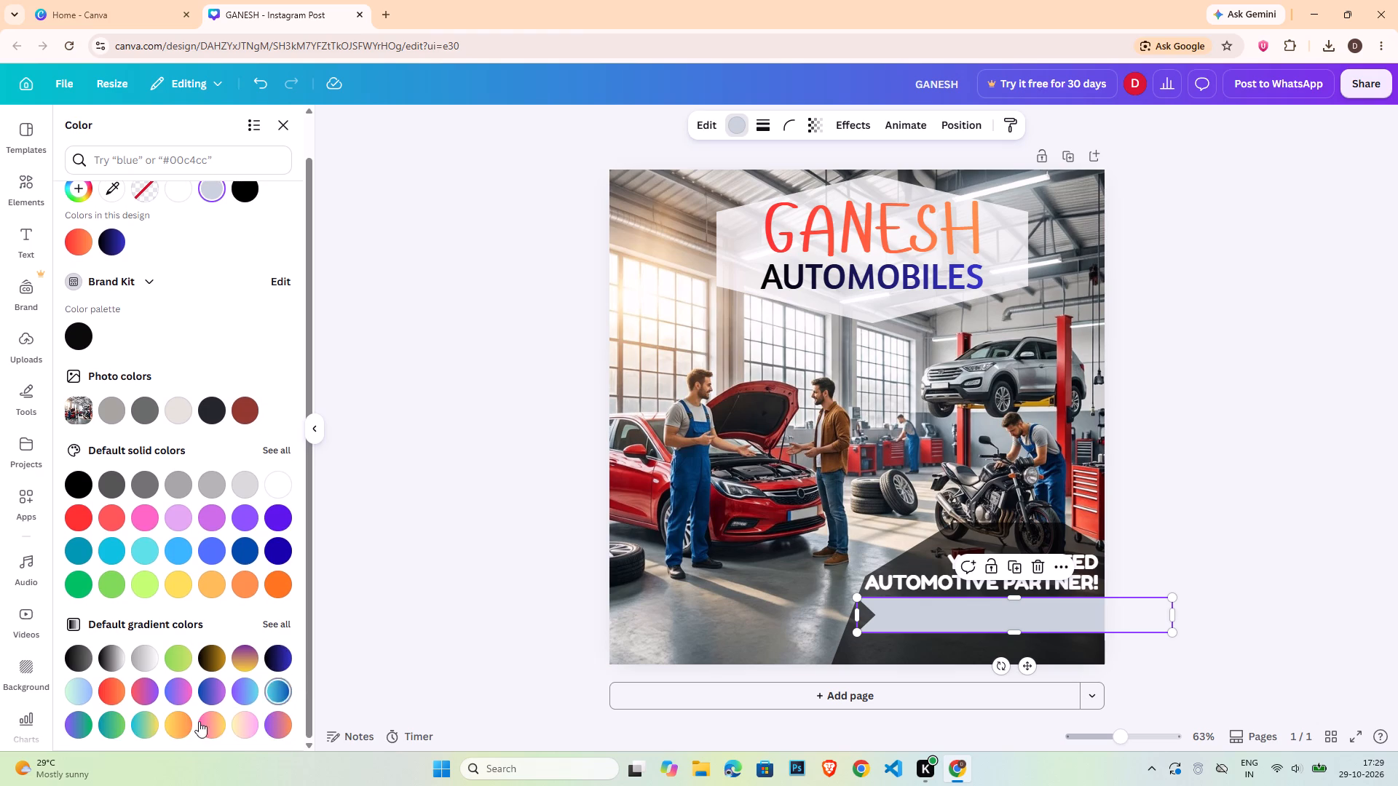
click(118, 689)
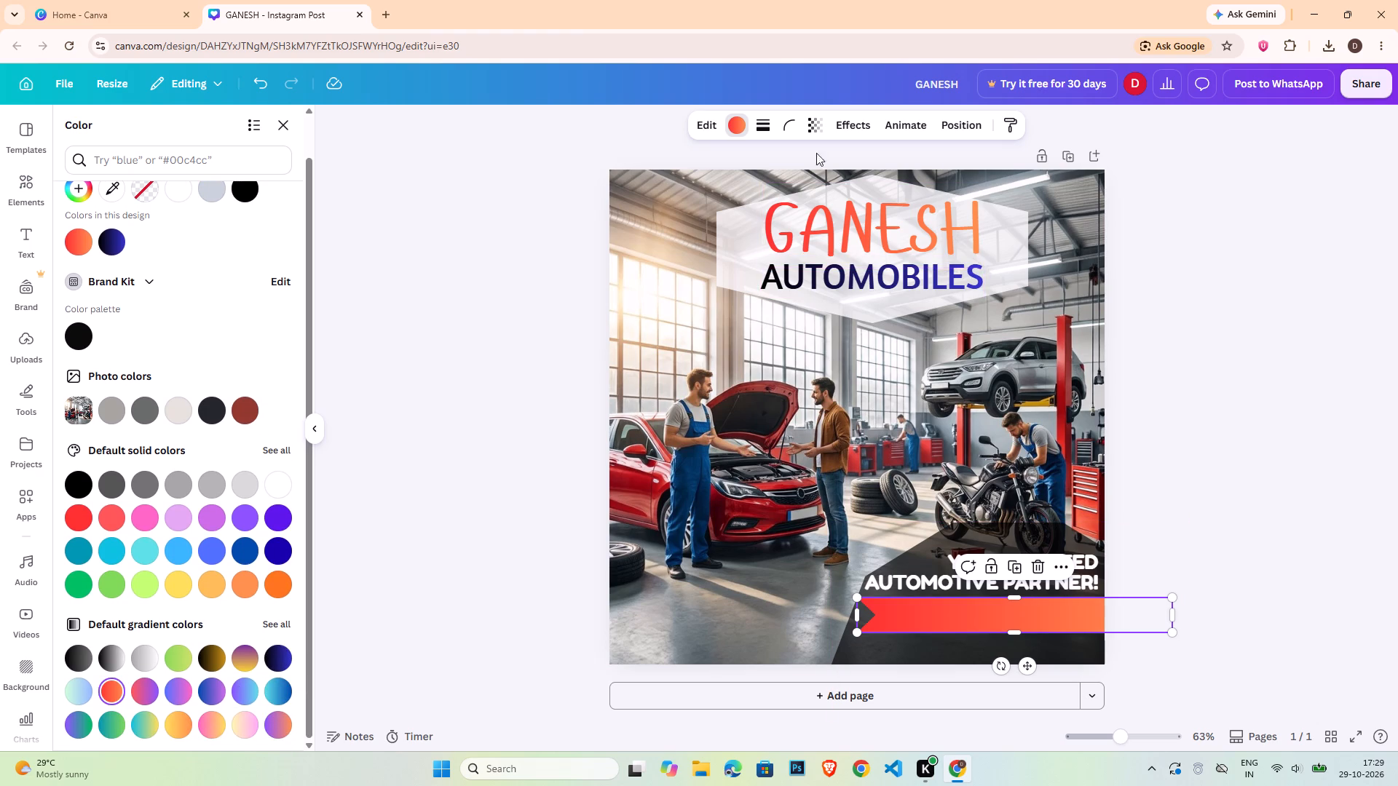
Make the ribbon banner semi-transparent by lowering its transparency value.
click(810, 122)
drag(845, 181, 832, 186)
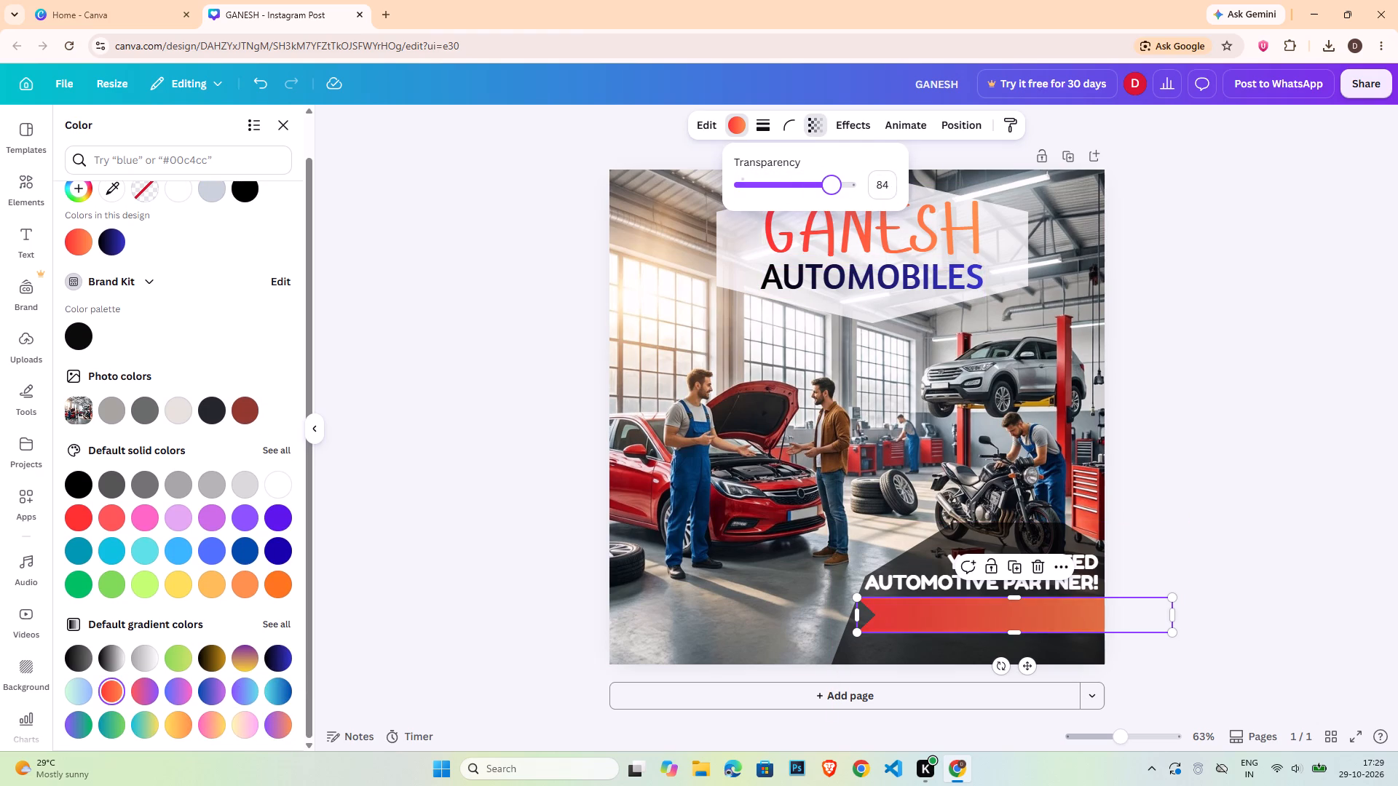
drag(832, 186, 809, 187)
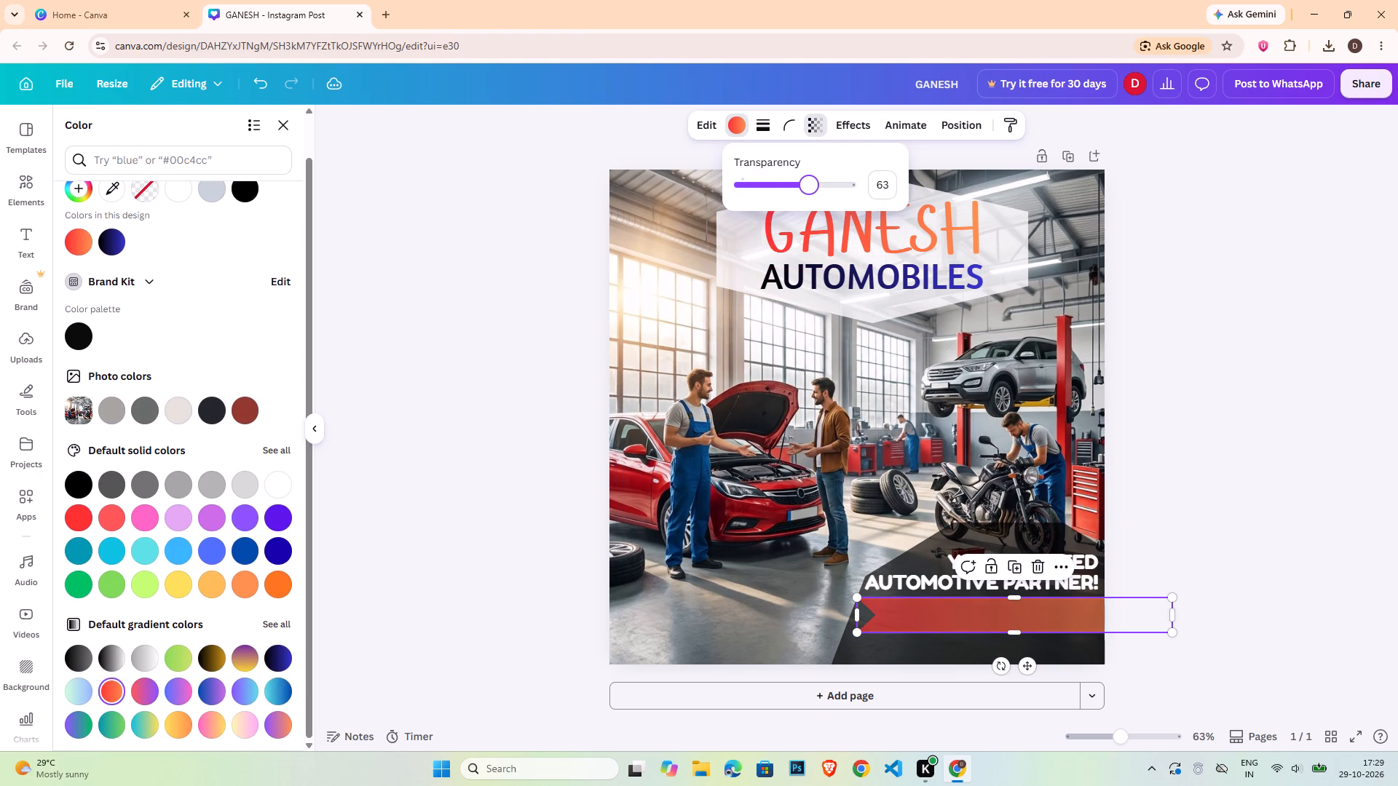
drag(809, 187, 797, 188)
click(1174, 351)
click(1172, 351)
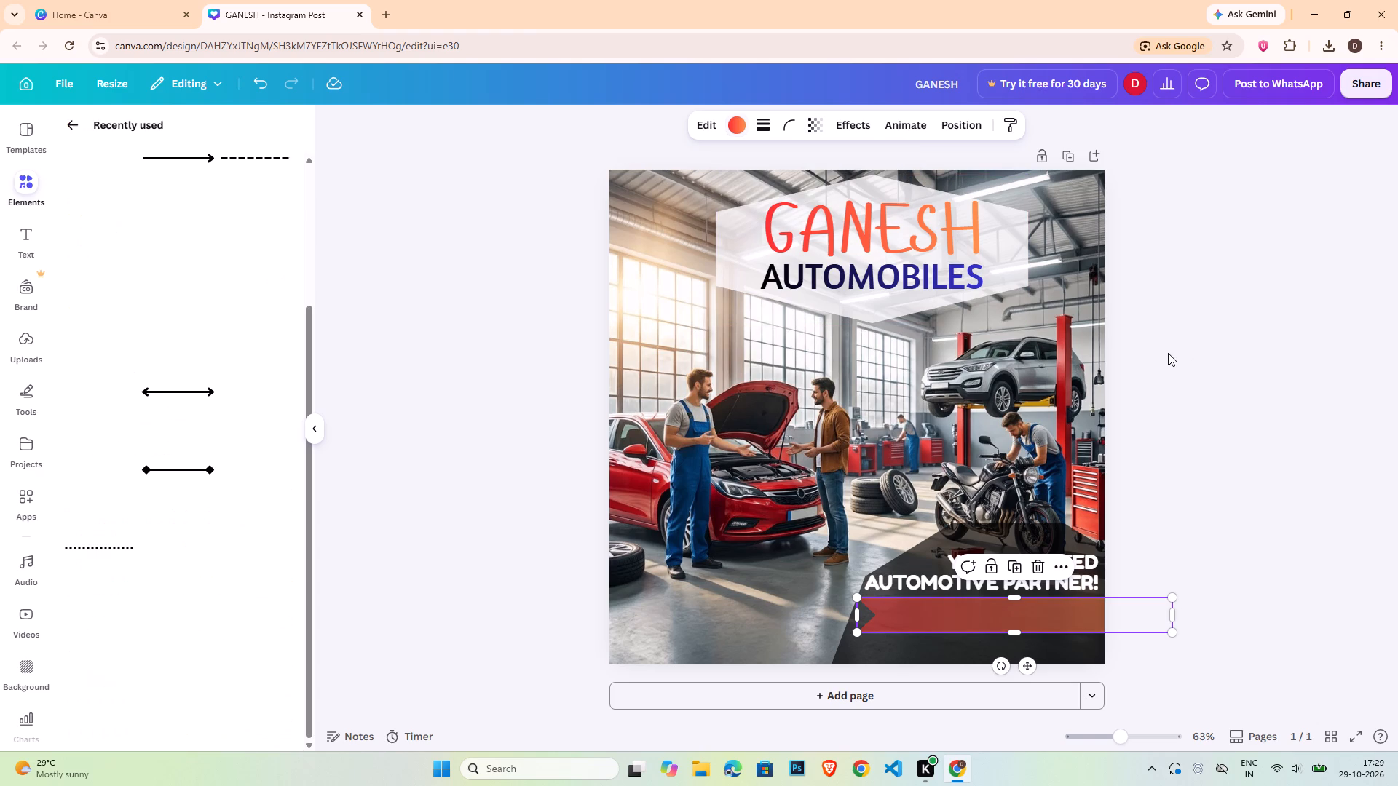
click(1235, 493)
Duplicate the "AUTOMOTIVE PARTNER!" tagline line and place the copy on the gradient ribbon.
click(998, 587)
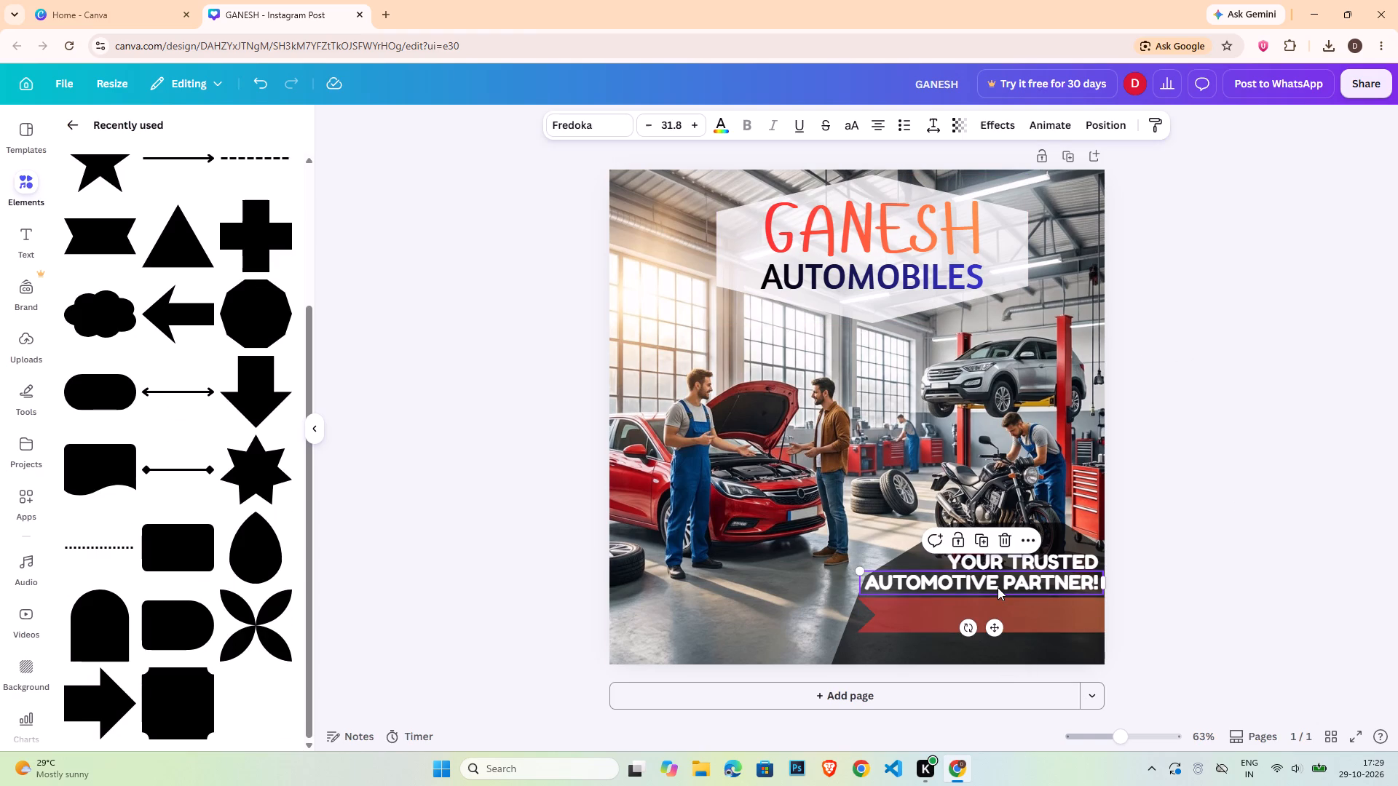
key(ctrl+c)
key(ctrl+v)
drag(1015, 592, 1012, 619)
Replace the copied line's text on the ribbon with "Expert Servicing . Repairs . Spares" in title case.
double_click(1012, 619)
key(shift+e)
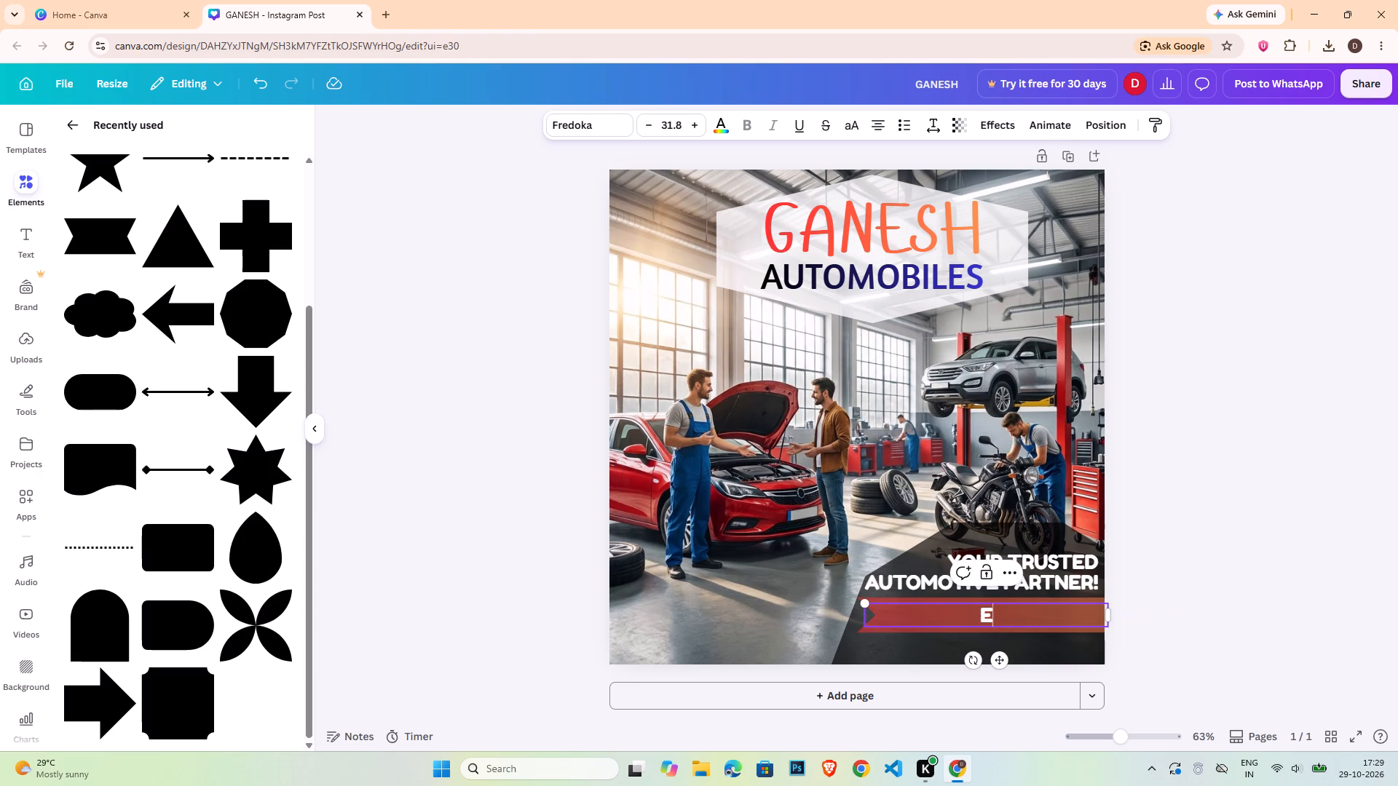
key(shift+x)
text(PERT)
key(space)
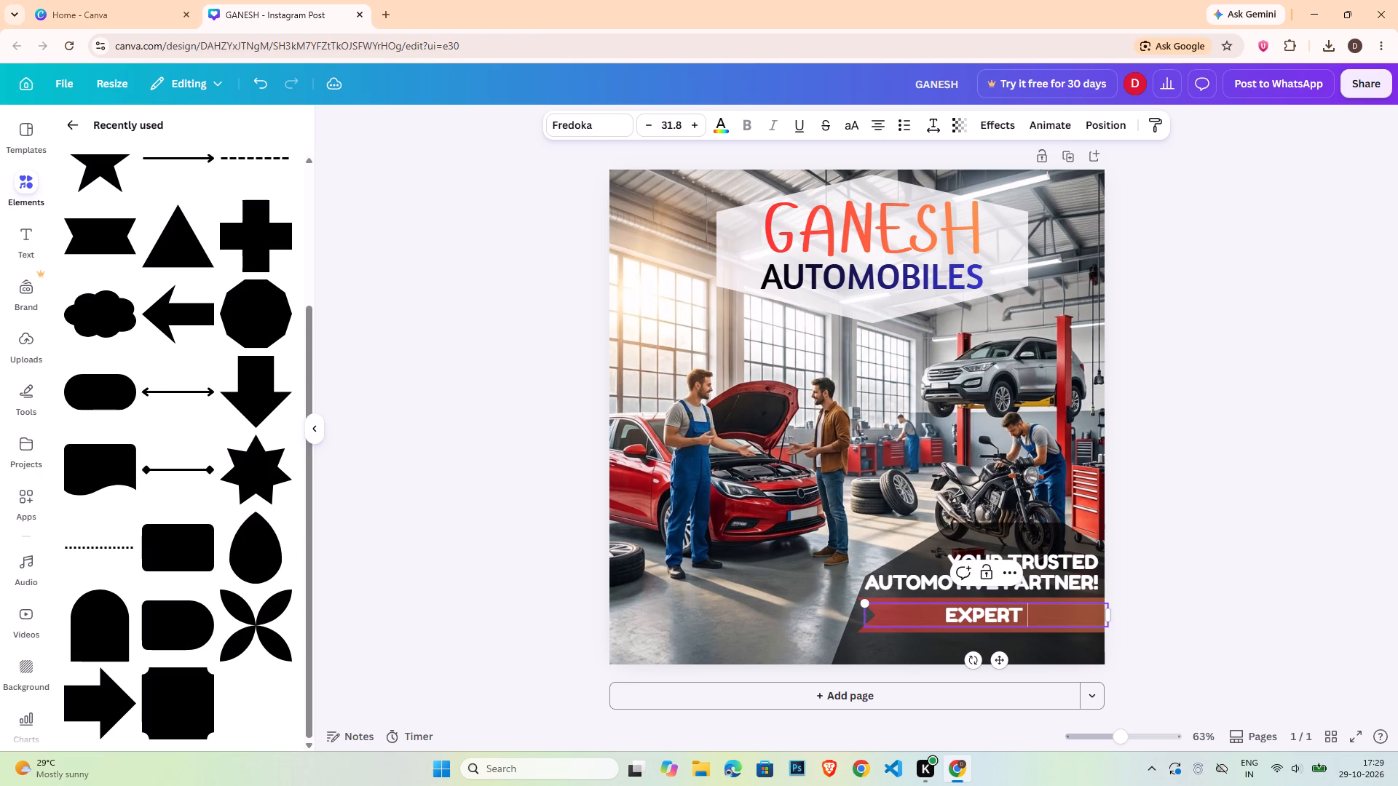
key(BackSpace)
key(BackSpace)
key(BackSpace)
key(BackSpace)
key(BackSpace)
key(BackSpace)
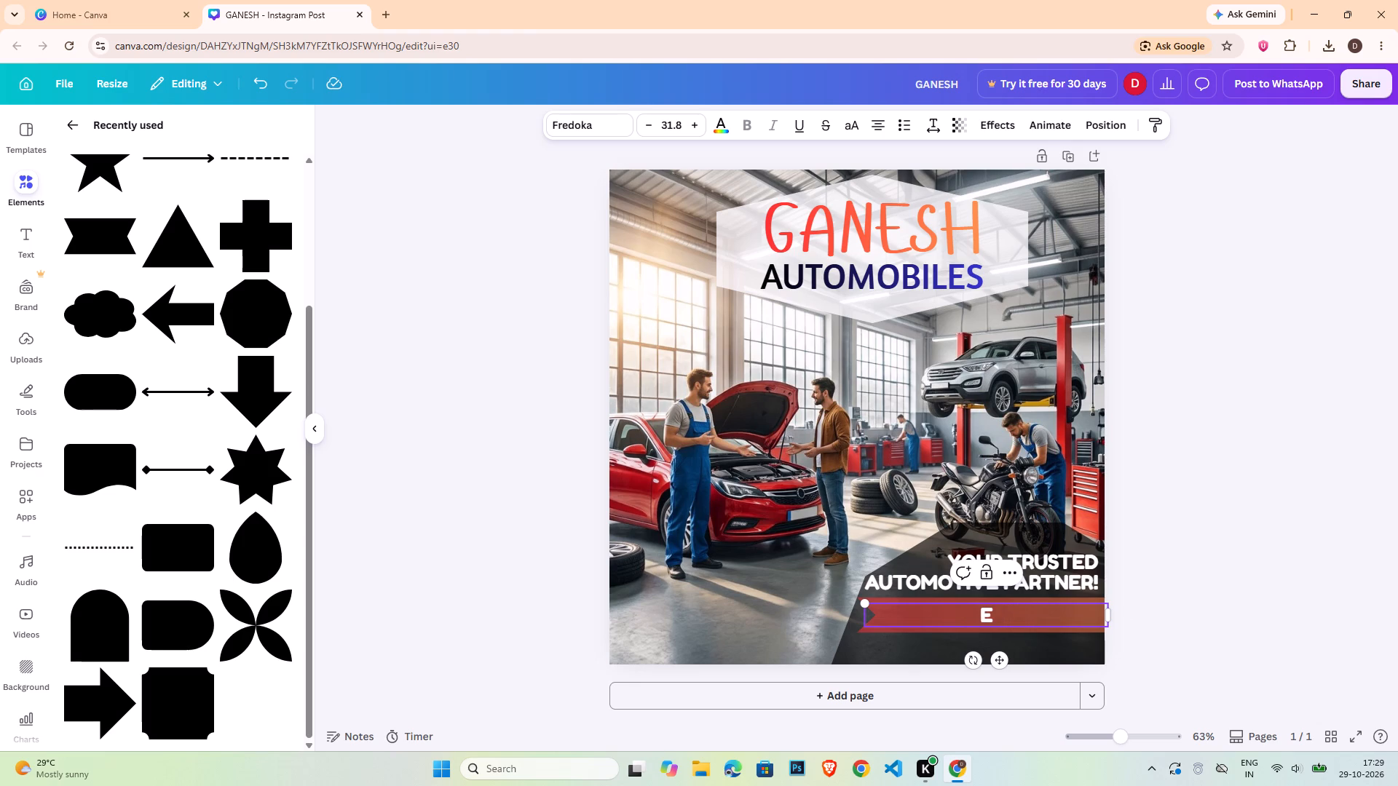
key(e)
key(BackSpace)
key(x)
text(pert Servicing)
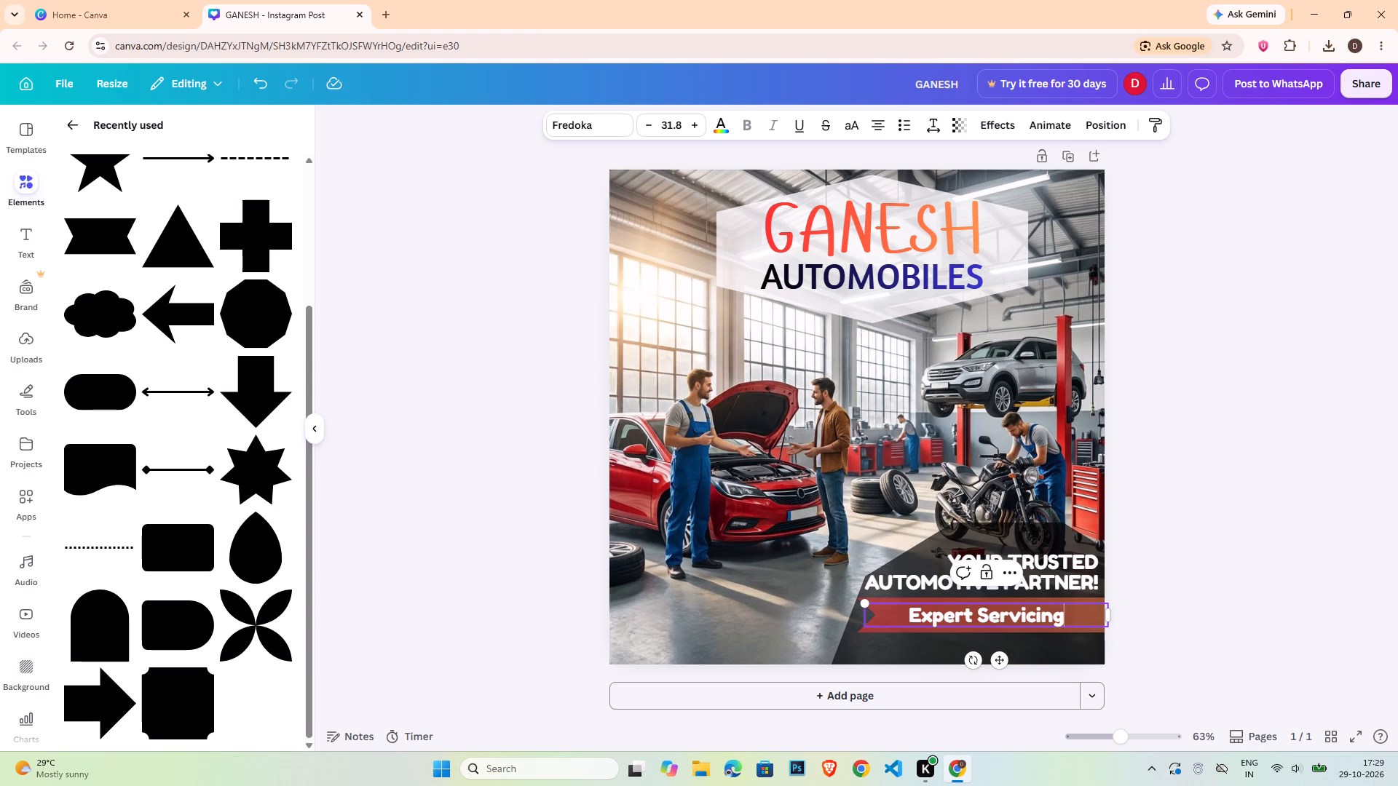
text(. Re)
key(BackSpace)
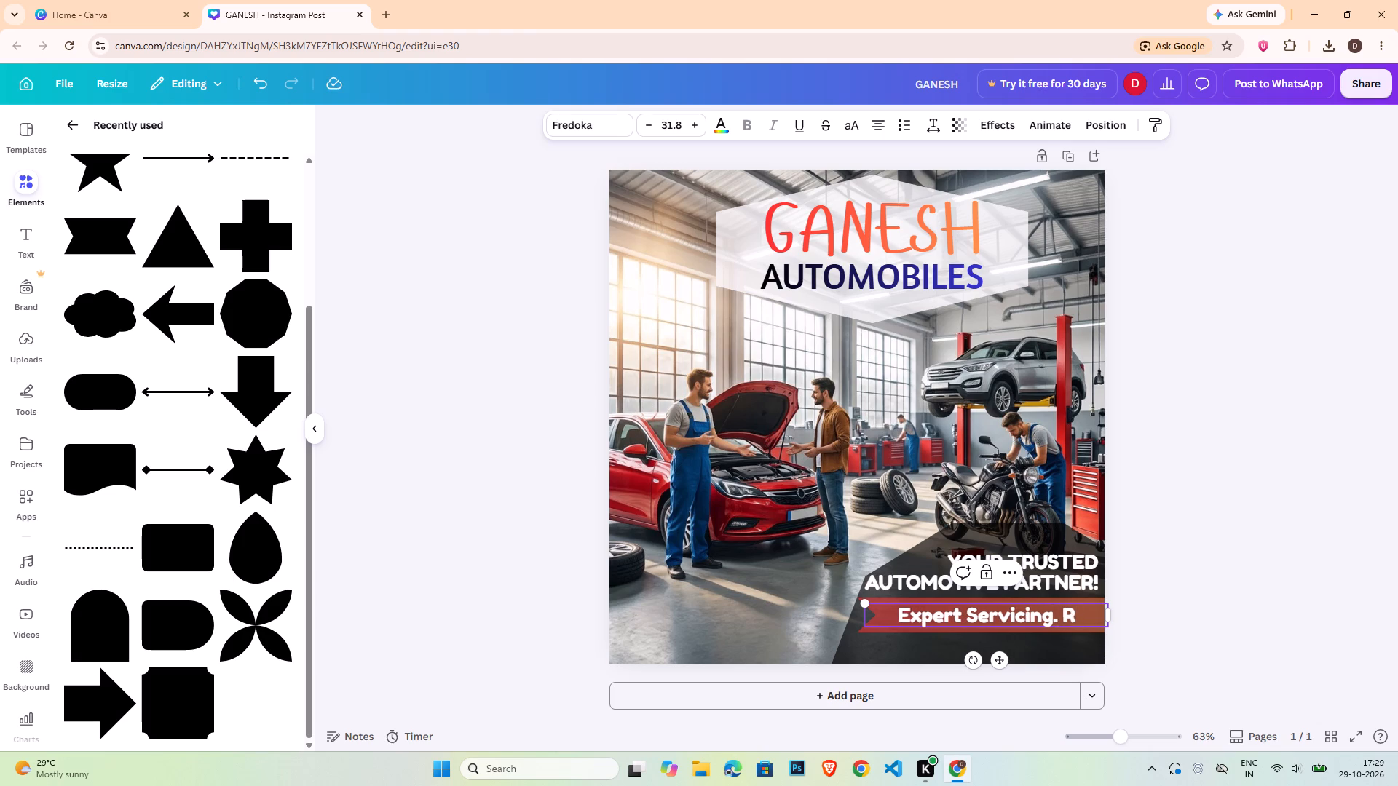
key(BackSpace)
key(BackSpace)
key(space)
key(BackSpace)
key(BackSpace)
key(space)
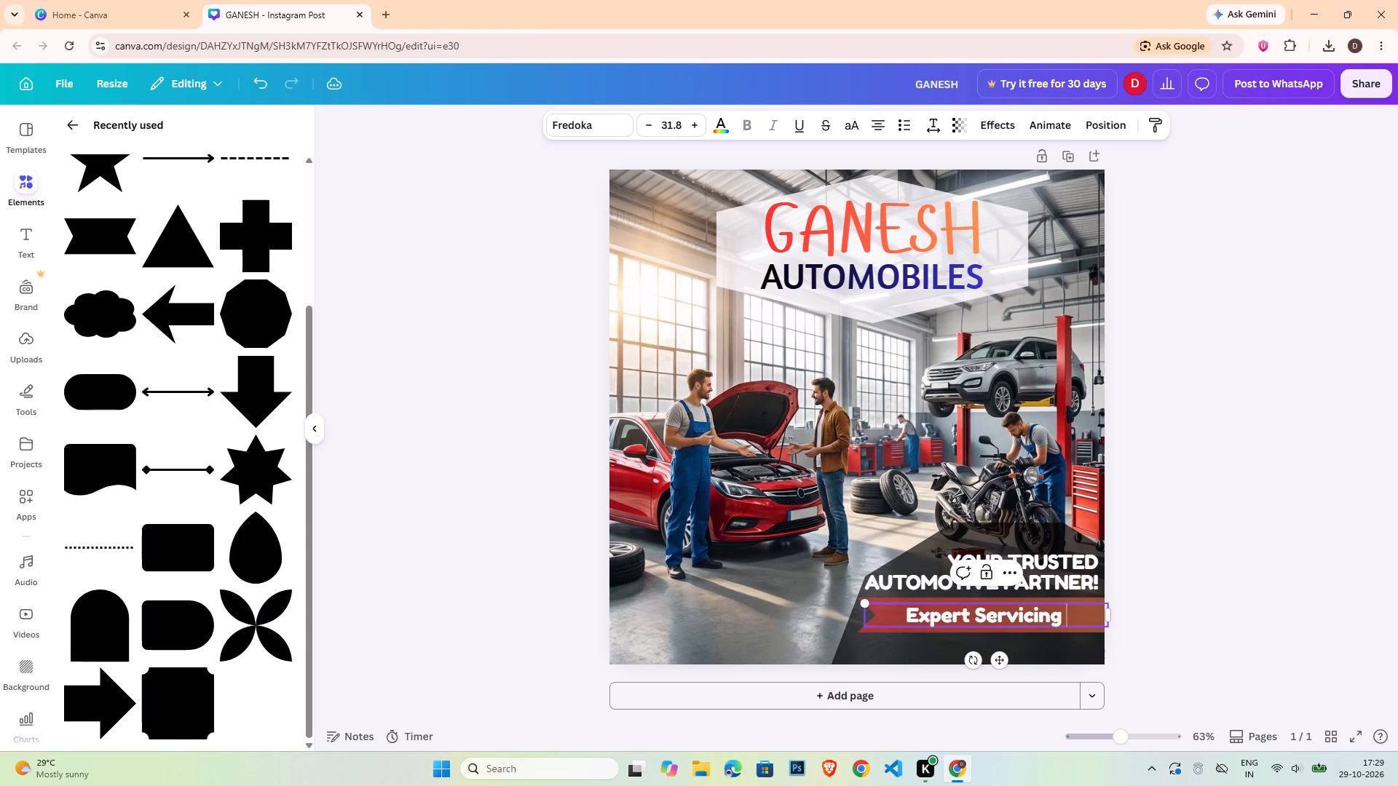
Complete the ribbon text after "Expert Servicing" with ". Repairs . Spares".
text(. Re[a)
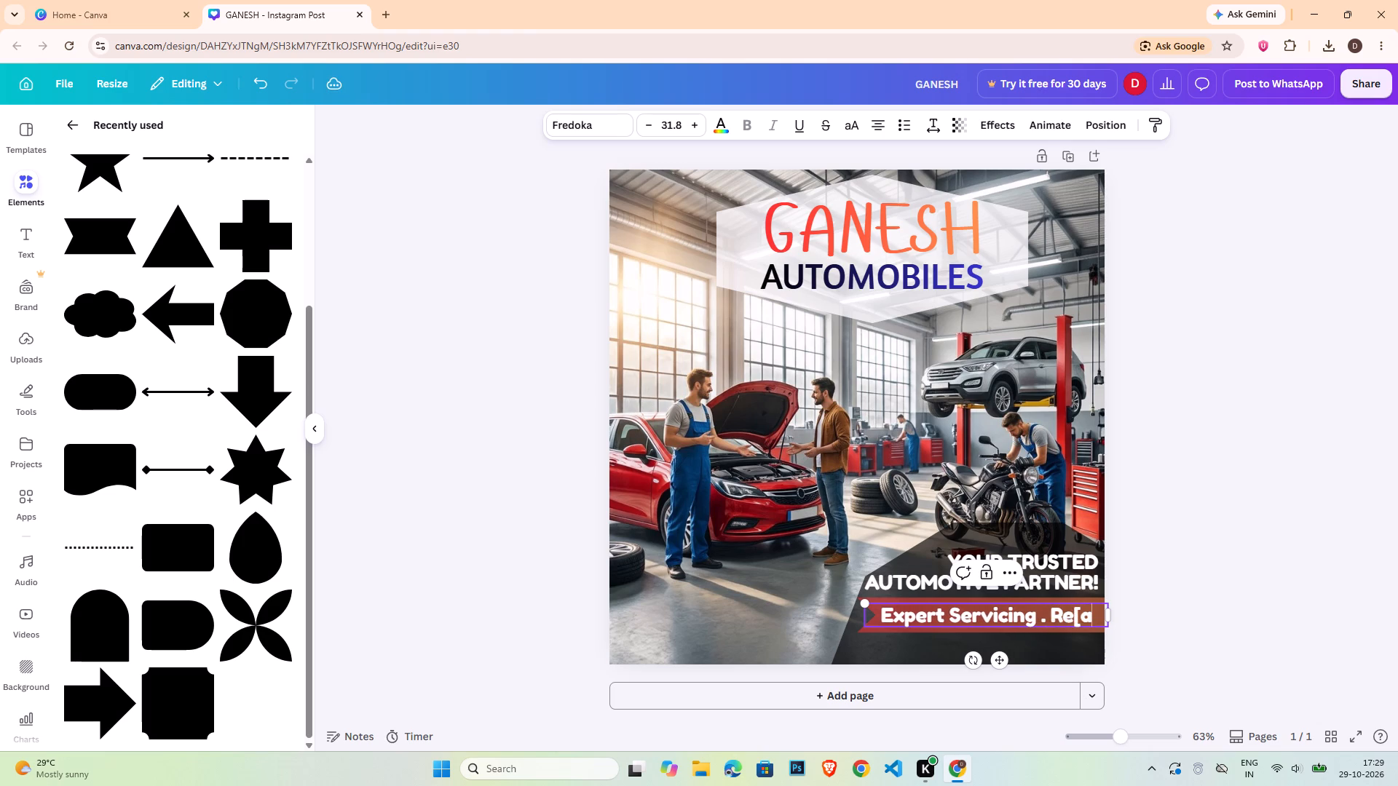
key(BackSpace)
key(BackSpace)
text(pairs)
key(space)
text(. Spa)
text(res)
Shrink the services text to about size 20.8, widen its box to fit one line, and centre it vertically on the ribbon.
drag(1110, 656, 1030, 632)
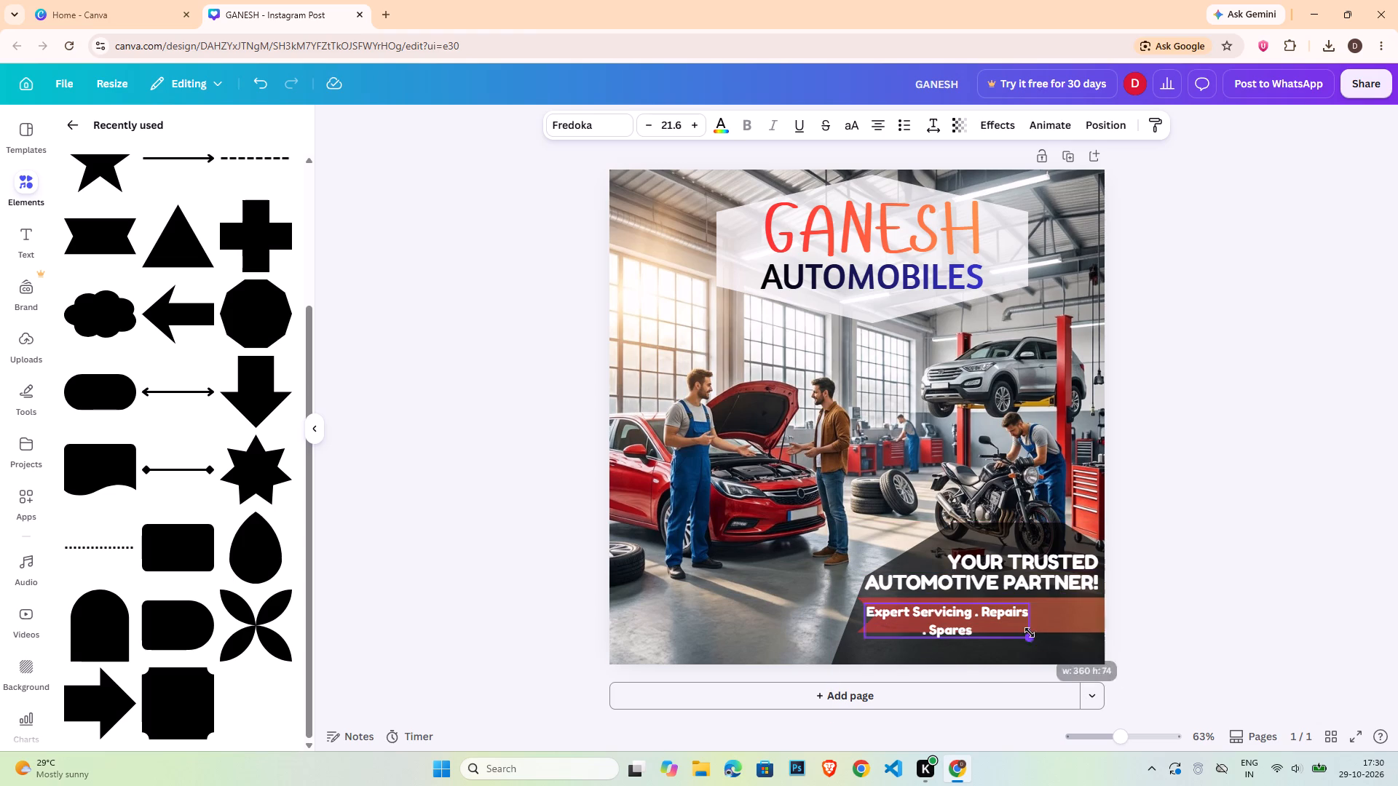
drag(1030, 632, 1028, 631)
drag(1028, 622, 1100, 619)
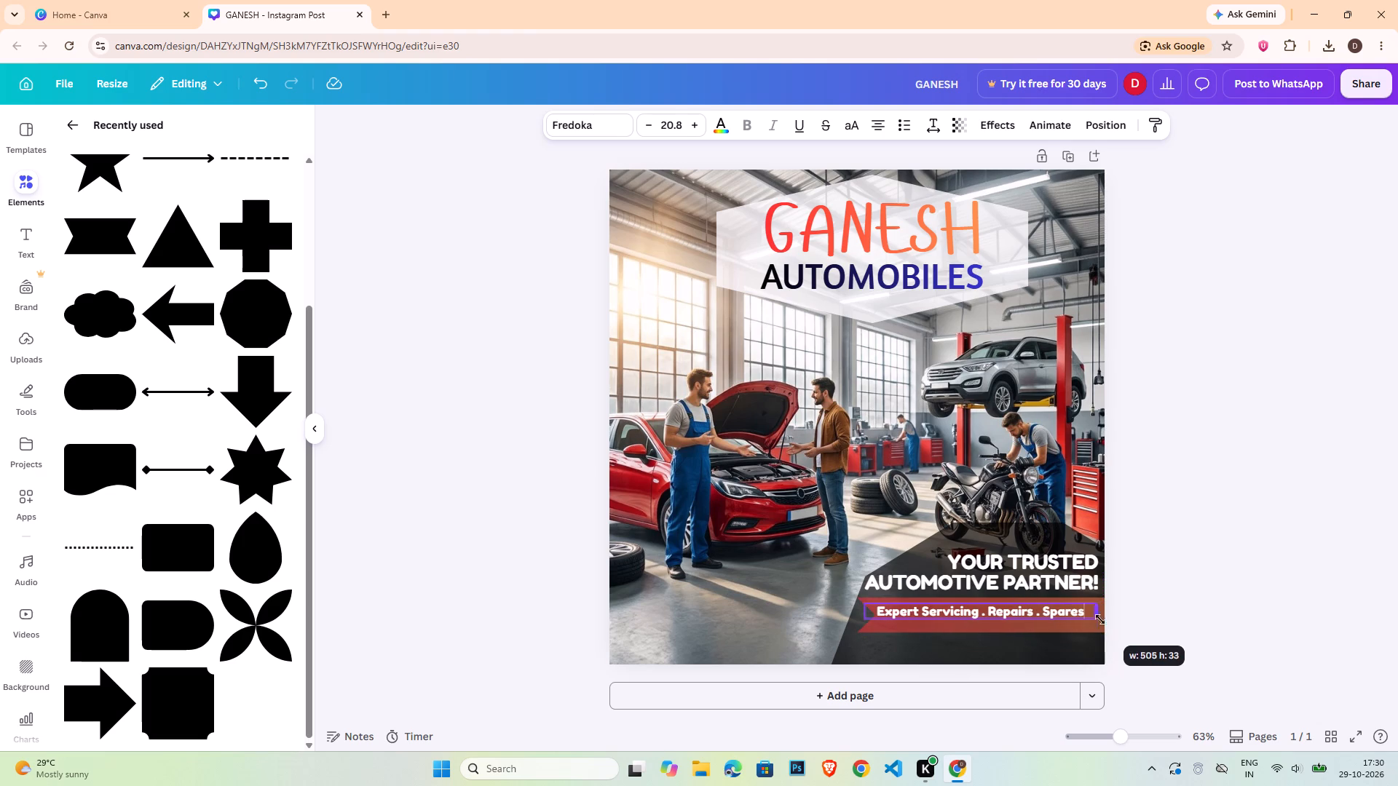
click(1240, 611)
drag(925, 610, 933, 617)
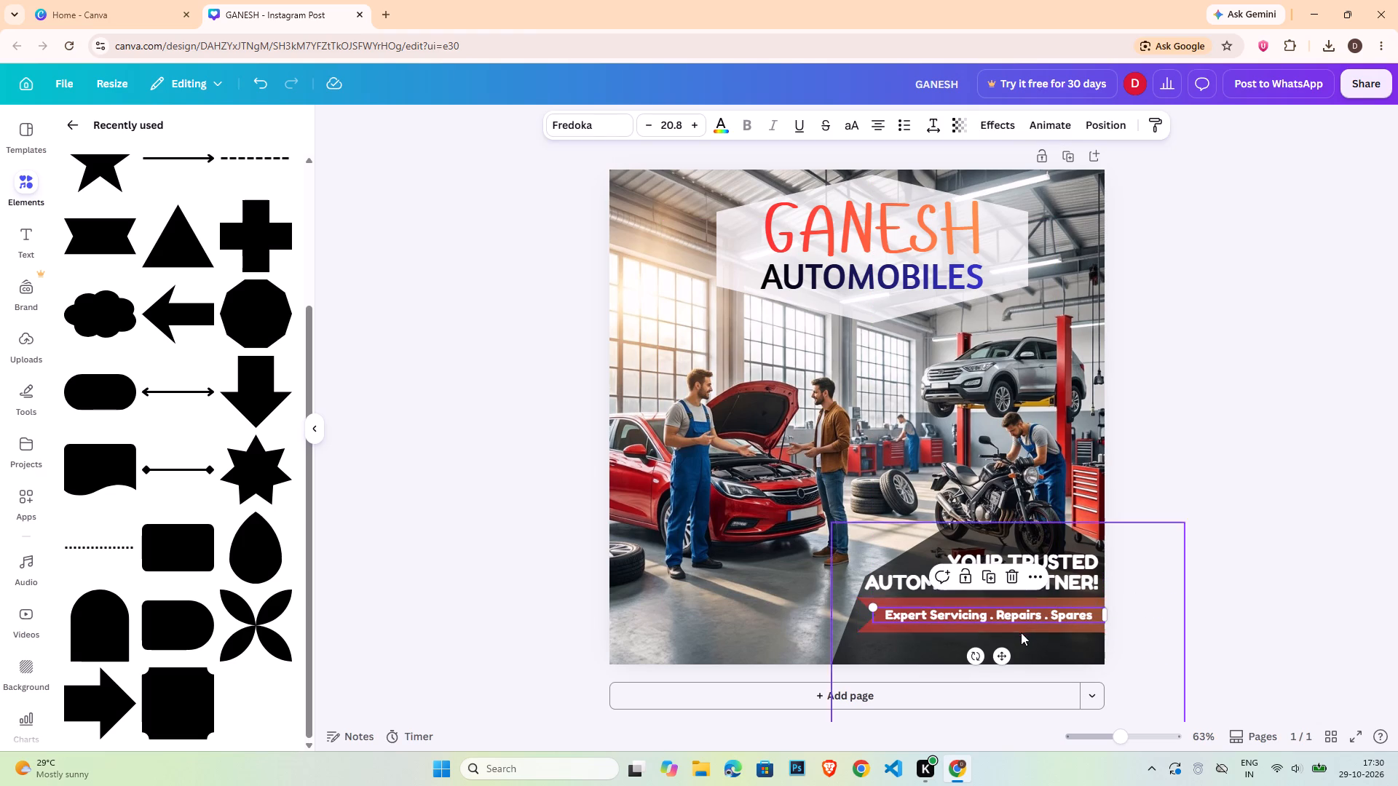
Reduce the gradient ribbon's height from its lower and upper edges so it fits closely around the services text.
click(1027, 623)
click(1030, 630)
click(1024, 632)
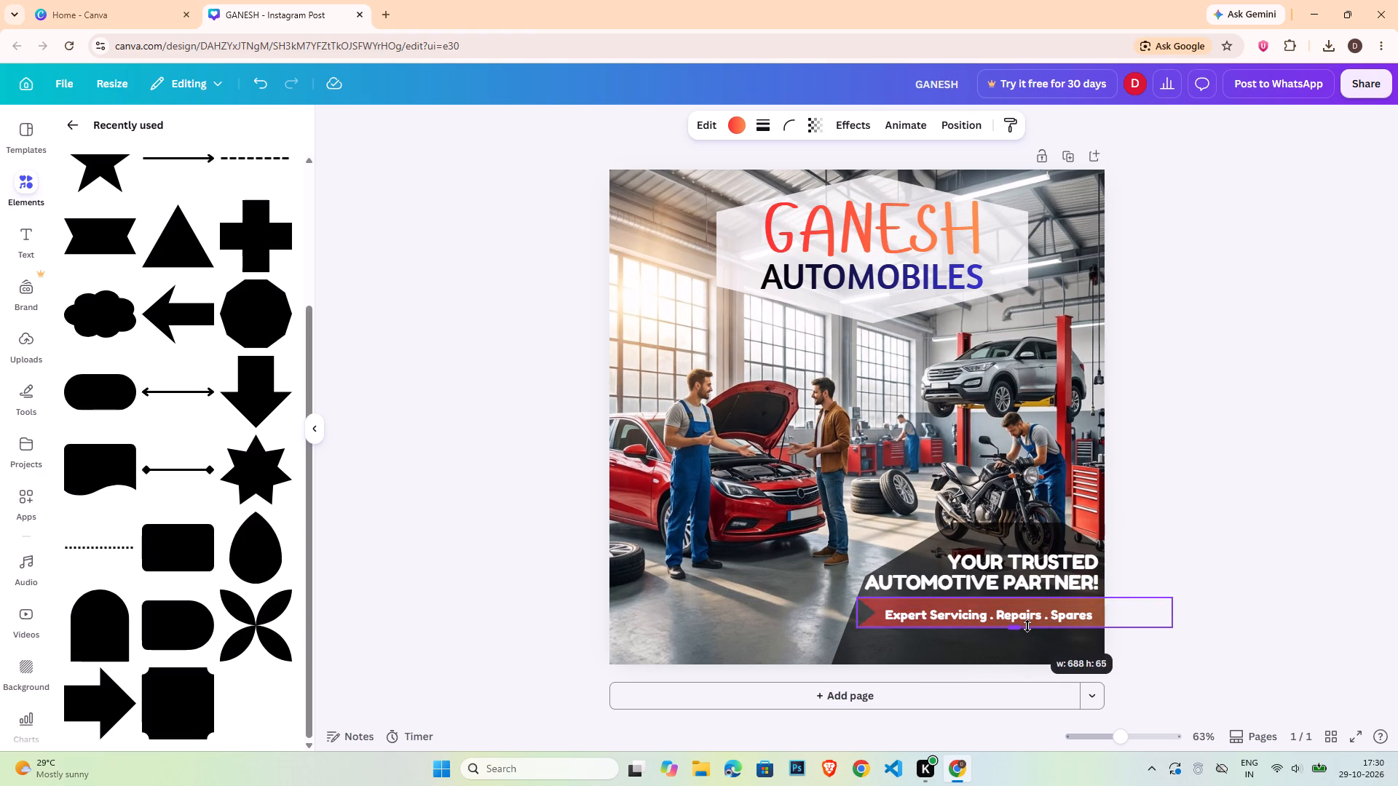
click(1018, 593)
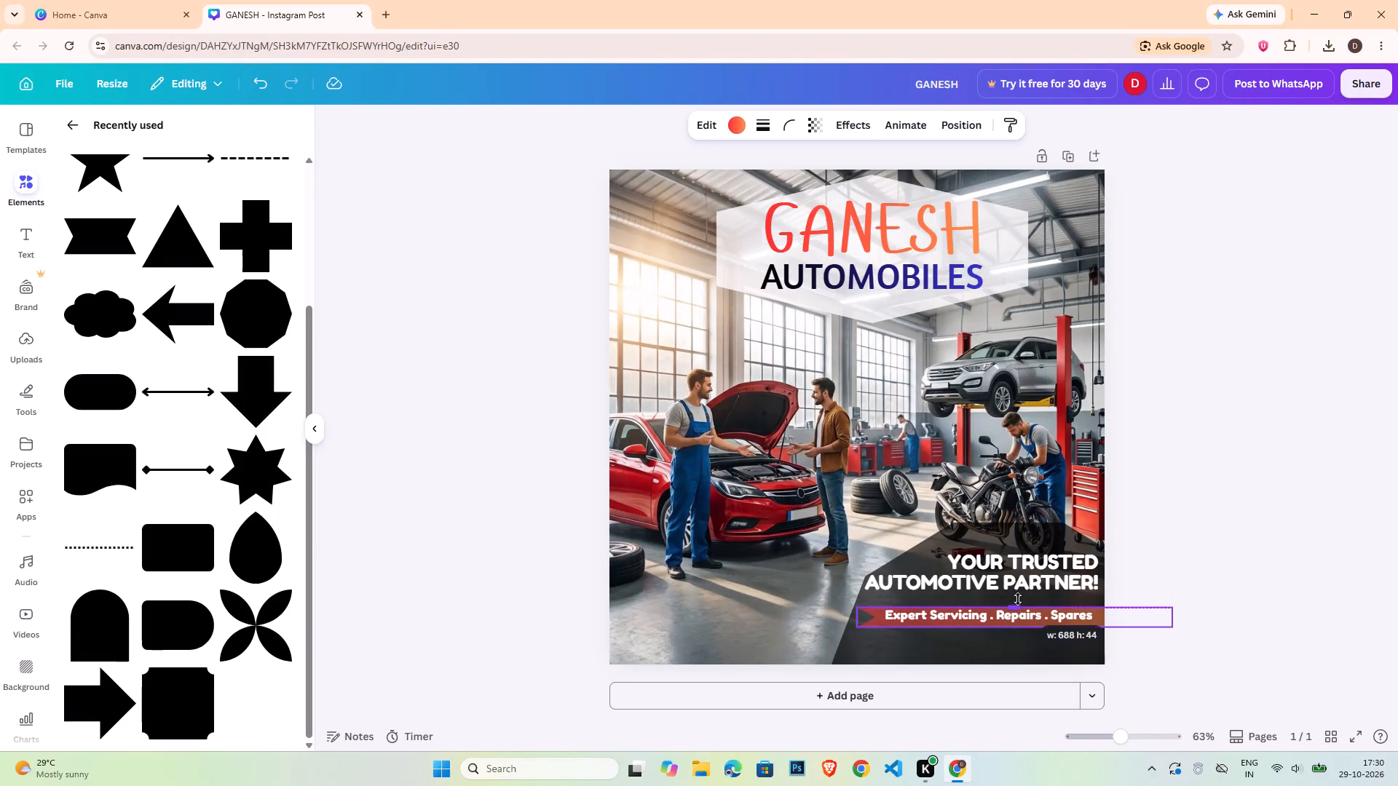
click(1188, 616)
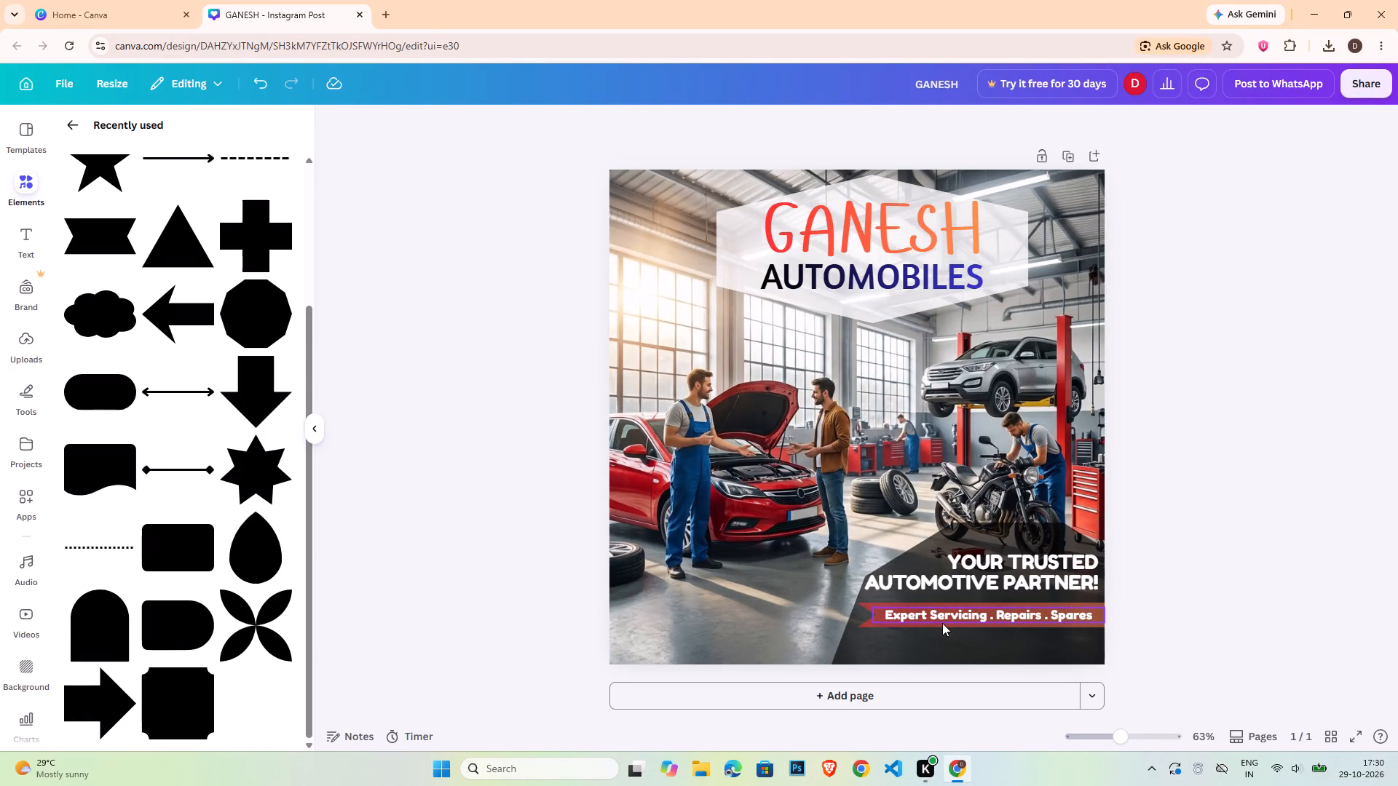
Move the ribbon and its services text up together so they sit just beneath the "AUTOMOTIVE PARTNER!" line.
click(872, 621)
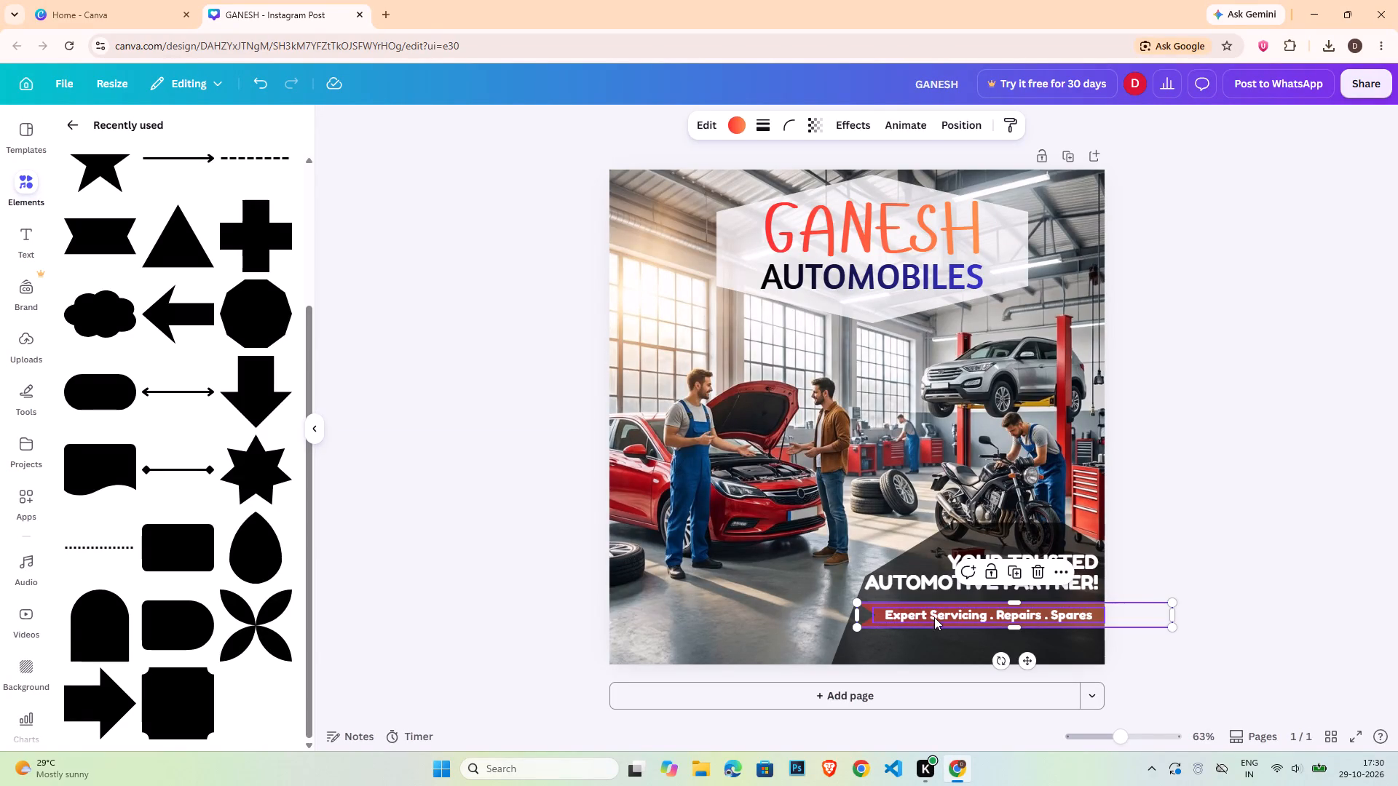
shift+click(934, 617)
key(Up)
key(Up)
key(Up)
key(Up)
key(Up)
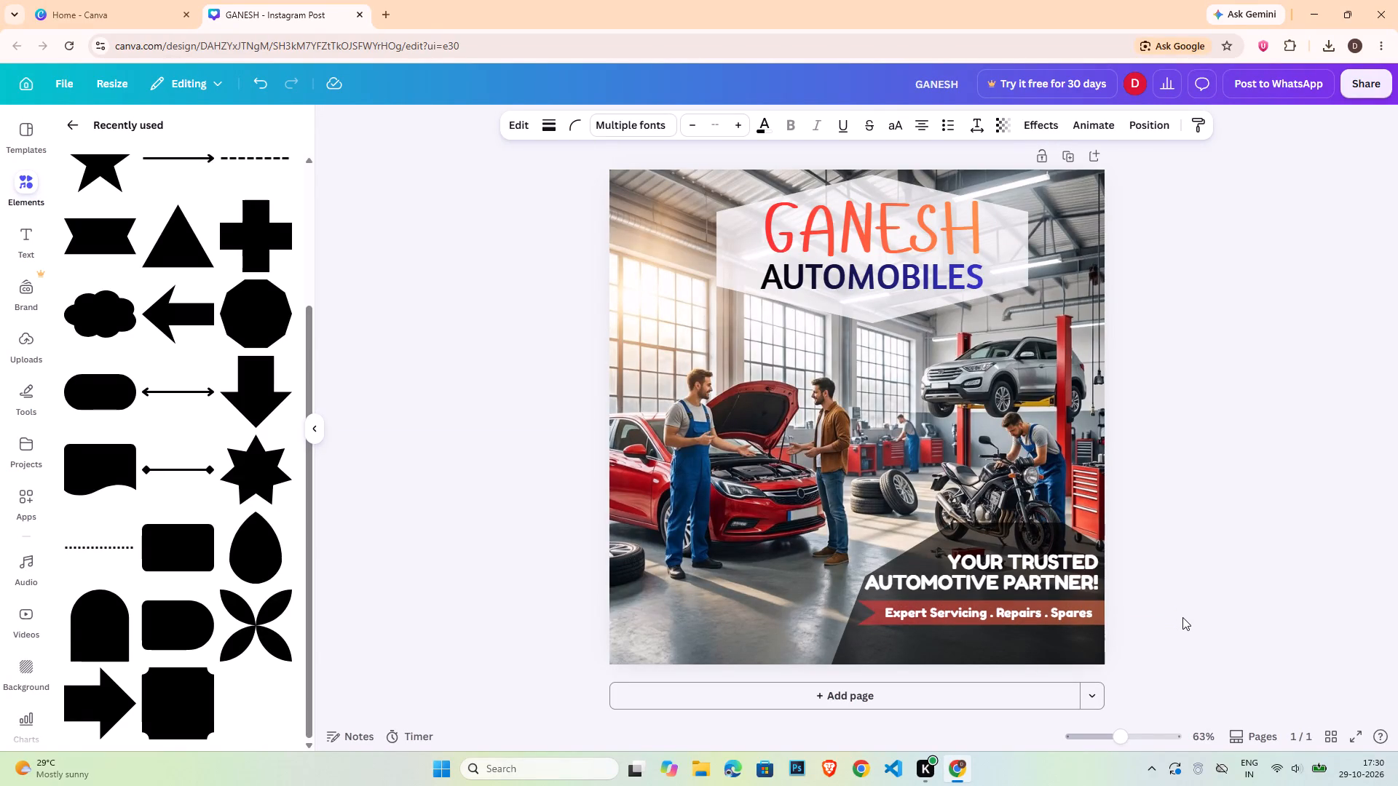
key(Up)
key(Up)
key(Up)
key(Up)
key(Up)
key(Up)
key(Up)
key(Up)
key(Up)
key(Up)
key(Up)
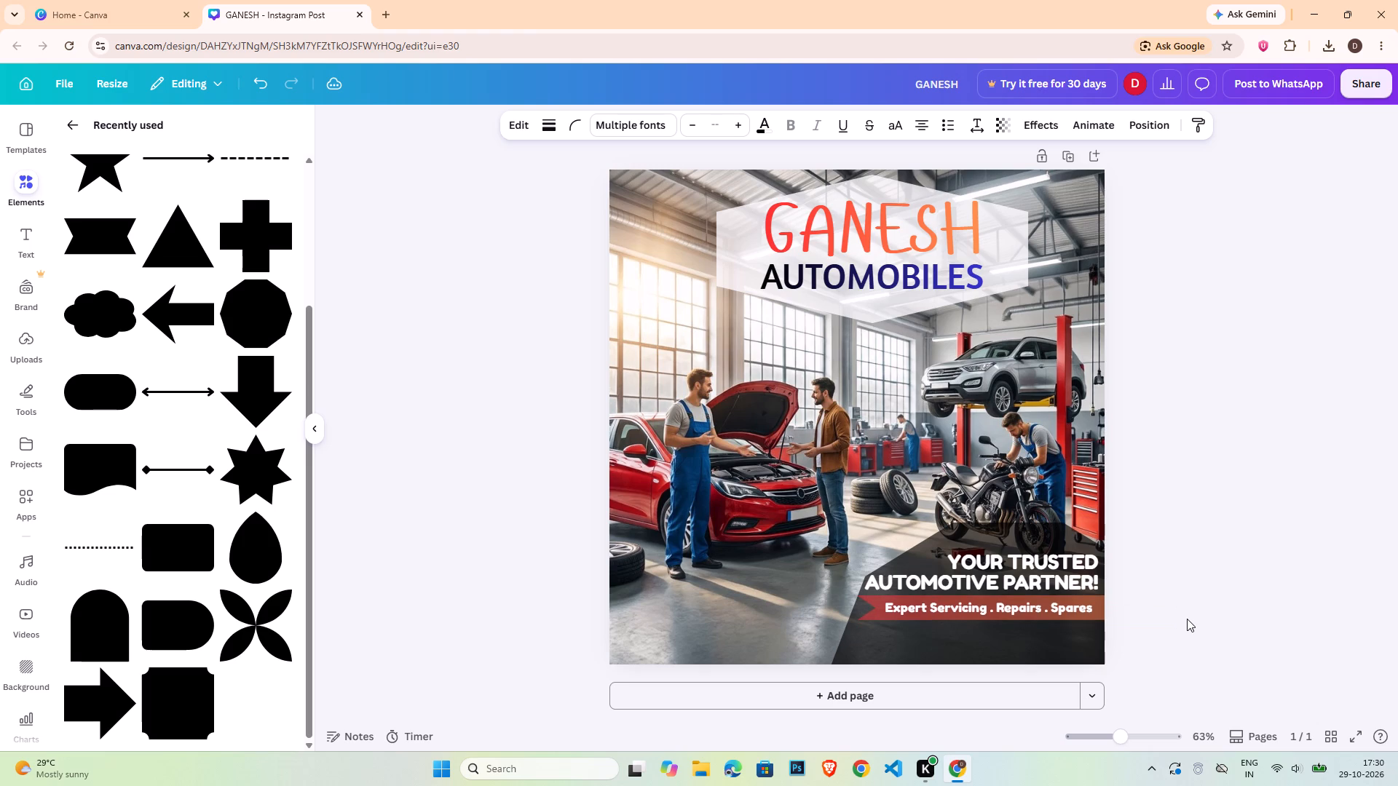
key(Up)
key(Up)
key(Down)
click(1187, 619)
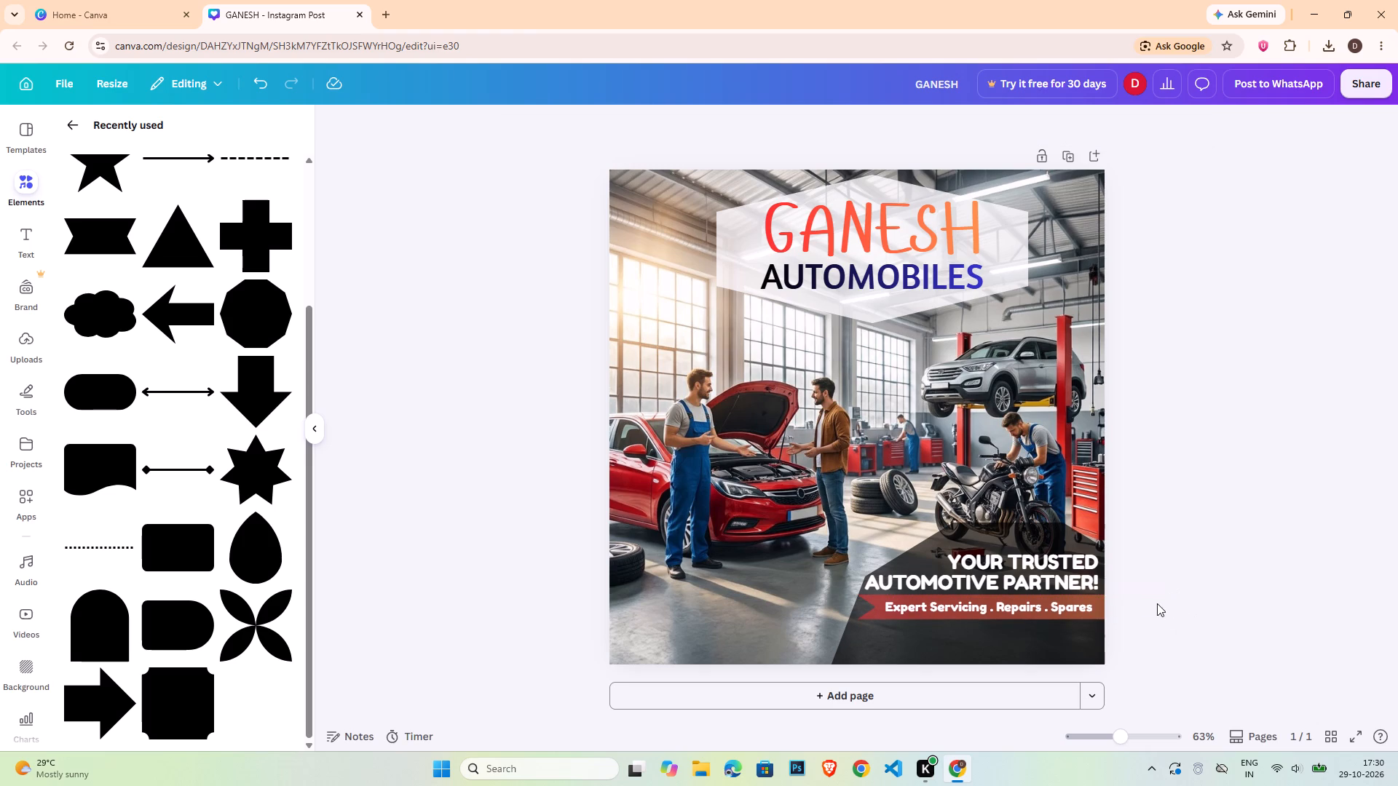
Duplicate the "AUTOMOTIVE PARTNER!" line and place the copy below the gradient ribbon on the dark shape.
click(988, 577)
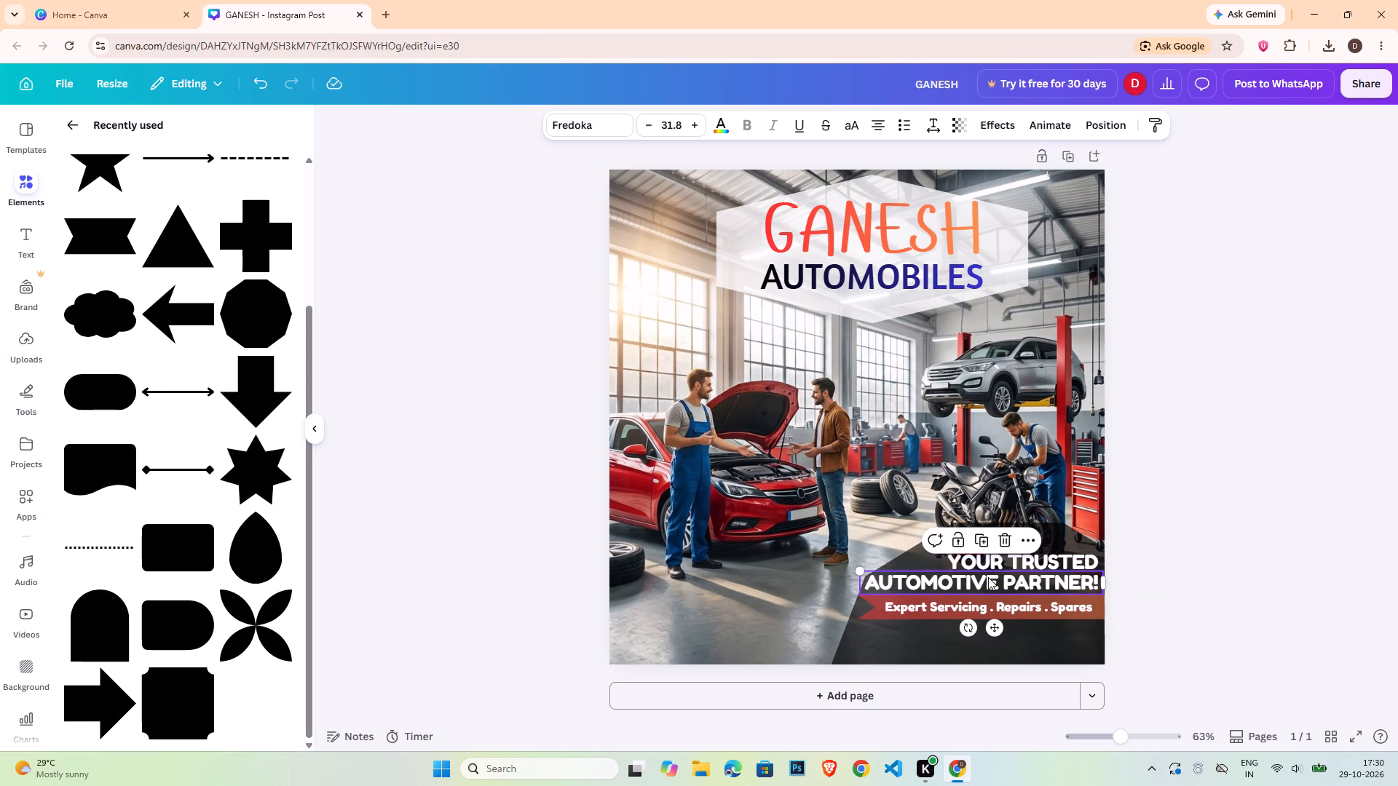
key(ctrl+c)
key(ctrl+v)
drag(1037, 587, 1022, 635)
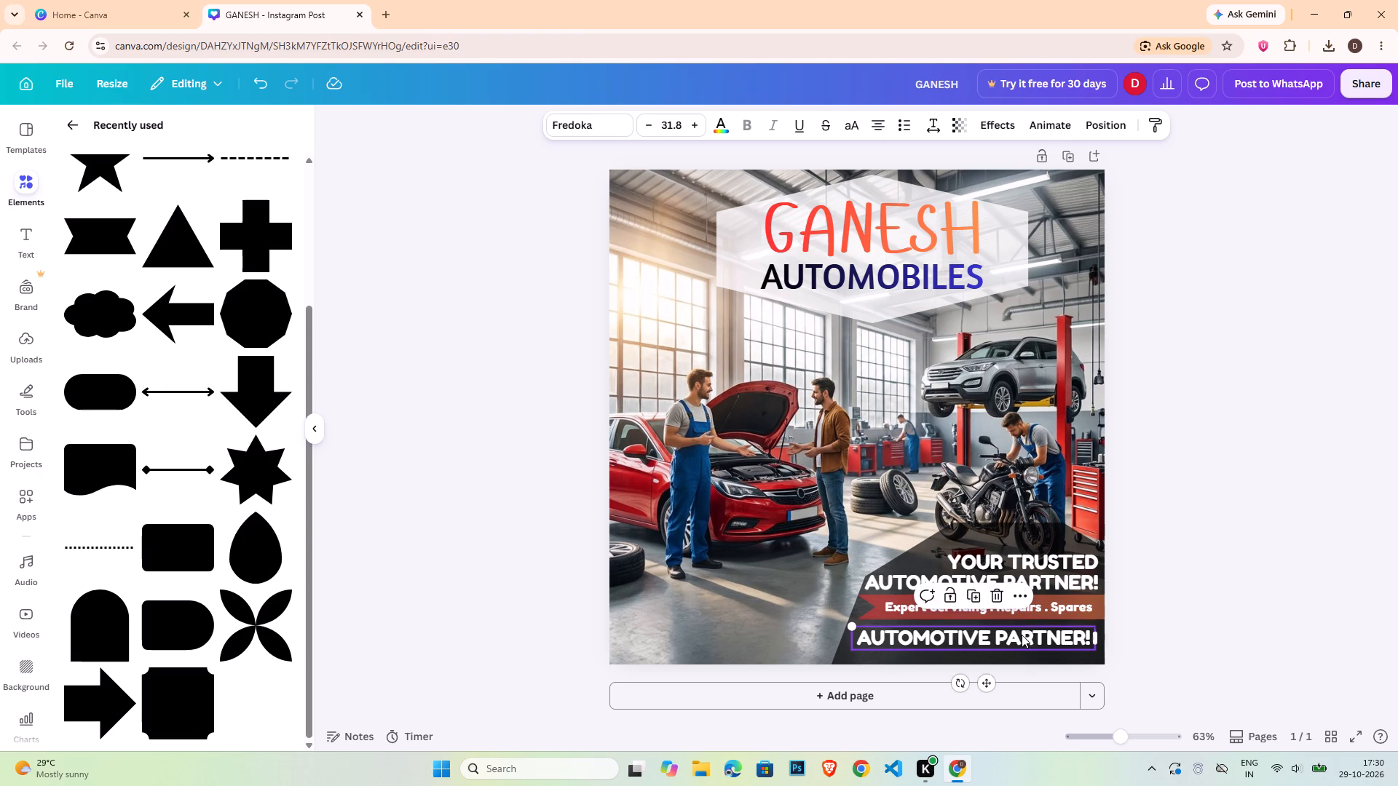
Replace the copied line's text below the ribbon with a phrase beginning "Quality care".
double_click(1022, 635)
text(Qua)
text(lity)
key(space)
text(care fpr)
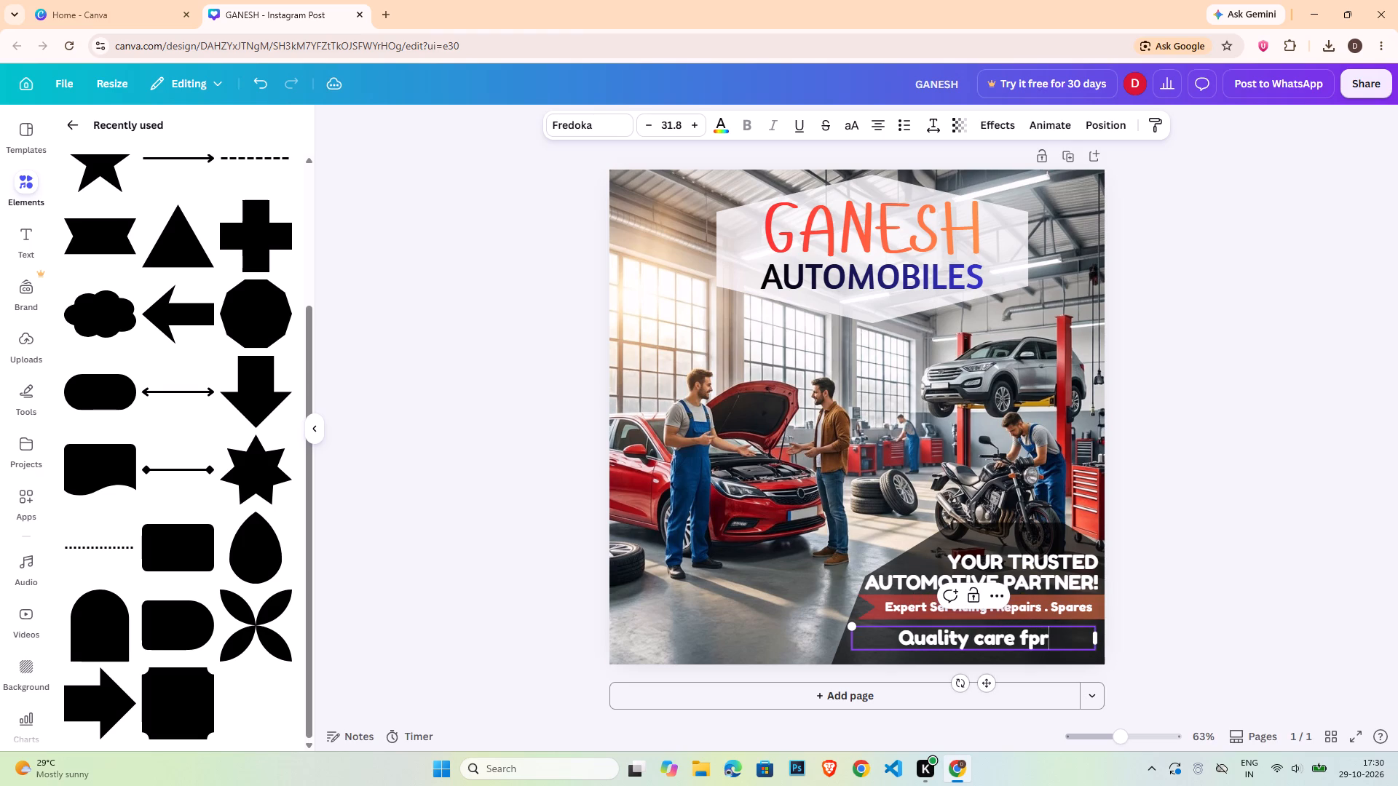
Complete the text line below the ribbon as "Quality care for your vehcile!".
key(BackSpace)
key(BackSpace)
text(or your vehcile)
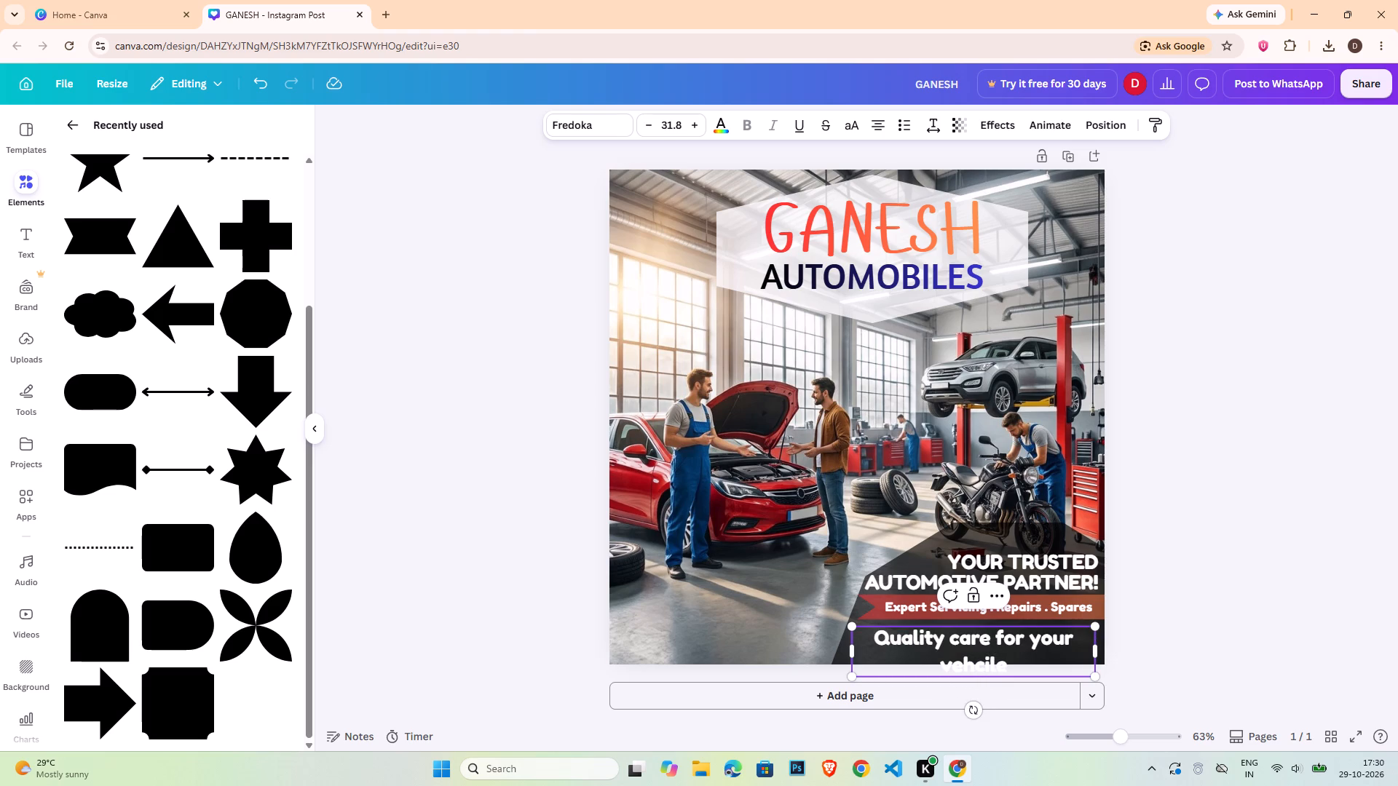
key(shift+exclam)
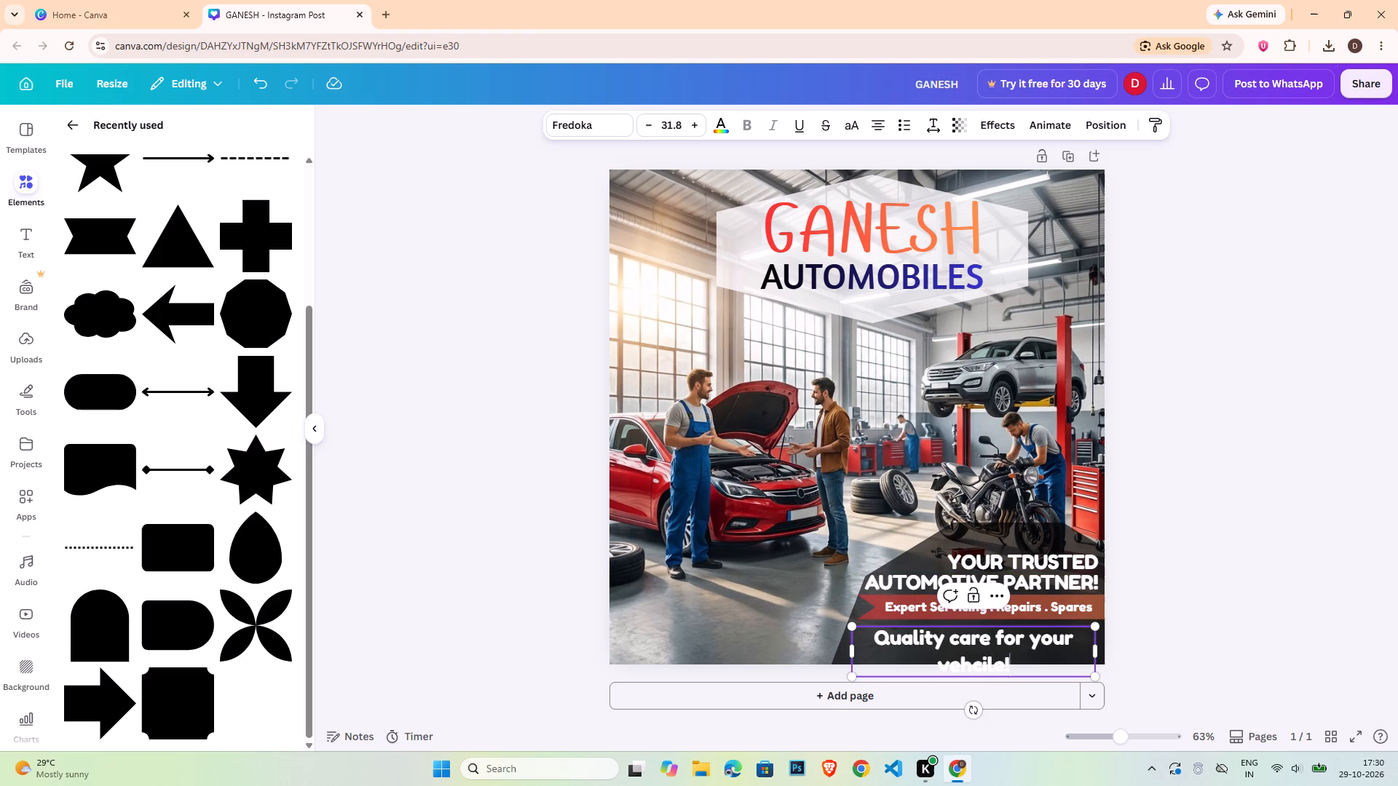
Shrink the "Quality care" text to about size 20.4 and widen its box so it fits on one line.
triple_click(1007, 651)
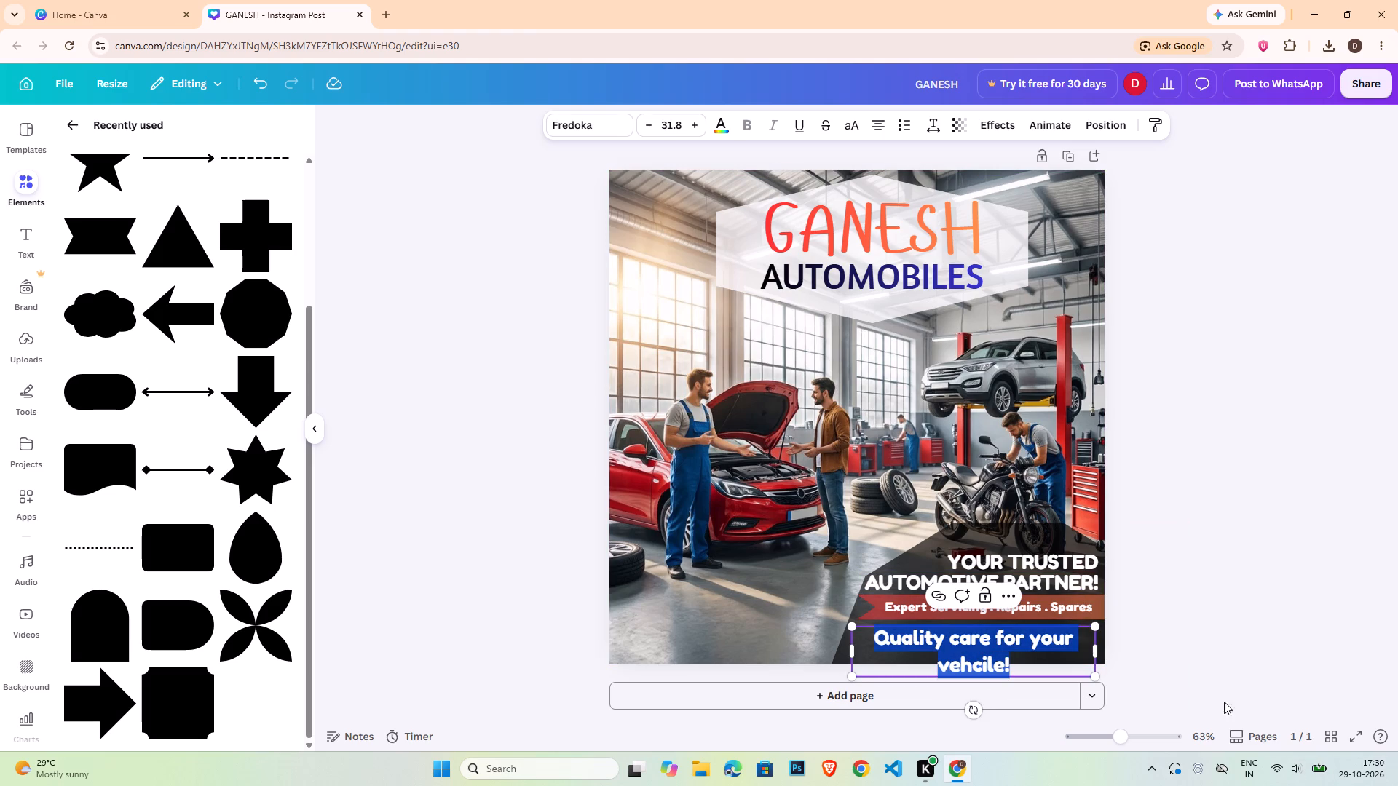
drag(1097, 676, 1012, 646)
drag(1012, 642, 1013, 642)
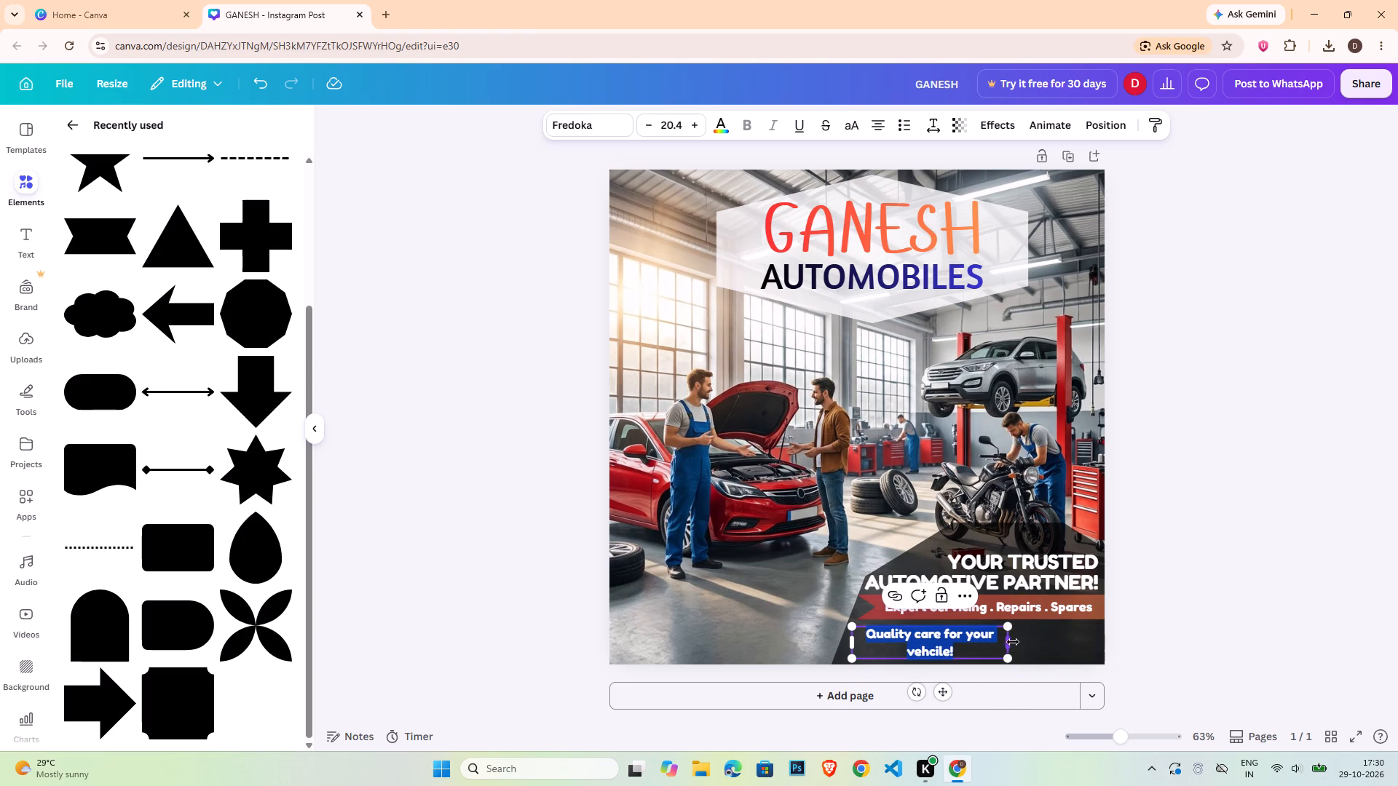
drag(1013, 642, 1069, 632)
click(1164, 625)
Move the "Quality care" line close beneath the ribbon and narrow its text box to fit the words.
drag(1005, 638, 1041, 629)
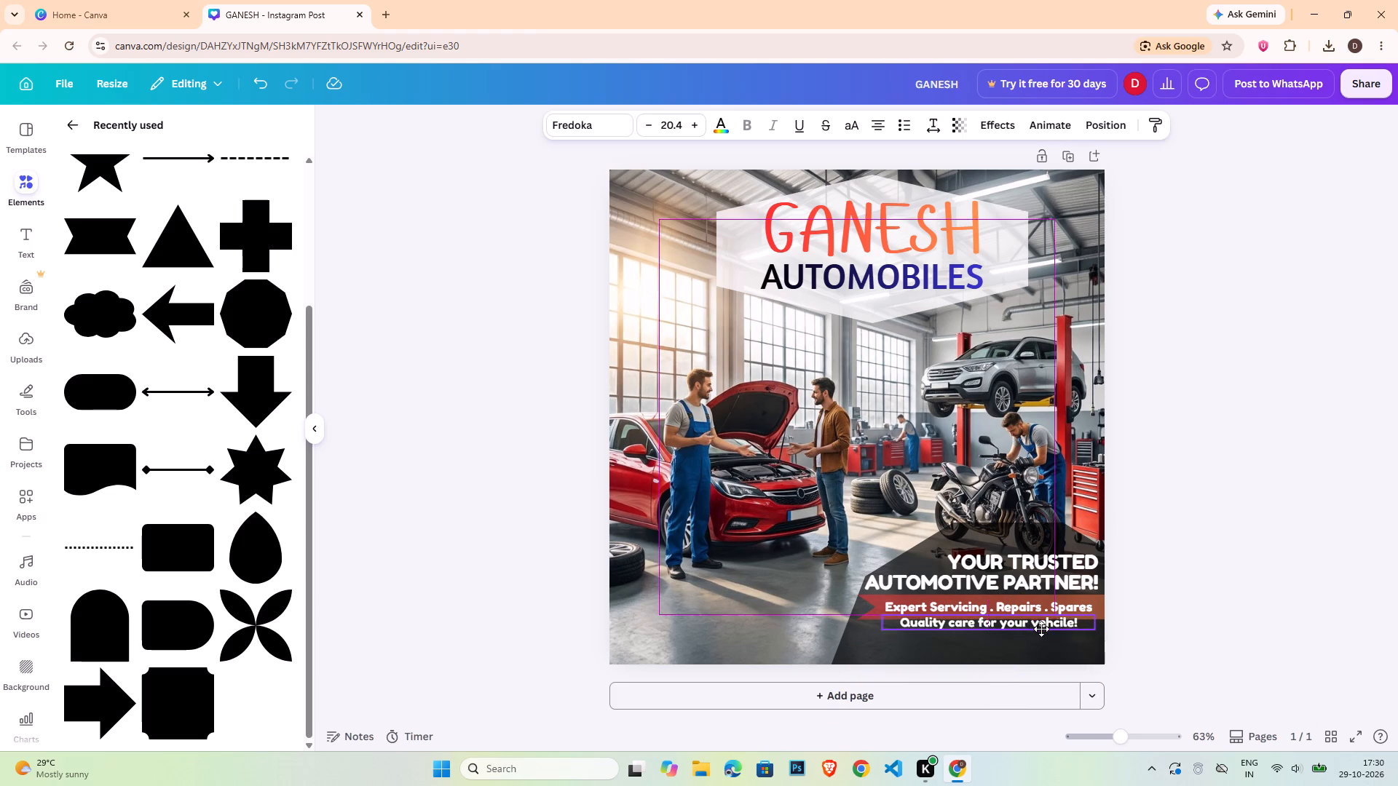
drag(1041, 629, 1048, 632)
drag(1111, 626, 1090, 630)
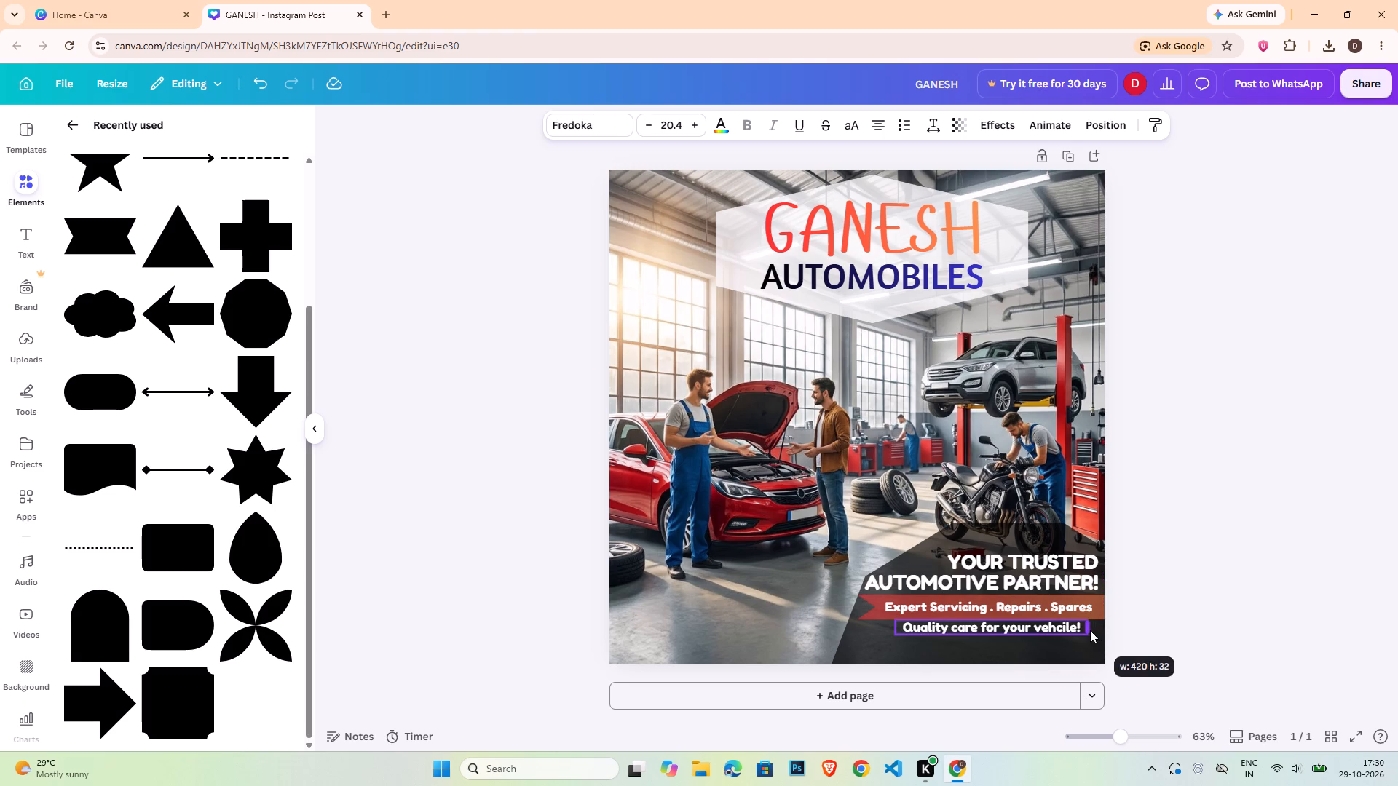
drag(1090, 630, 1083, 630)
Nudge the "Quality care" line rightward until its end lines up with the tagline above, near the page's right edge.
key(Right)
key(Right)
key(Right)
key(Right)
key(Right)
key(Right)
key(Right)
key(Right)
key(Right)
key(Right)
key(Right)
key(Right)
key(Right)
key(Right)
key(Right)
key(Right)
key(Right)
key(Right)
key(Right)
key(Right)
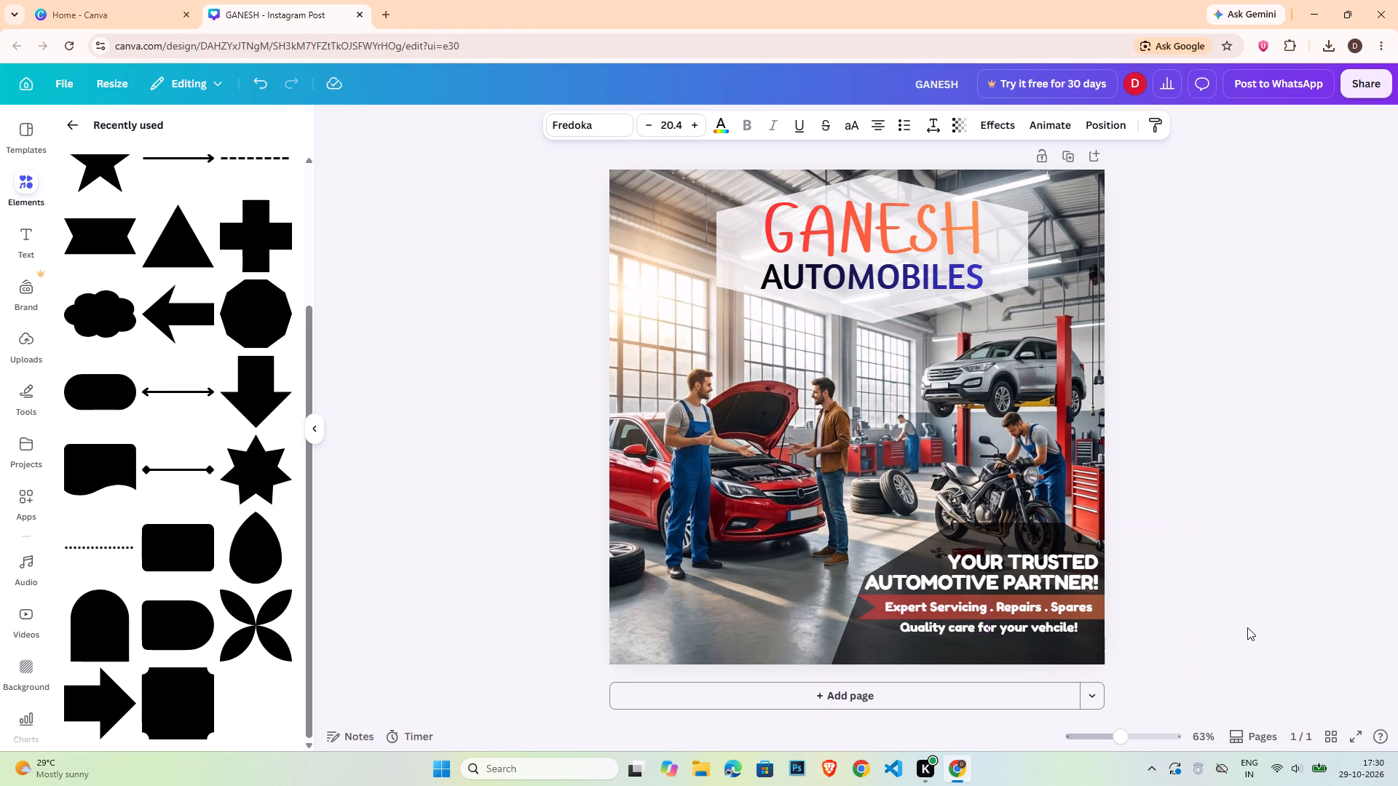
key(Left)
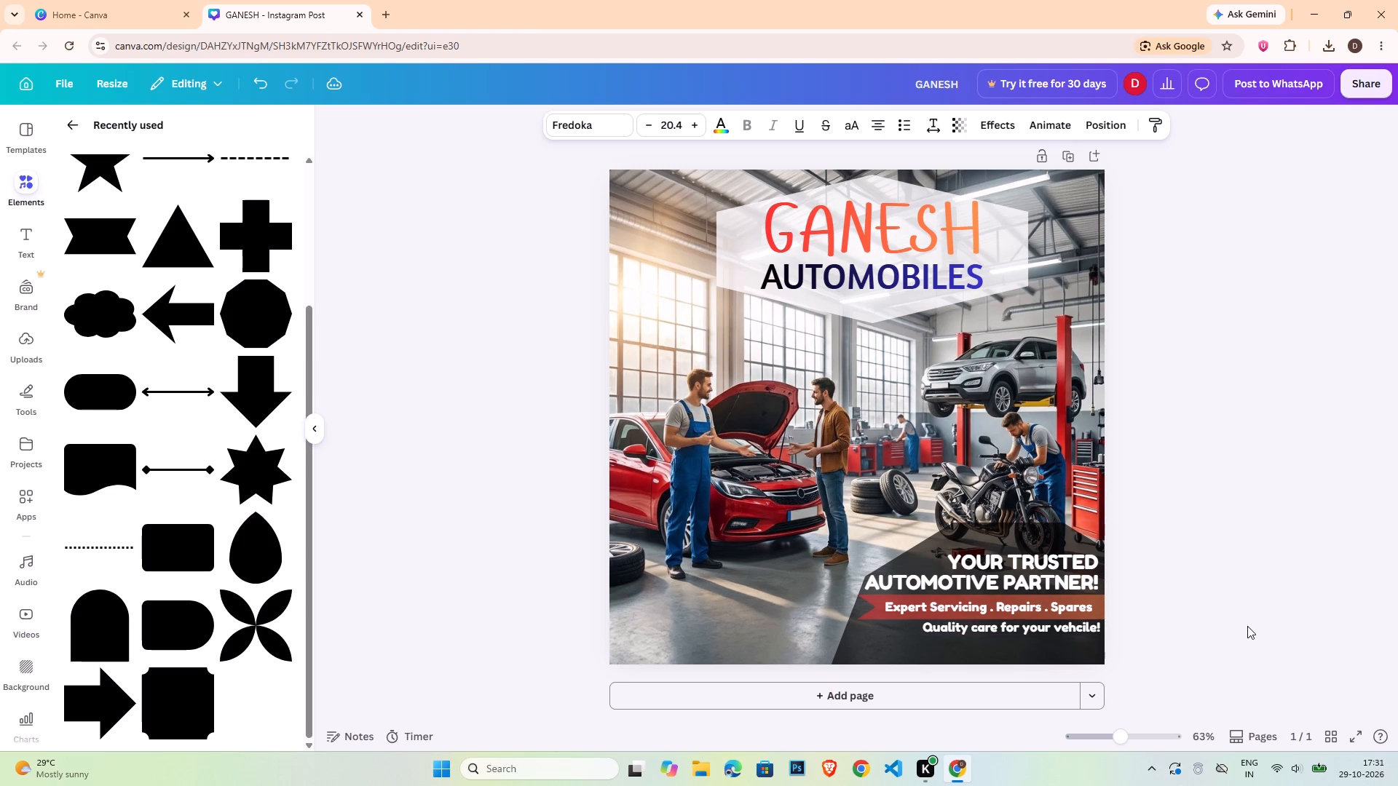
key(Left)
key(Left)
key(Left)
click(1245, 627)
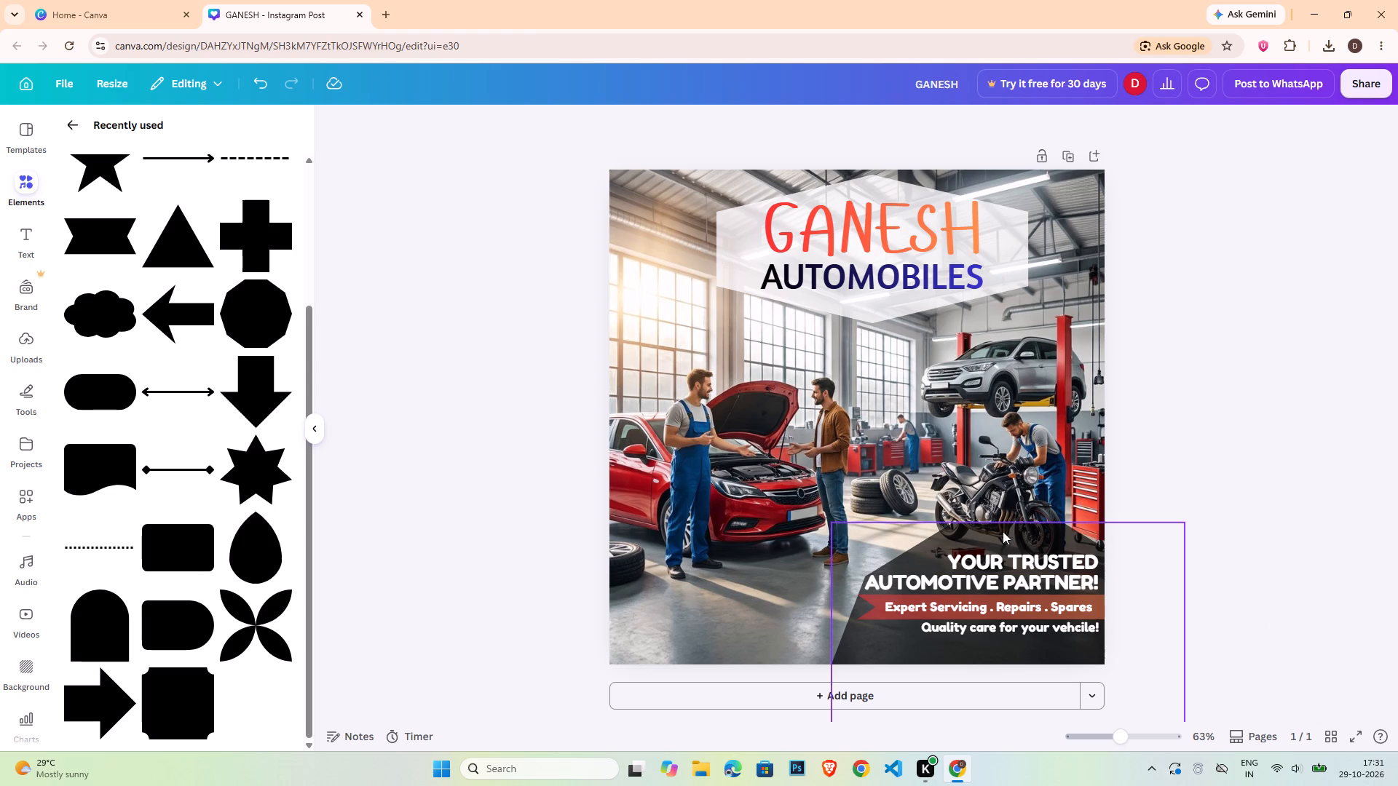
Stretch the dark polygon's left side slightly outward so it covers more of the garage floor.
click(982, 525)
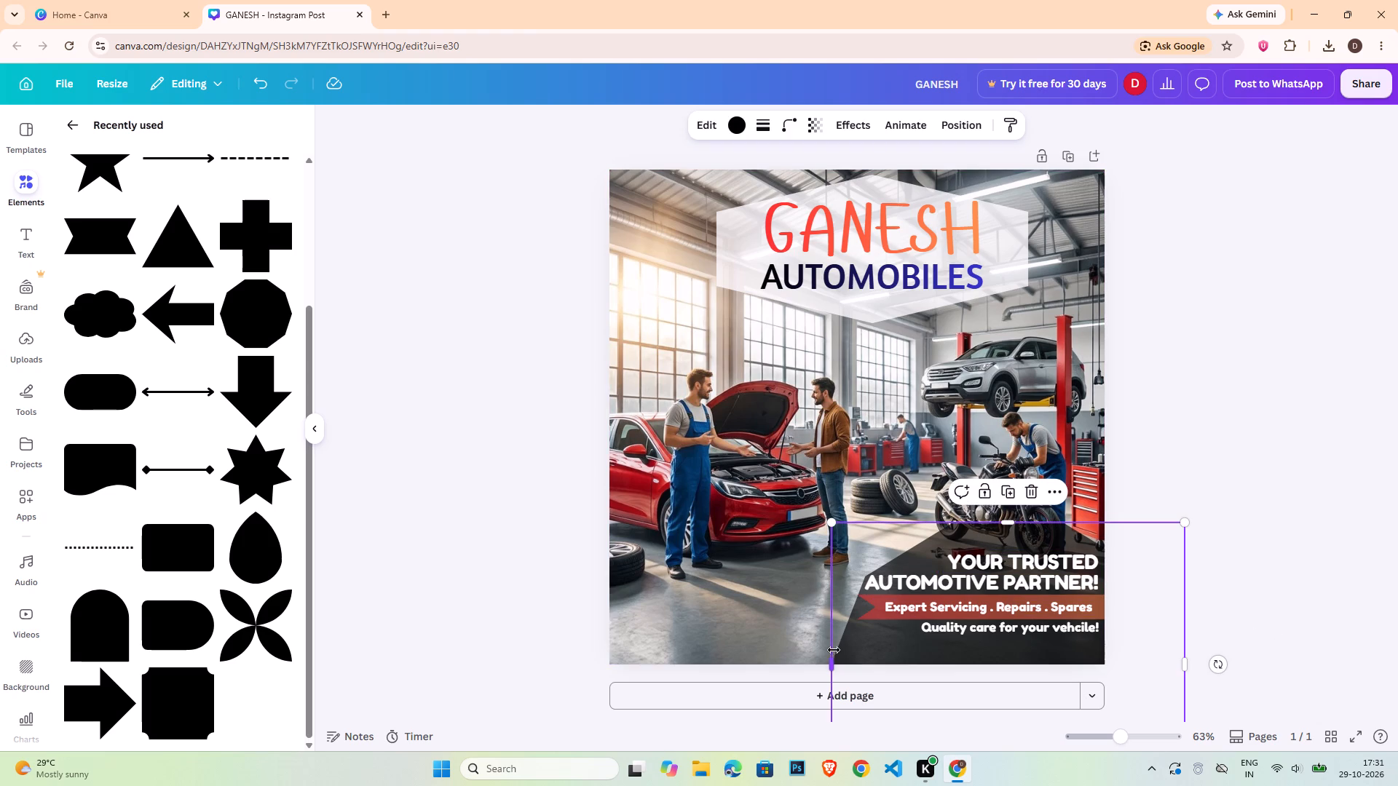
drag(828, 659, 802, 662)
Select both tagline lines, the ribbon, its caption and the "Quality care" line, and shift them up together on the polygon.
click(1006, 563)
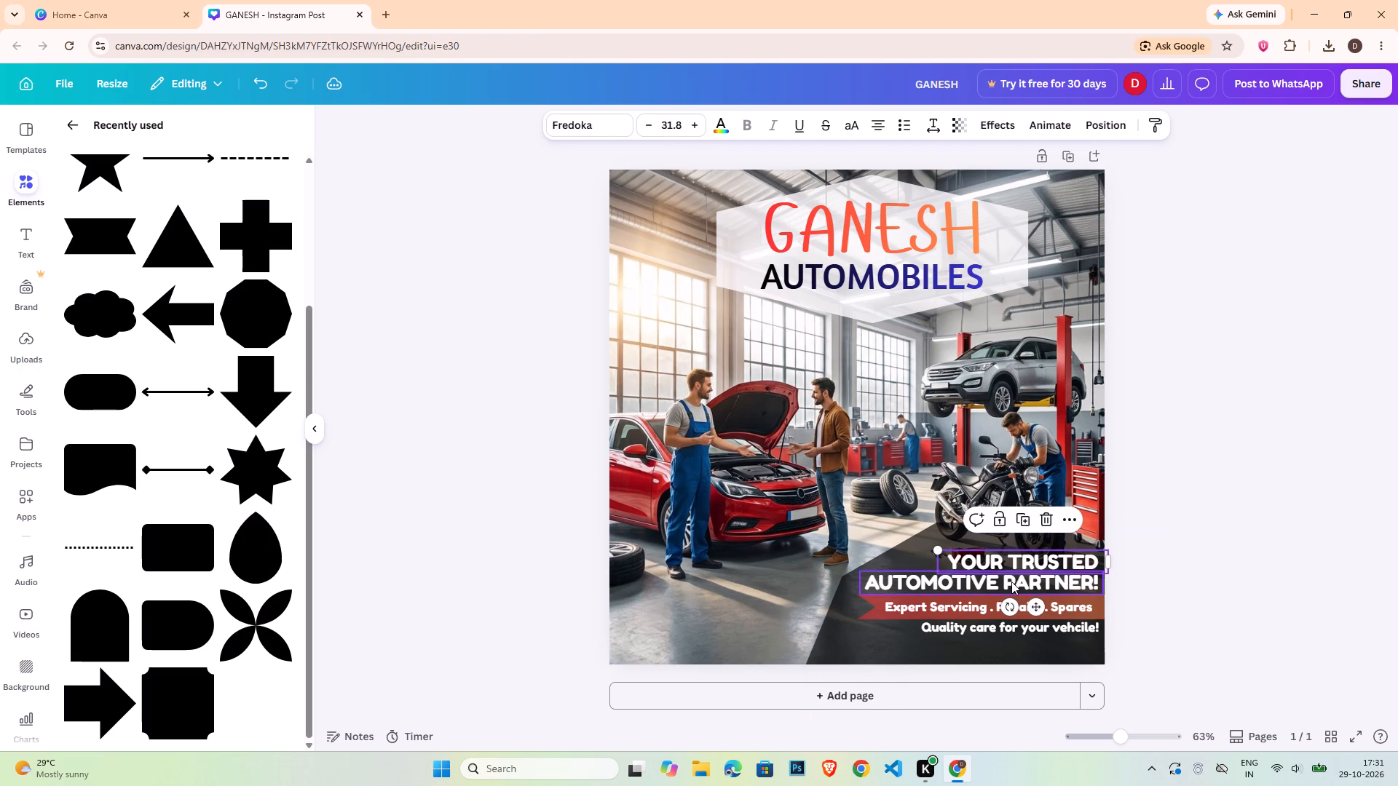
shift+click(1011, 581)
shift+click(967, 611)
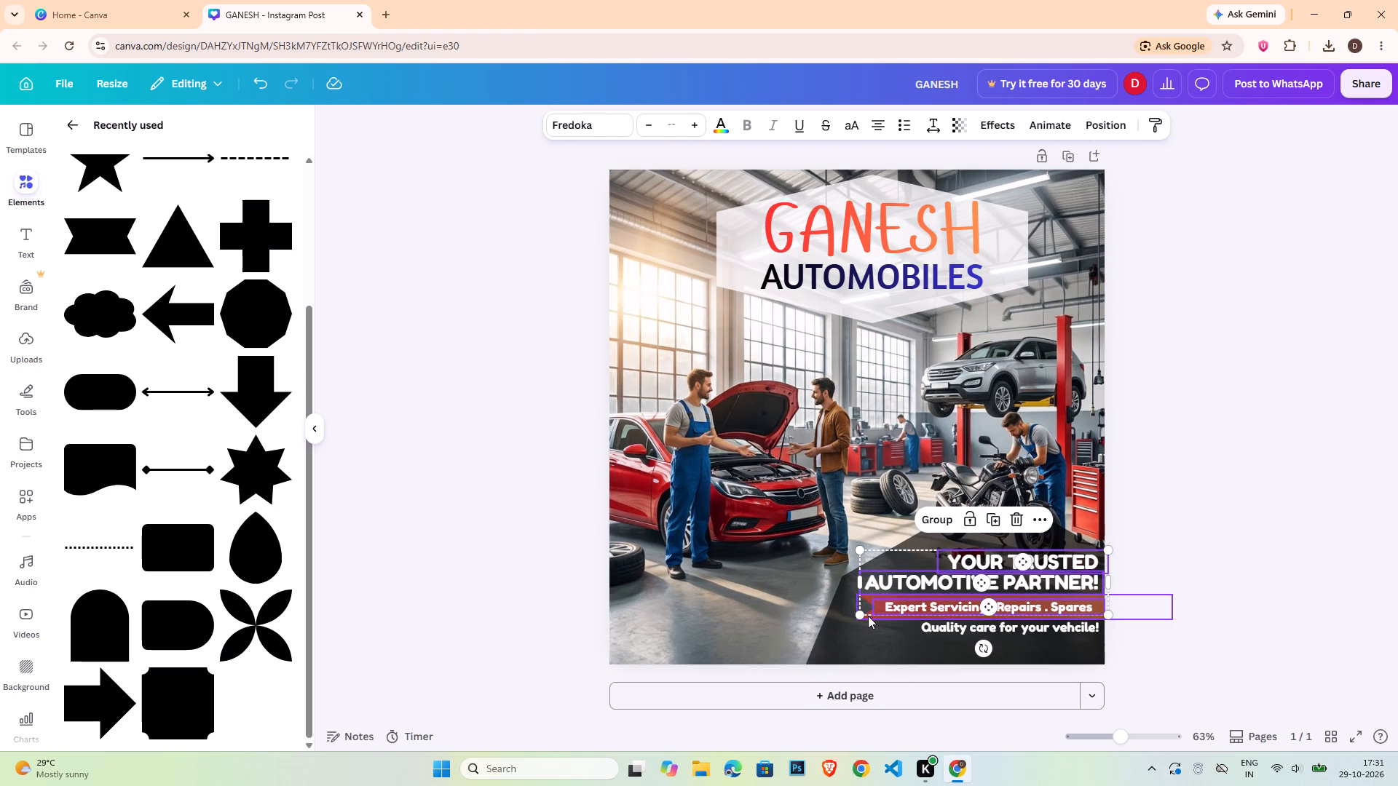
shift+click(868, 616)
shift+click(942, 626)
key(Up)
key(Up)
key(Up)
key(Up)
key(Up)
key(Up)
key(Up)
key(Up)
key(Up)
key(Up)
key(Up)
key(Up)
key(Up)
key(Up)
key(Up)
key(Up)
key(Up)
key(Up)
key(Up)
key(Up)
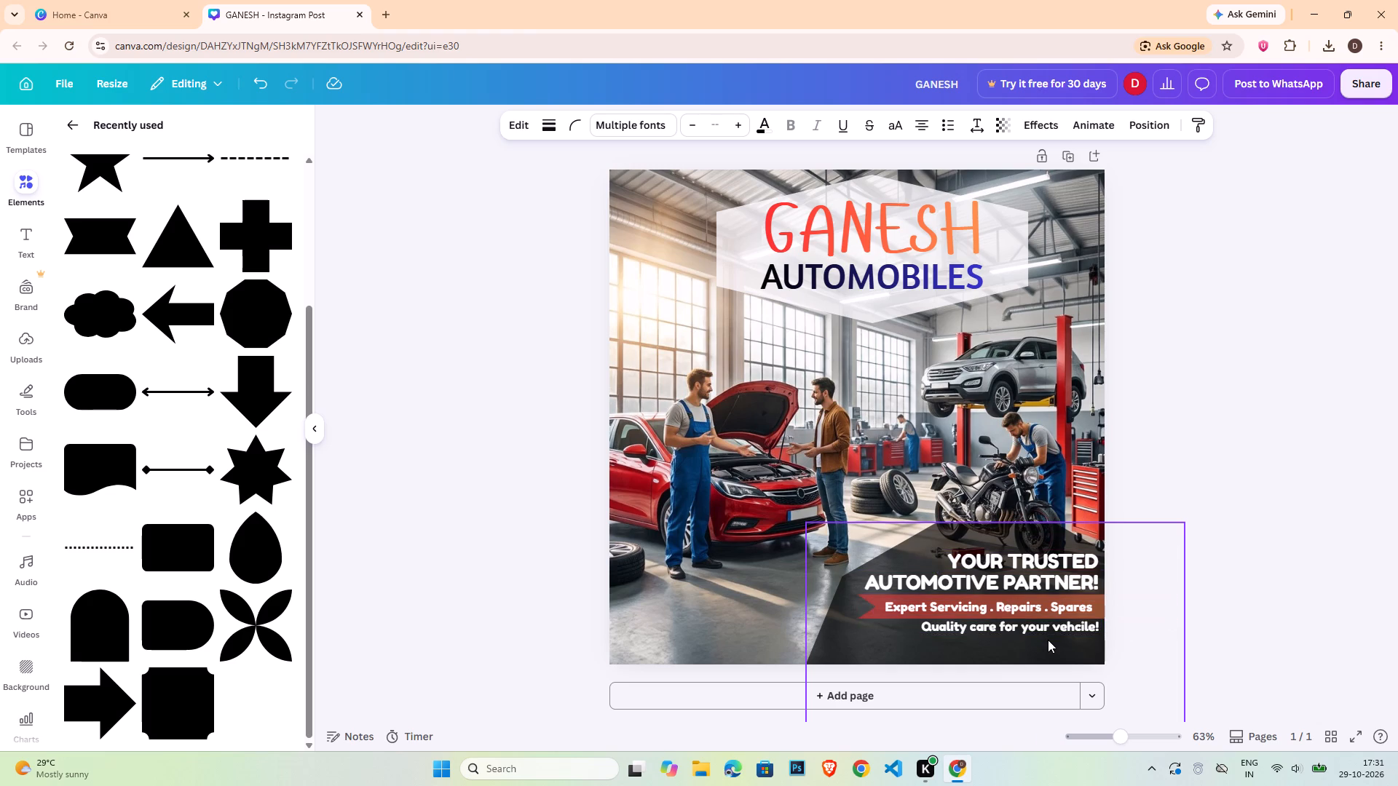
key(Down)
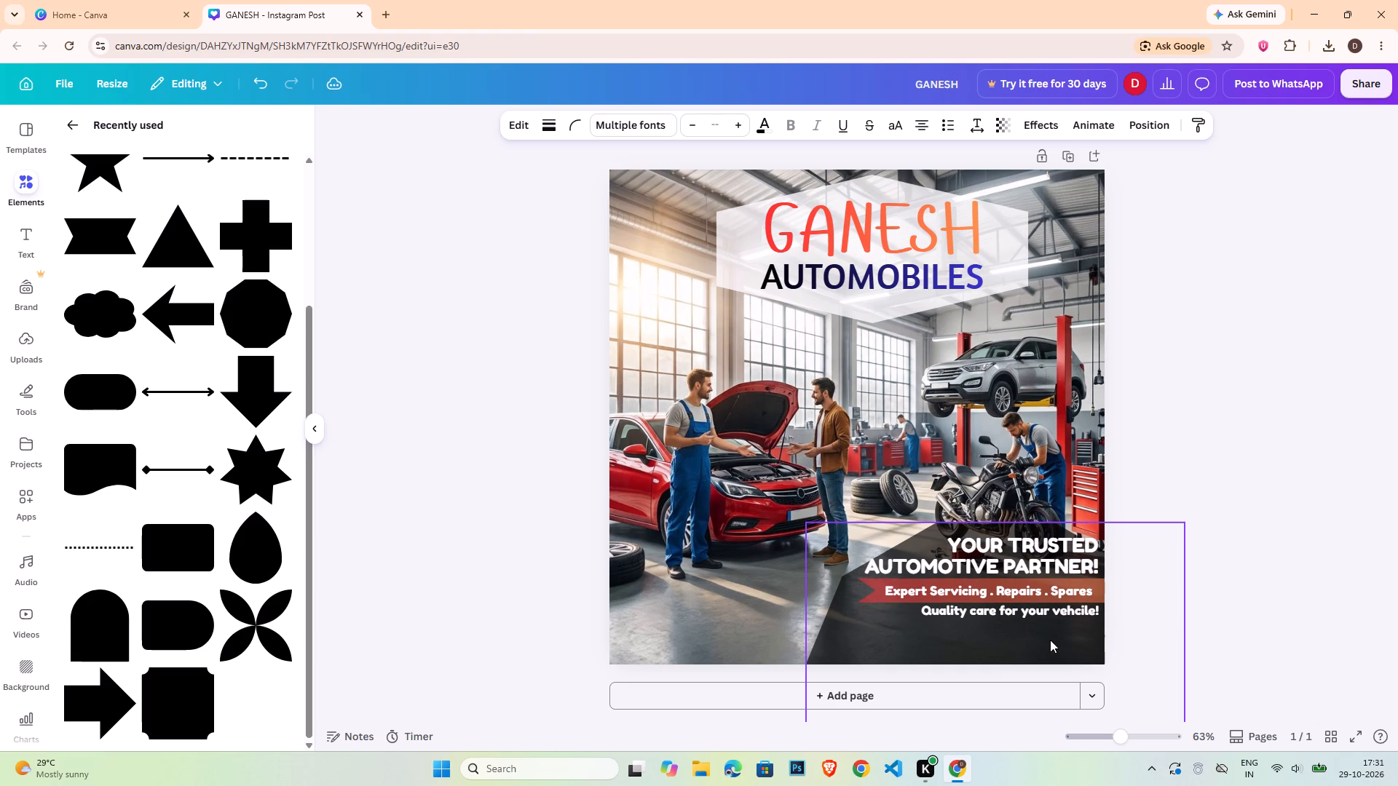
key(Down)
click(1227, 610)
click(1230, 610)
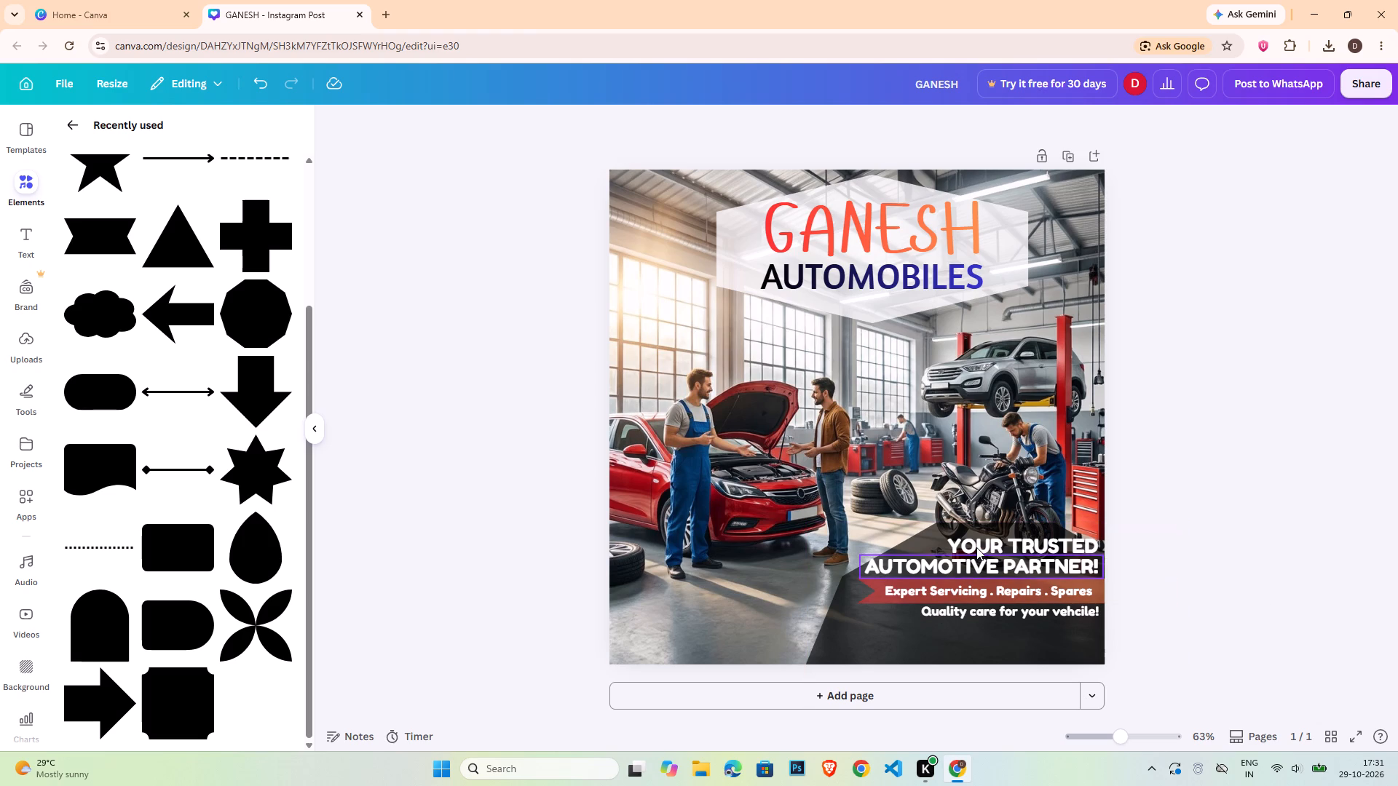
Extend the dark polygon's top edge upward above the tagline, making it about 826 wide by 685 high.
click(951, 525)
drag(996, 522, 1002, 492)
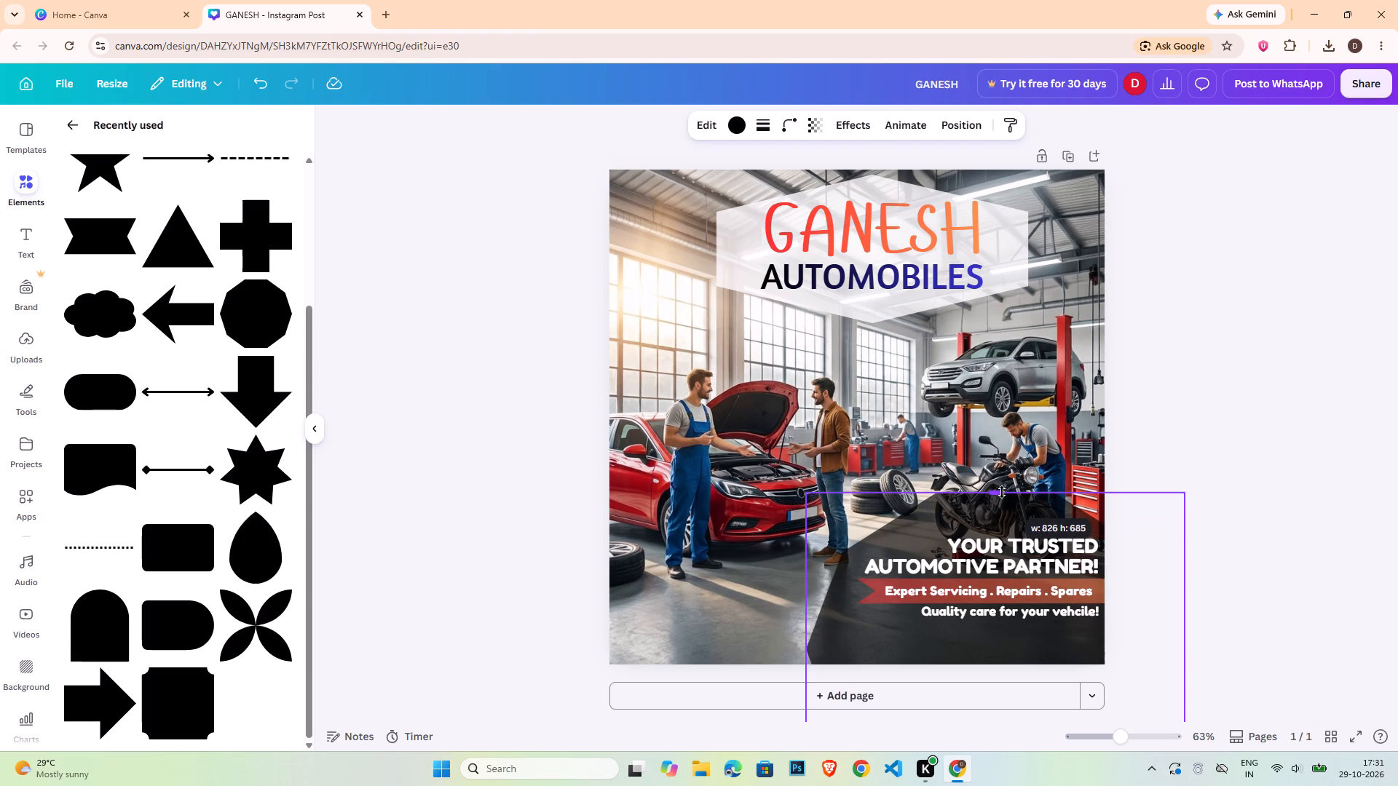
drag(1002, 492, 1000, 492)
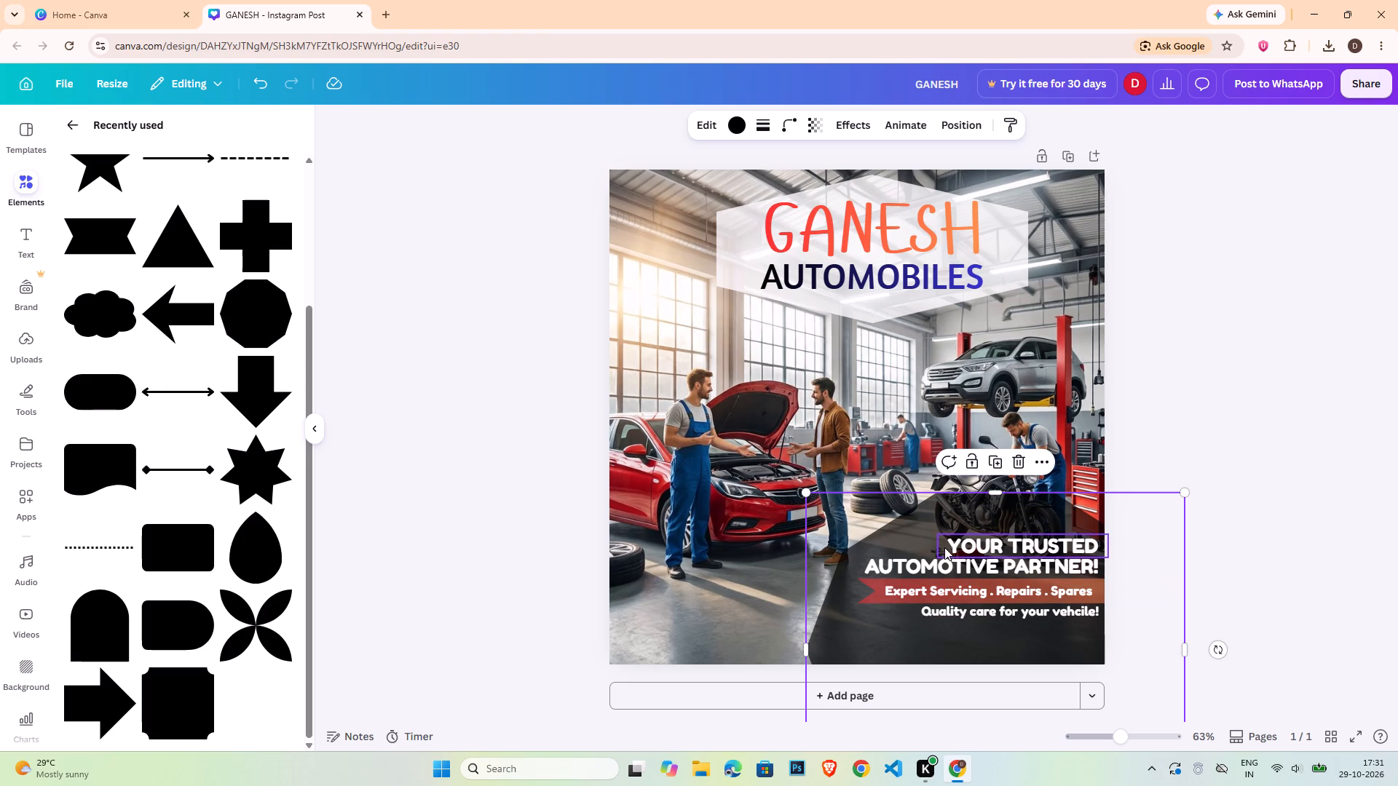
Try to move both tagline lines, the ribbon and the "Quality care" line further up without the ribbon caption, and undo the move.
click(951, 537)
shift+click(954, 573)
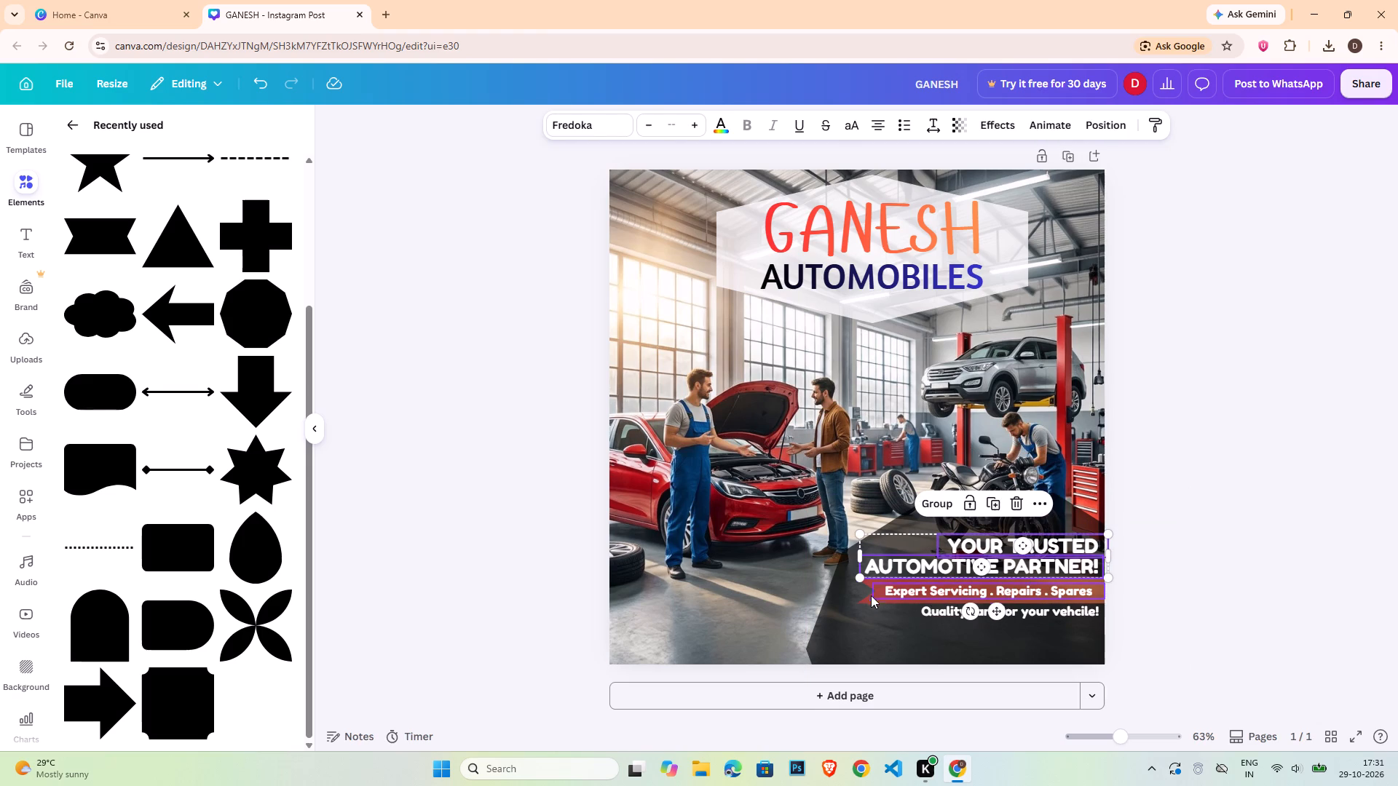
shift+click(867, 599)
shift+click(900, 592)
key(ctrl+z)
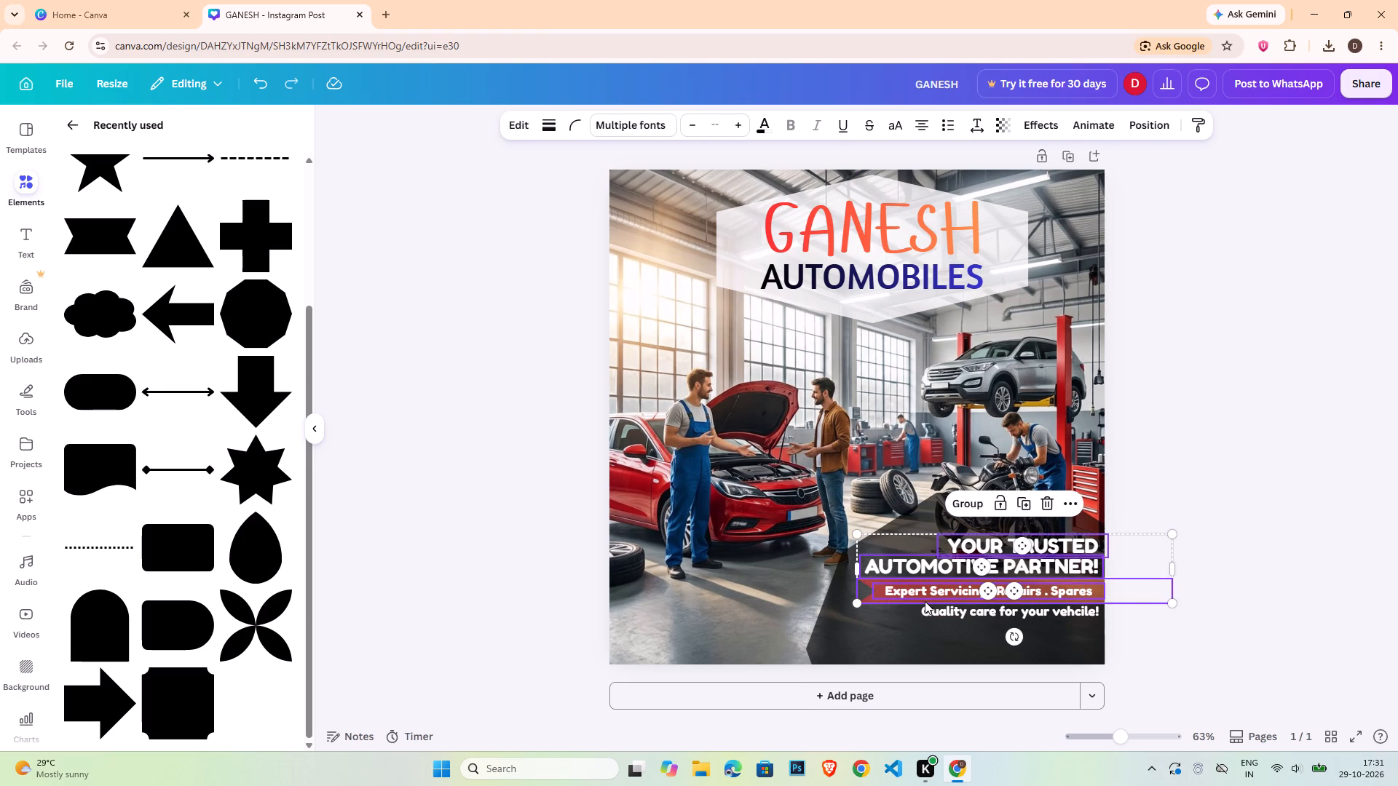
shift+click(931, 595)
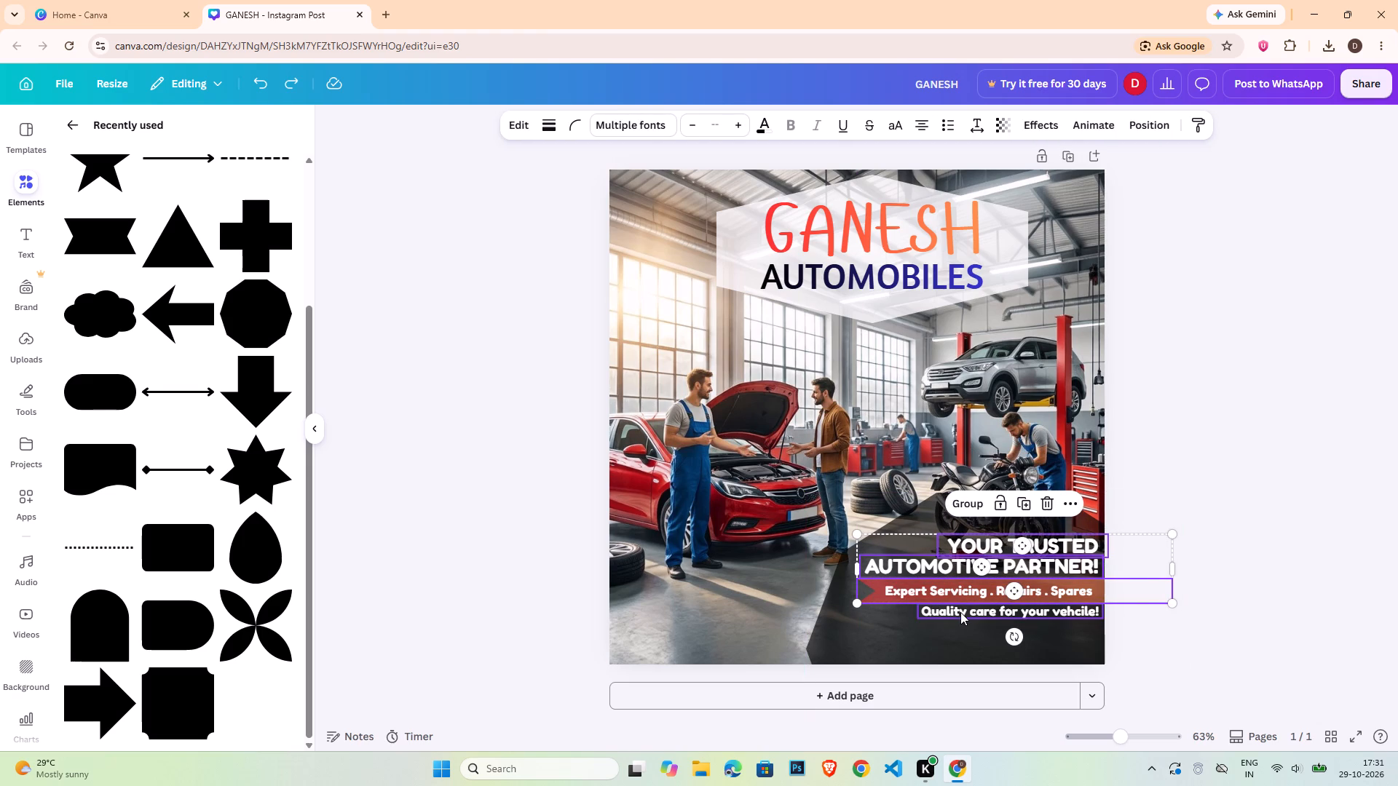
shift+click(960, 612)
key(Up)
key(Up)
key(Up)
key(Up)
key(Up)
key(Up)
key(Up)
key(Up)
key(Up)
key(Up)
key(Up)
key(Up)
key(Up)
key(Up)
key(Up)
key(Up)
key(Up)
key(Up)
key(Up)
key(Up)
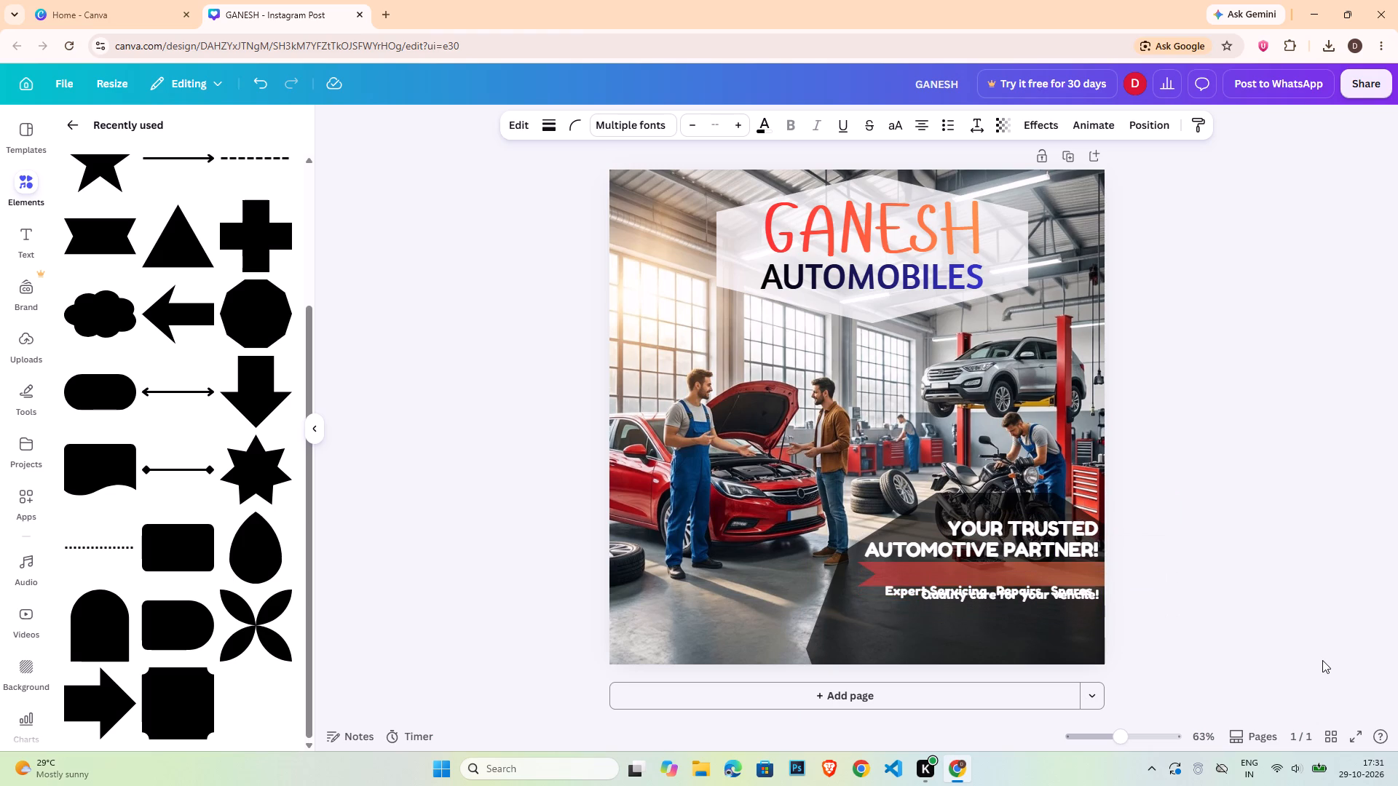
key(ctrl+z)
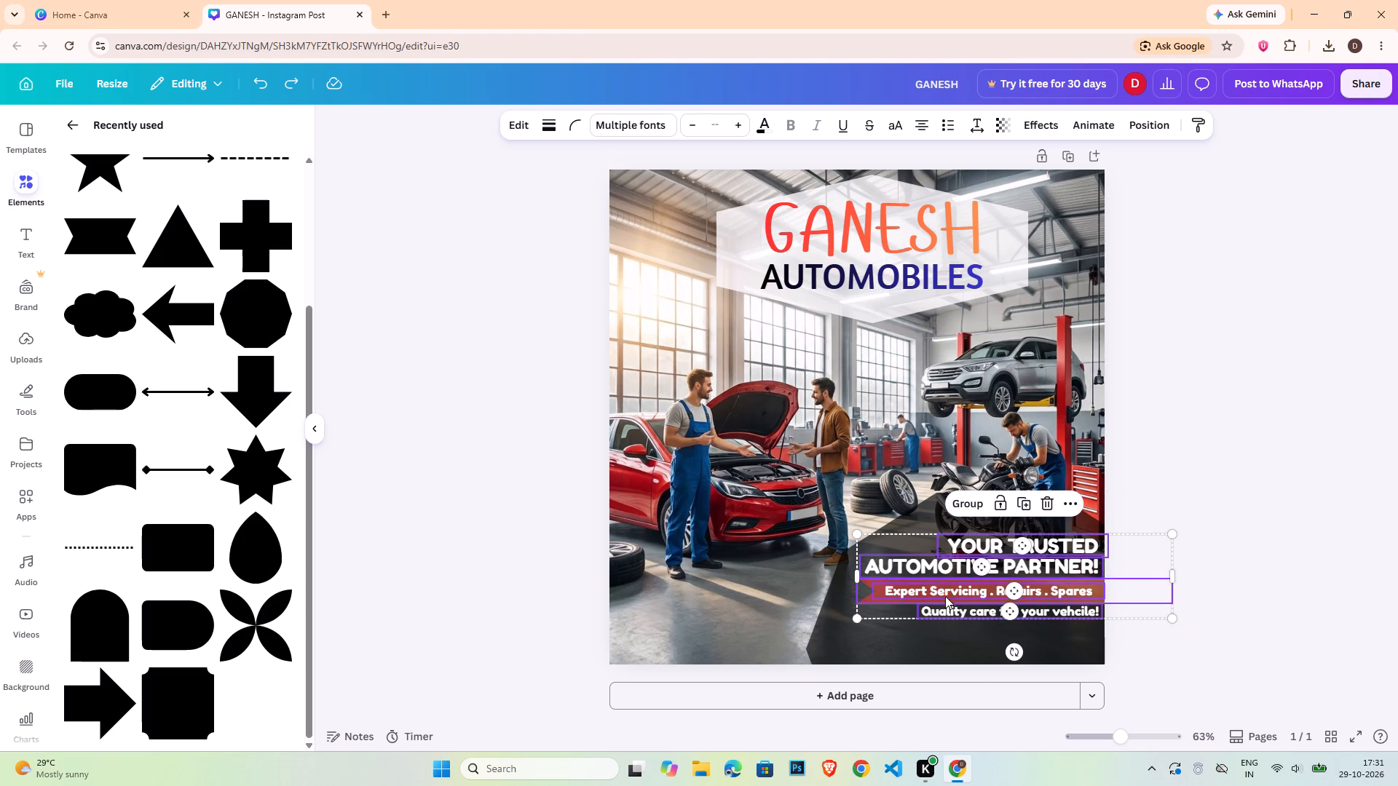
Add the ribbon caption to the selected tagline block and move everything up on the enlarged polygon, with a slight shift left.
shift+click(944, 592)
key(Up)
key(Up)
key(Up)
key(Up)
key(Up)
key(Up)
key(Up)
key(Up)
key(Up)
key(Up)
key(Up)
key(Up)
key(Up)
key(Up)
key(Up)
key(Up)
key(Up)
key(Up)
key(Up)
key(Up)
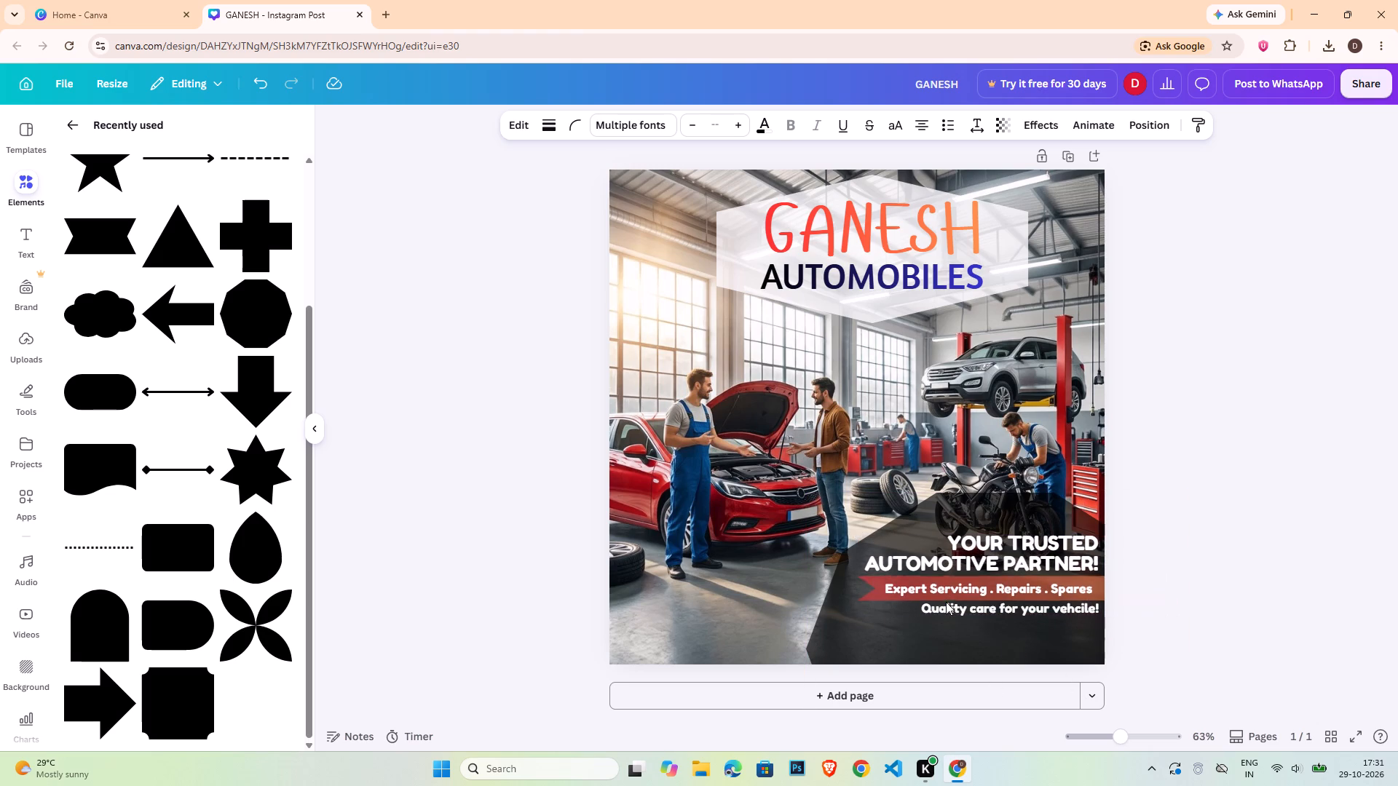
key(Down)
key(Up)
key(Up)
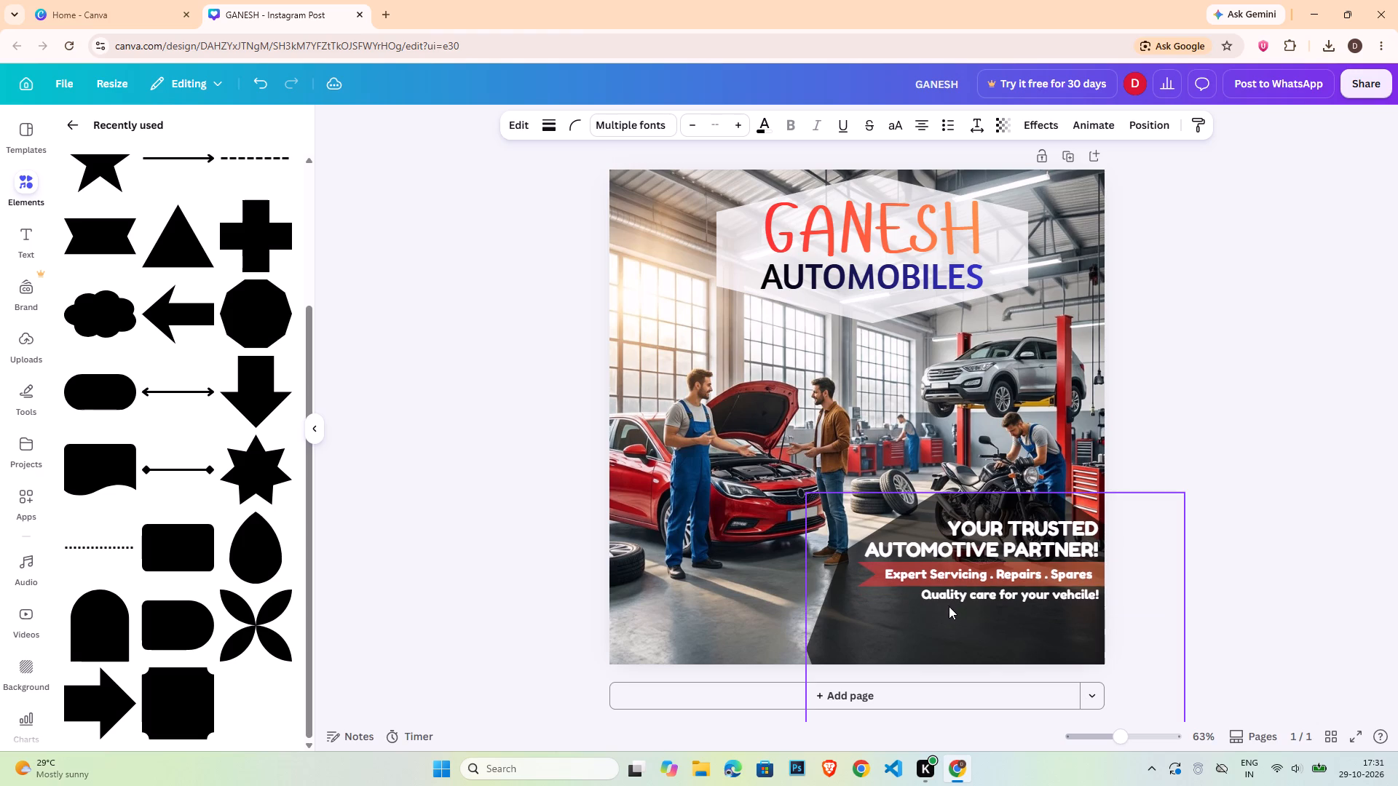
key(Up)
key(Down)
key(Down)
key(Left)
key(Left)
key(Left)
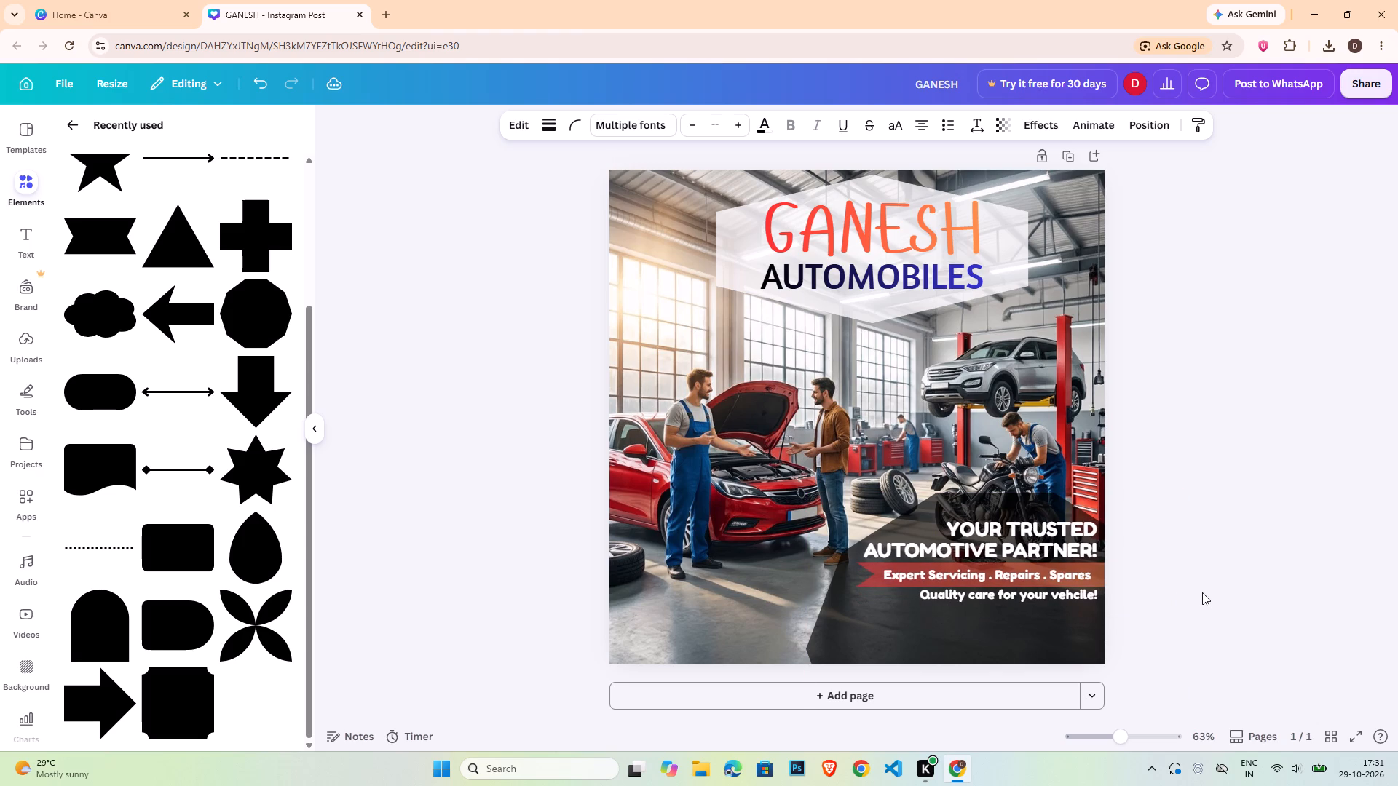
Nudge the selected tagline block slightly left and down on the dark polygon, and deselect it.
key(Left)
key(Down)
click(1204, 580)
click(1204, 580)
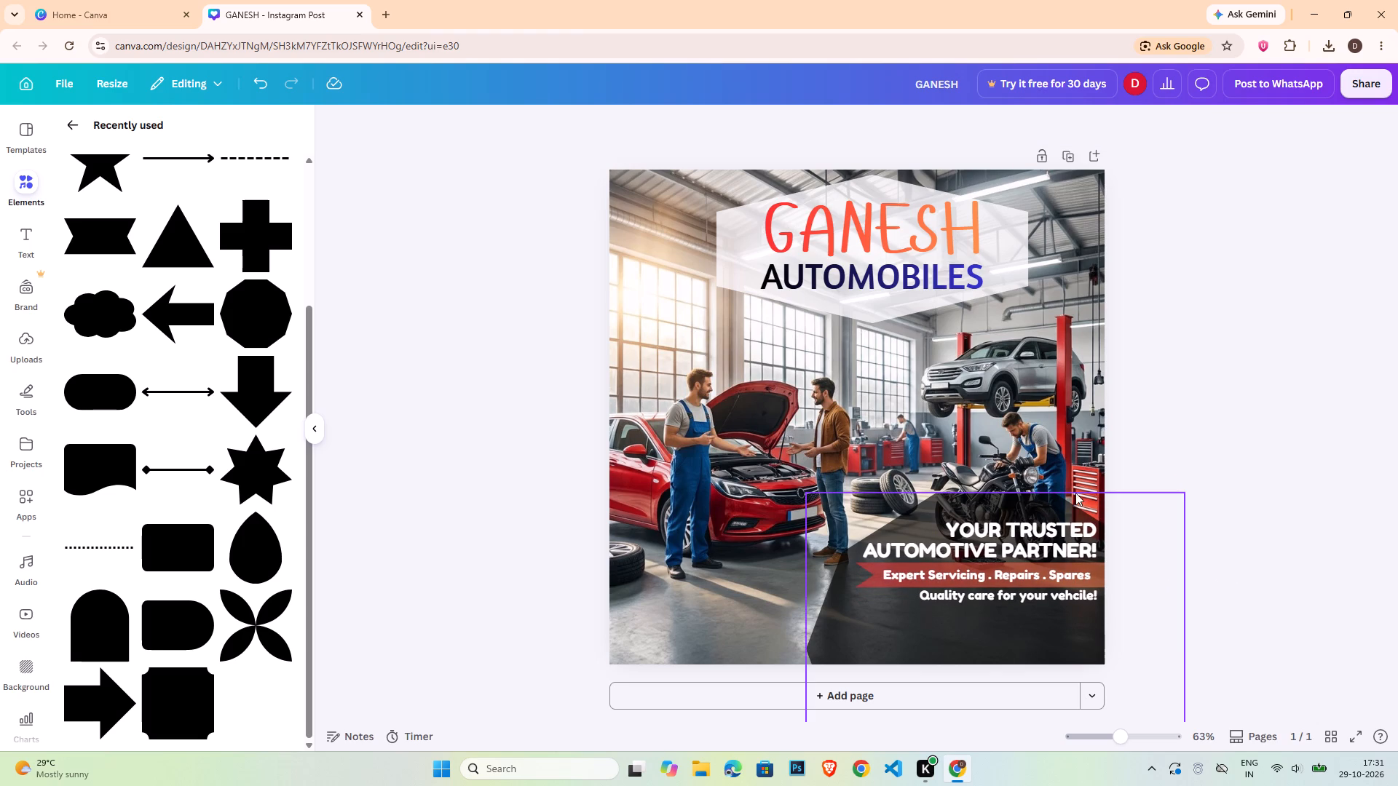
click(1031, 494)
click(1316, 493)
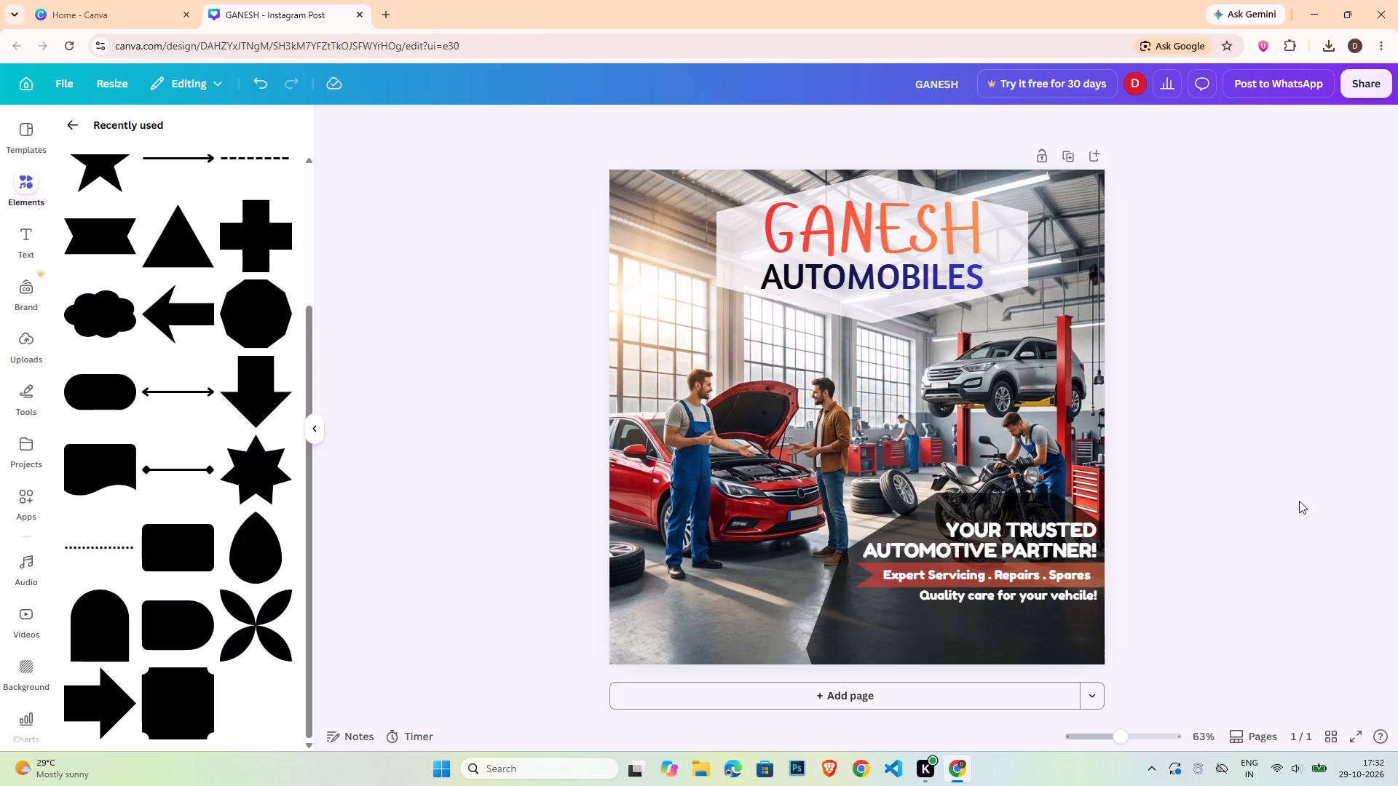
Add a body text box and place it beneath the "Quality care" line on the dark polygon.
click(27, 223)
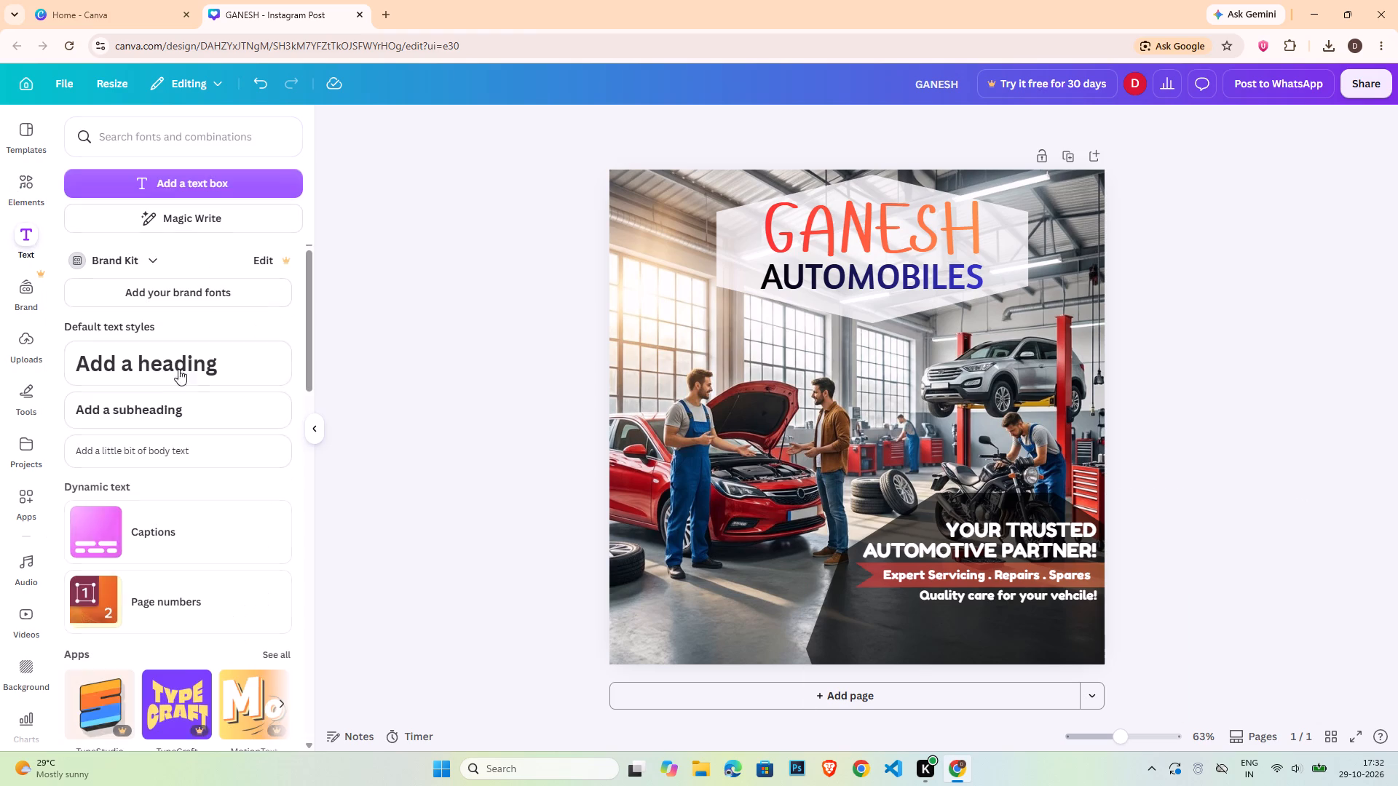
click(187, 448)
drag(868, 457, 870, 467)
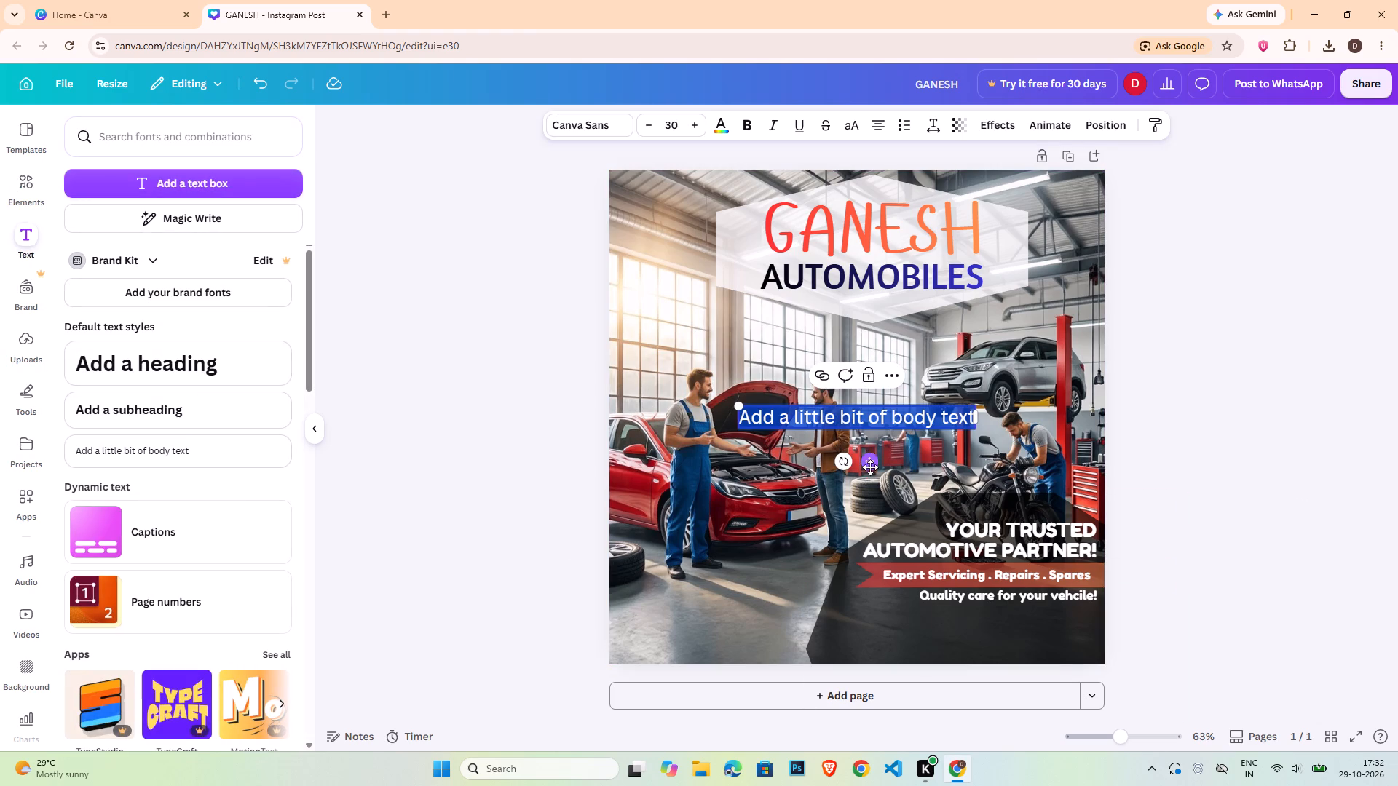
drag(870, 467, 997, 663)
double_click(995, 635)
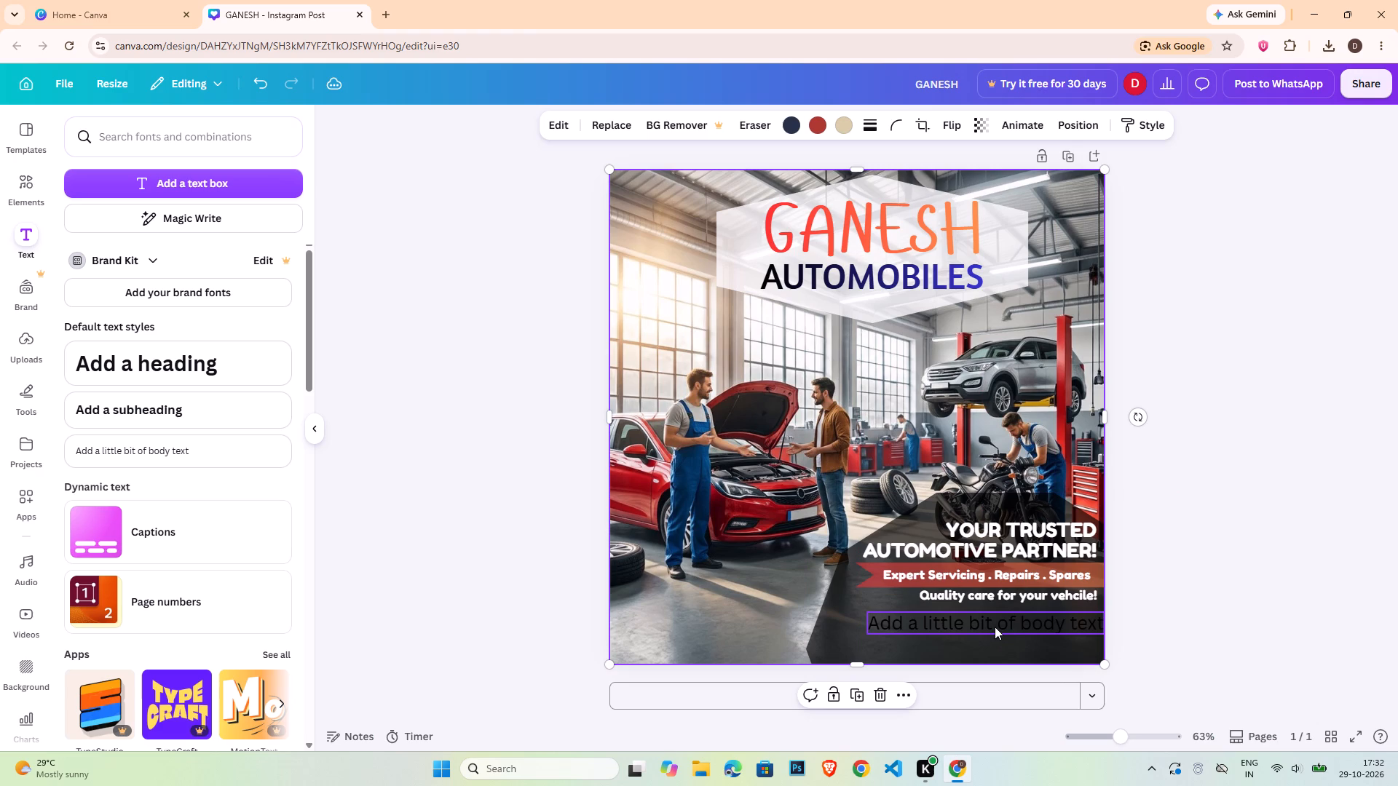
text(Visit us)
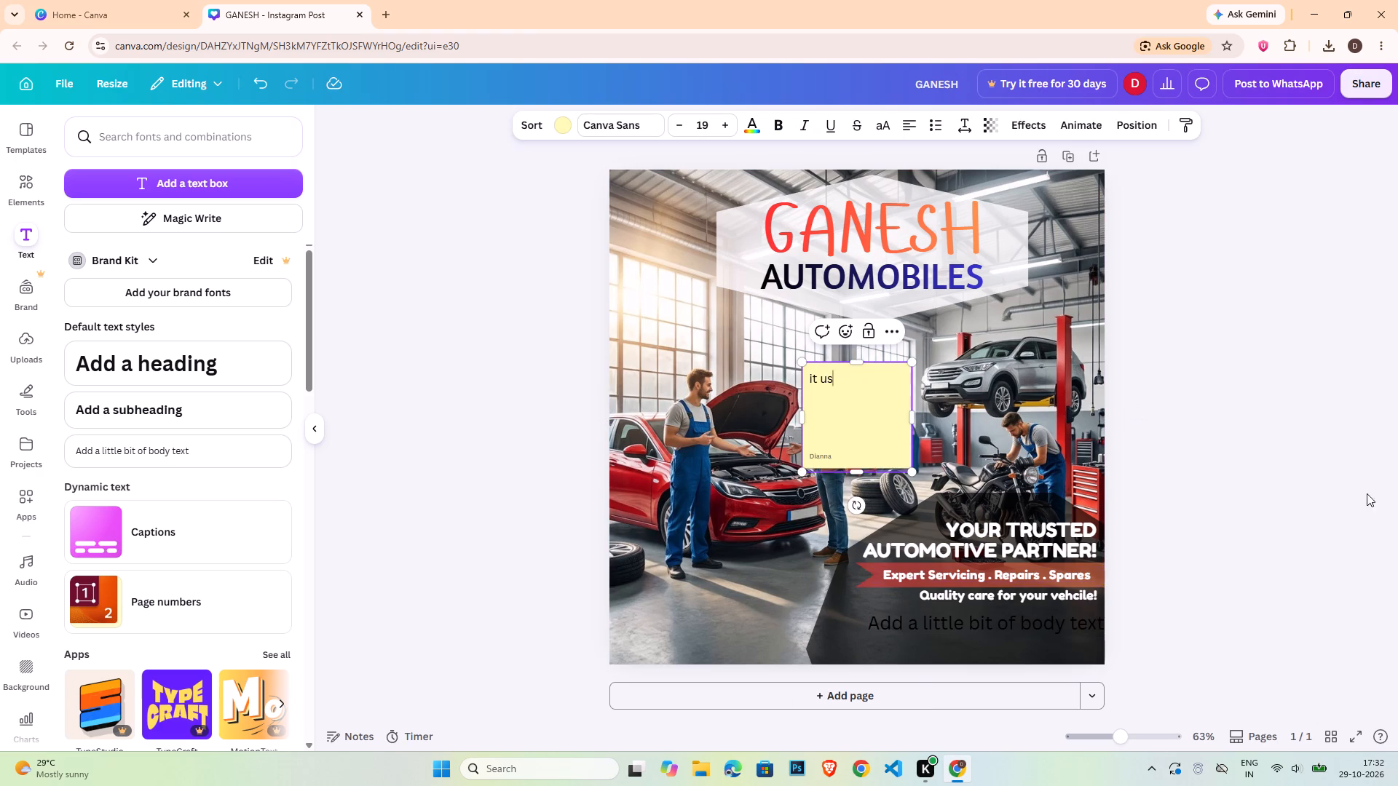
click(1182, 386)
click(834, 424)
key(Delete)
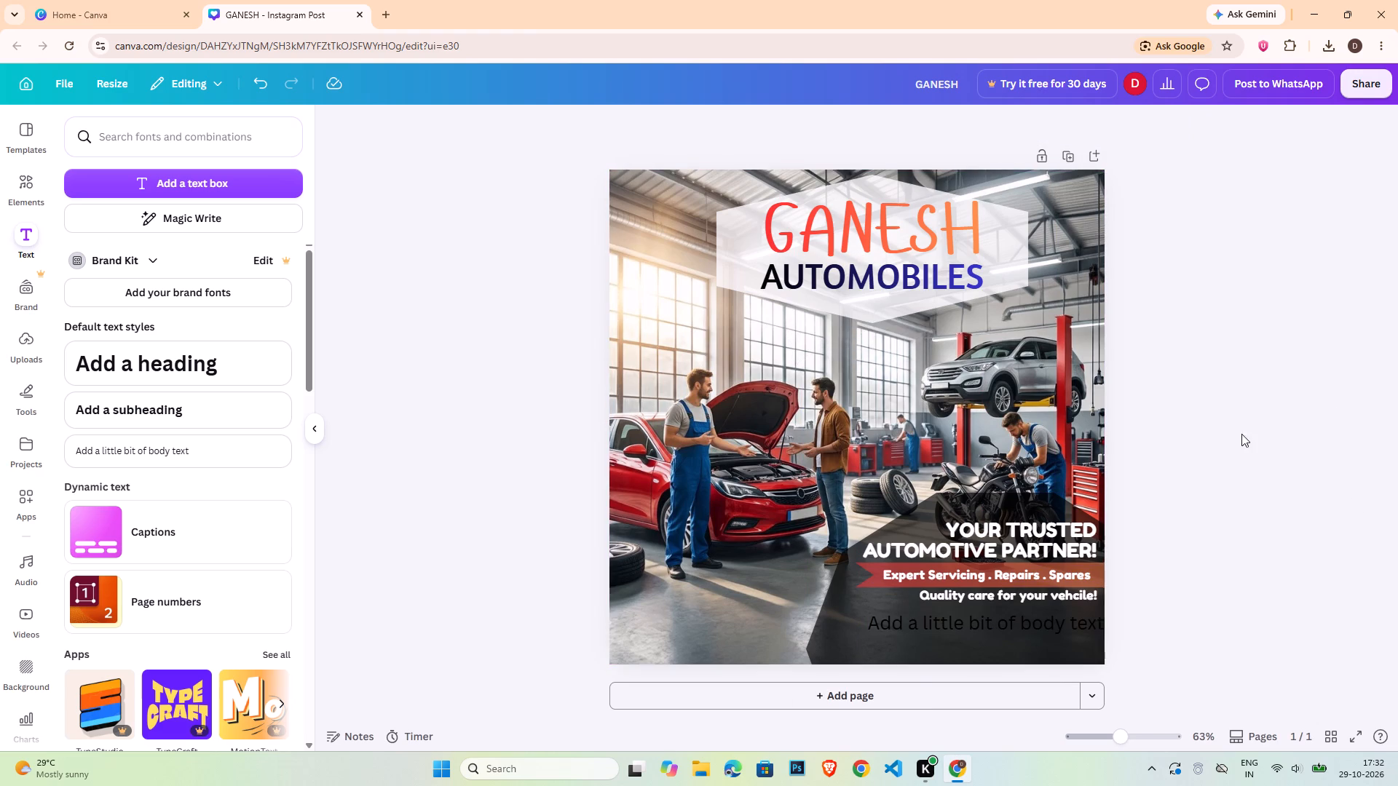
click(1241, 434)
Replace the new text box's placeholder with "Visit Us Today!".
double_click(996, 630)
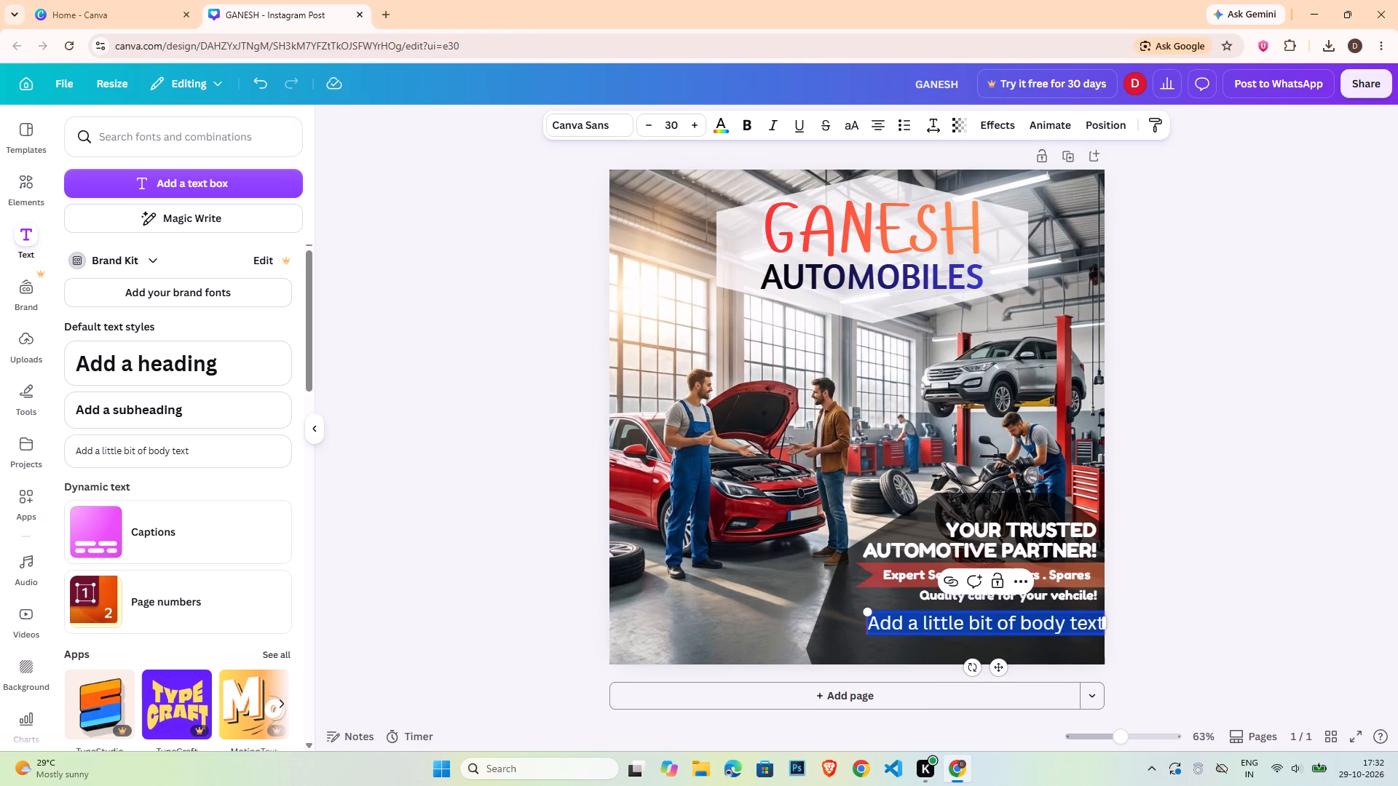
key(shift+v)
text(isit Us)
key(space)
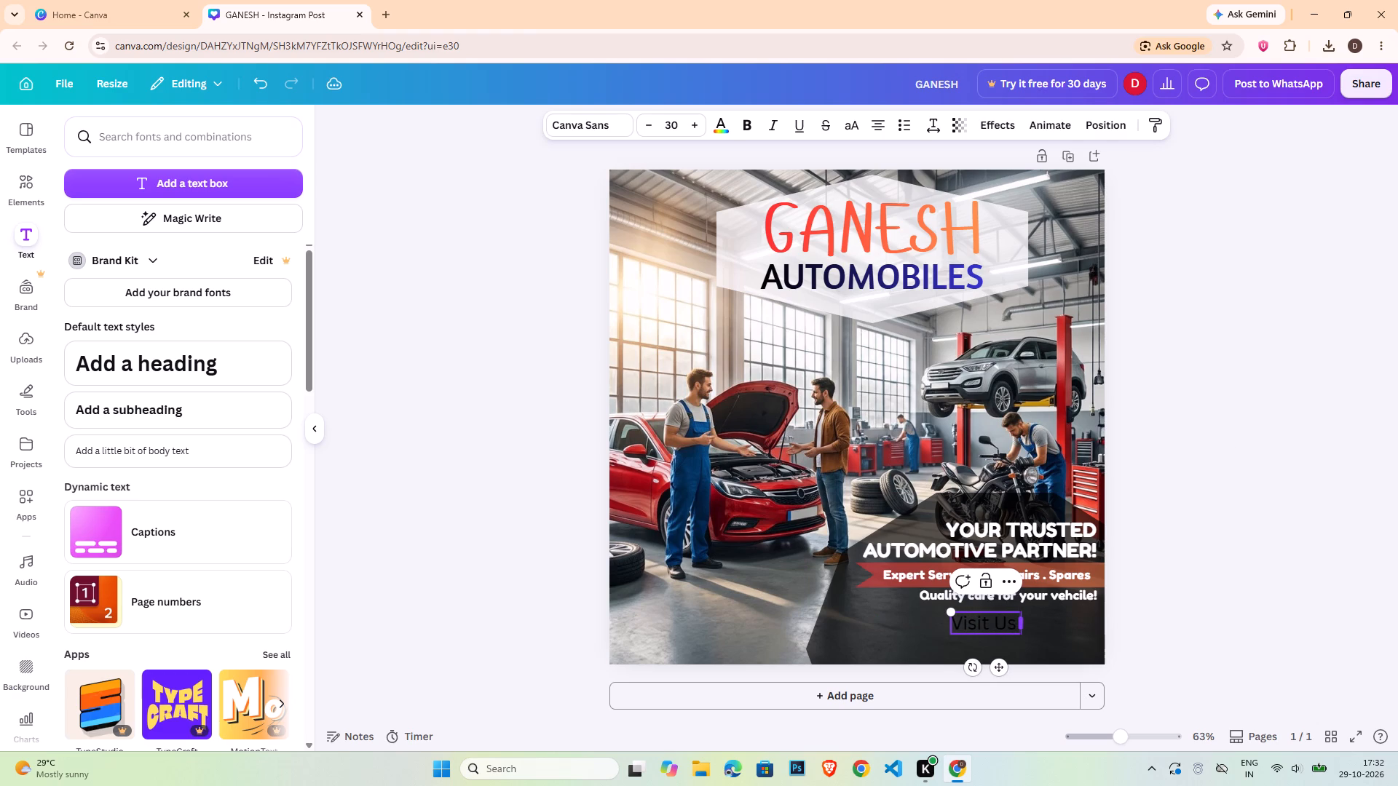
text(Today)
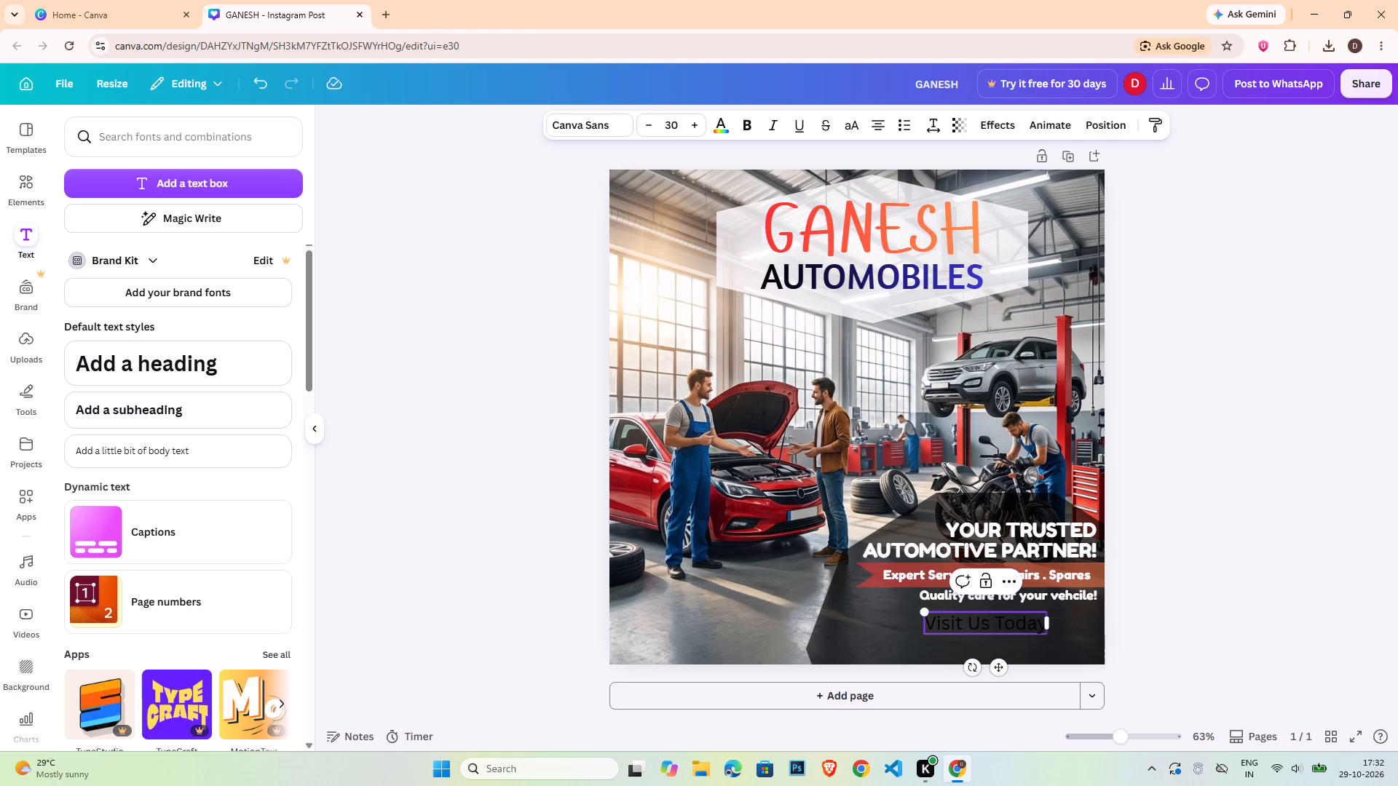
key(shift+exclam)
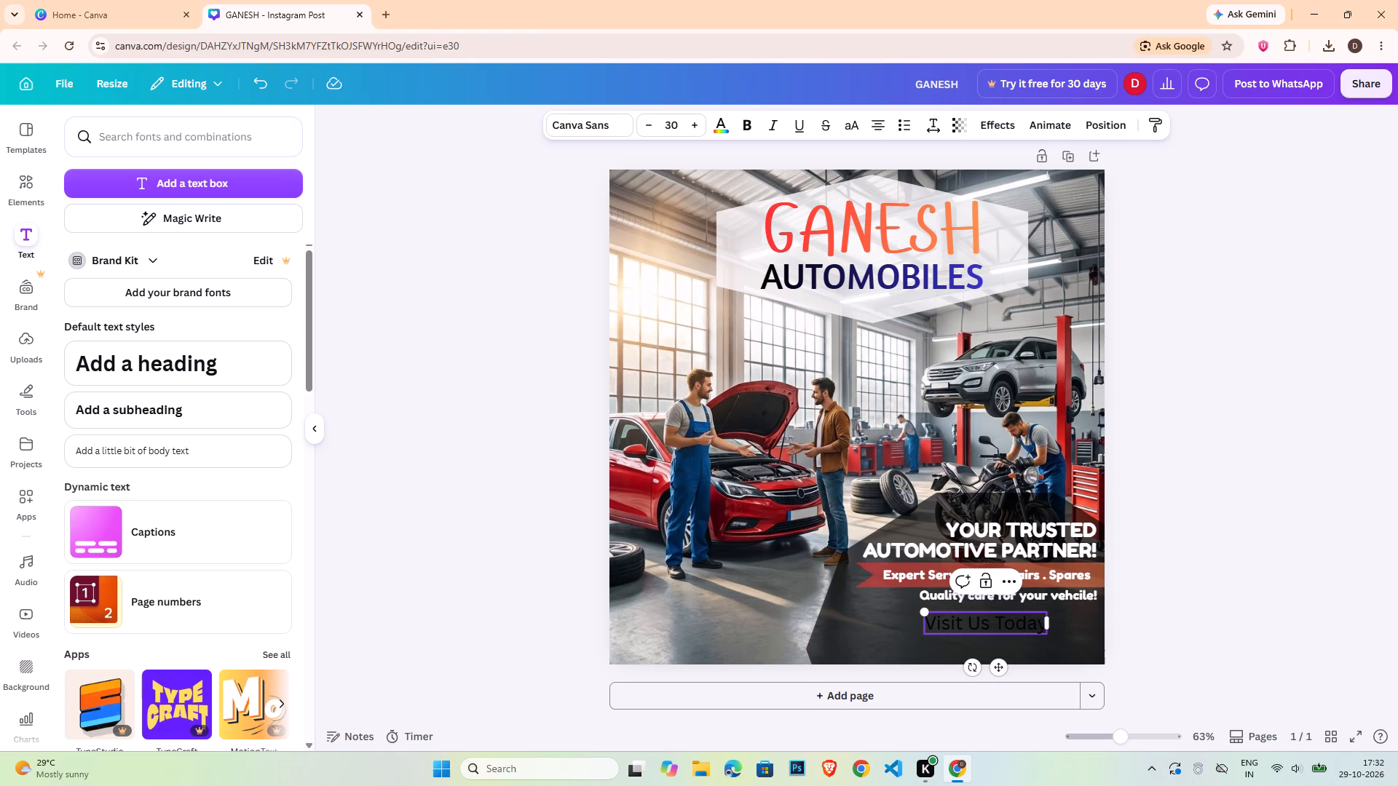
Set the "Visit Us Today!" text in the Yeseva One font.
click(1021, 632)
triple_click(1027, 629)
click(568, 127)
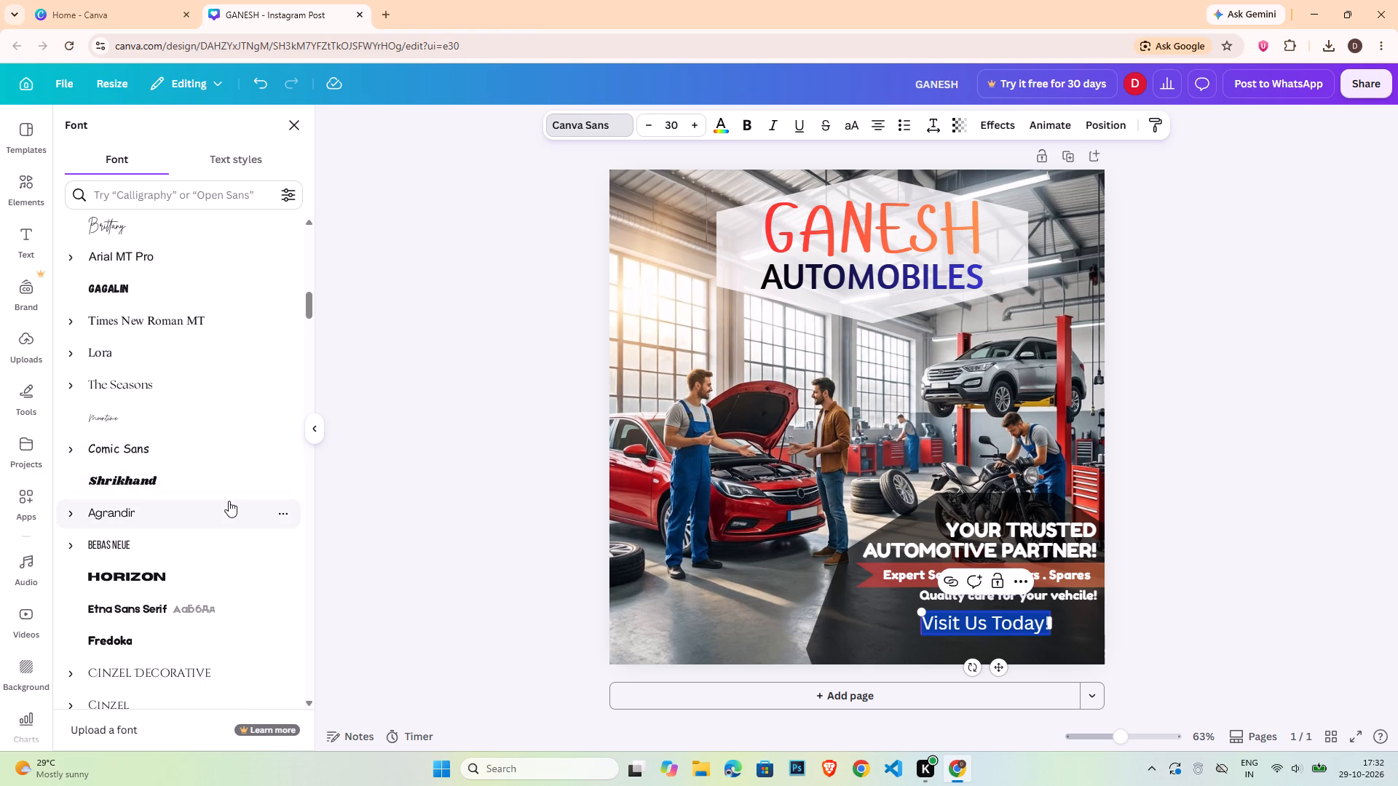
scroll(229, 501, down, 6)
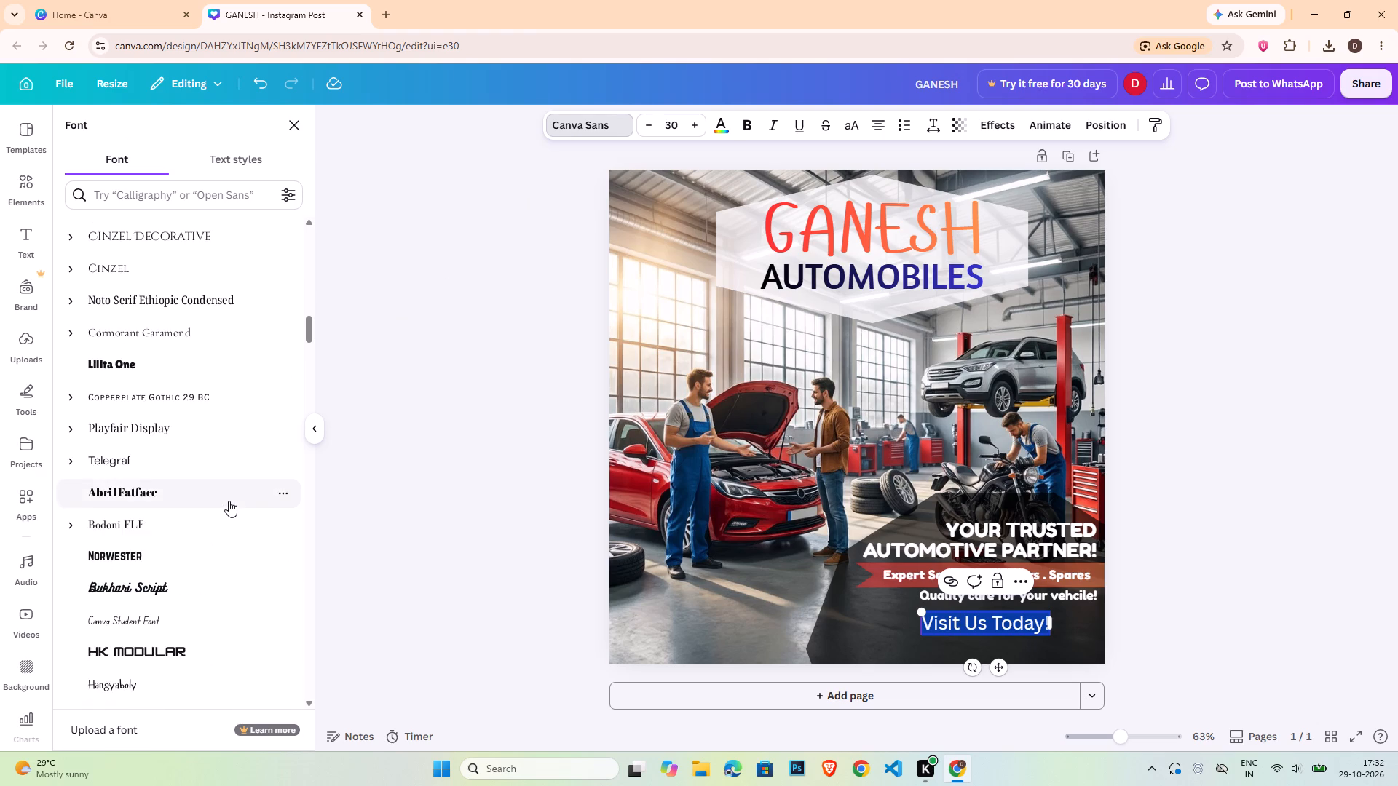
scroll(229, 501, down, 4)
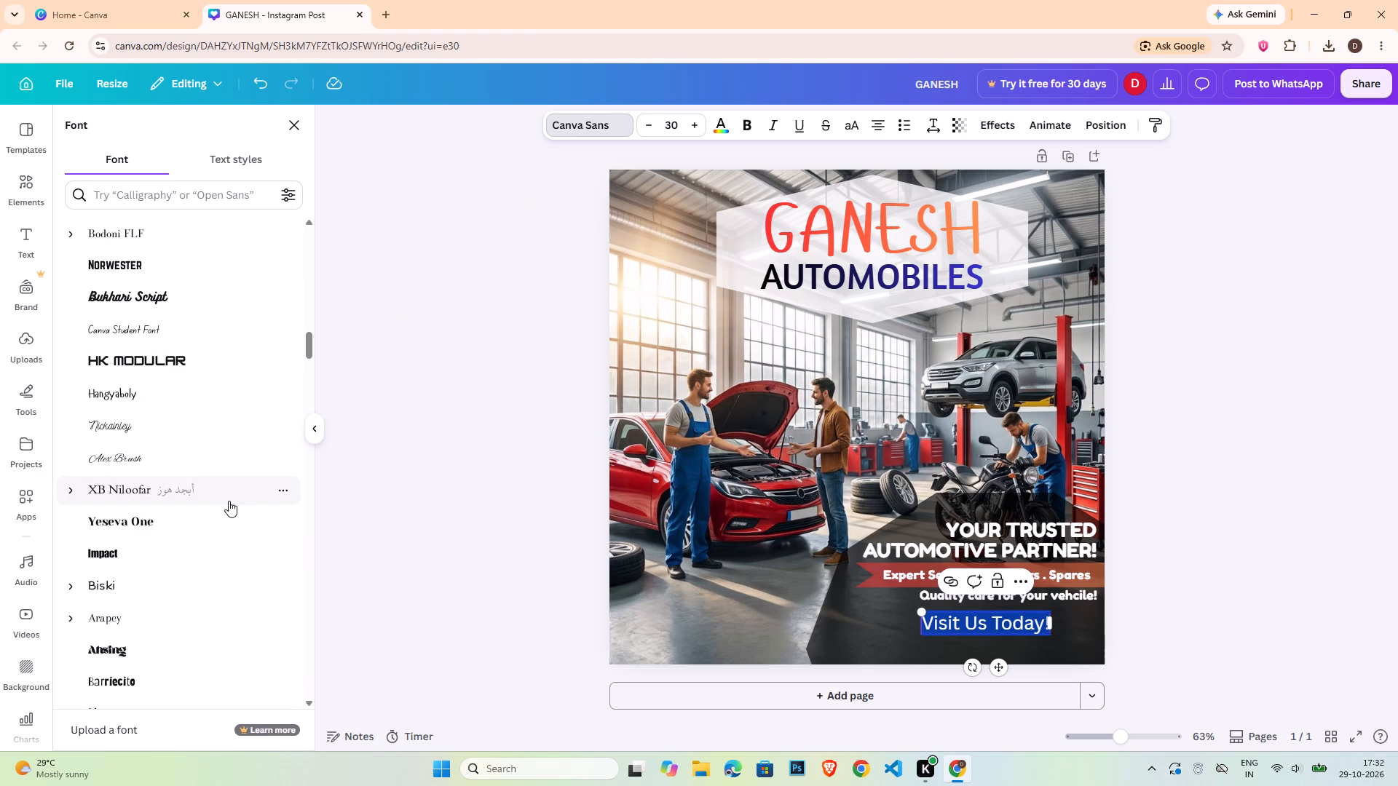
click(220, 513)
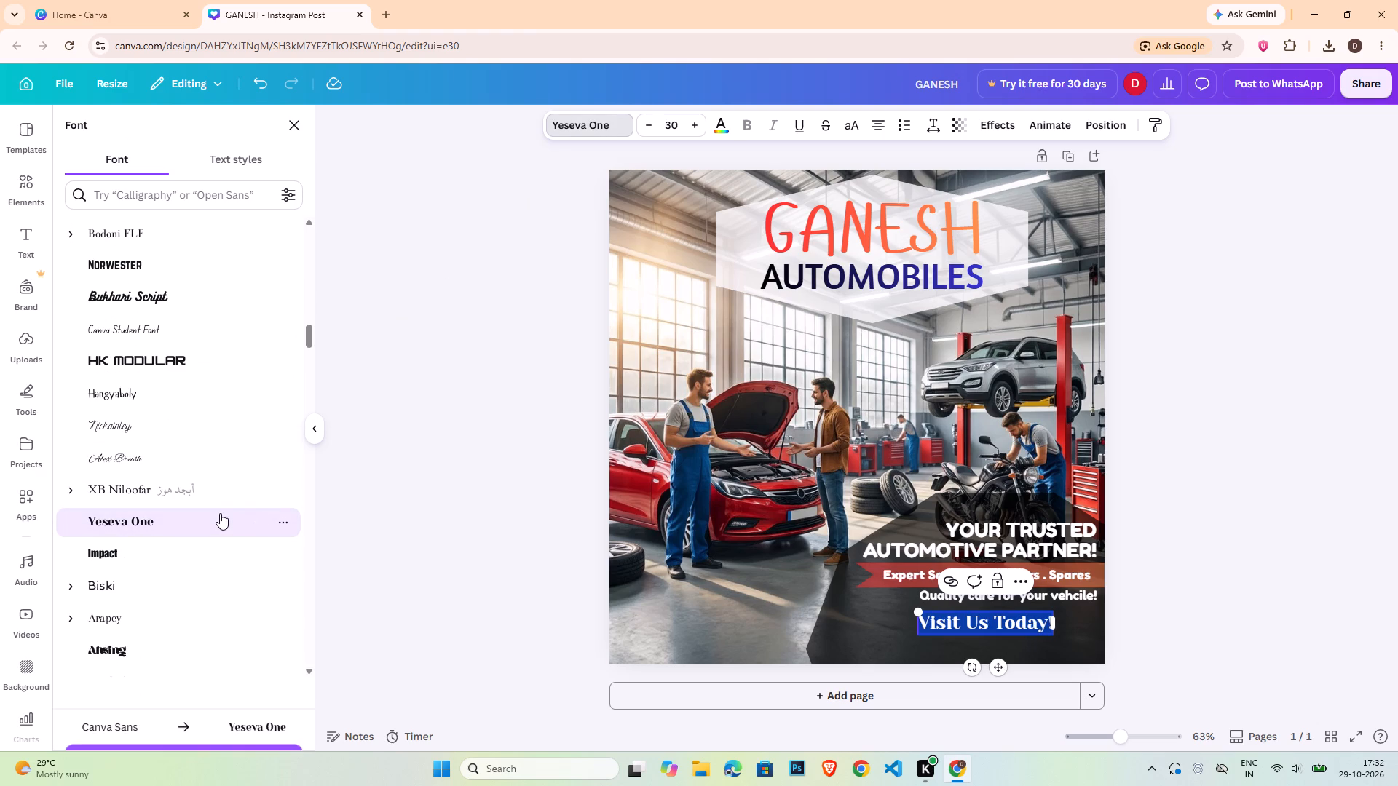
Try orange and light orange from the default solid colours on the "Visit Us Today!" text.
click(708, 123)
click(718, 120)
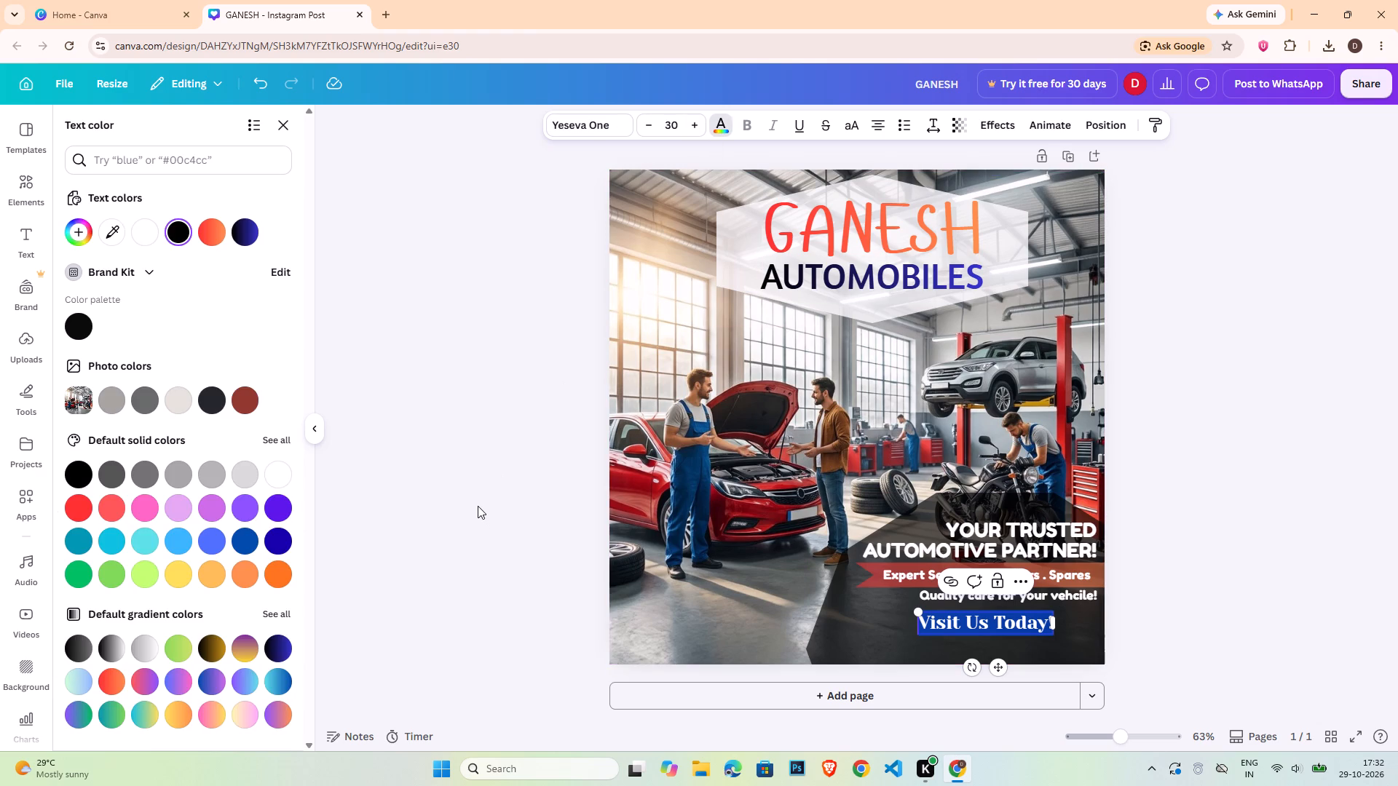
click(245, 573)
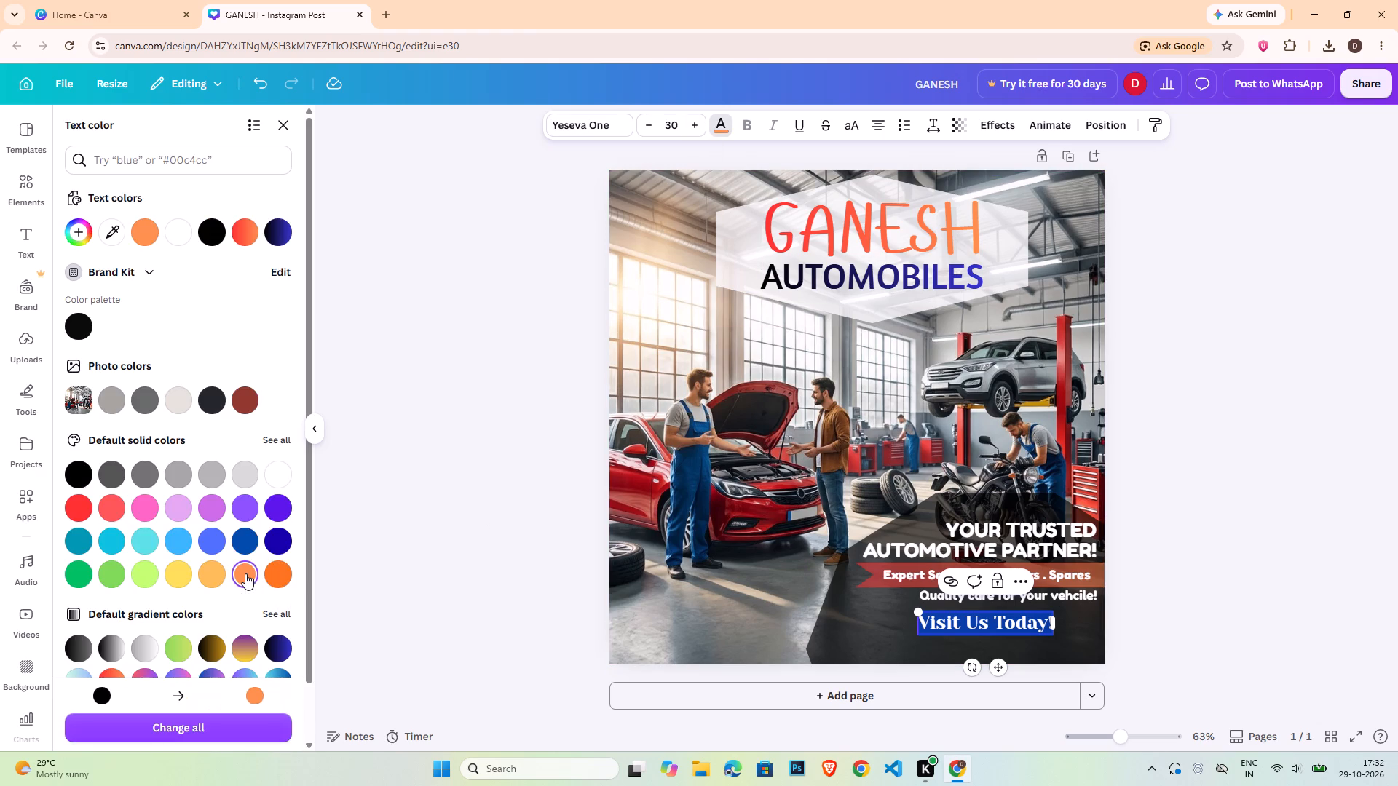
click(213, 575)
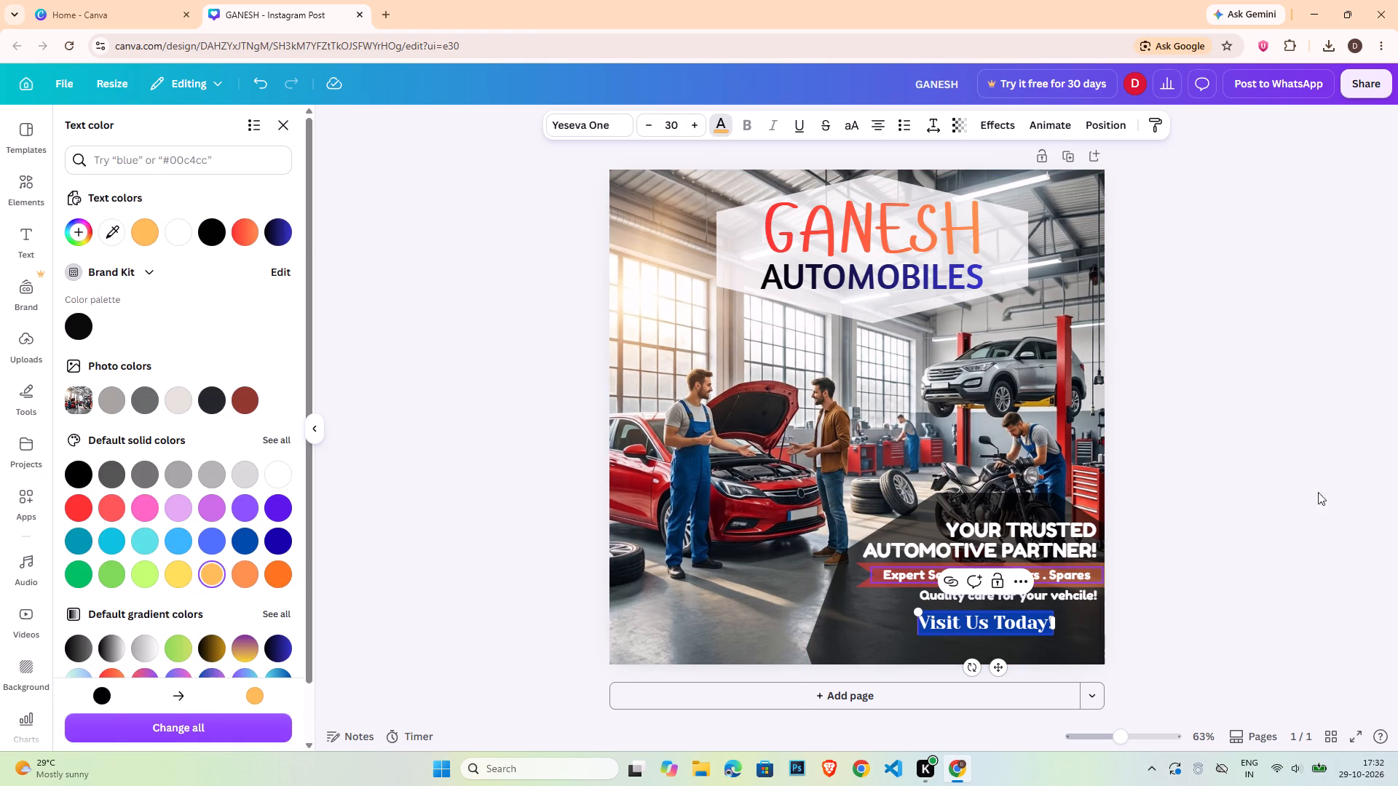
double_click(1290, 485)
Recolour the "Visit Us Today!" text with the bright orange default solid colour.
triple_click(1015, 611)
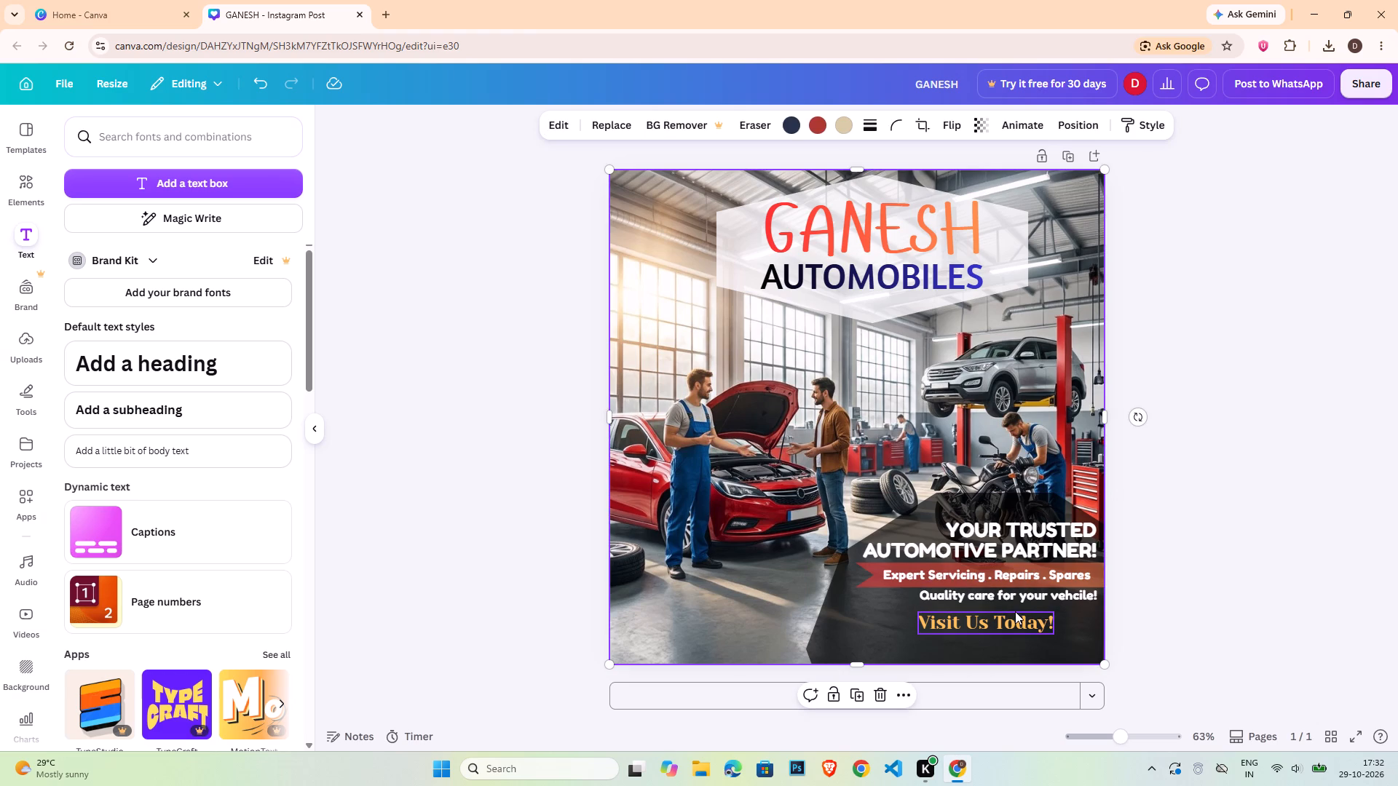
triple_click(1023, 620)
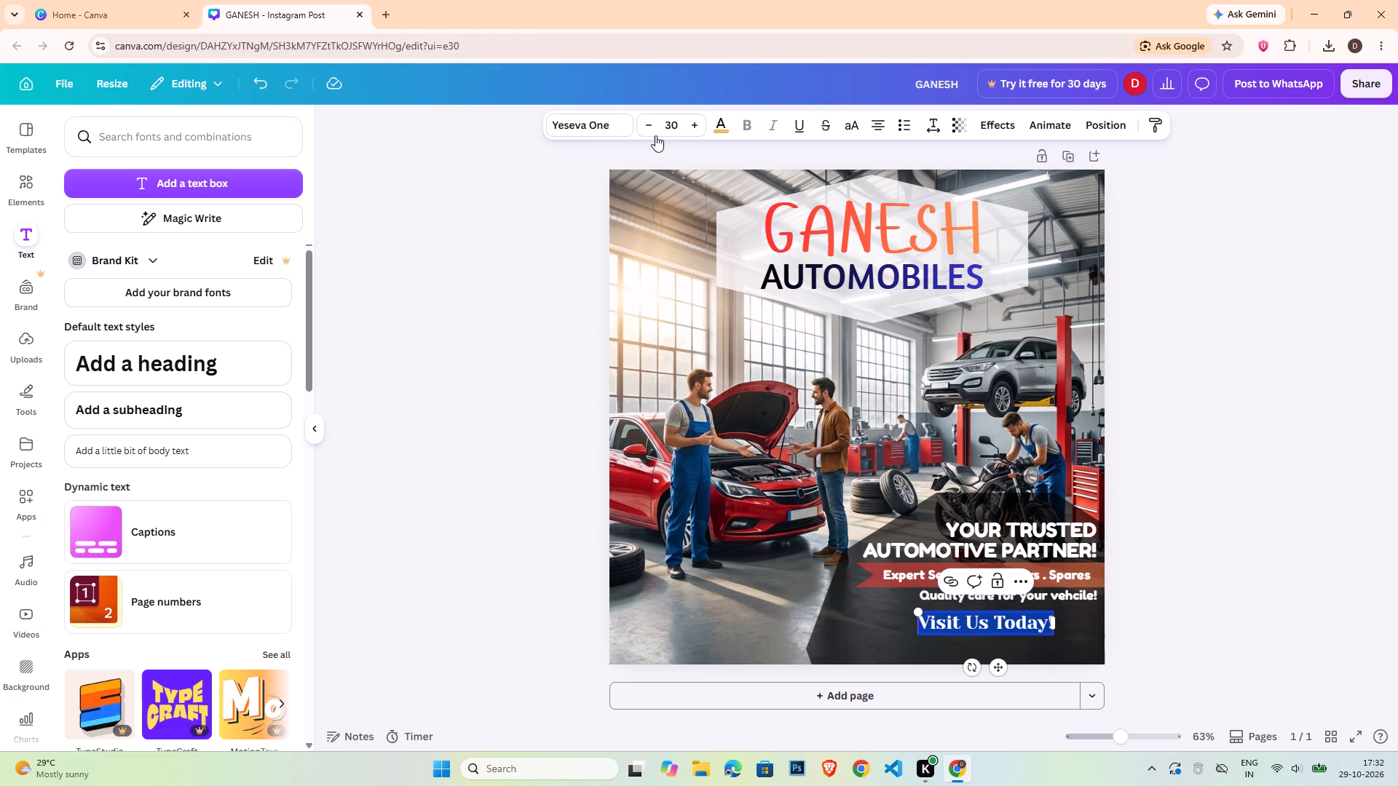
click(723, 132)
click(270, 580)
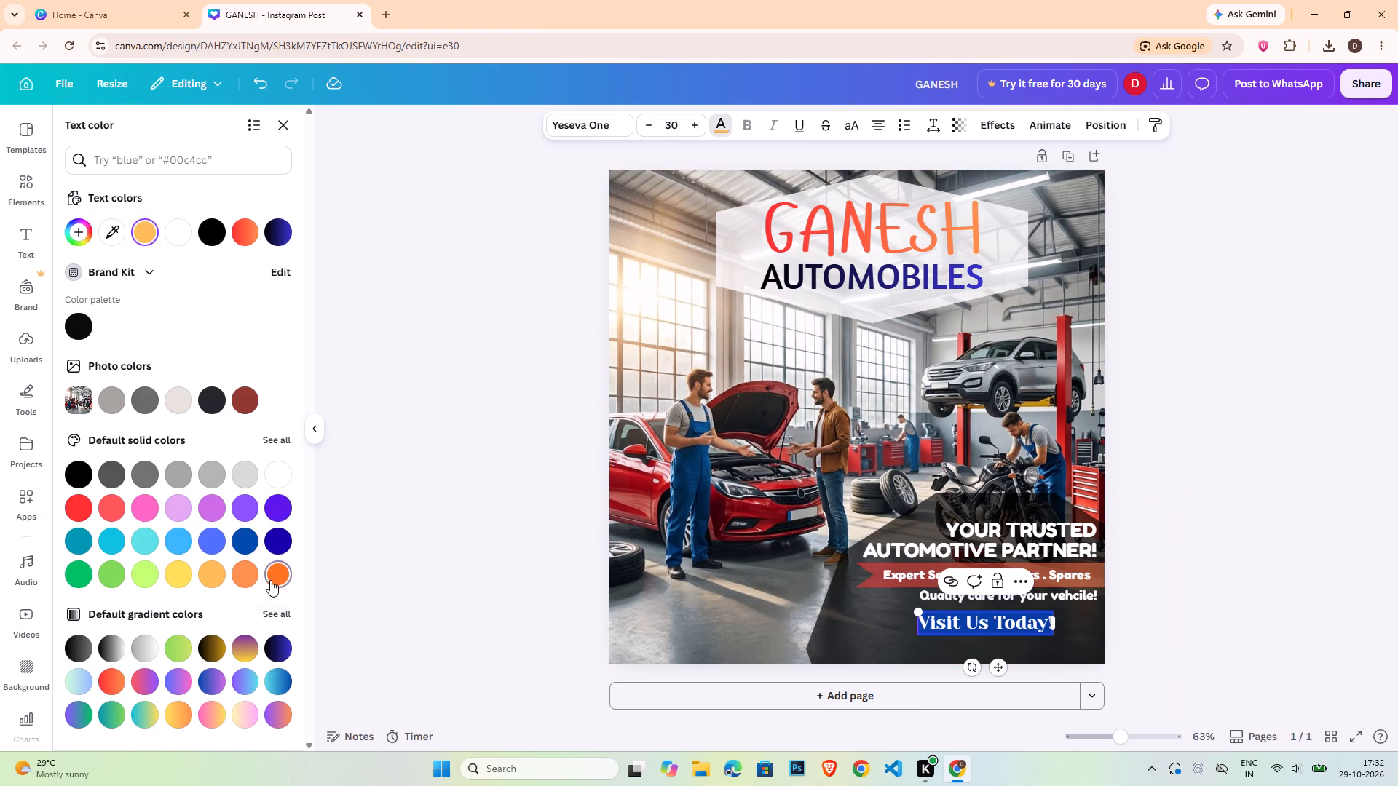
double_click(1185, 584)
Right-align "Visit Us Today!" beneath the "Quality care" line, shrink it to about font size 22.3, and nudge it up.
drag(995, 624, 1036, 622)
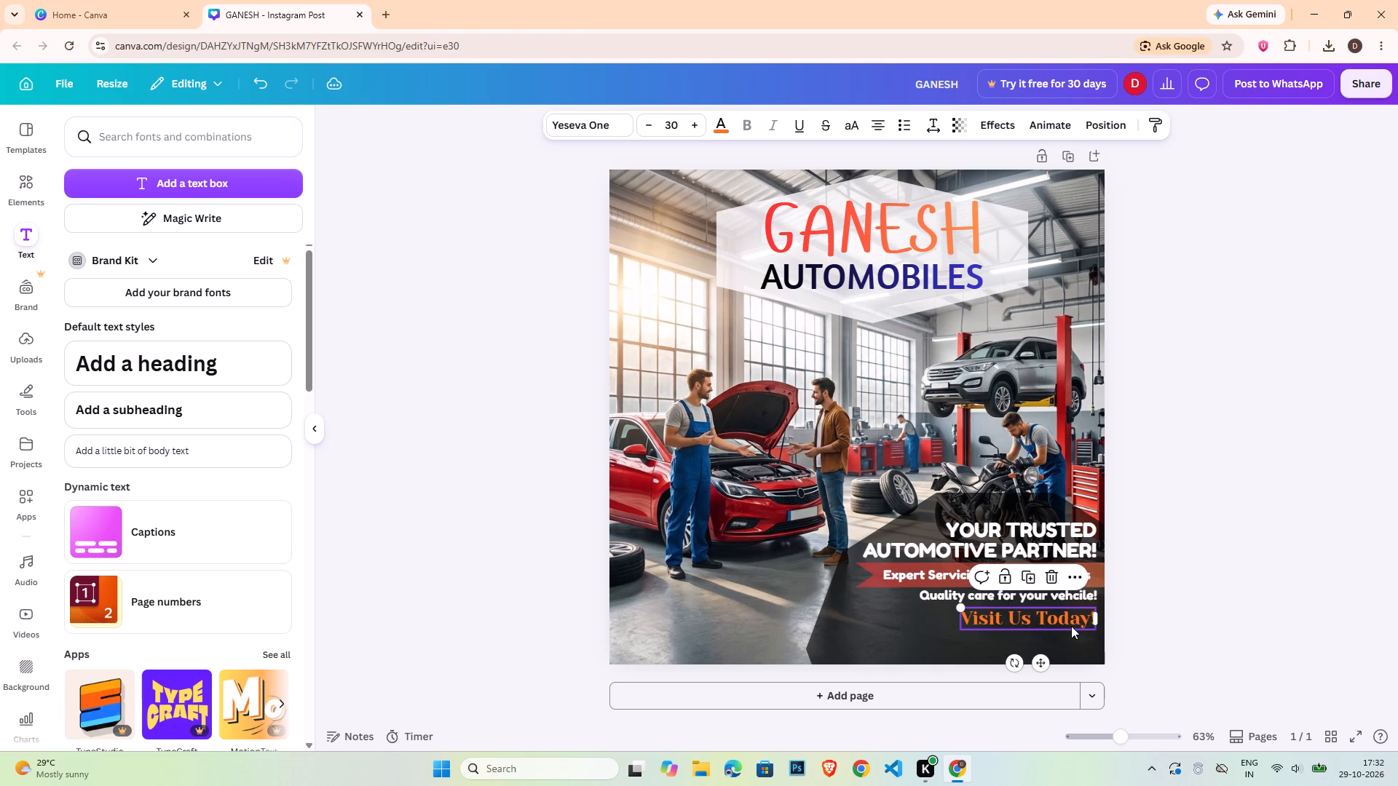
drag(962, 606, 991, 616)
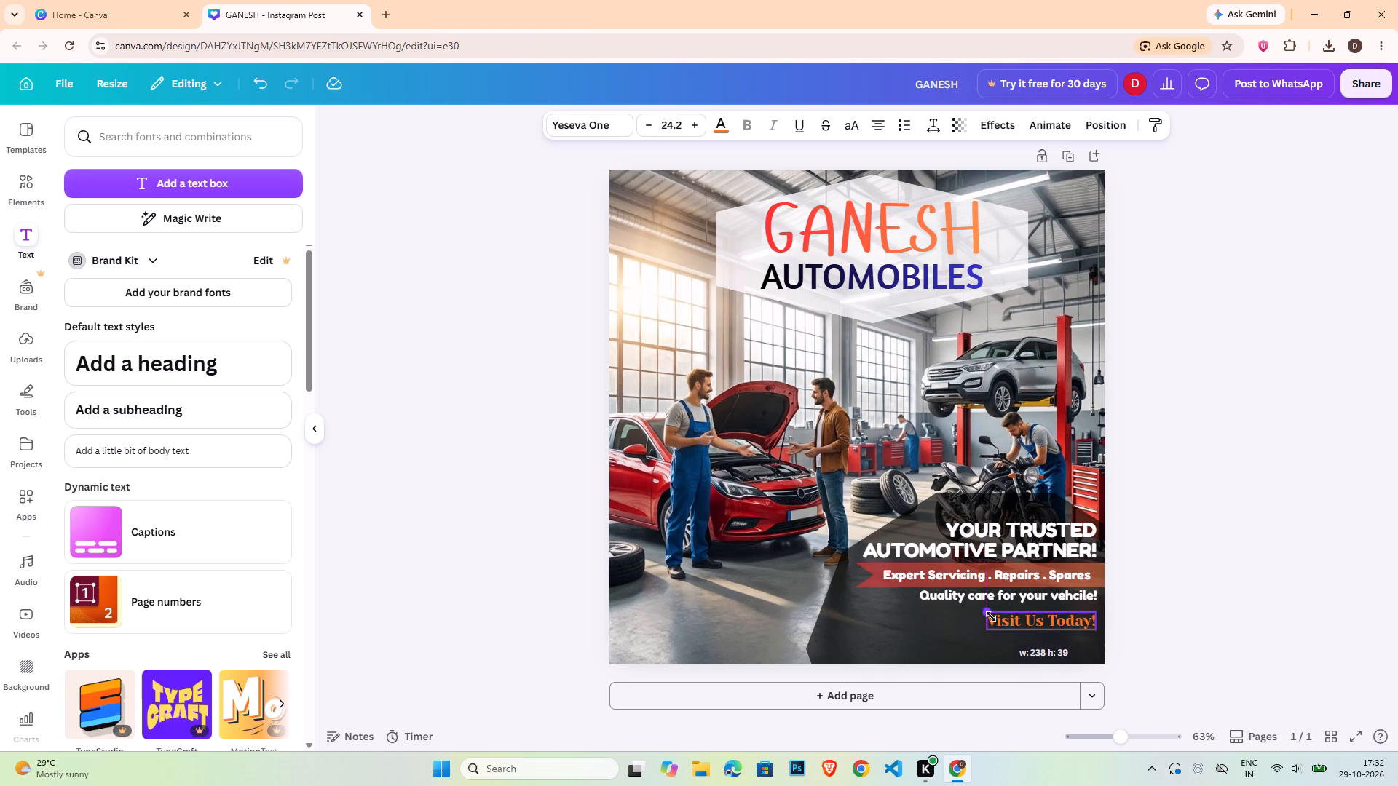
drag(991, 616, 1000, 616)
click(1166, 614)
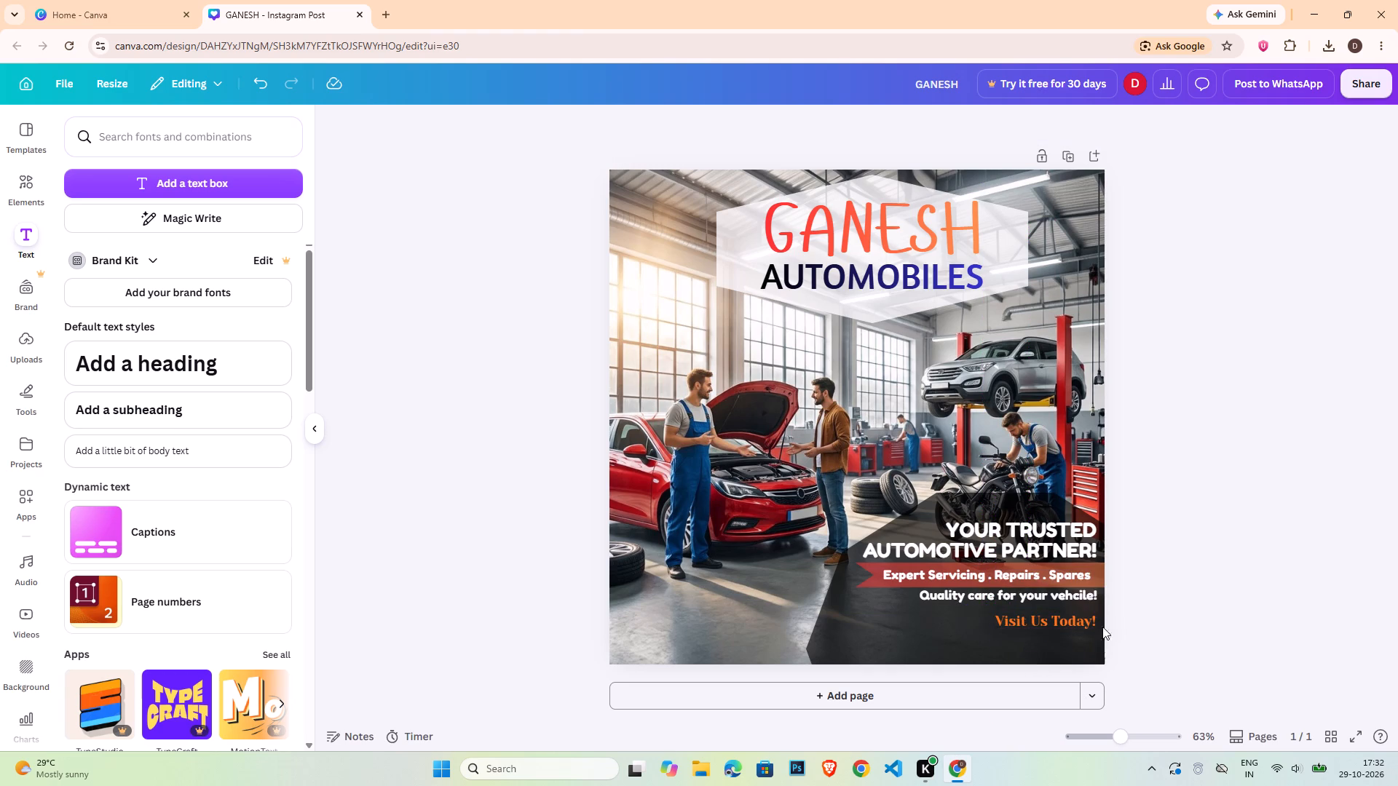
click(1083, 624)
key(Up)
Recolour the "Visit Us Today!" text light orange and widen its box leftward so the text fits on one line.
click(1084, 622)
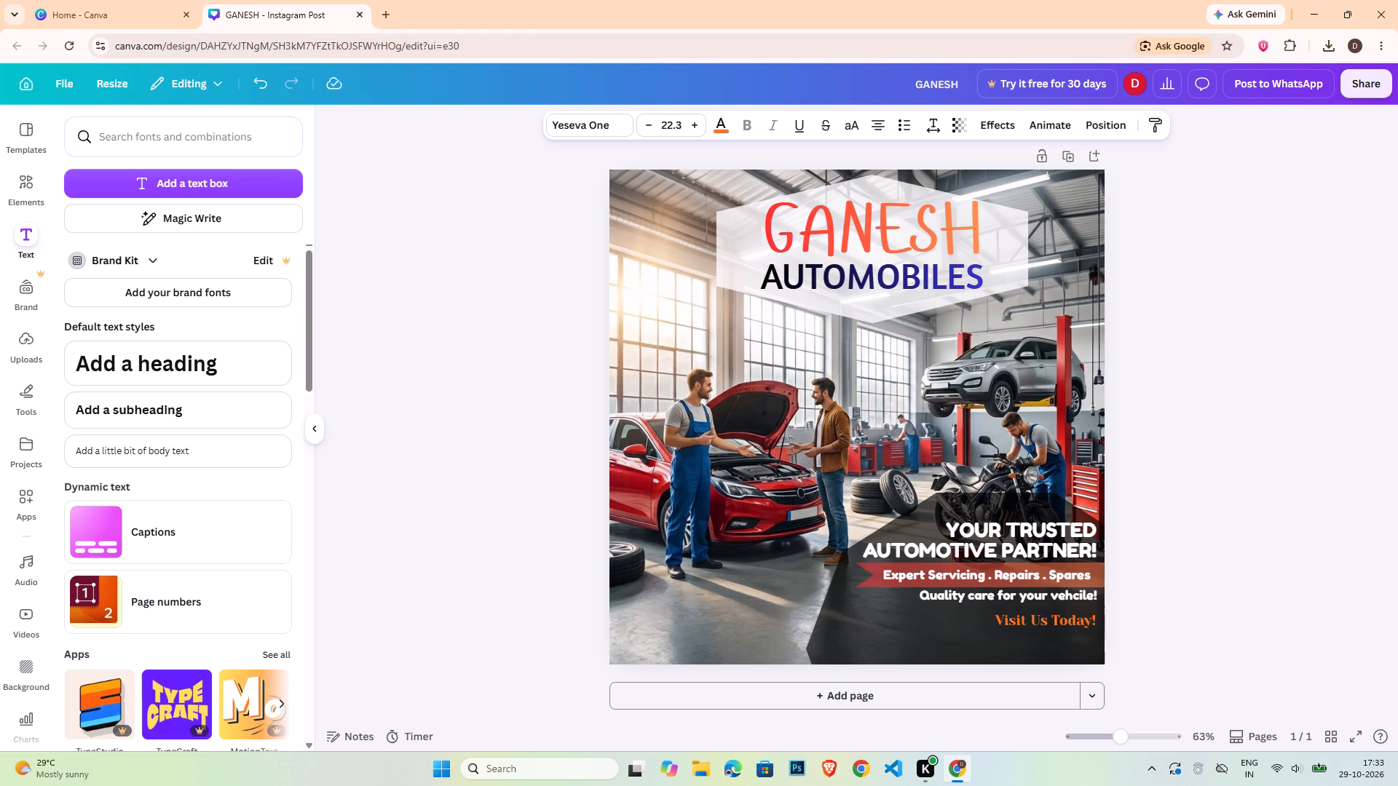
click(719, 116)
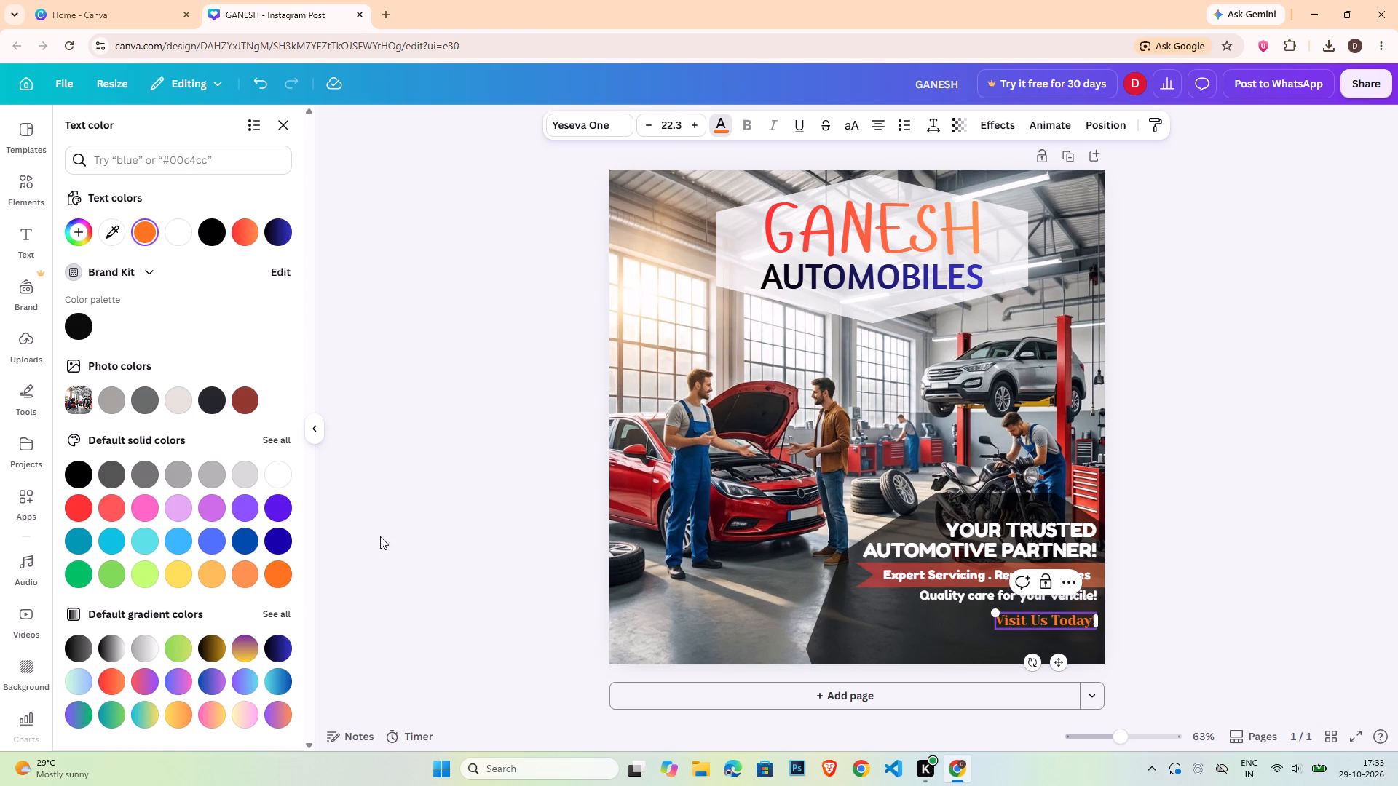
click(208, 573)
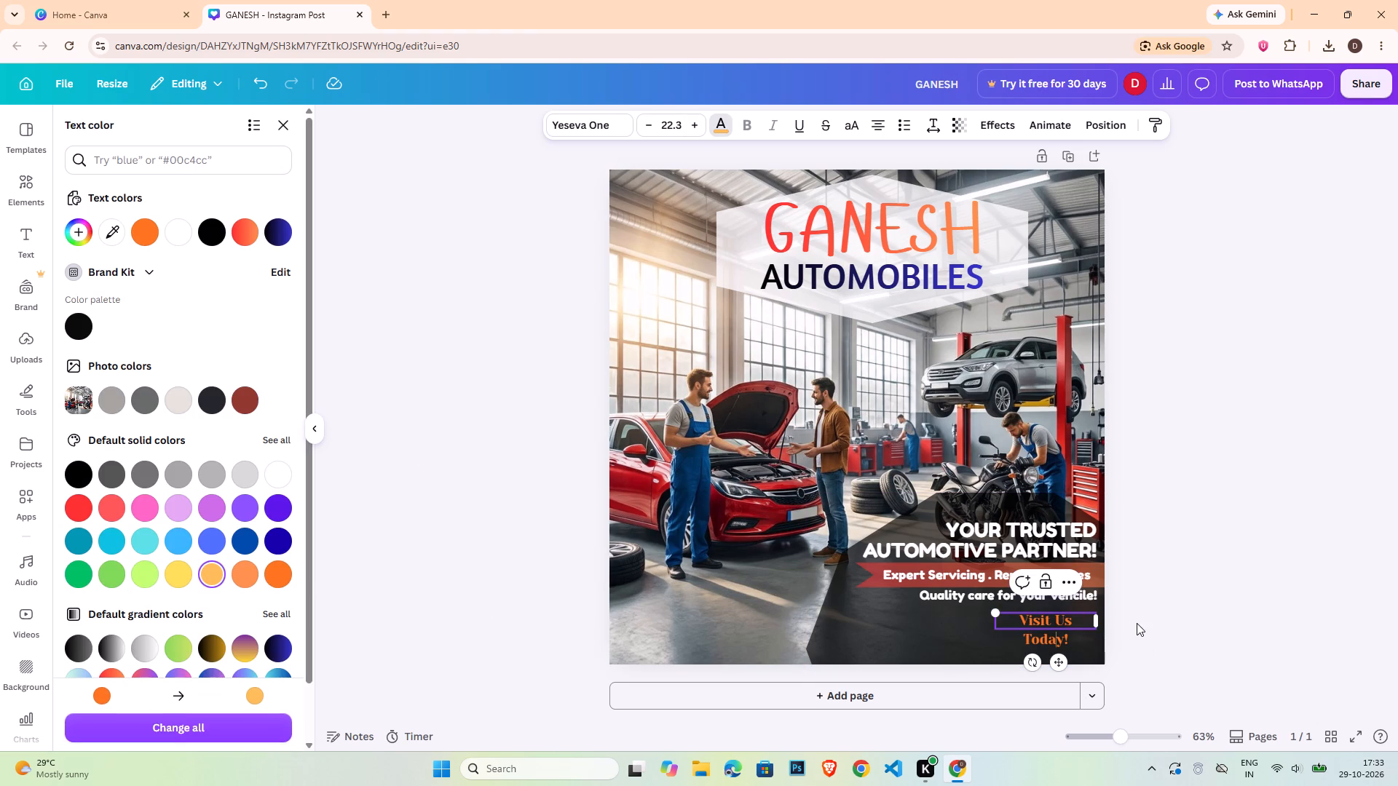
drag(992, 625, 958, 625)
triple_click(1003, 616)
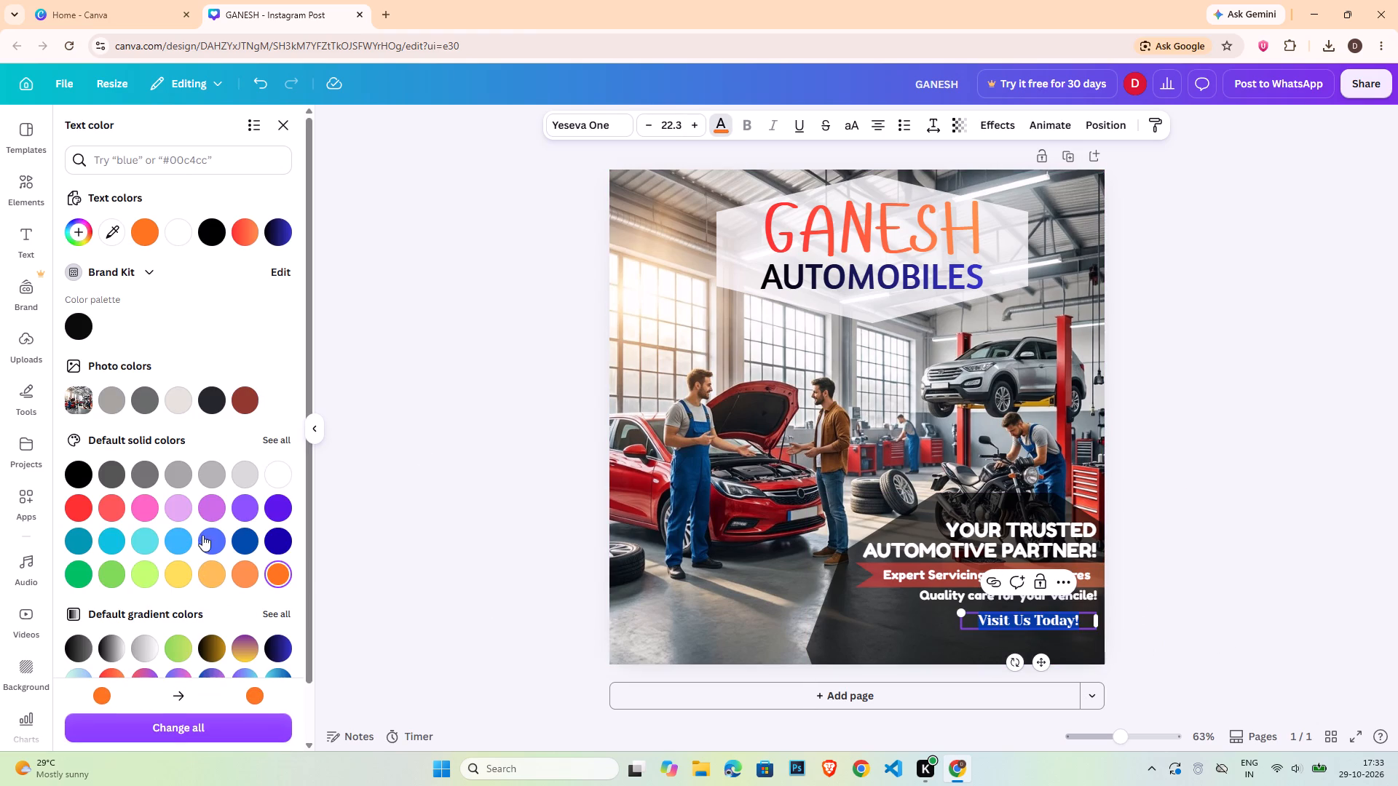
click(212, 577)
double_click(1242, 523)
Change the "Visit Us Today!" text to the Biski font in bold.
triple_click(1050, 621)
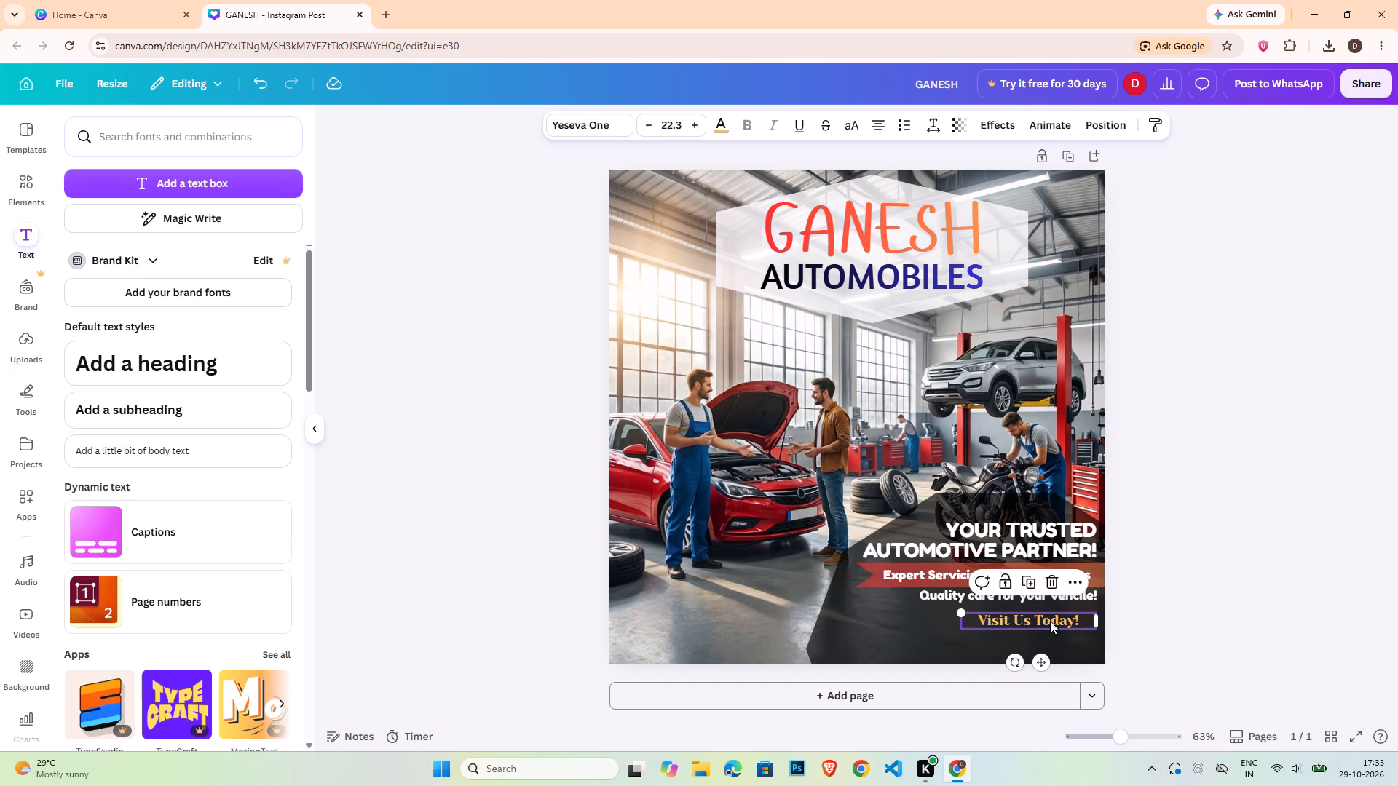
click(591, 130)
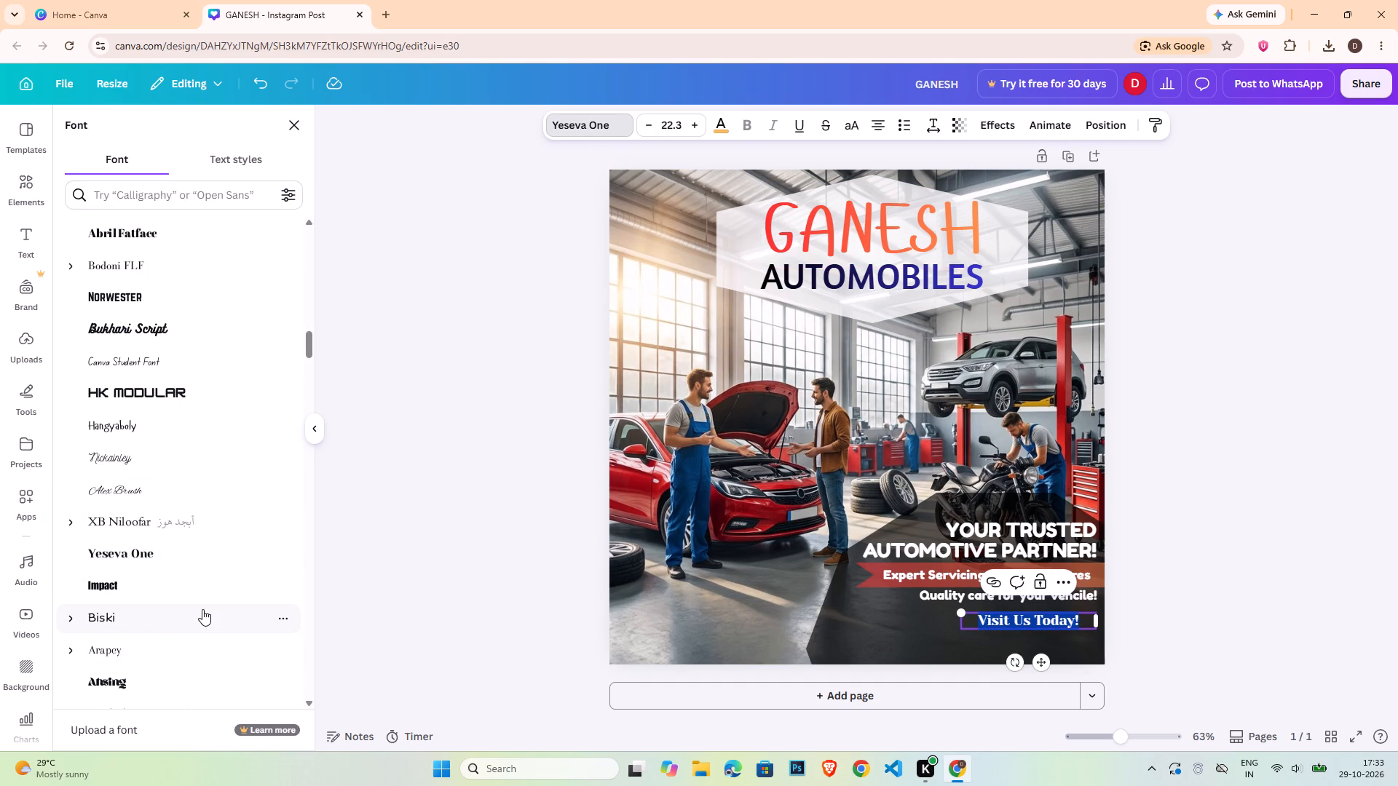
click(202, 609)
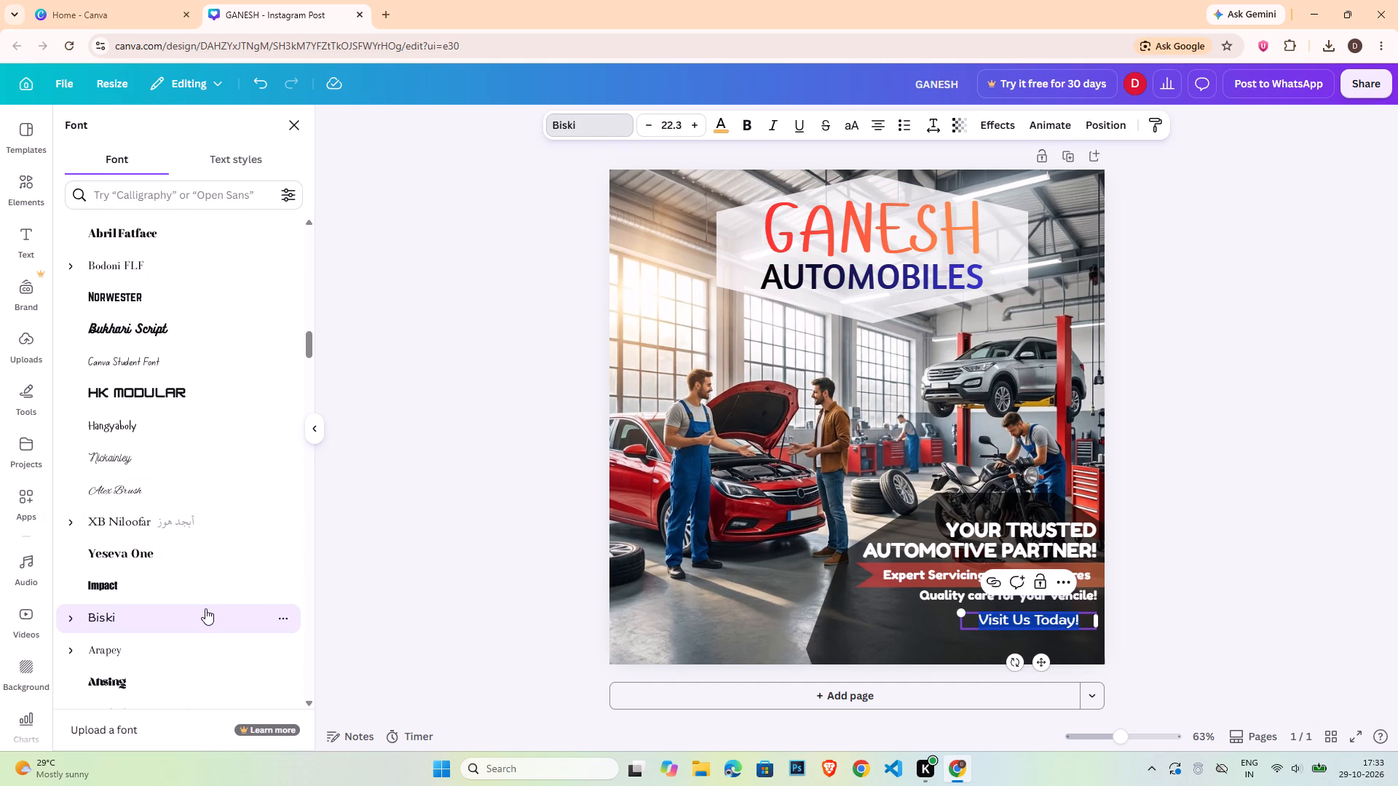
click(747, 124)
double_click(1236, 467)
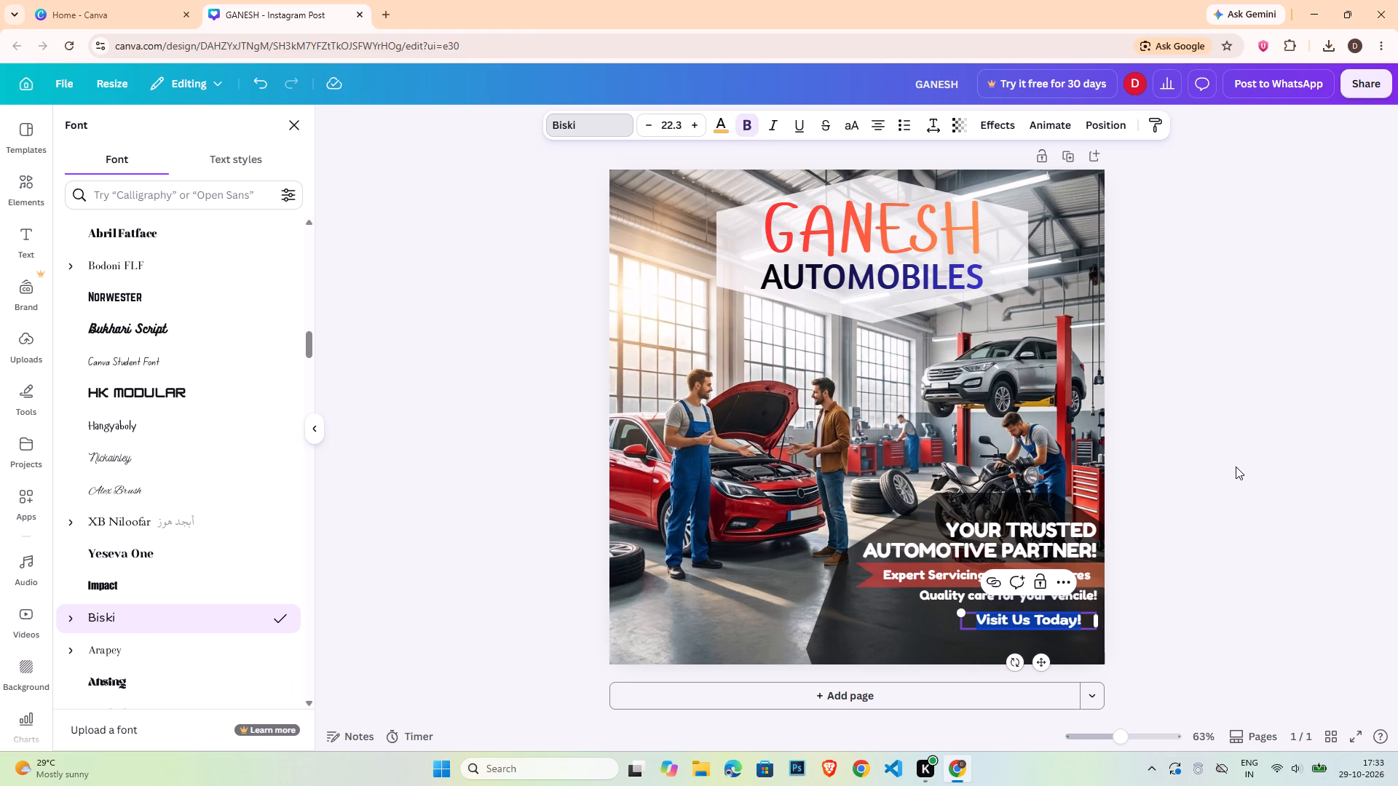
Shift the "Visit Us Today!" line slightly right and down beneath the "Quality care" line.
drag(1062, 616, 1071, 615)
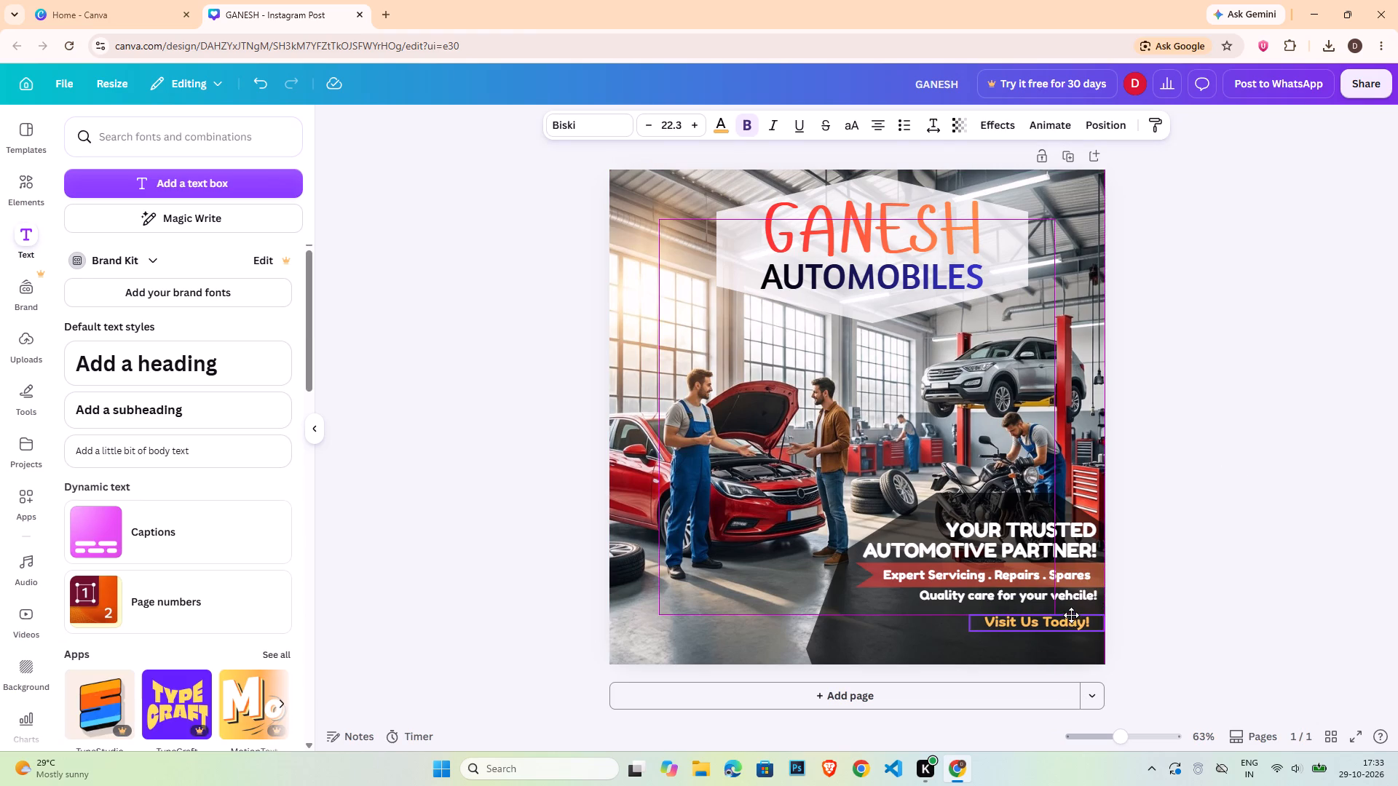
drag(1071, 615, 1072, 616)
click(1218, 606)
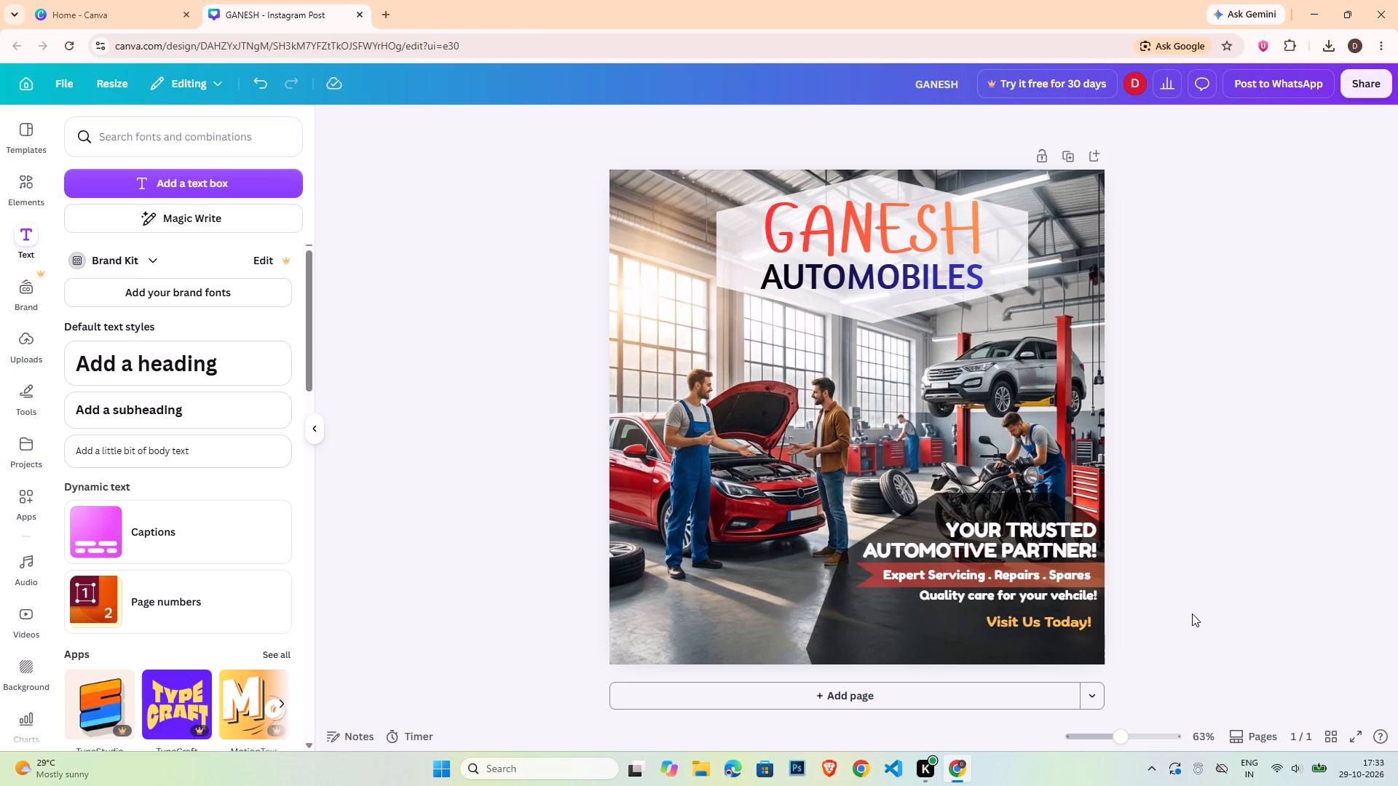
click(1169, 589)
Search the elements library for "phone" and show all the graphics results.
click(21, 171)
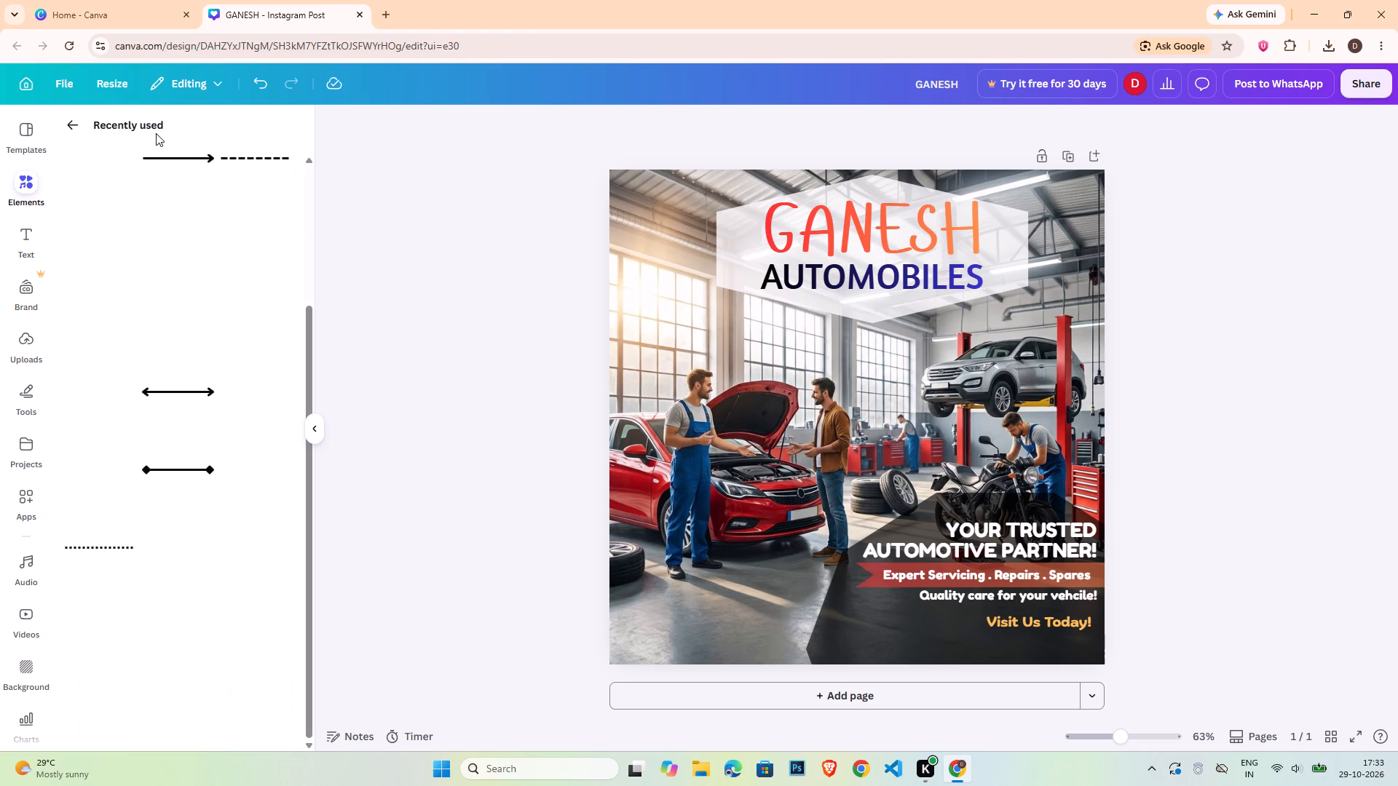
click(60, 125)
click(165, 160)
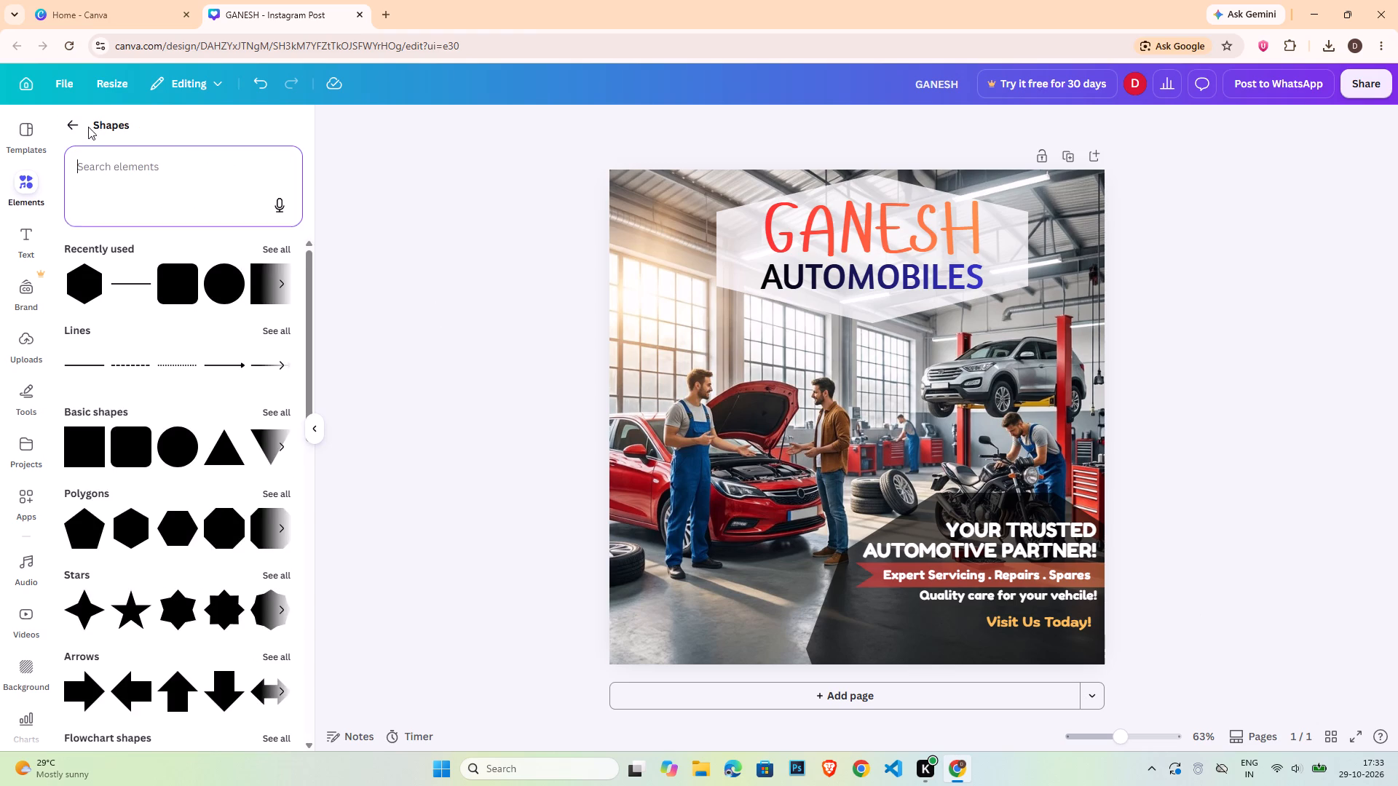
click(72, 120)
click(158, 133)
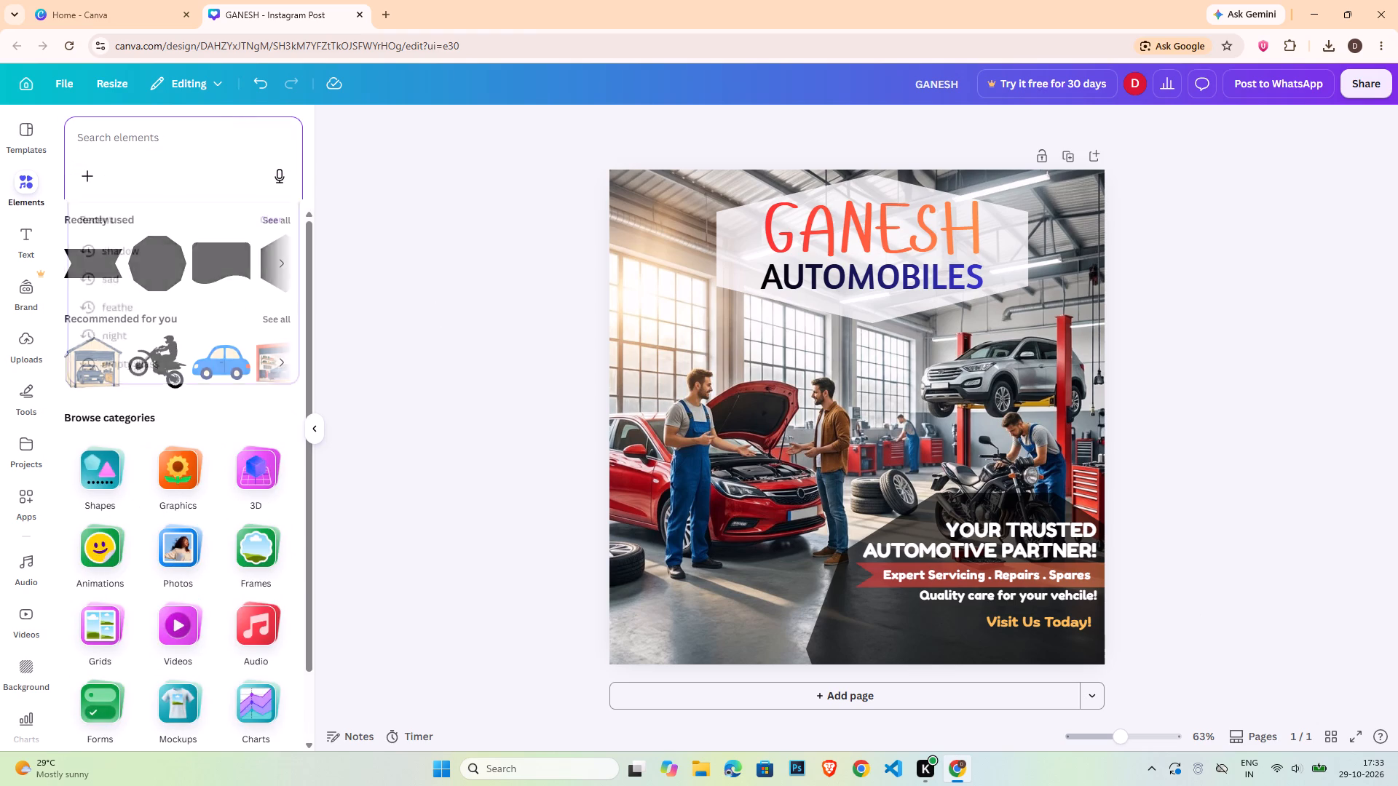
text(phone)
key(Return)
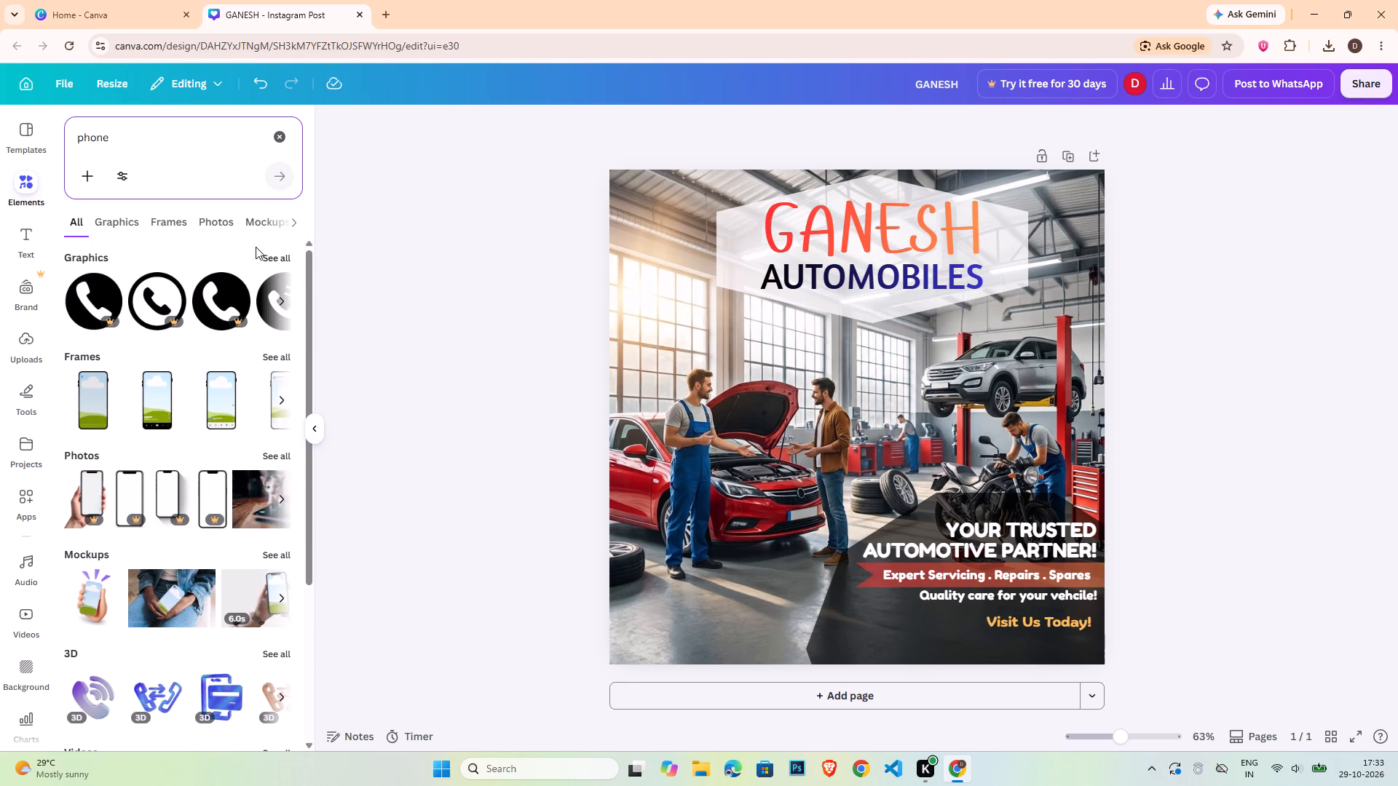
click(263, 258)
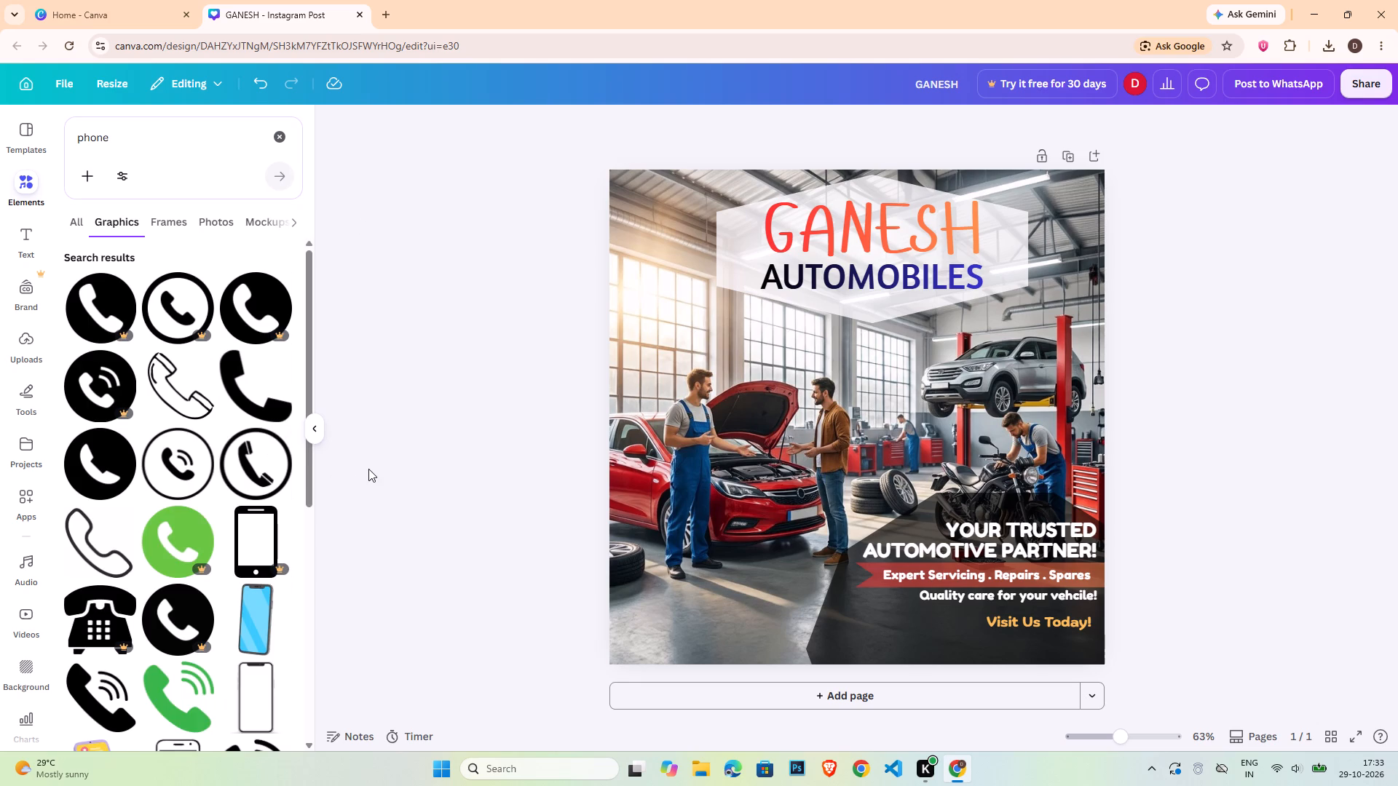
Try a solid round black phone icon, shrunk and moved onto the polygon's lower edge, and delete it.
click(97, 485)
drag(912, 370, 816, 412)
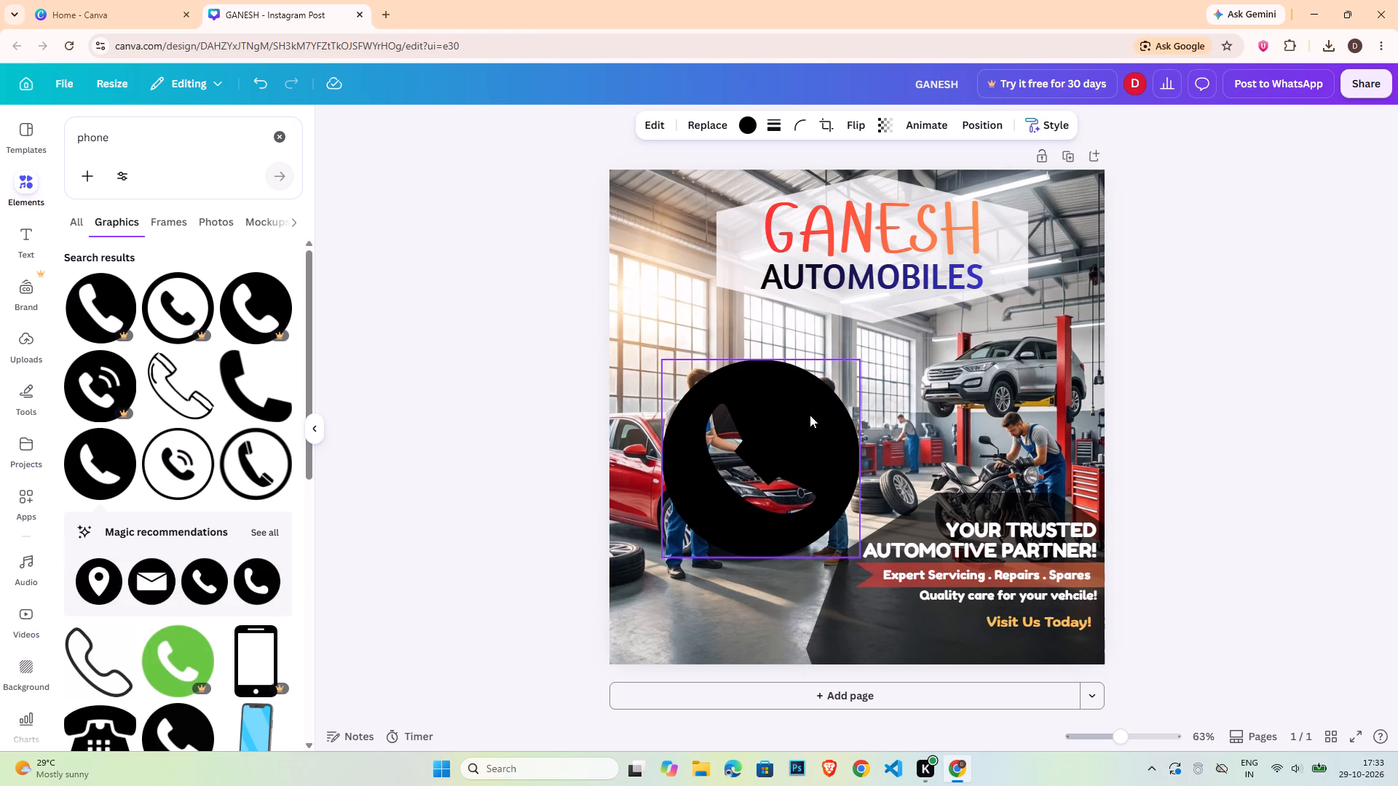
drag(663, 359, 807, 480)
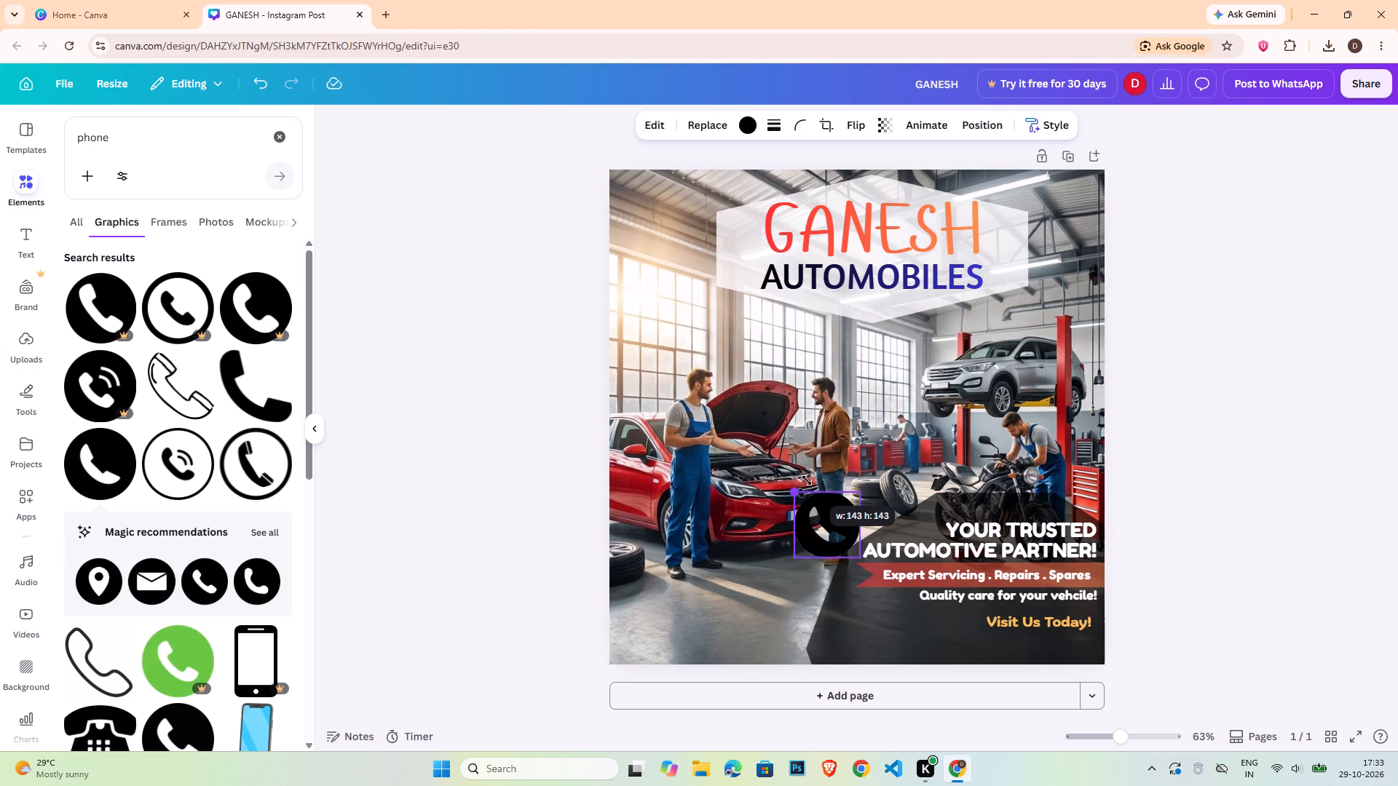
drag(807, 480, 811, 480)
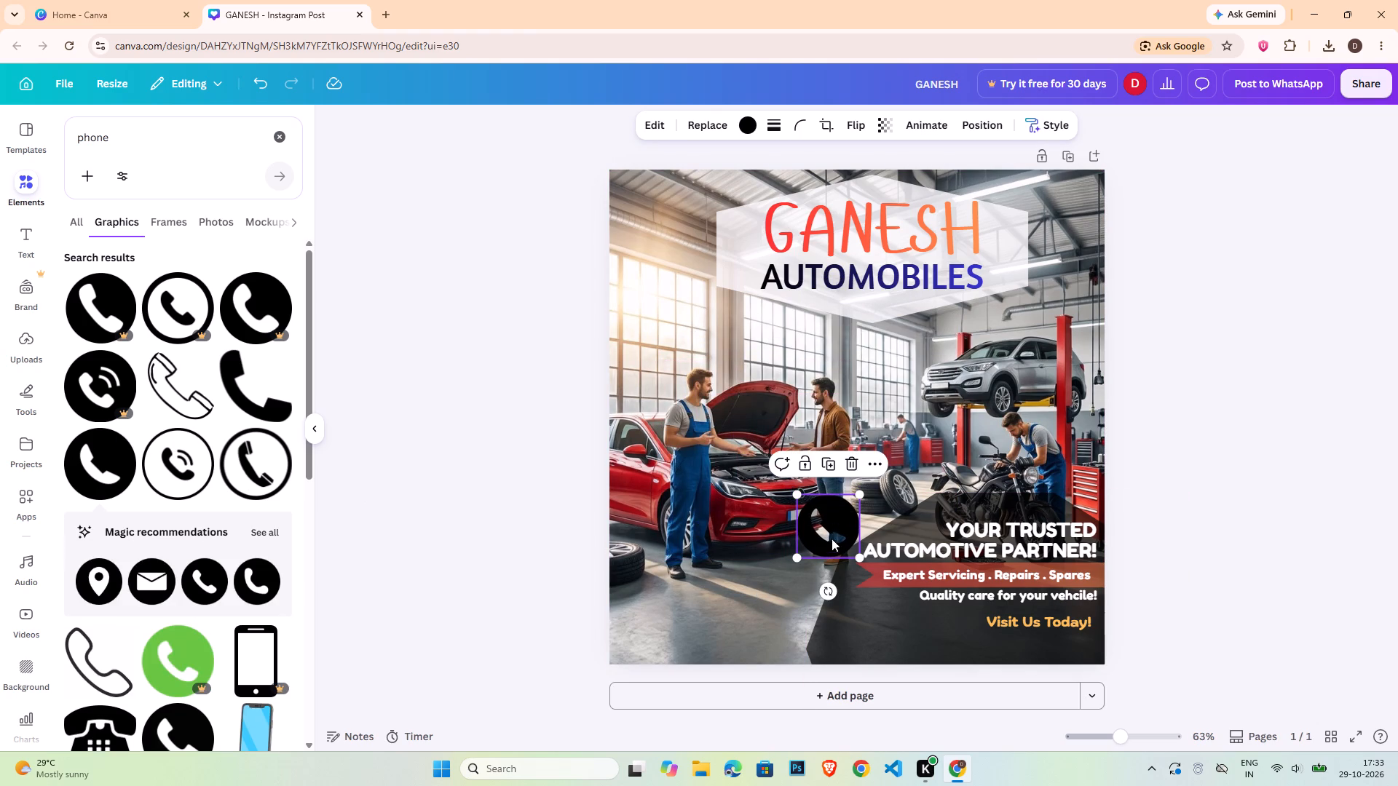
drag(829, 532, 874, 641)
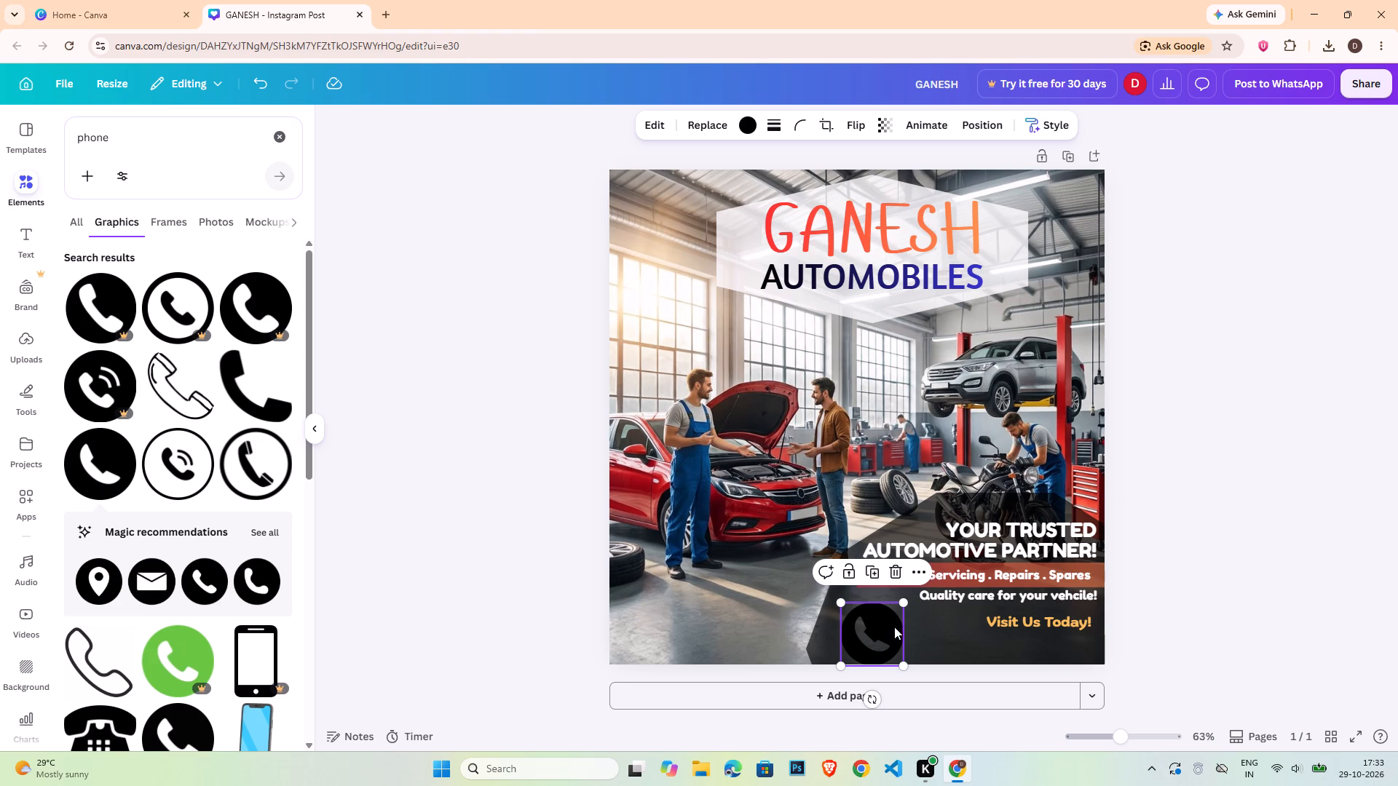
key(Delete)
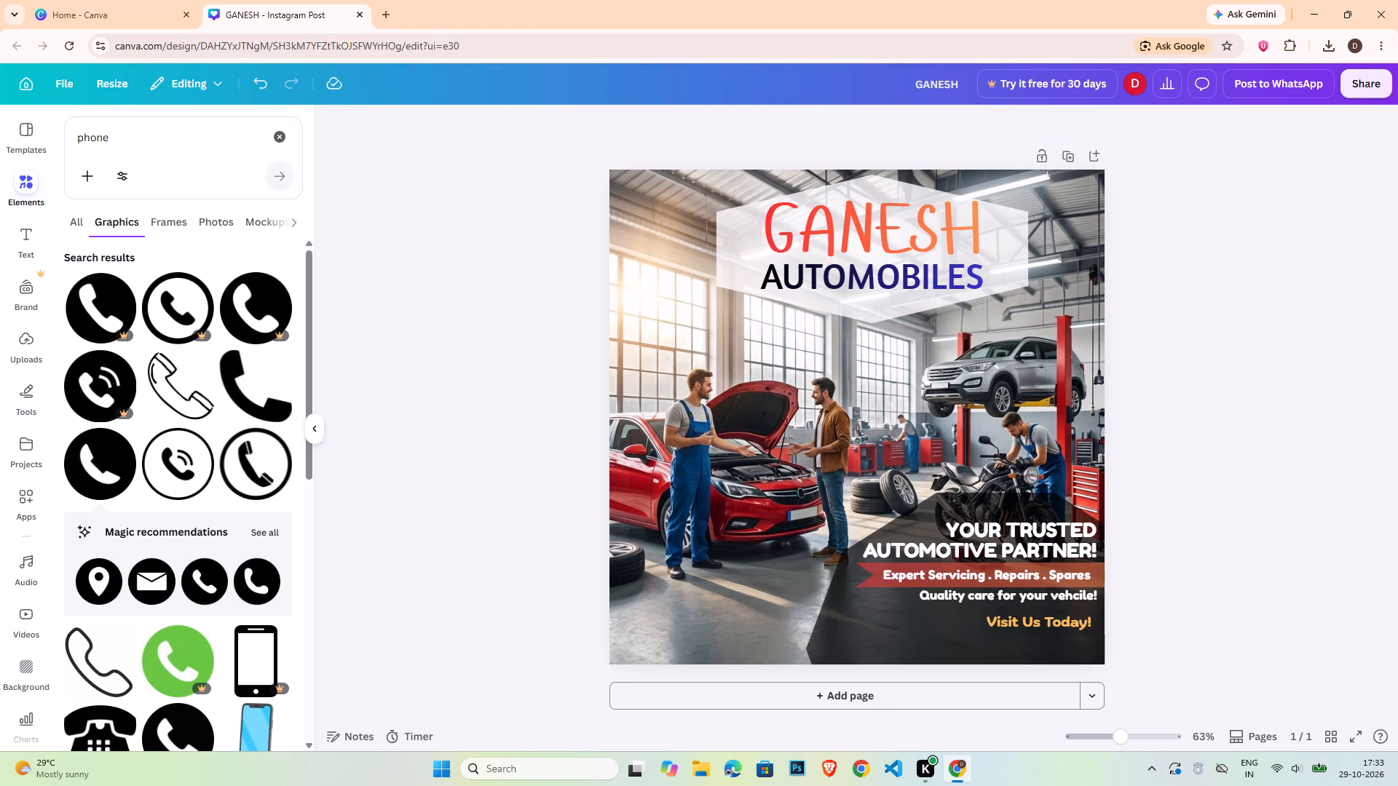
Add a blank second page to the design.
scroll(518, 596, down, 4)
click(814, 709)
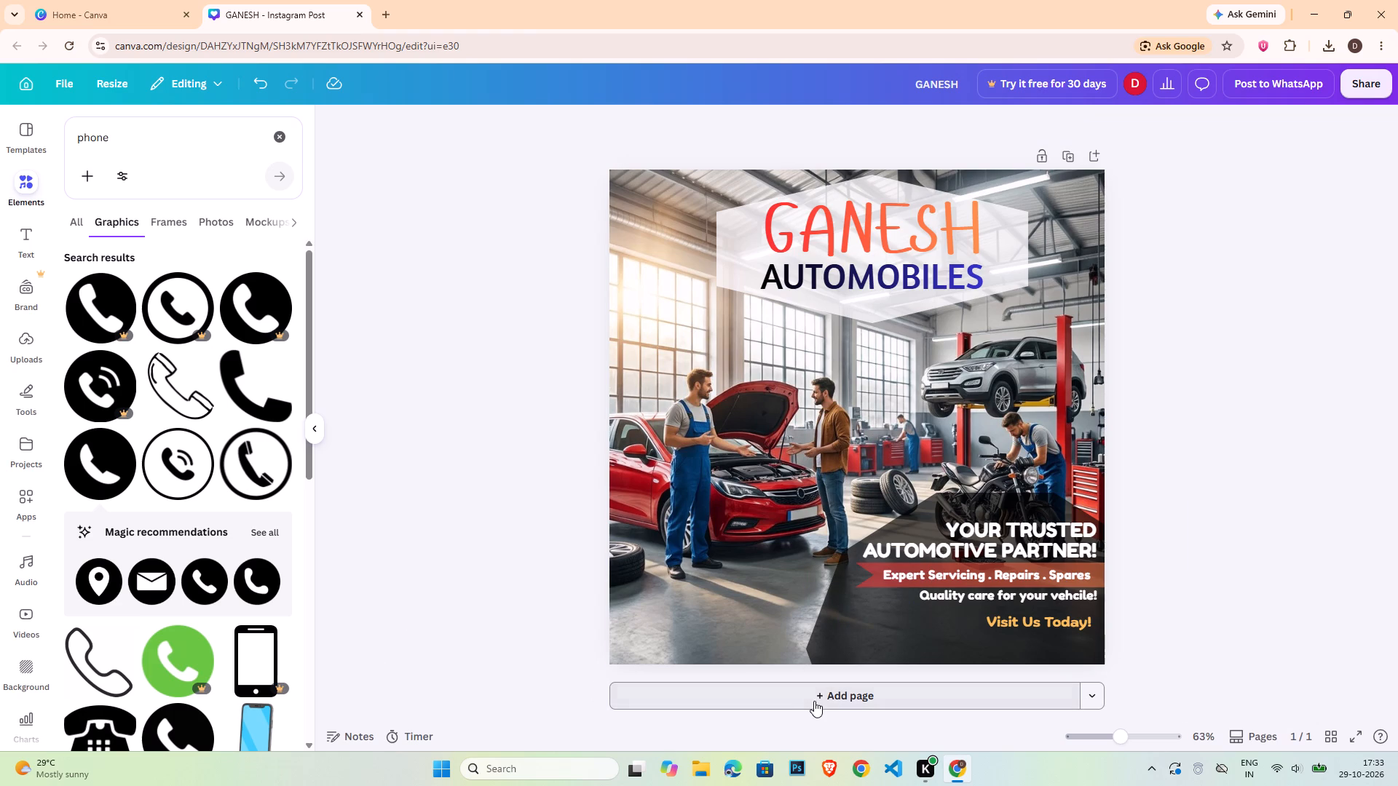
click(814, 701)
scroll(933, 686, down, 2)
Place the solid black handset graphic without a circle in the centre of the blank page.
click(167, 397)
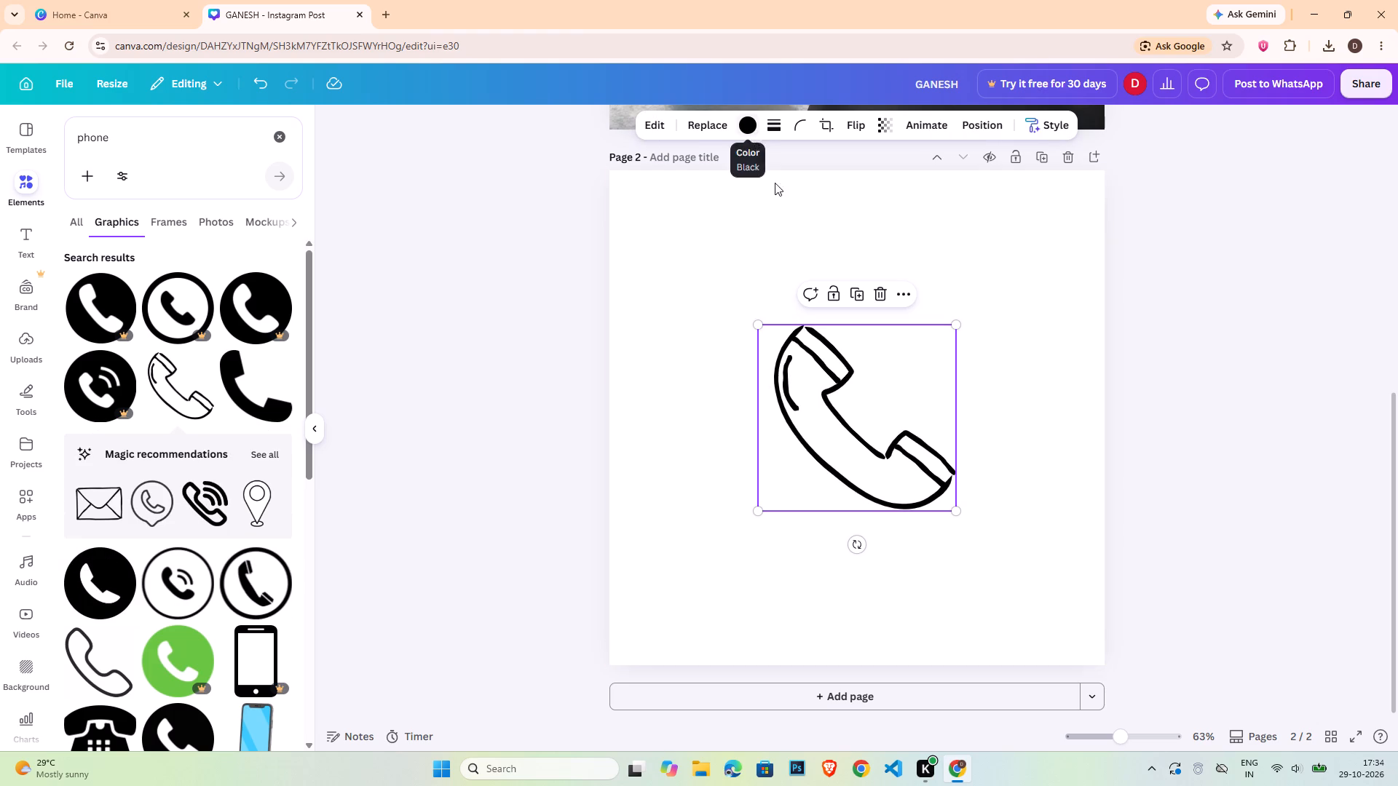
key(Delete)
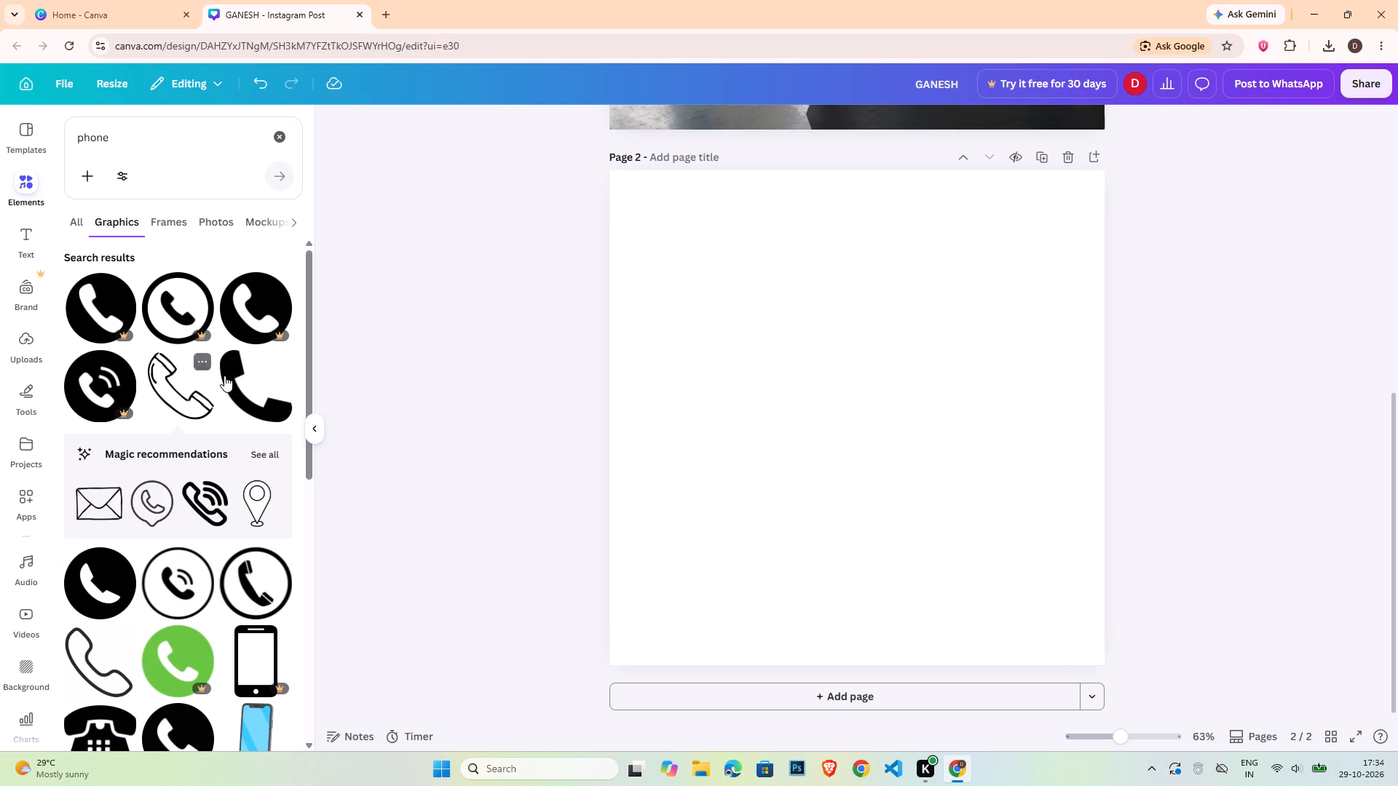
click(242, 386)
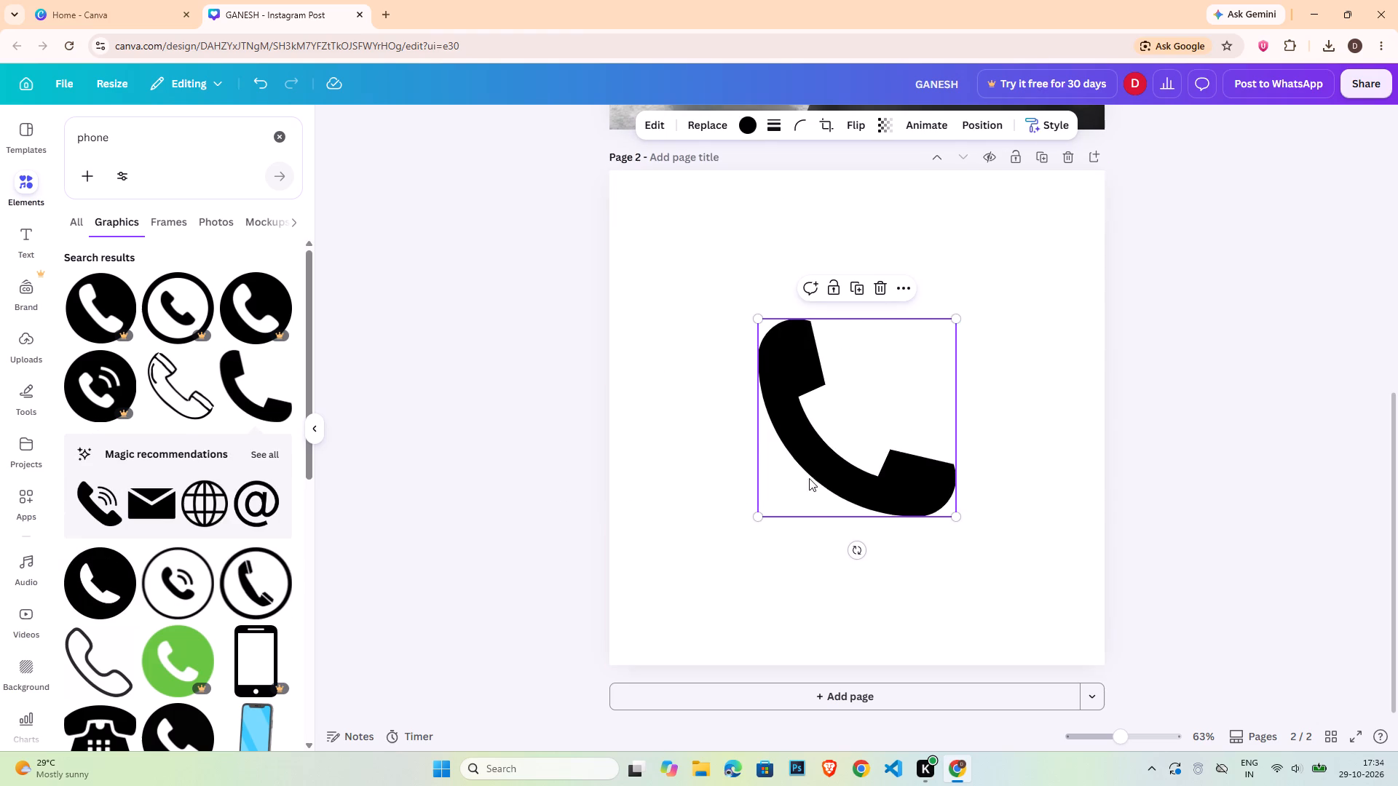
Add a circle from the recently used elements, enlarge it to about 613 px, and centre it on page 2 over the handset.
click(285, 138)
click(395, 407)
scroll(218, 330, up, 2)
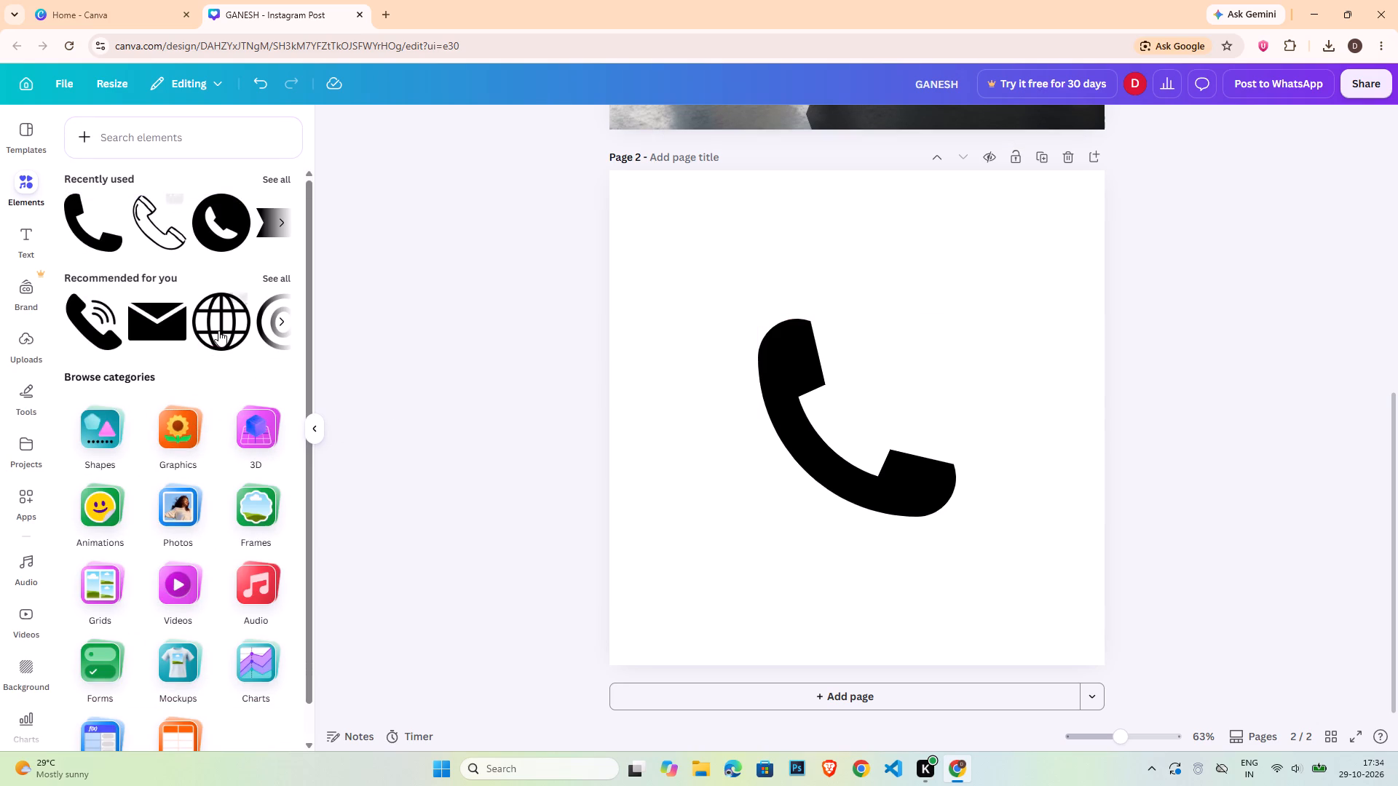
scroll(218, 330, up, 1)
click(290, 178)
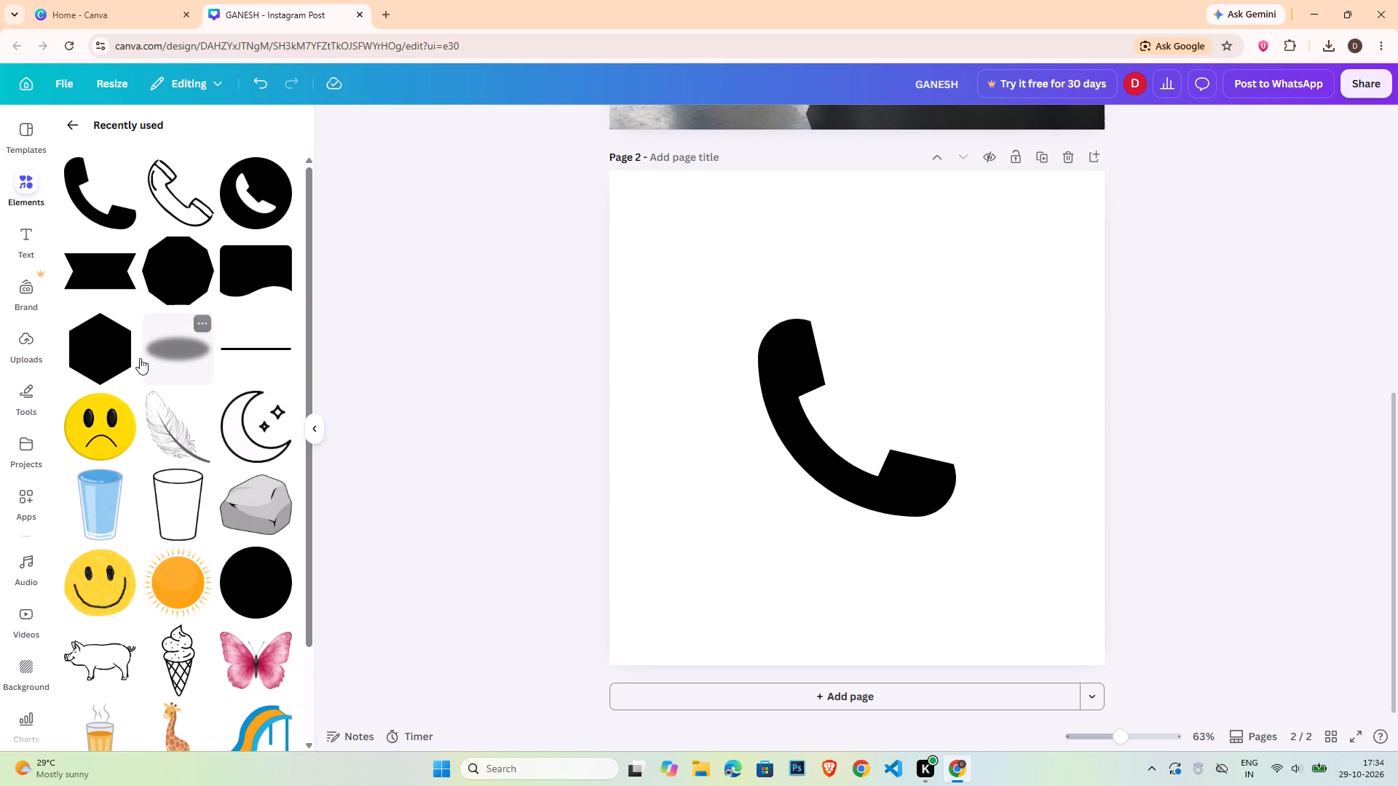
click(229, 587)
drag(849, 408, 807, 394)
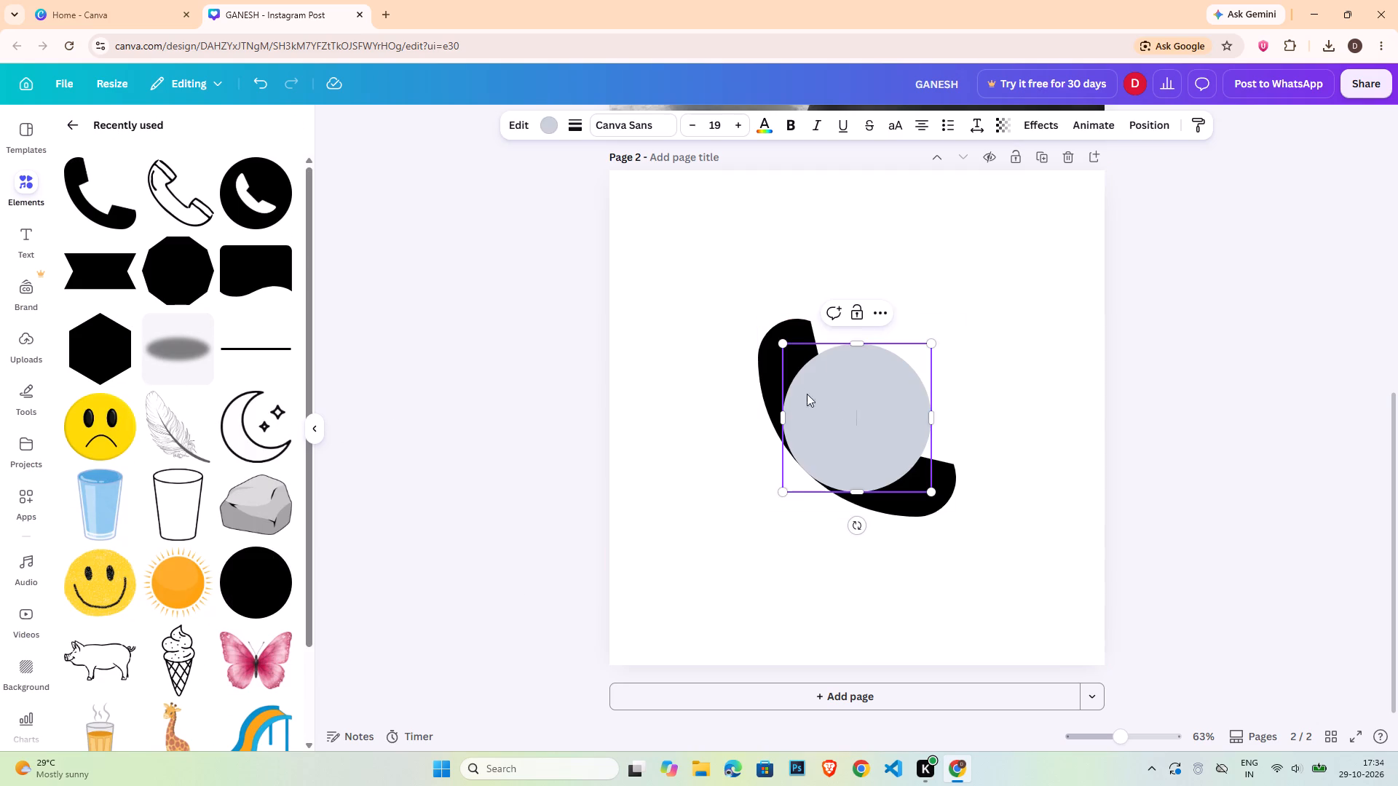
drag(807, 394, 777, 346)
drag(858, 424, 1007, 543)
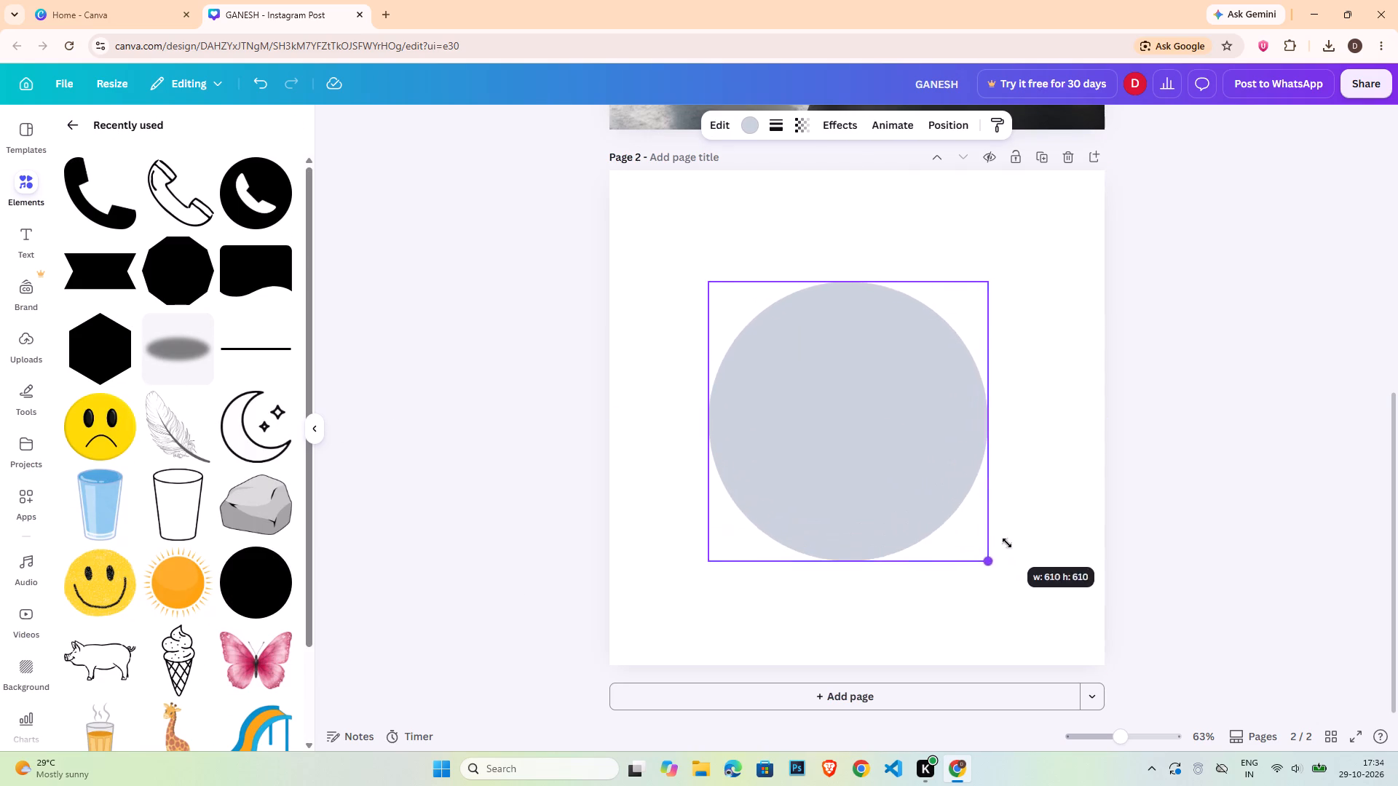
drag(1007, 543, 1008, 540)
drag(904, 446, 909, 442)
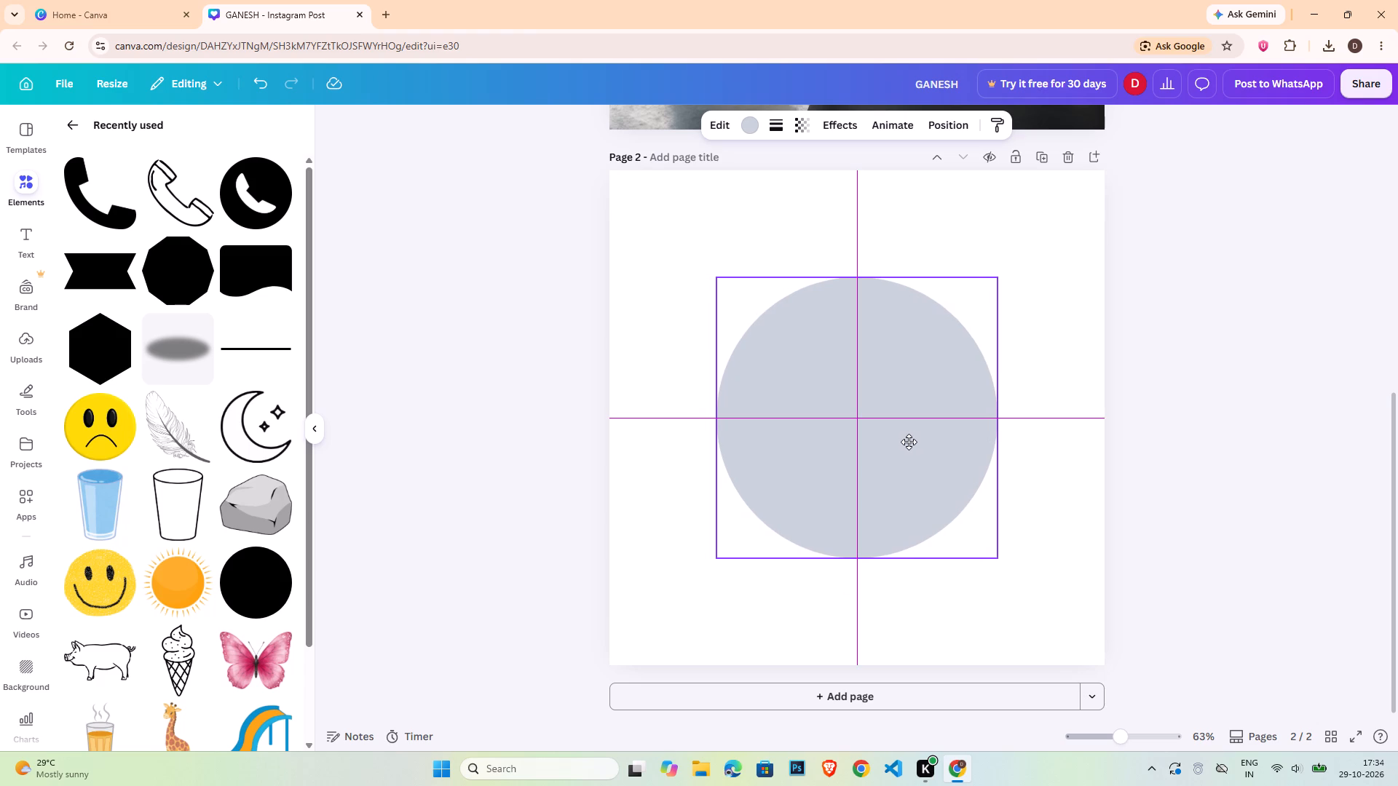
drag(909, 442, 912, 442)
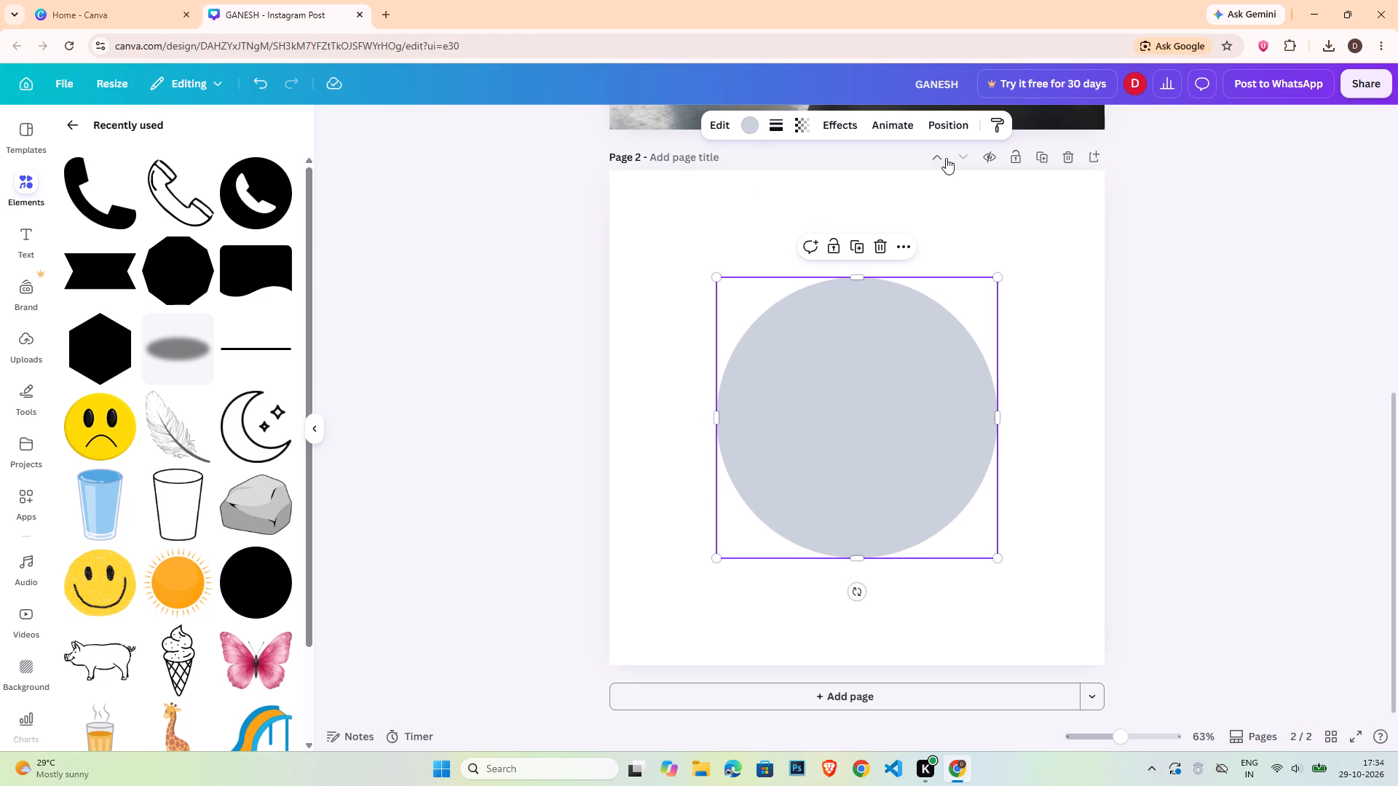
Send the circle to the back, behind the handset, and check that the two are aligned.
click(952, 130)
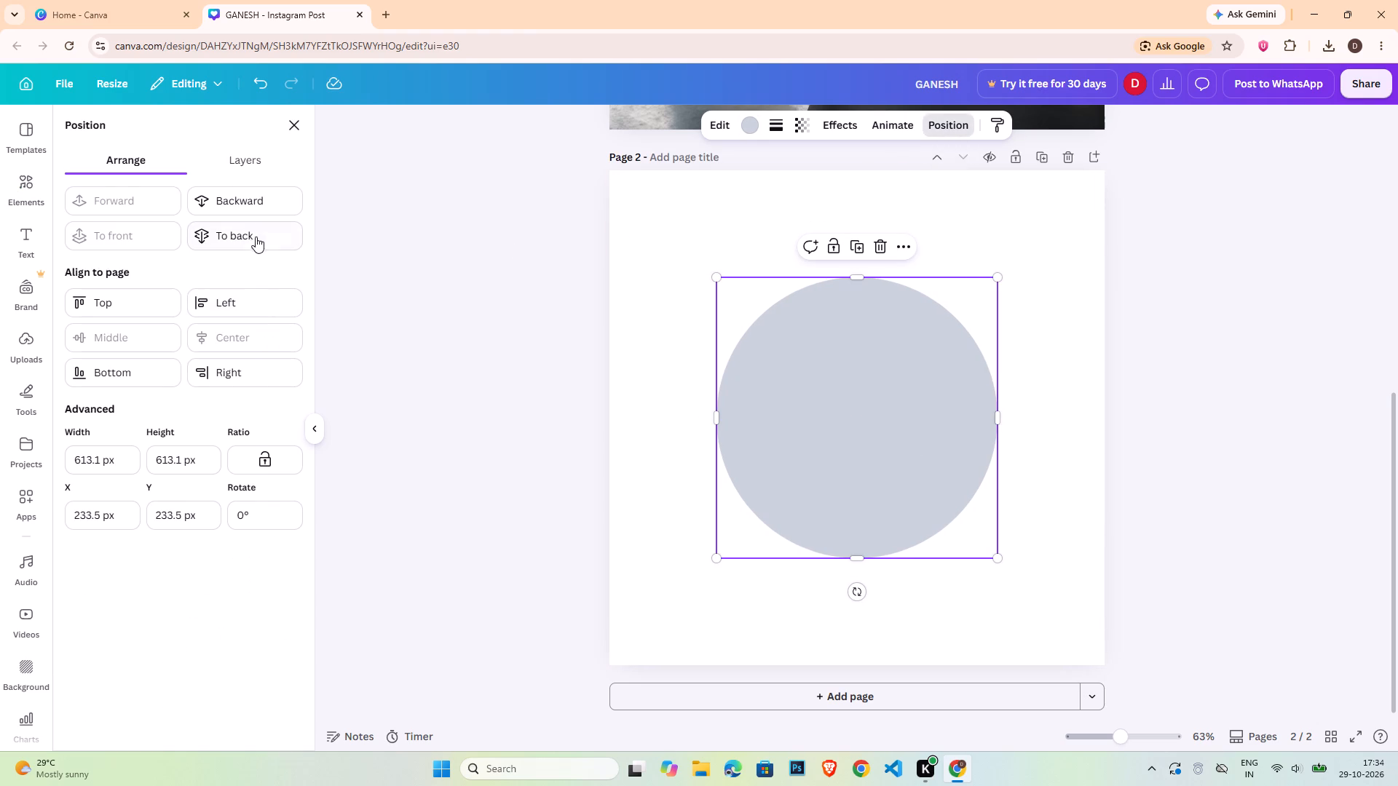
click(256, 235)
double_click(1137, 404)
click(965, 374)
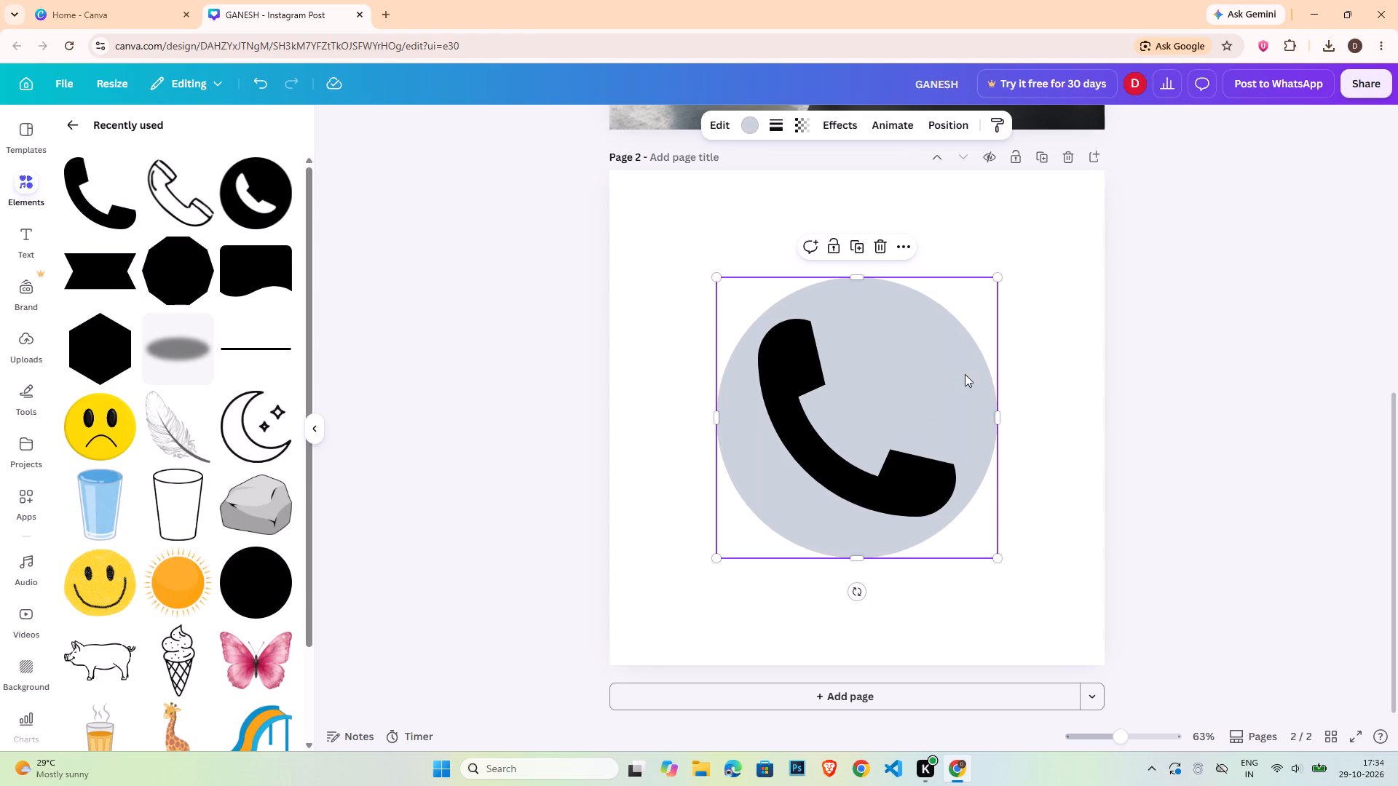
shift+click(872, 411)
click(1115, 125)
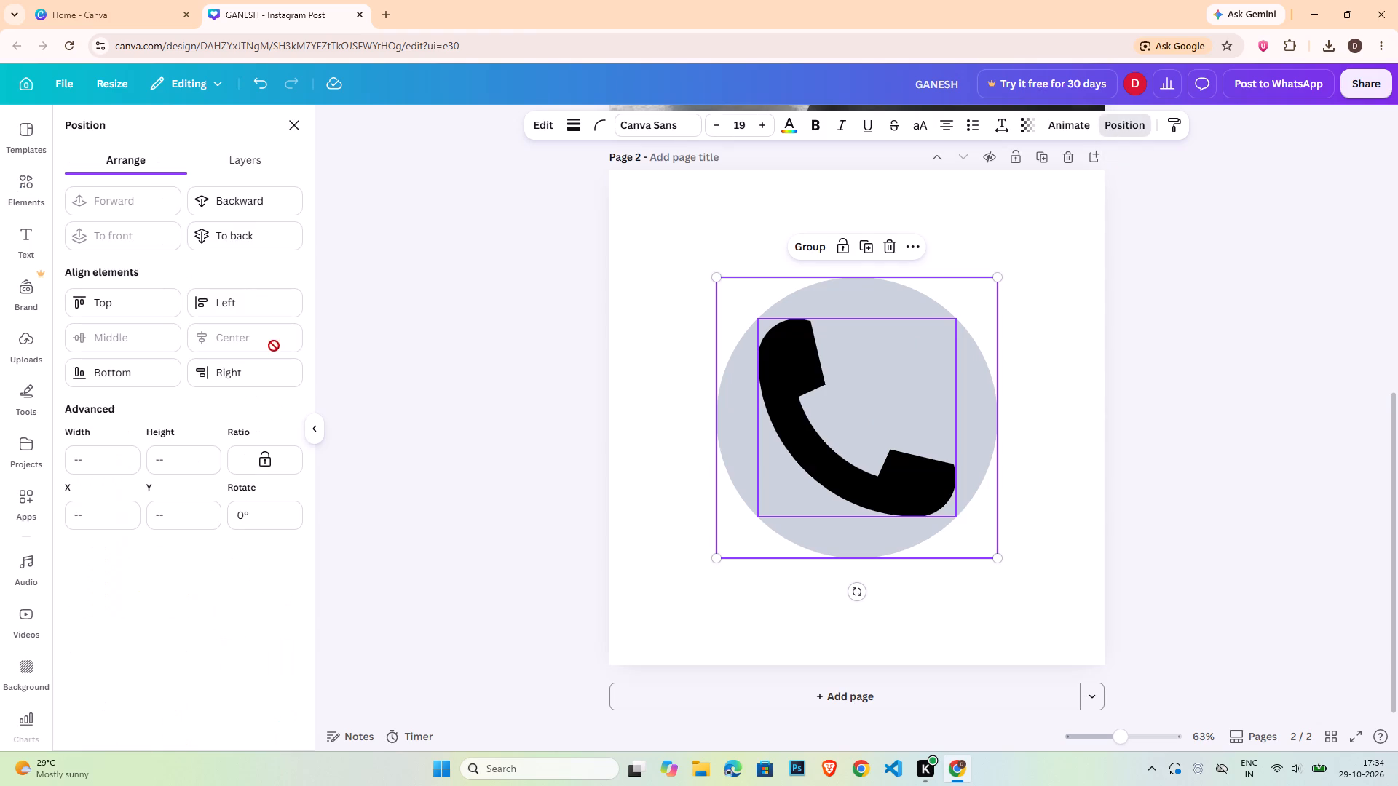
double_click(1207, 412)
Recolour the circle behind the handset light orange from the default solid colours.
click(742, 494)
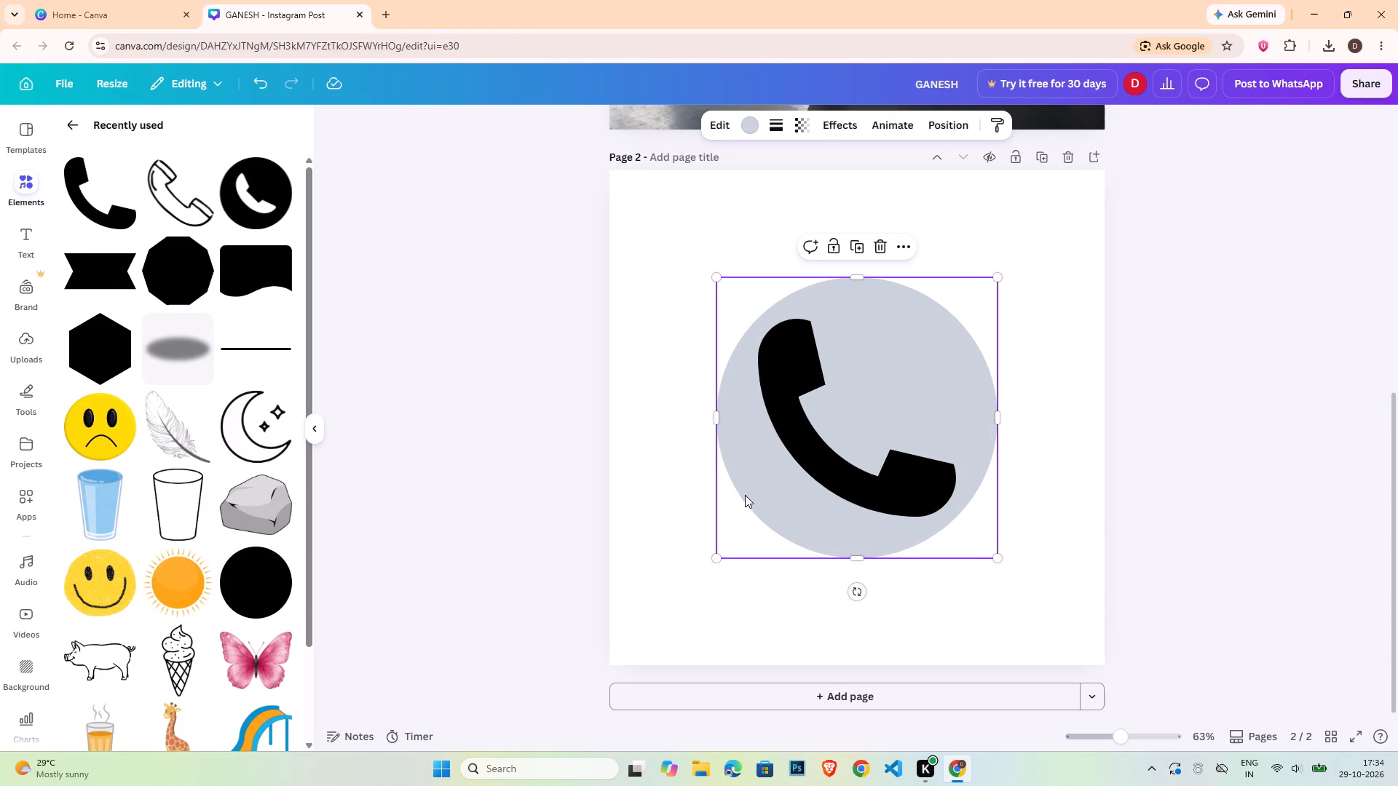
click(743, 119)
click(225, 631)
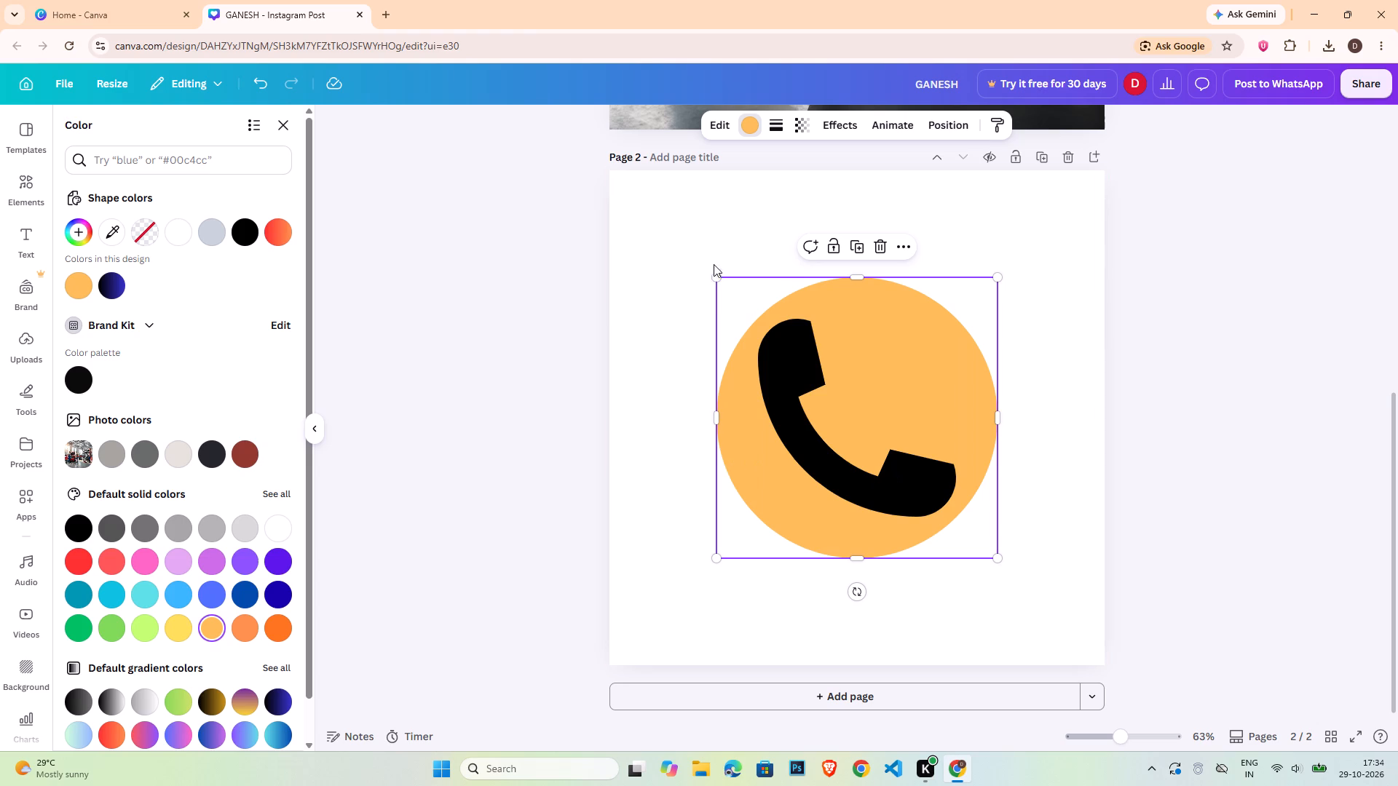
click(1158, 438)
Group the handset with the orange circle and shrink the group to a small icon.
click(1030, 430)
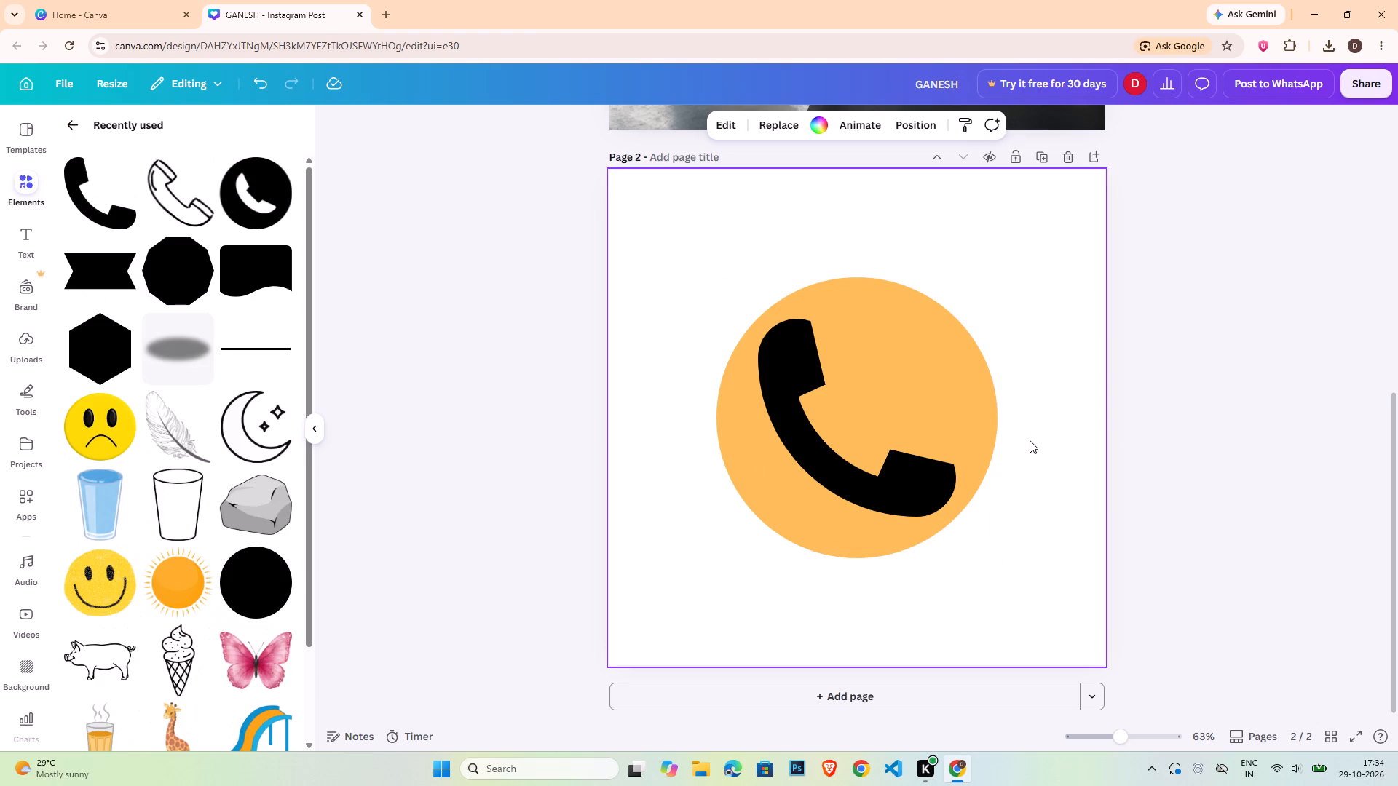
drag(1030, 440, 861, 499)
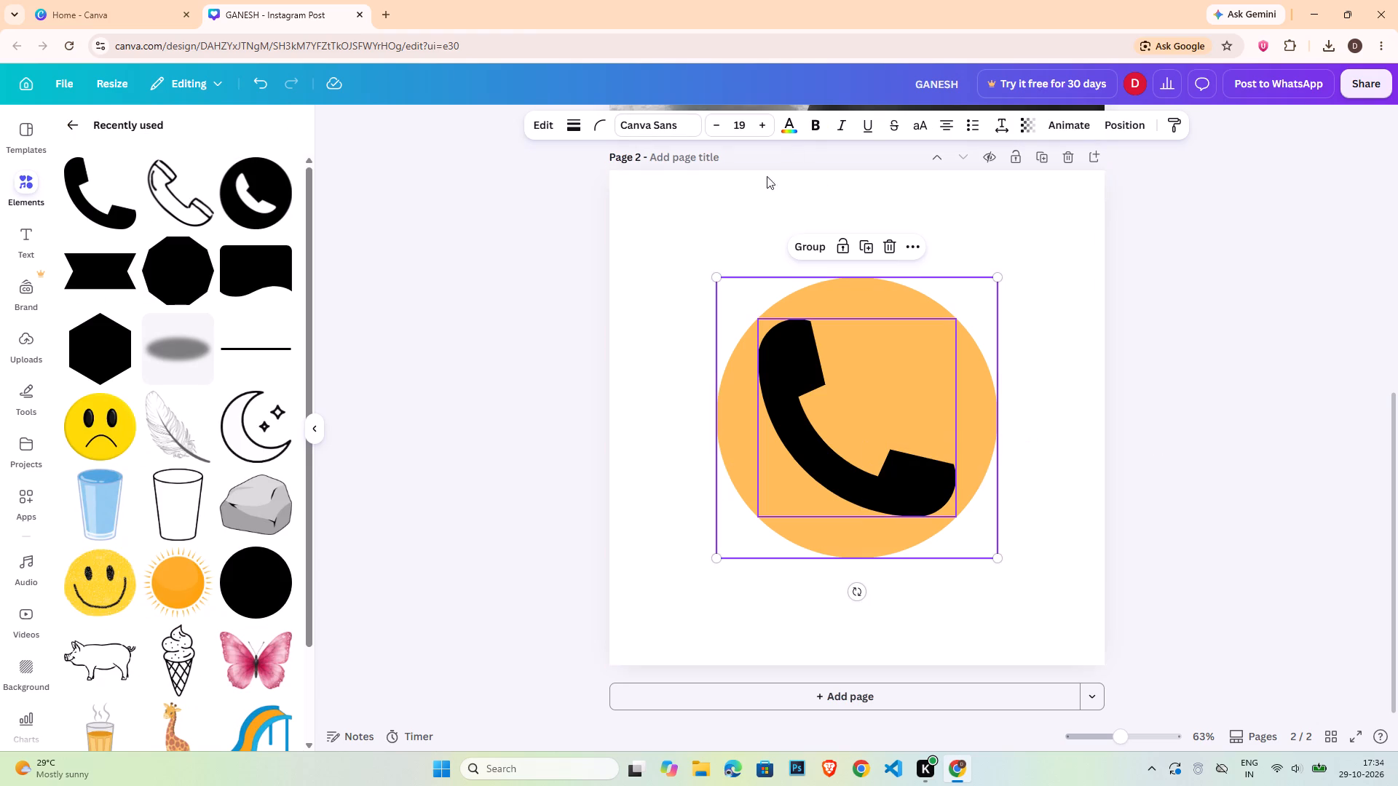
click(807, 246)
drag(997, 555, 831, 326)
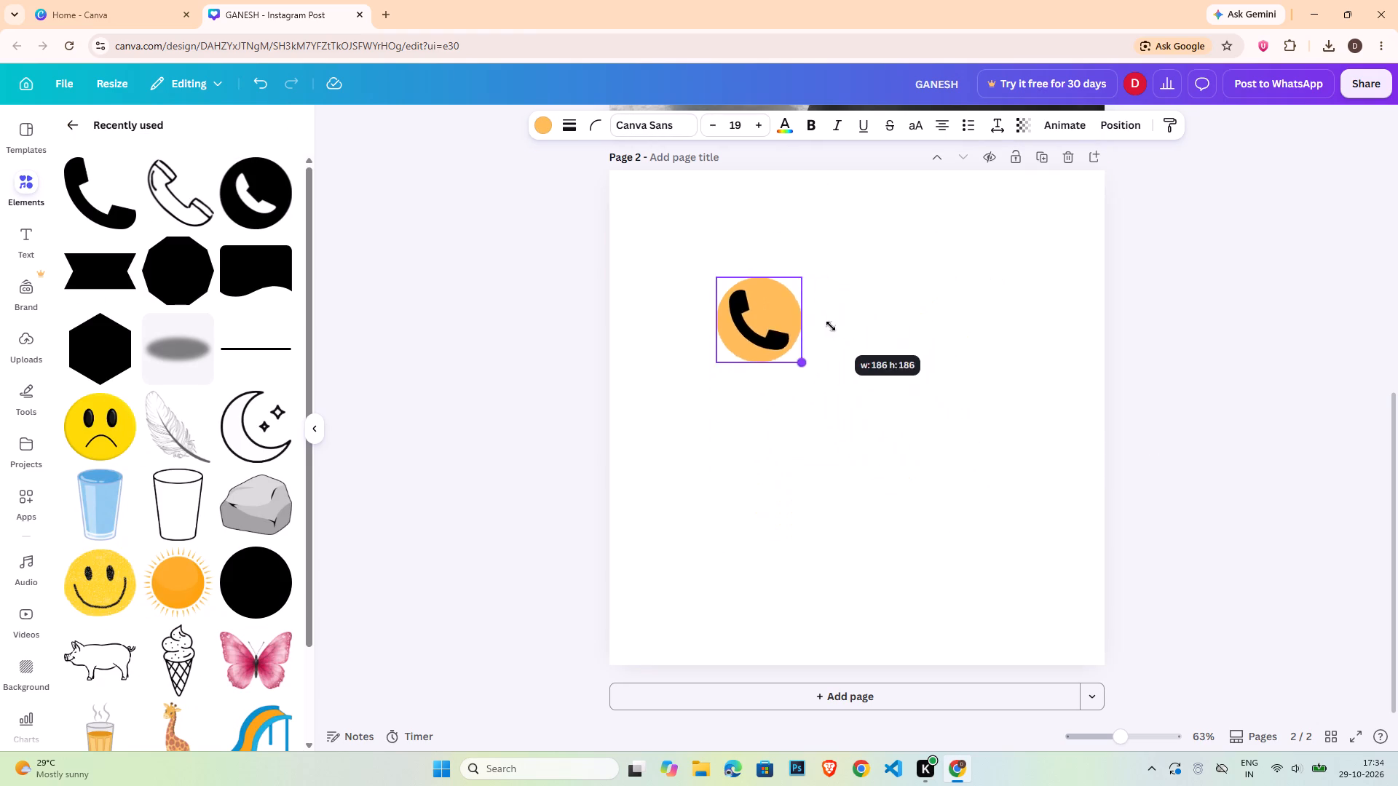
drag(831, 326, 803, 297)
Copy the phone icon group onto page 1, place it on the polygon's lower part beside "Visit Us Today!", and shrink it to about 60 px.
scroll(922, 376, up, 4)
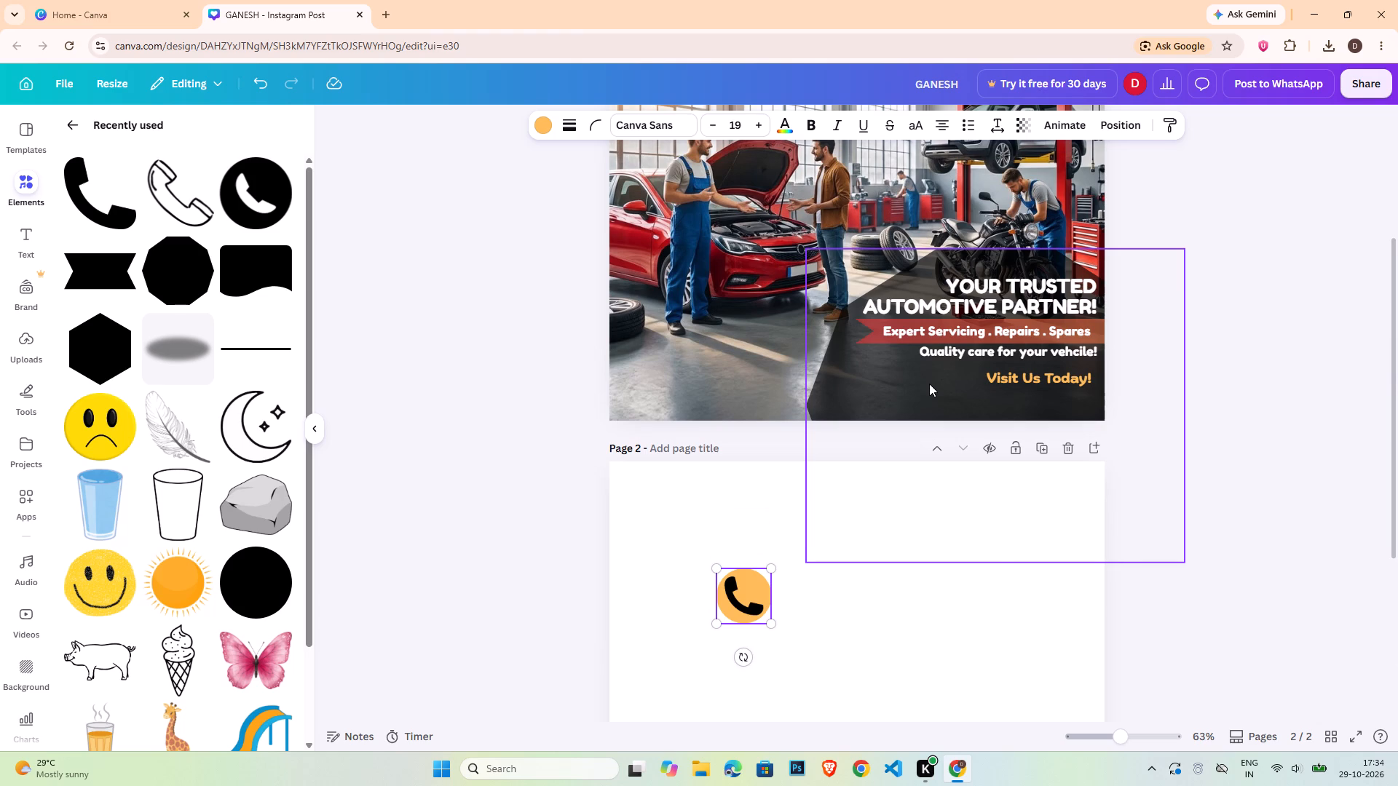
key(ctrl+c)
click(860, 390)
key(ctrl+v)
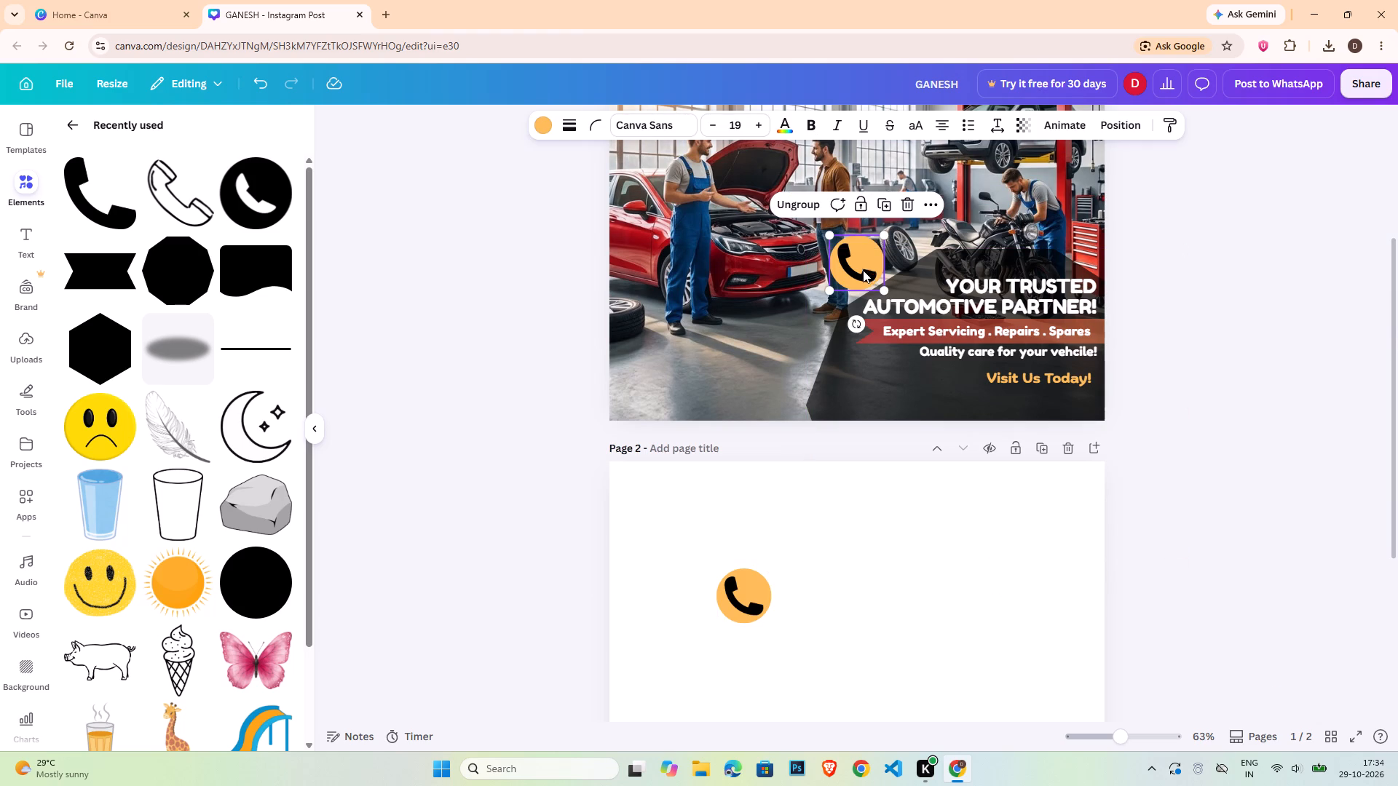
drag(859, 266, 869, 386)
drag(845, 357, 872, 380)
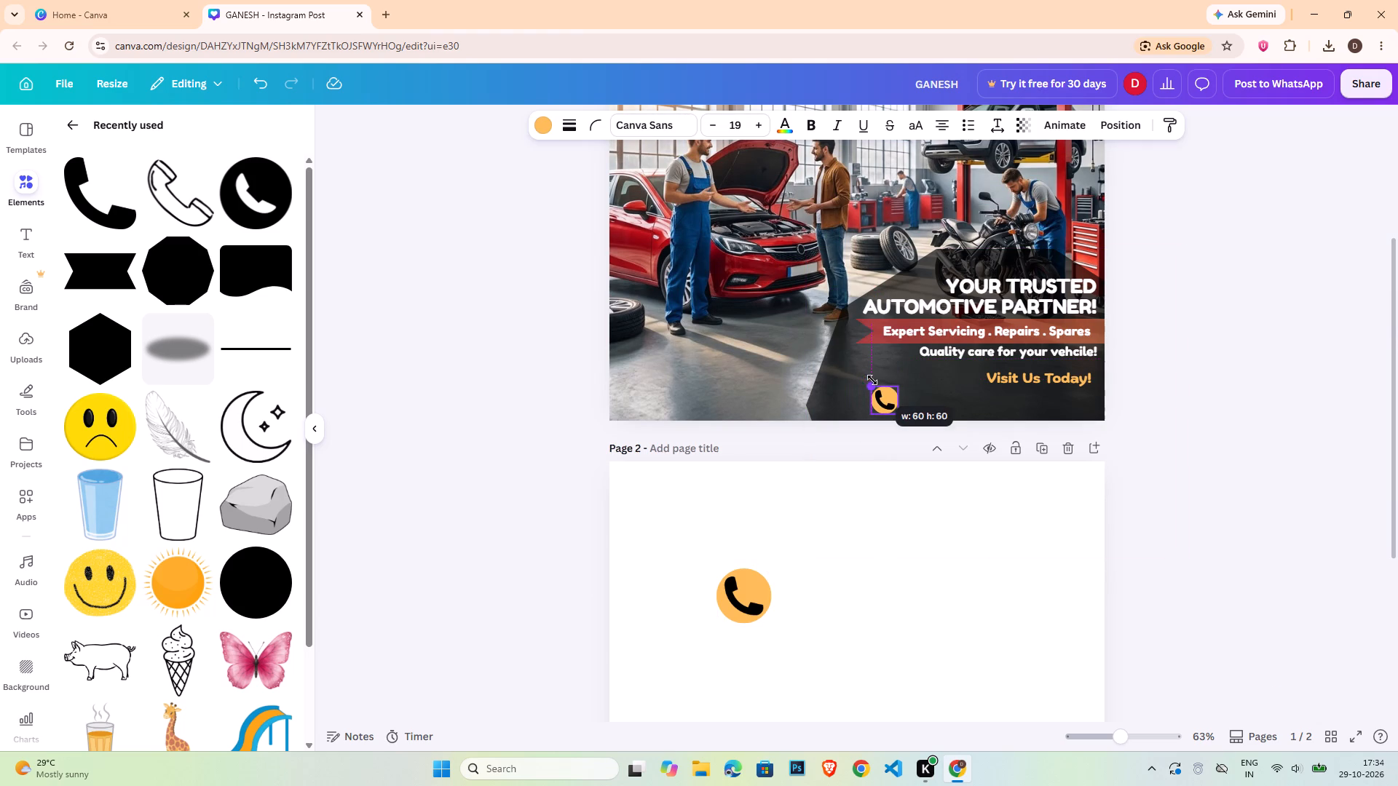
Shrink the phone icon on page 1 further and place it just inside the dark polygon's lower-left corner.
drag(872, 380, 880, 389)
drag(887, 397, 844, 399)
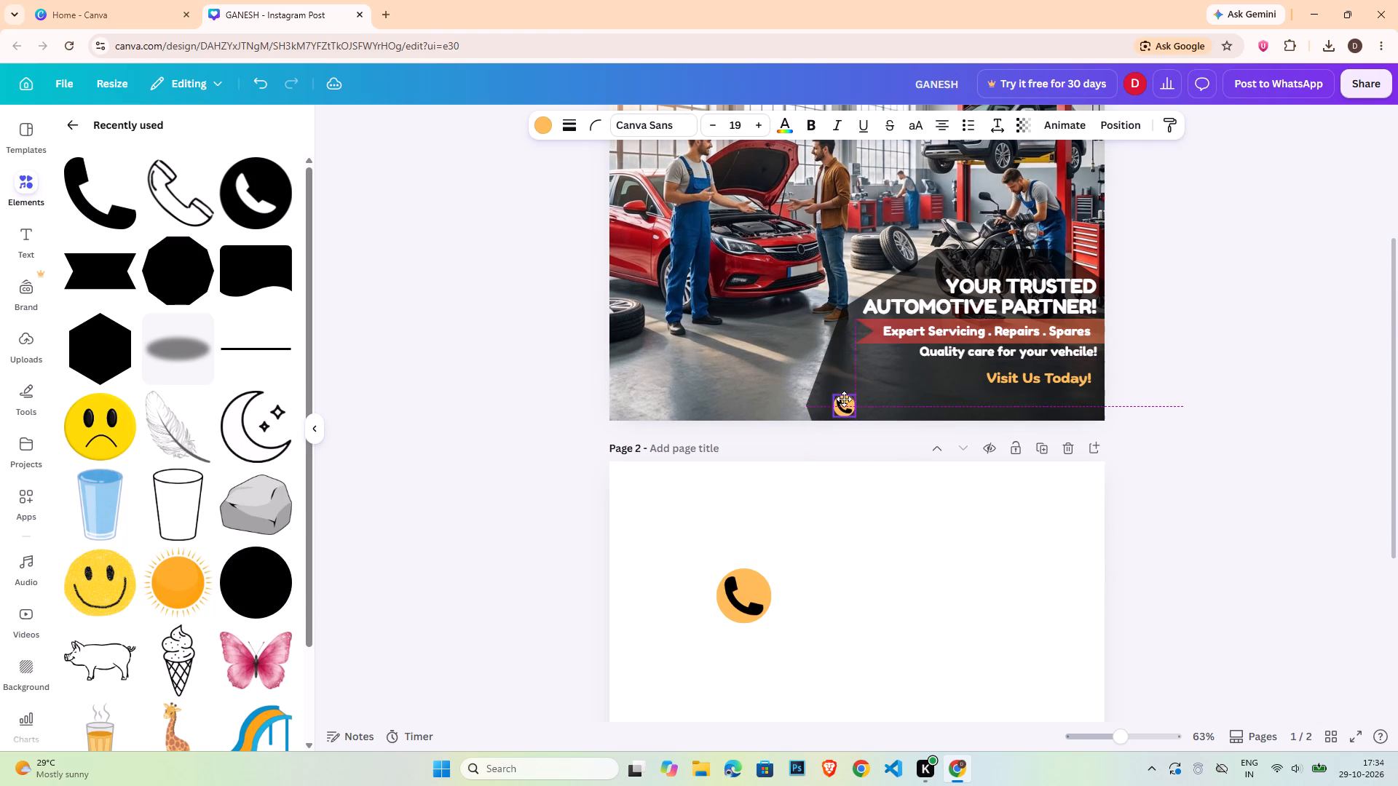
drag(844, 399, 834, 394)
drag(834, 394, 831, 397)
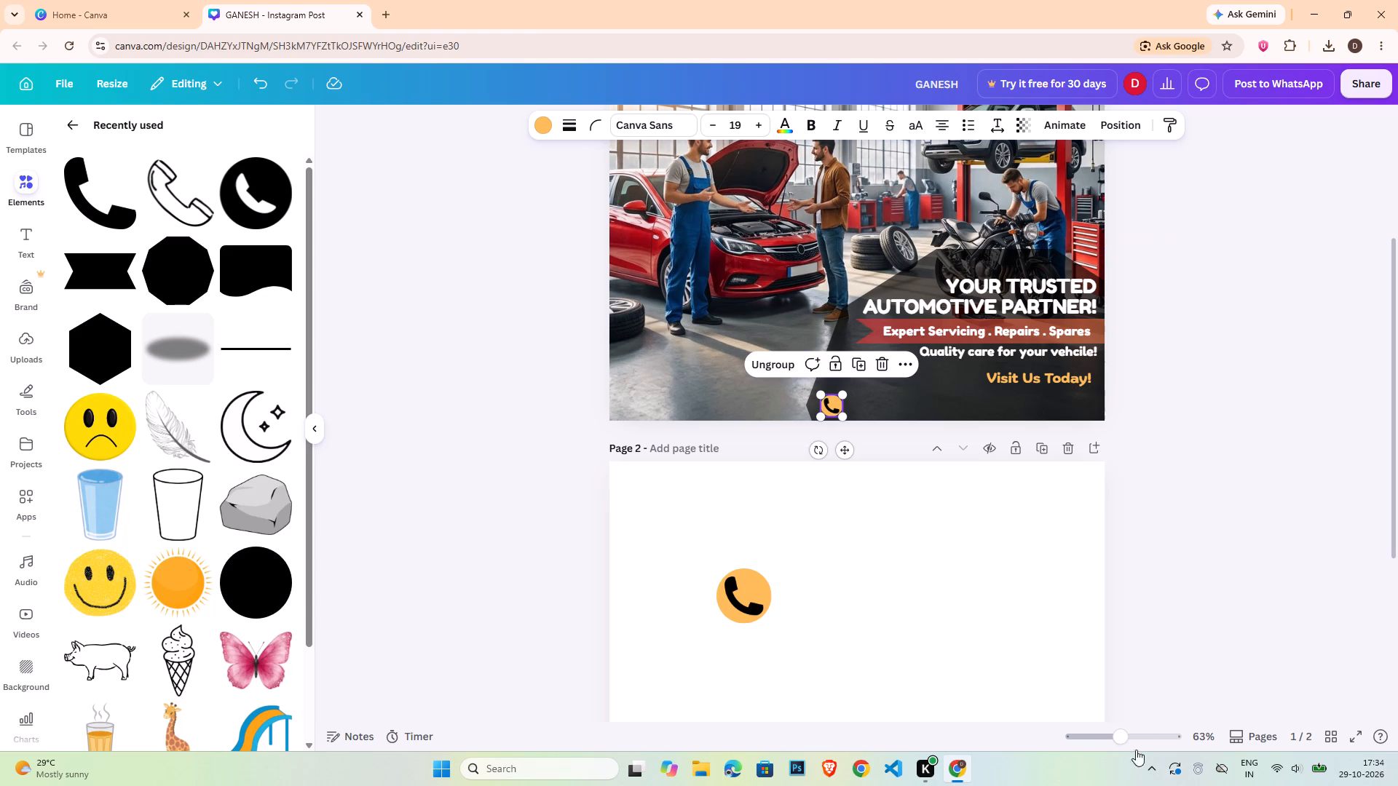
click(1151, 732)
scroll(1026, 667, up, 2)
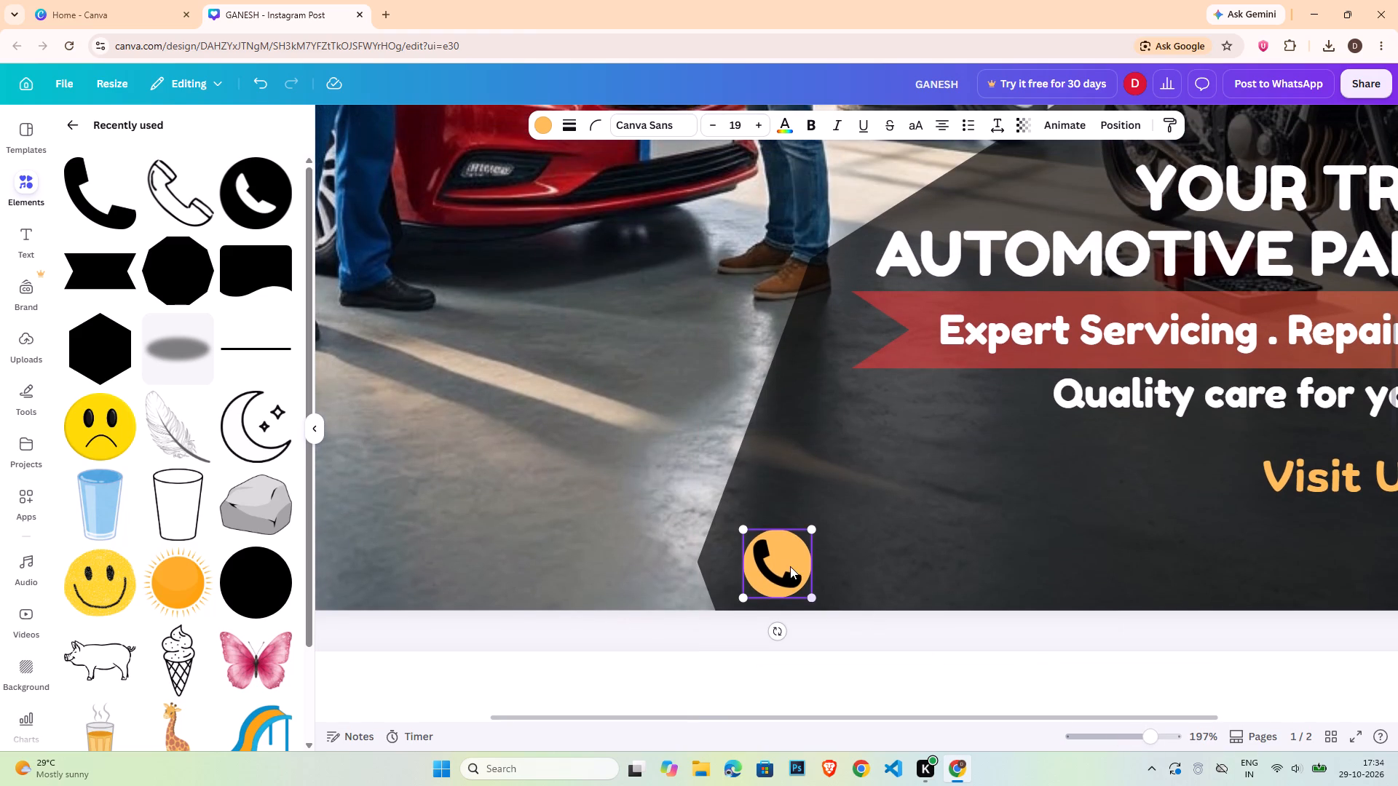
drag(790, 566, 812, 561)
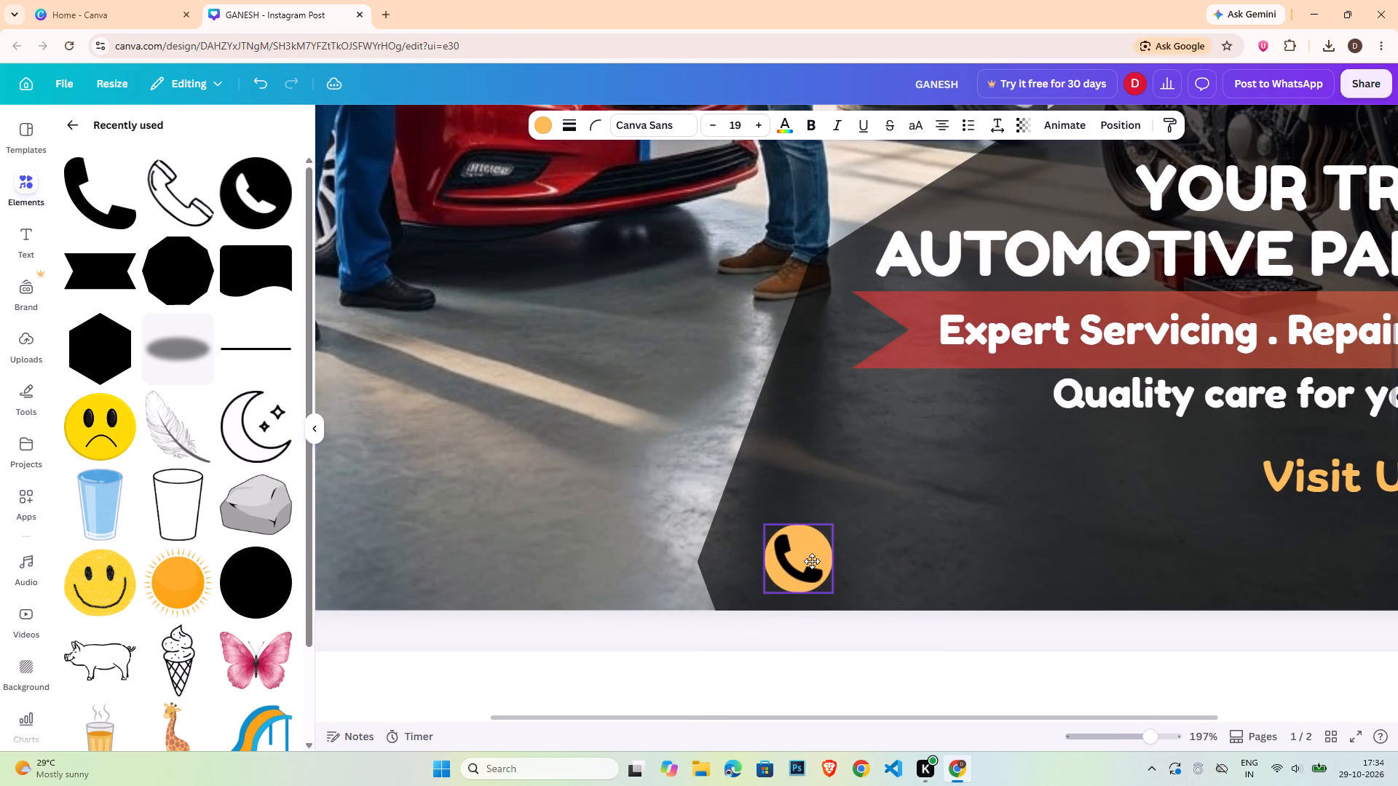
drag(812, 561, 852, 562)
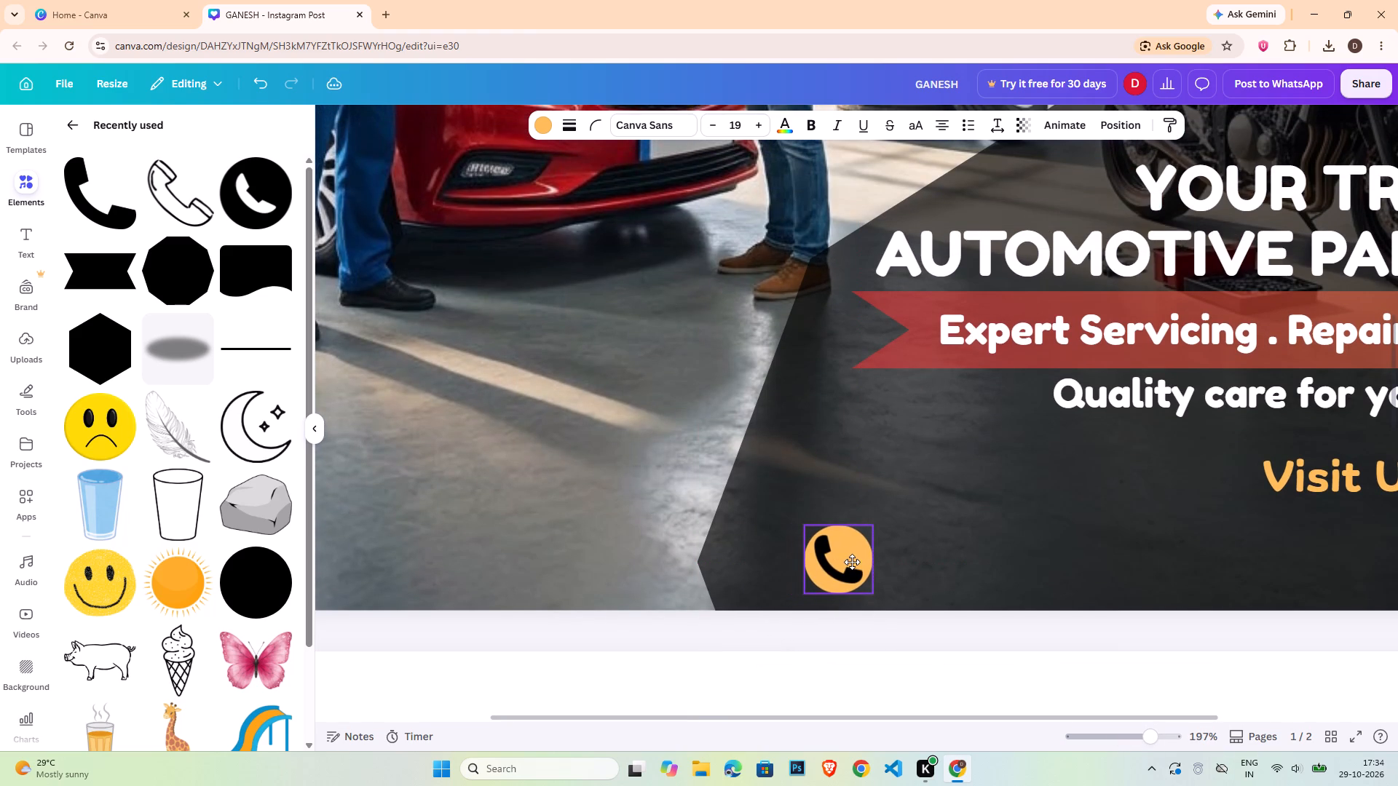
drag(852, 562, 854, 563)
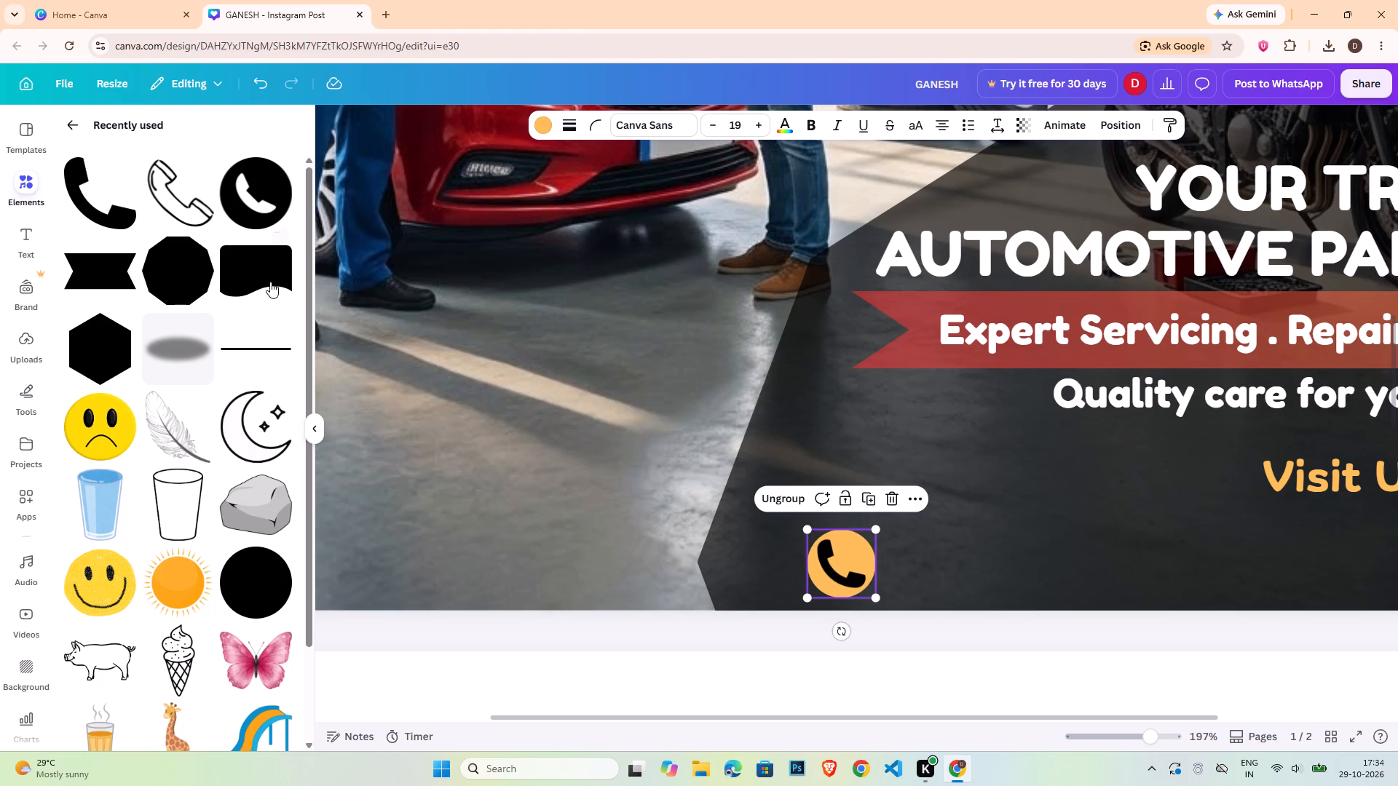
Duplicate the "Visit Us Today!" text and place the copy directly to the right of the phone icon.
click(1308, 488)
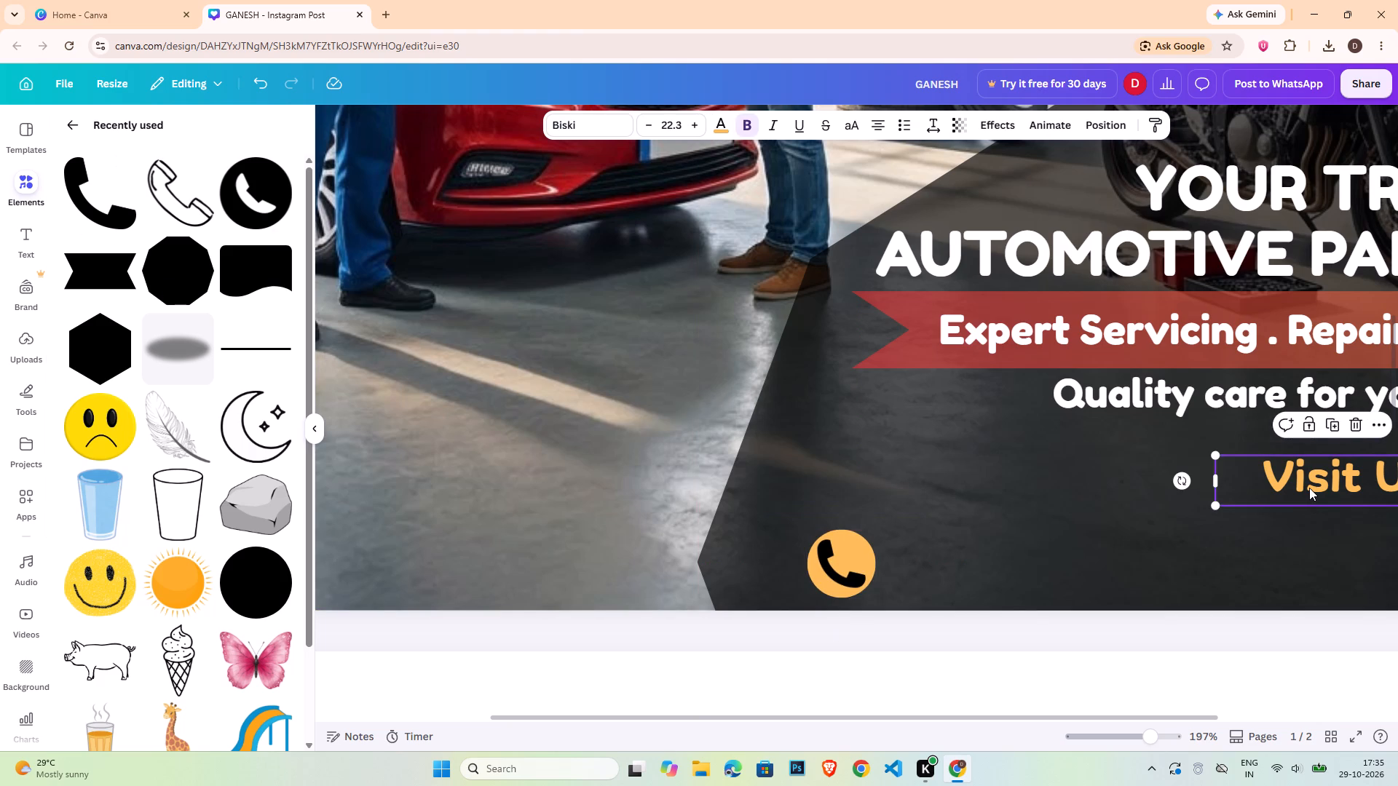
key(ctrl+c)
key(ctrl+v)
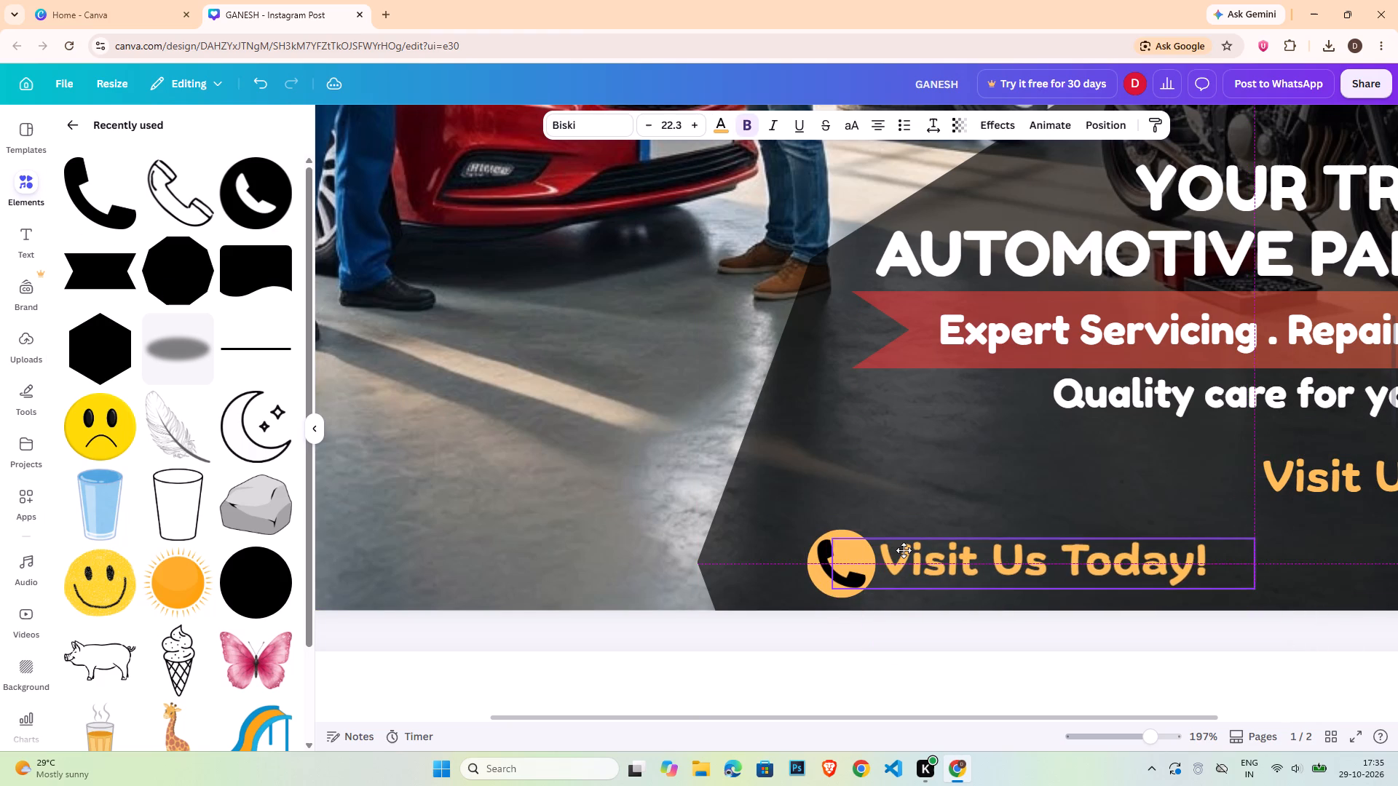
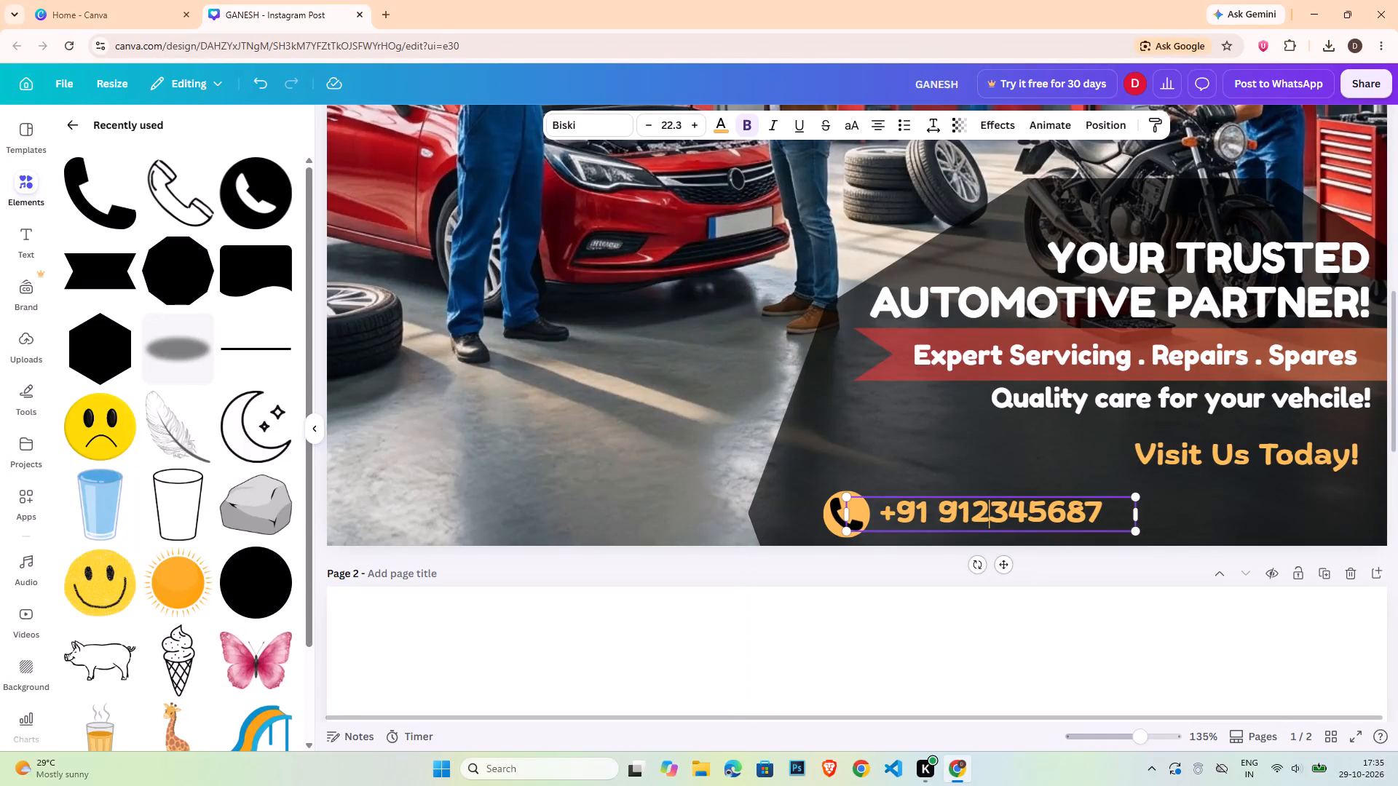
Recolour the whole phone number text white from the default solid colours.
double_click(1071, 515)
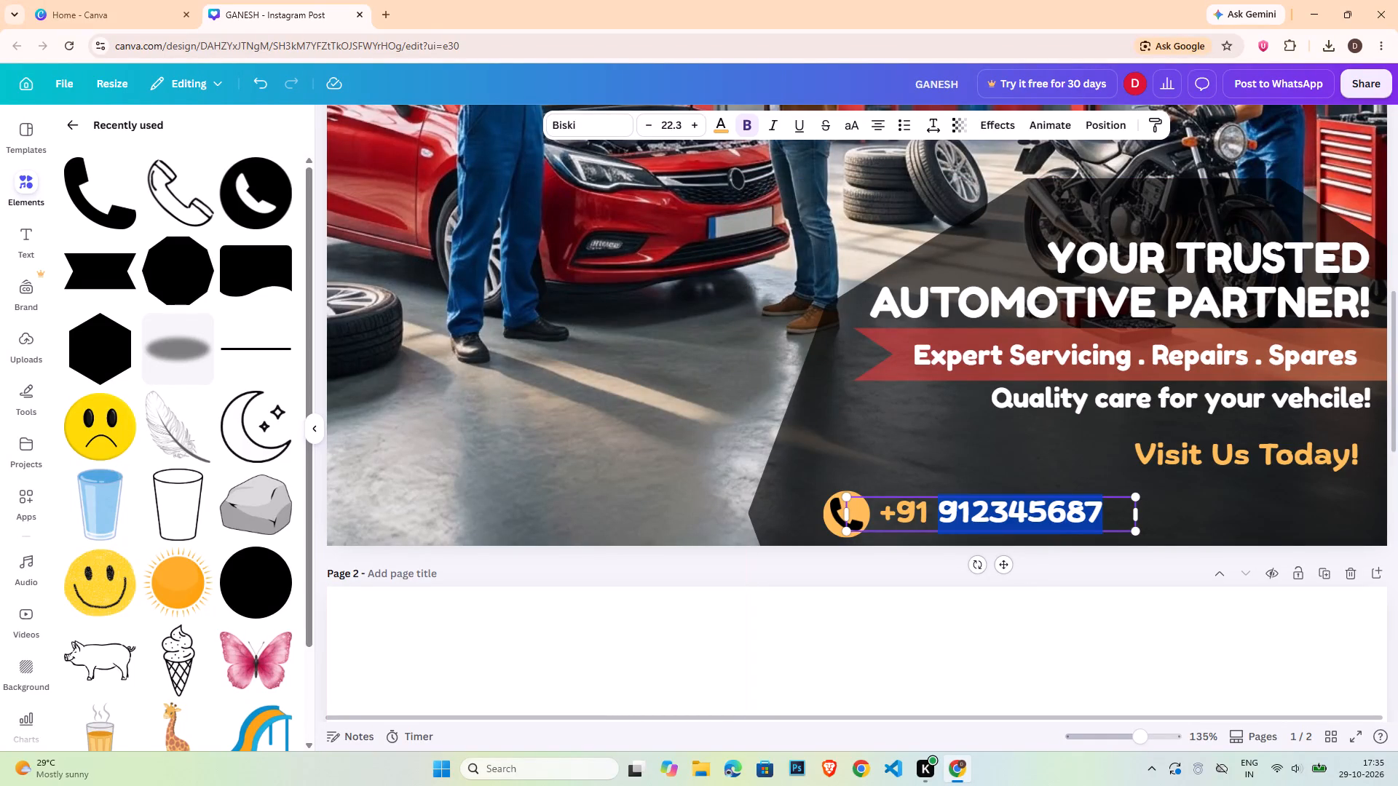
click(914, 515)
drag(883, 508, 1110, 502)
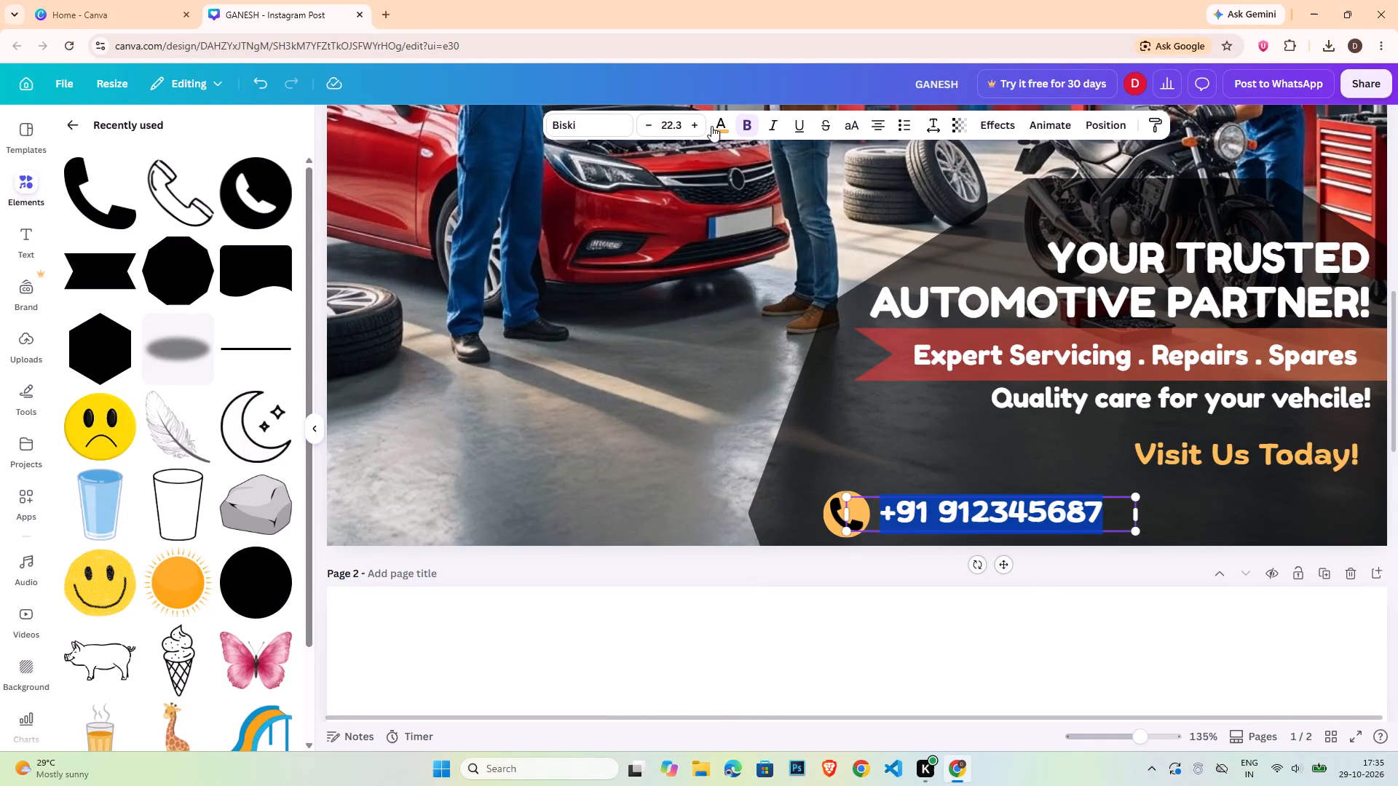
click(716, 123)
click(283, 483)
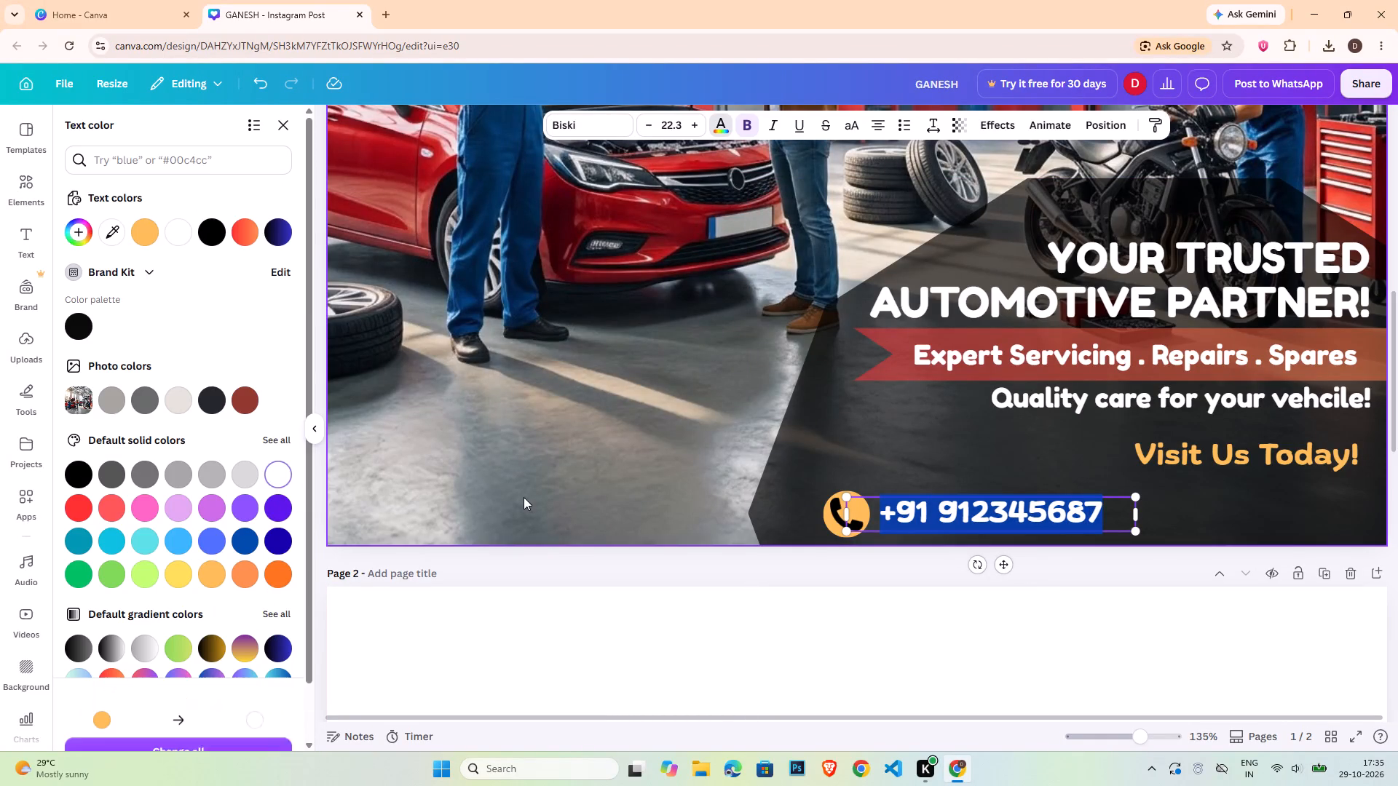
double_click(524, 497)
click(904, 672)
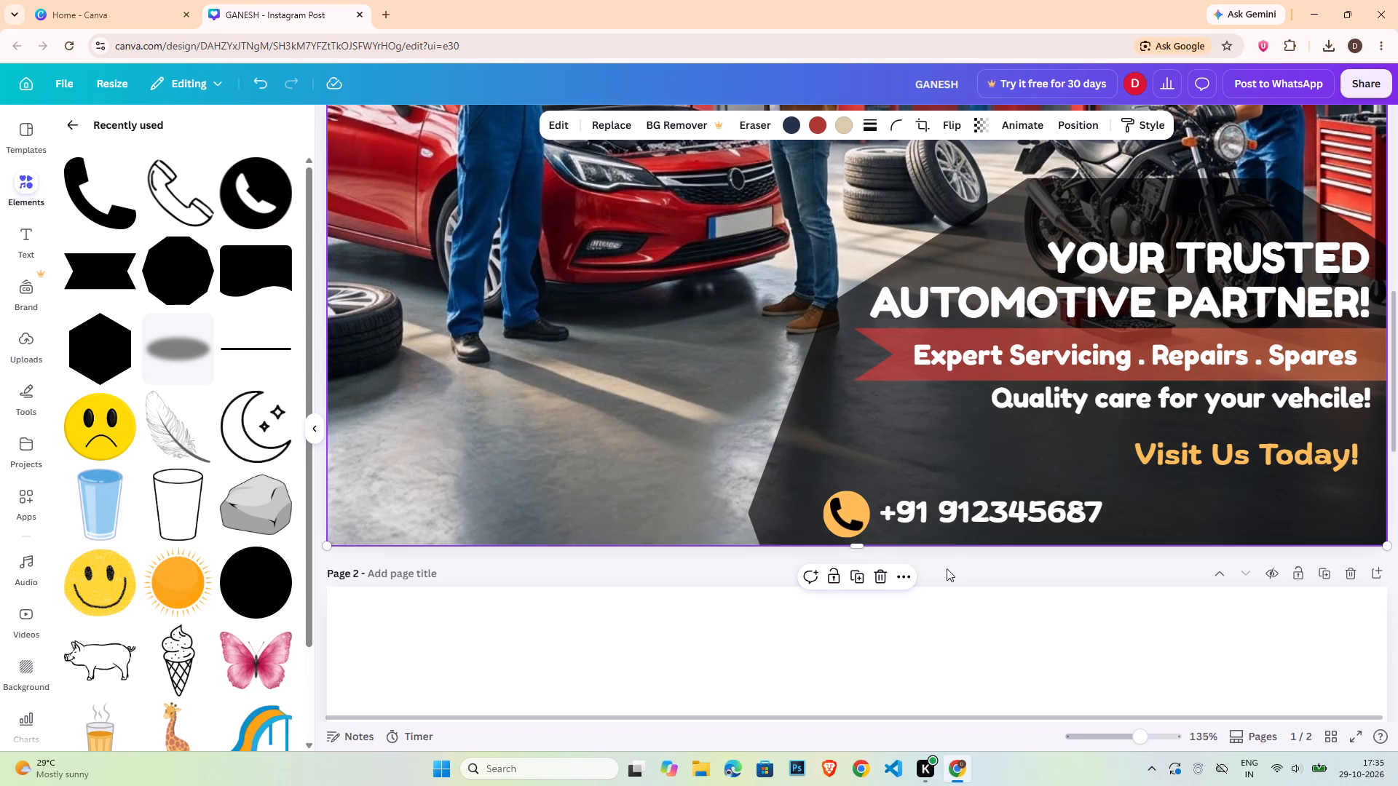
Move the phone number slightly closer to the phone icon and nudge the icon up one increment.
click(951, 512)
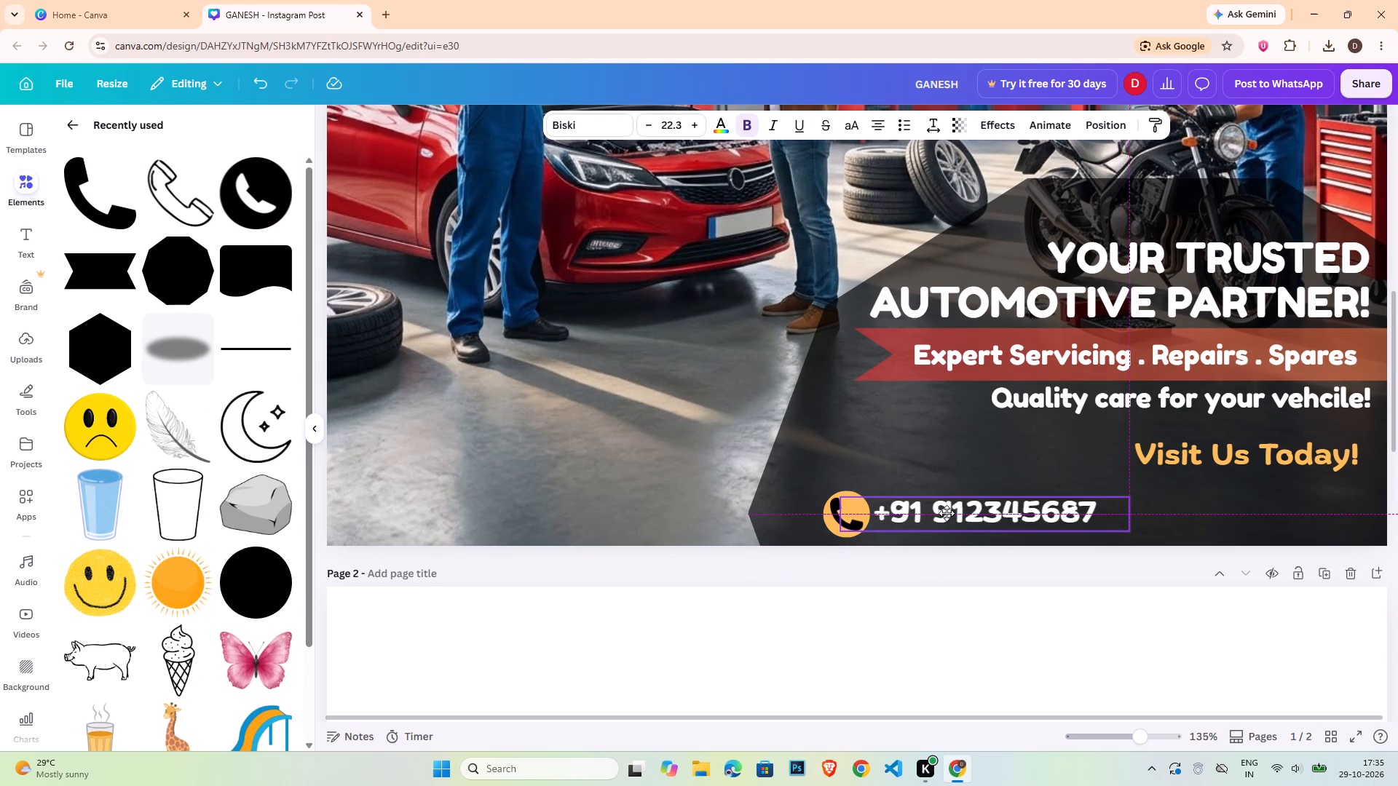
click(826, 513)
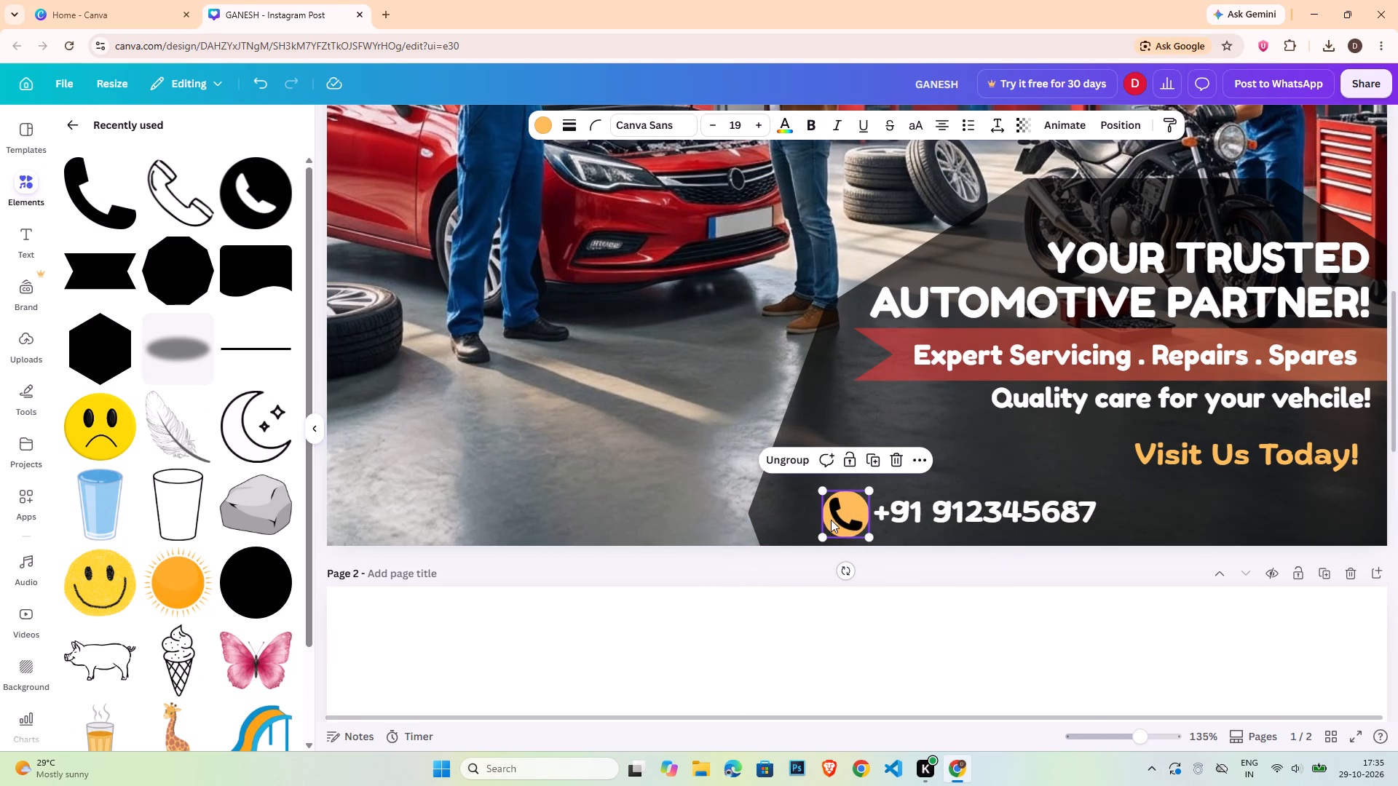
key(Up)
click(1126, 731)
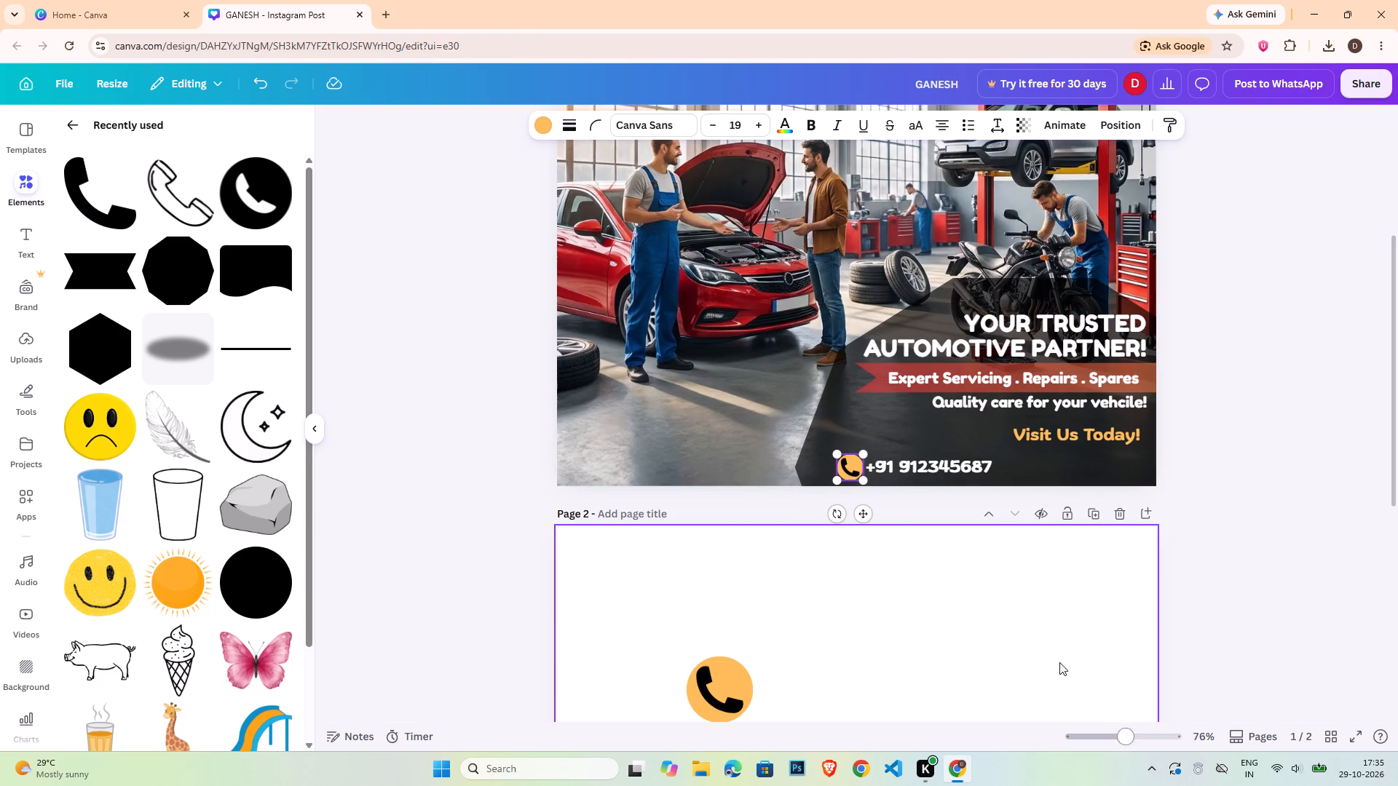
click(1200, 512)
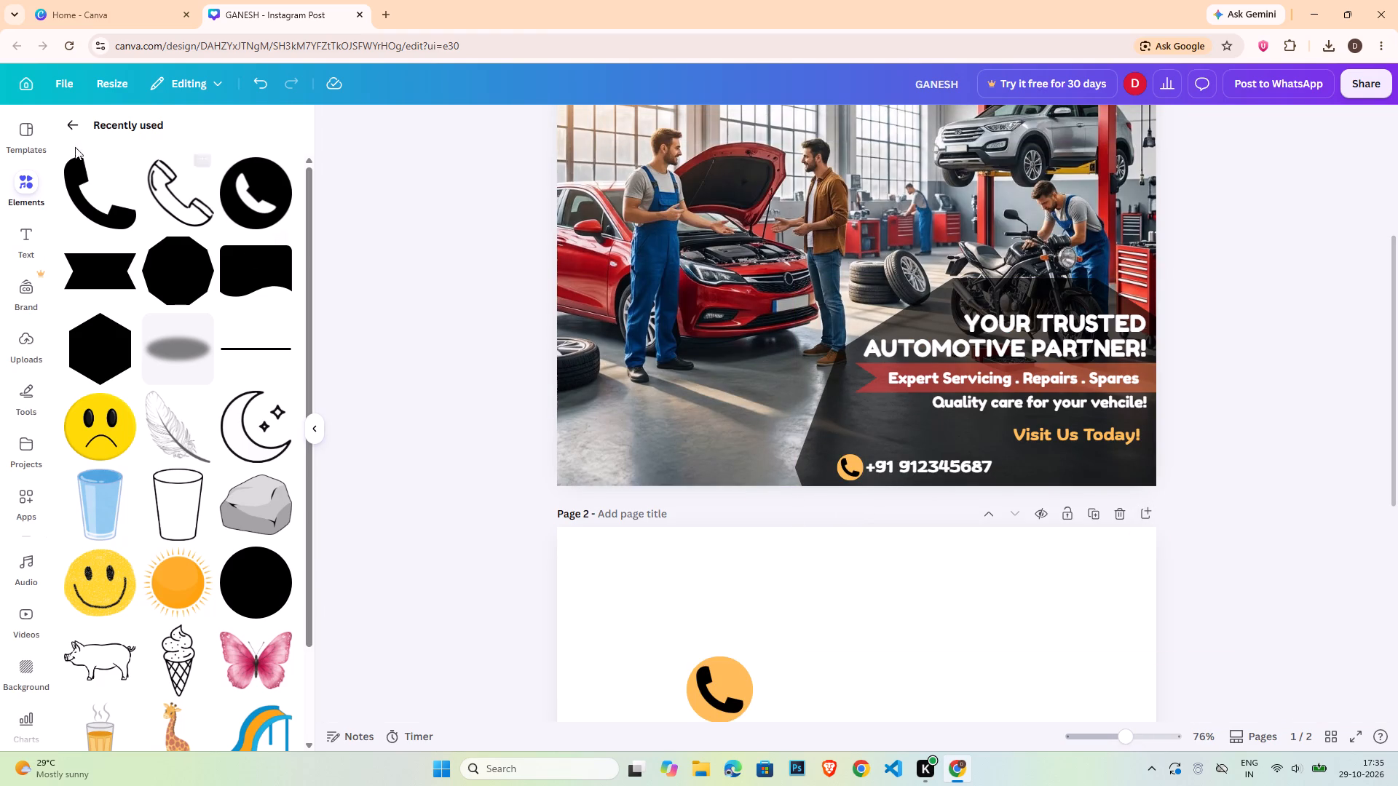
Search the elements library for "instagram".
click(72, 121)
click(125, 133)
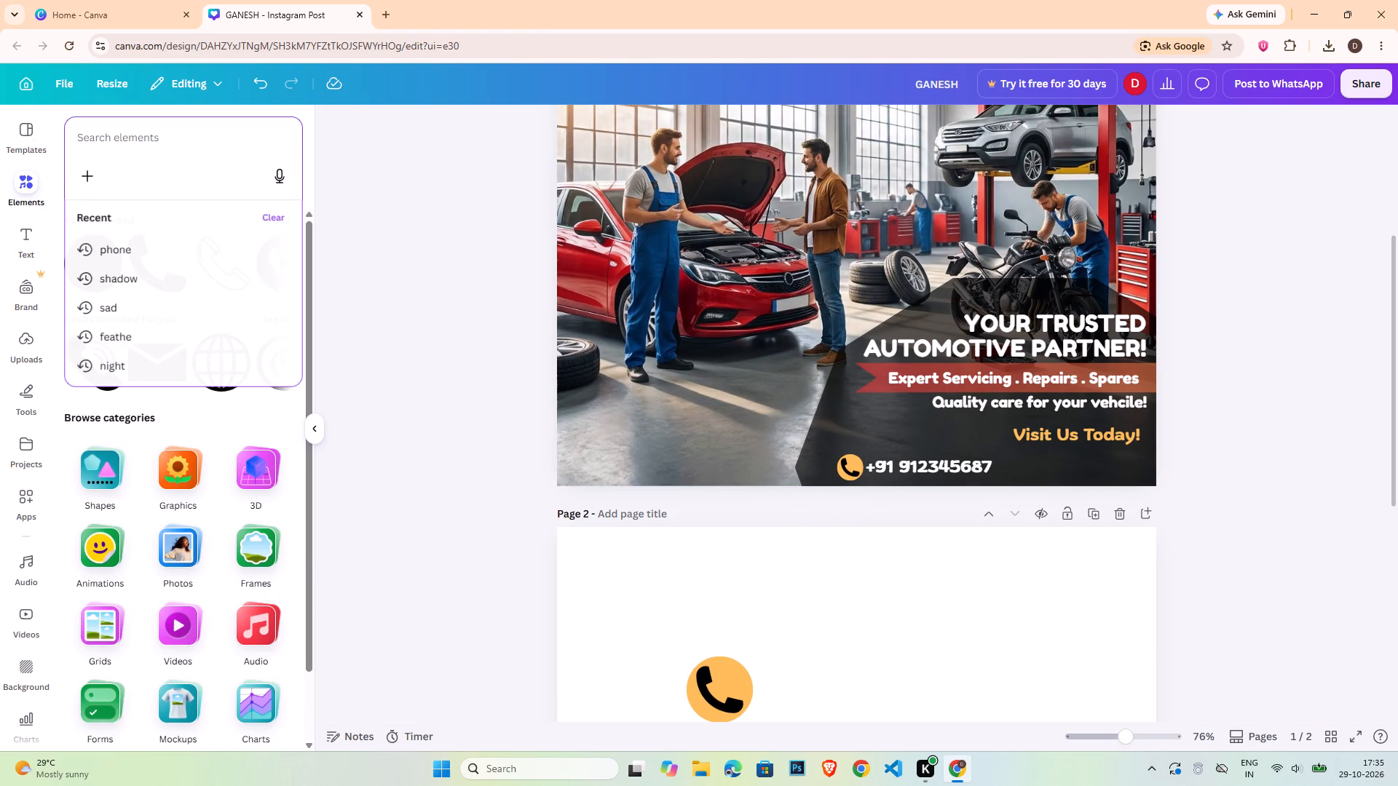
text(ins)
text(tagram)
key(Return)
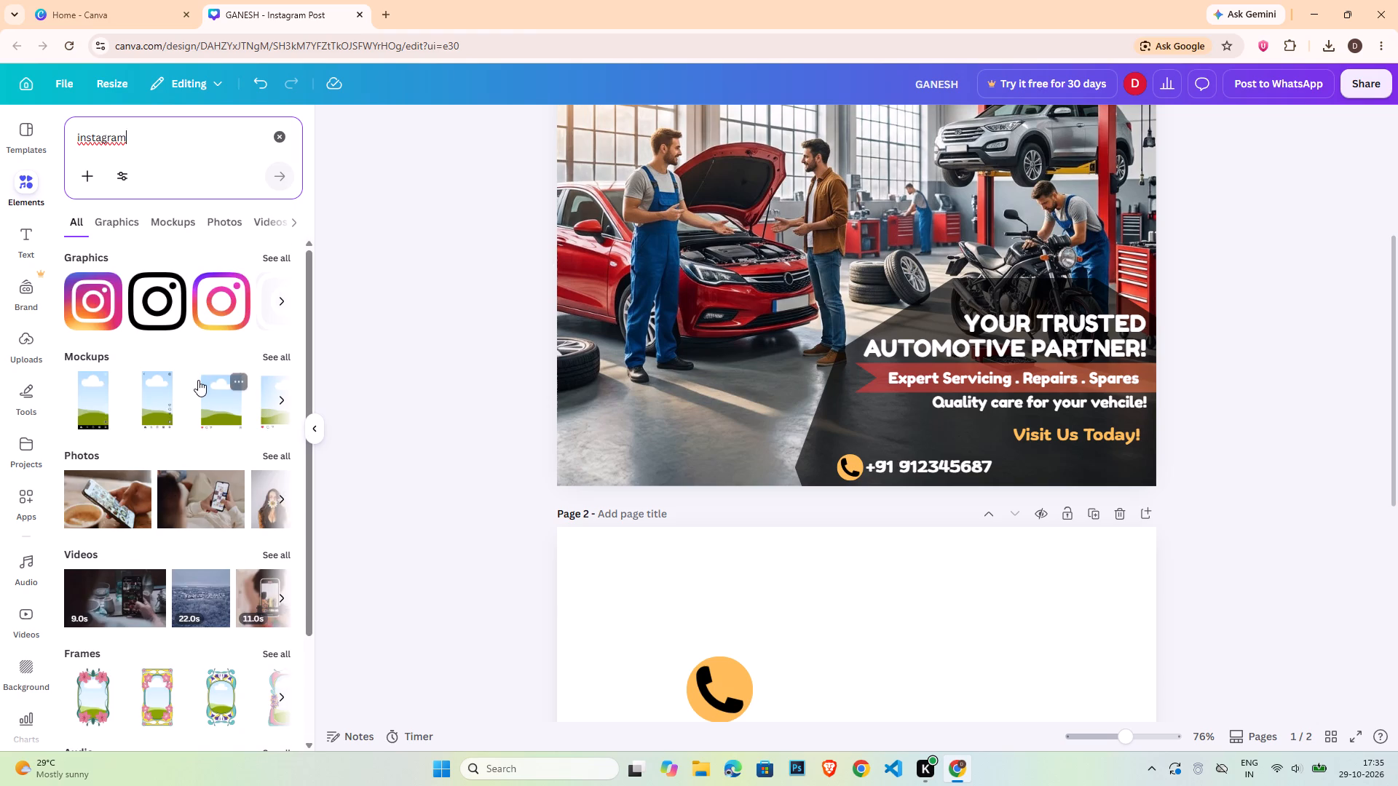
Enlarge the phone icon group on page 2 to about 392 px, ungroup it and delete the handset, keeping the orange circle.
scroll(586, 620, down, 2)
click(728, 543)
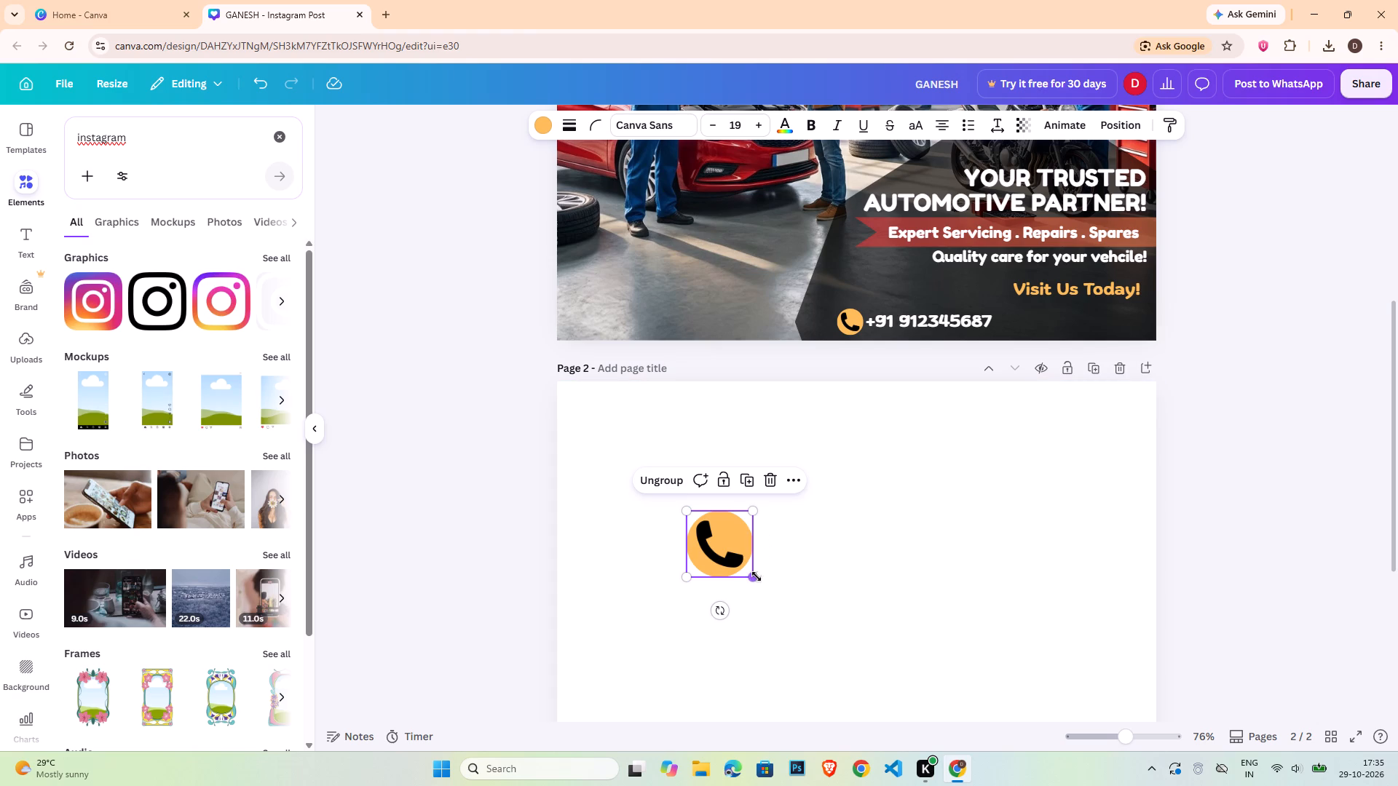
drag(757, 576, 968, 667)
scroll(1000, 584, down, 2)
click(789, 429)
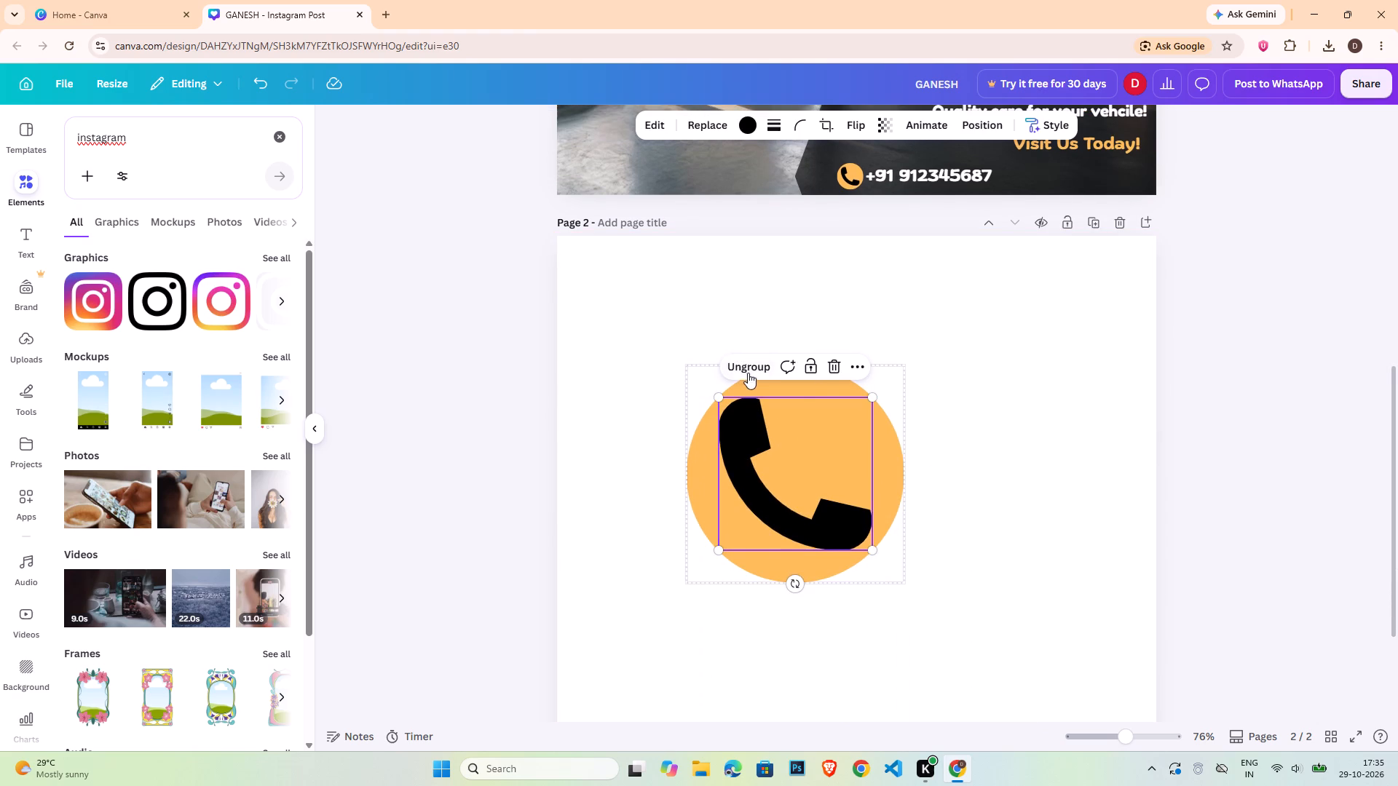
click(749, 373)
click(965, 455)
click(842, 466)
key(Delete)
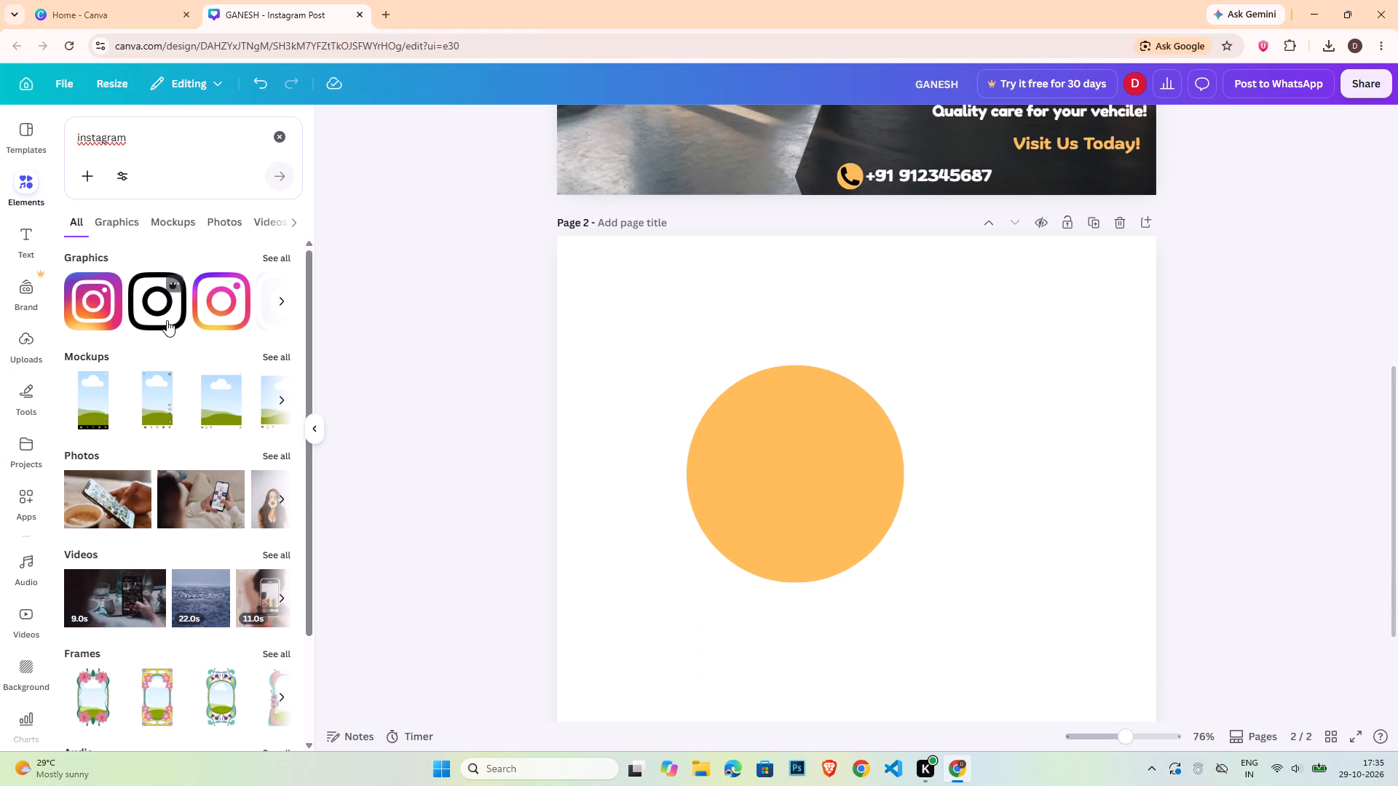
Add the black outline Instagram graphic to page 2, shrink it to fit inside the orange circle, and centre it horizontally.
click(167, 320)
drag(971, 654, 855, 540)
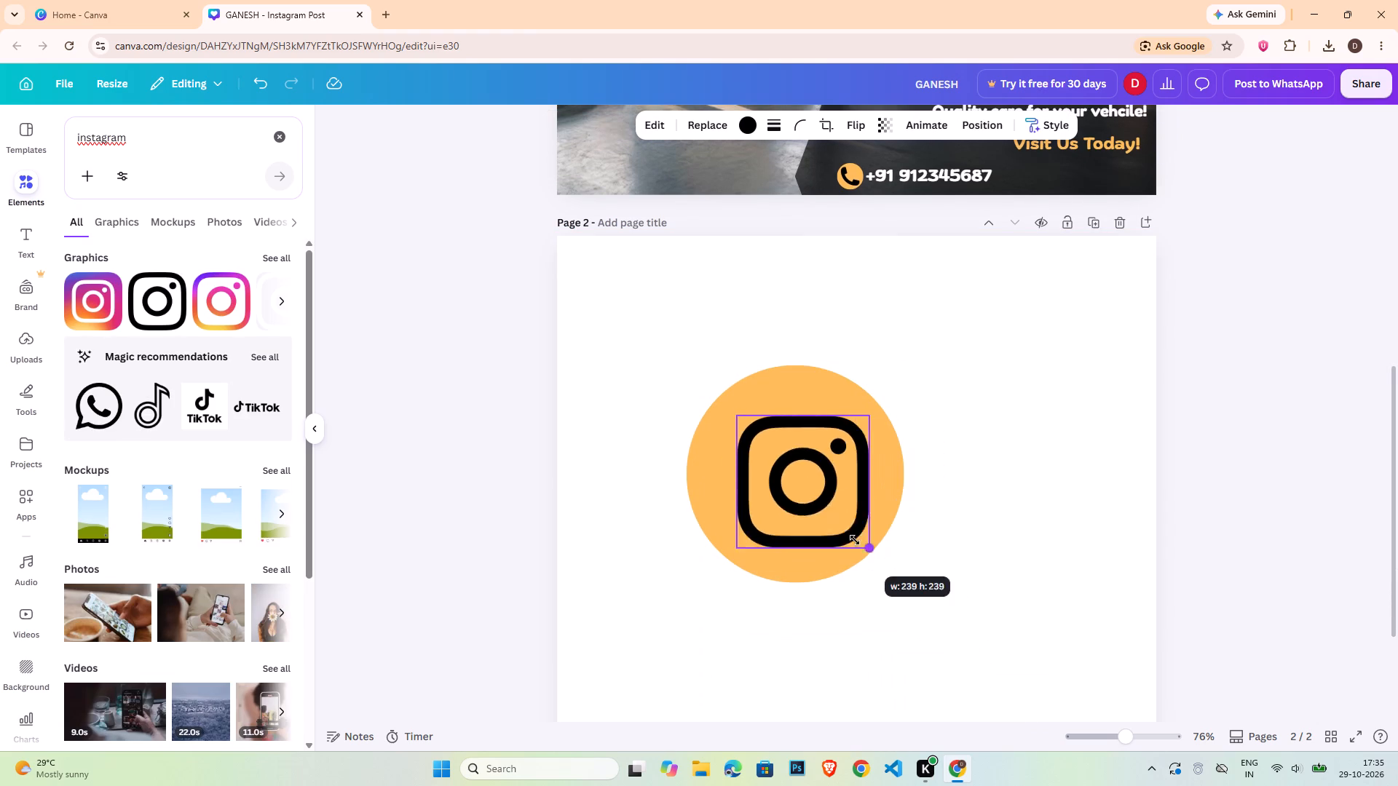
drag(855, 540, 840, 517)
click(880, 468)
shift+click(826, 472)
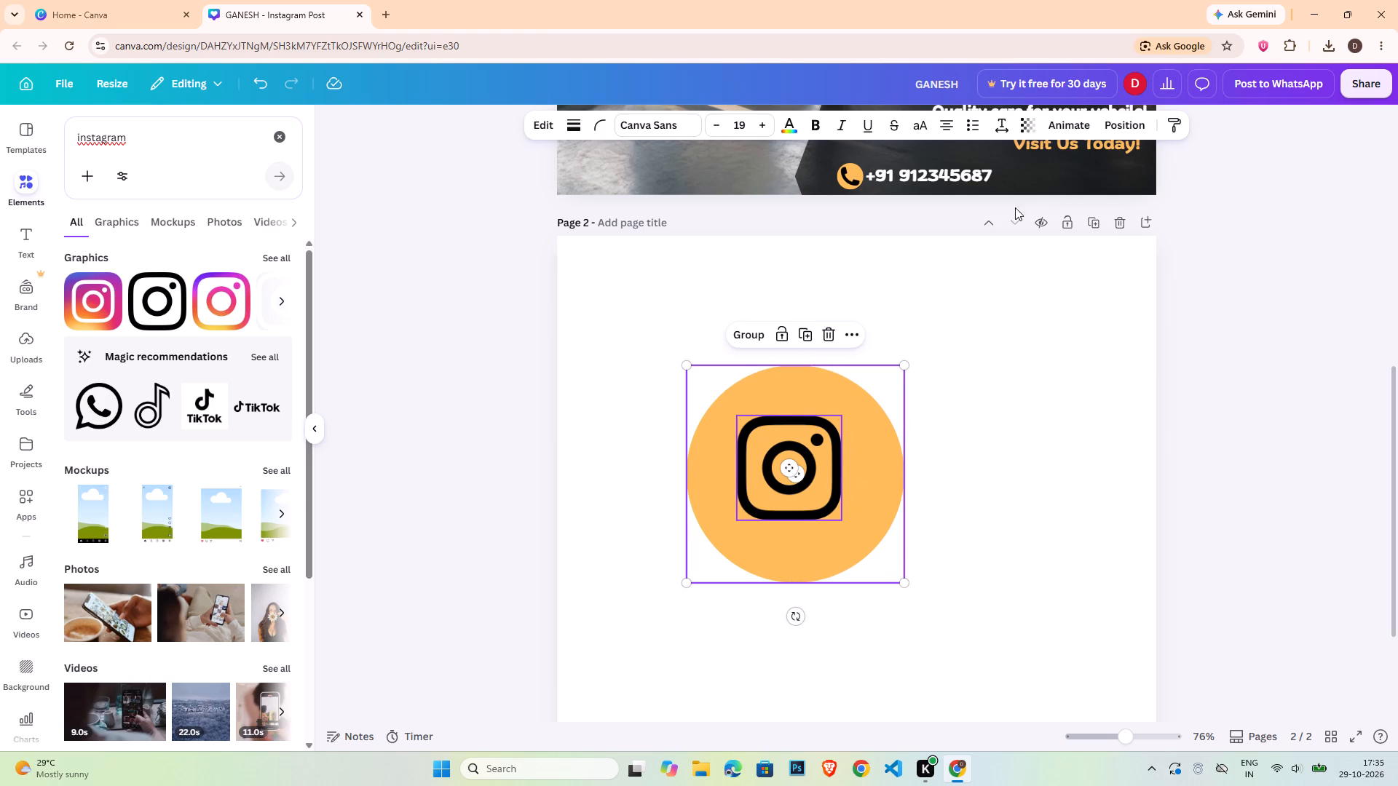
click(1140, 119)
click(269, 338)
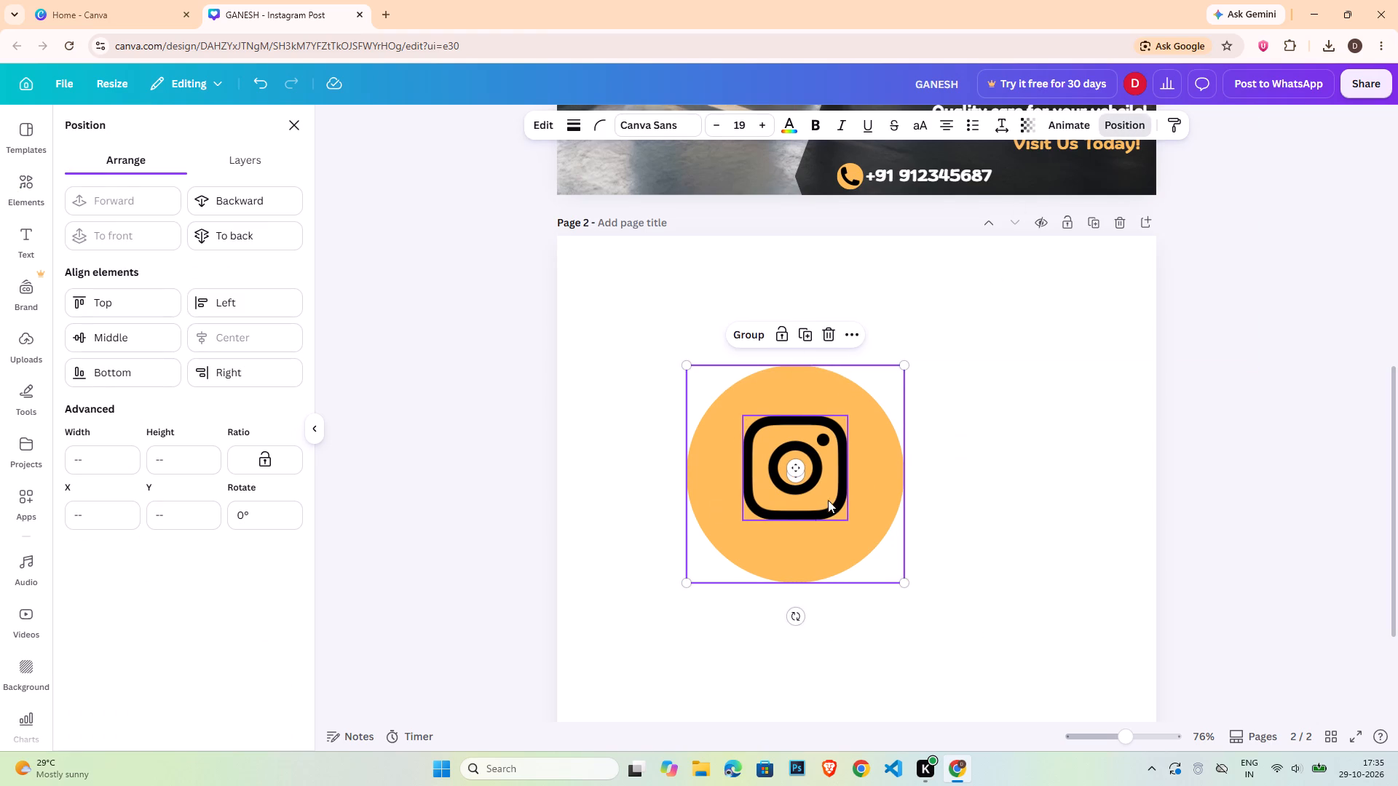
Enlarge the Instagram graphic inside the orange circle to about 251 px.
double_click(1029, 458)
click(765, 460)
drag(748, 414, 722, 405)
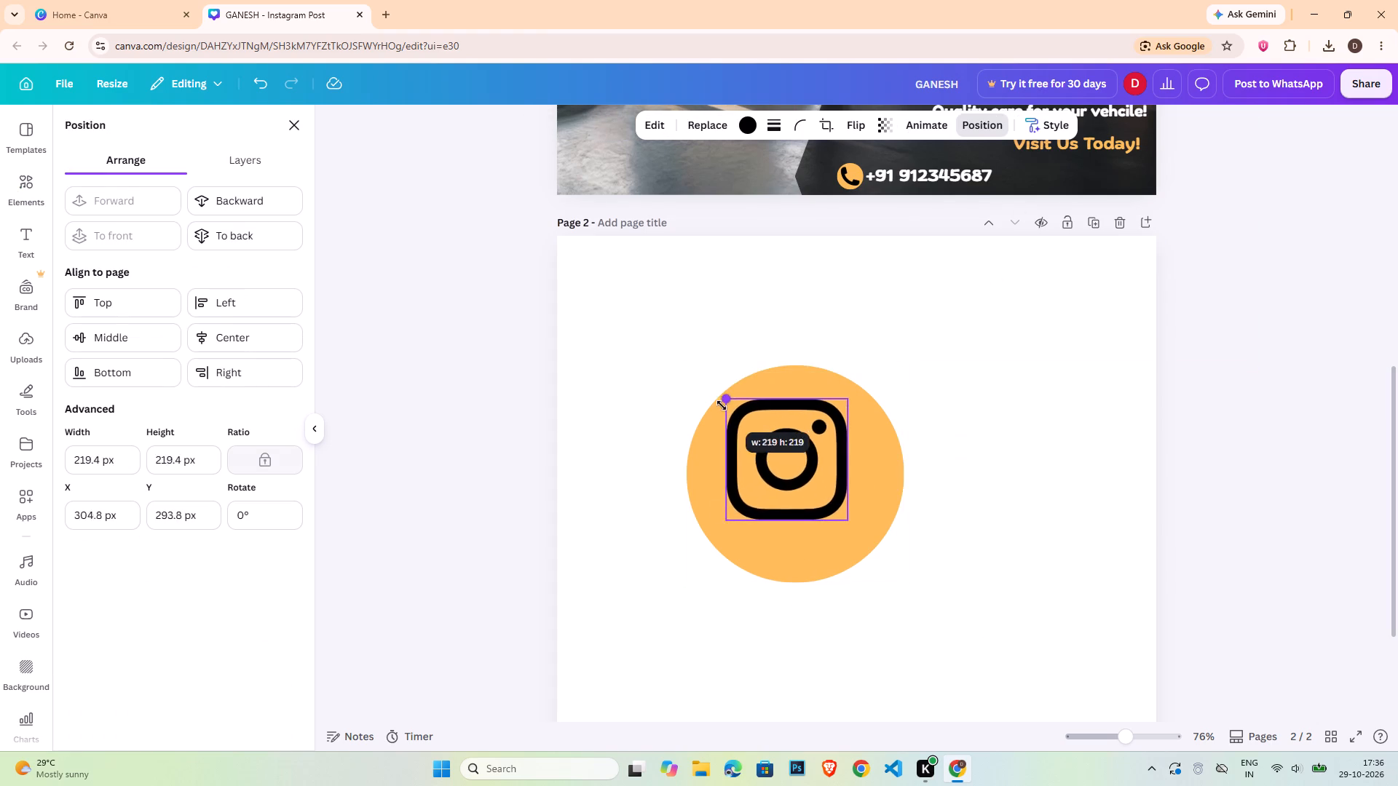
drag(722, 405, 719, 405)
drag(846, 517, 861, 532)
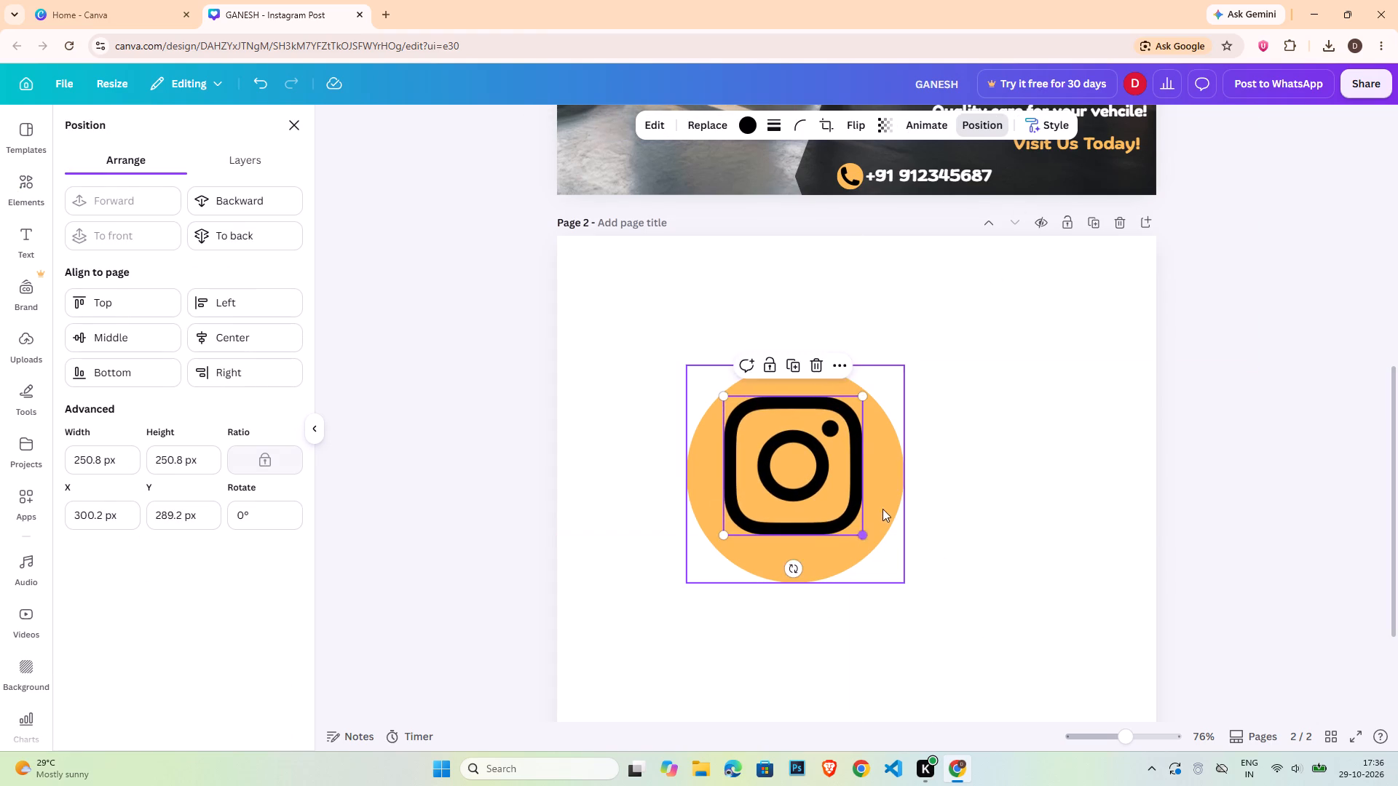
Align the Instagram graphic and orange circle to each other's centre and middle, and group them.
click(883, 503)
shift+click(848, 491)
click(271, 344)
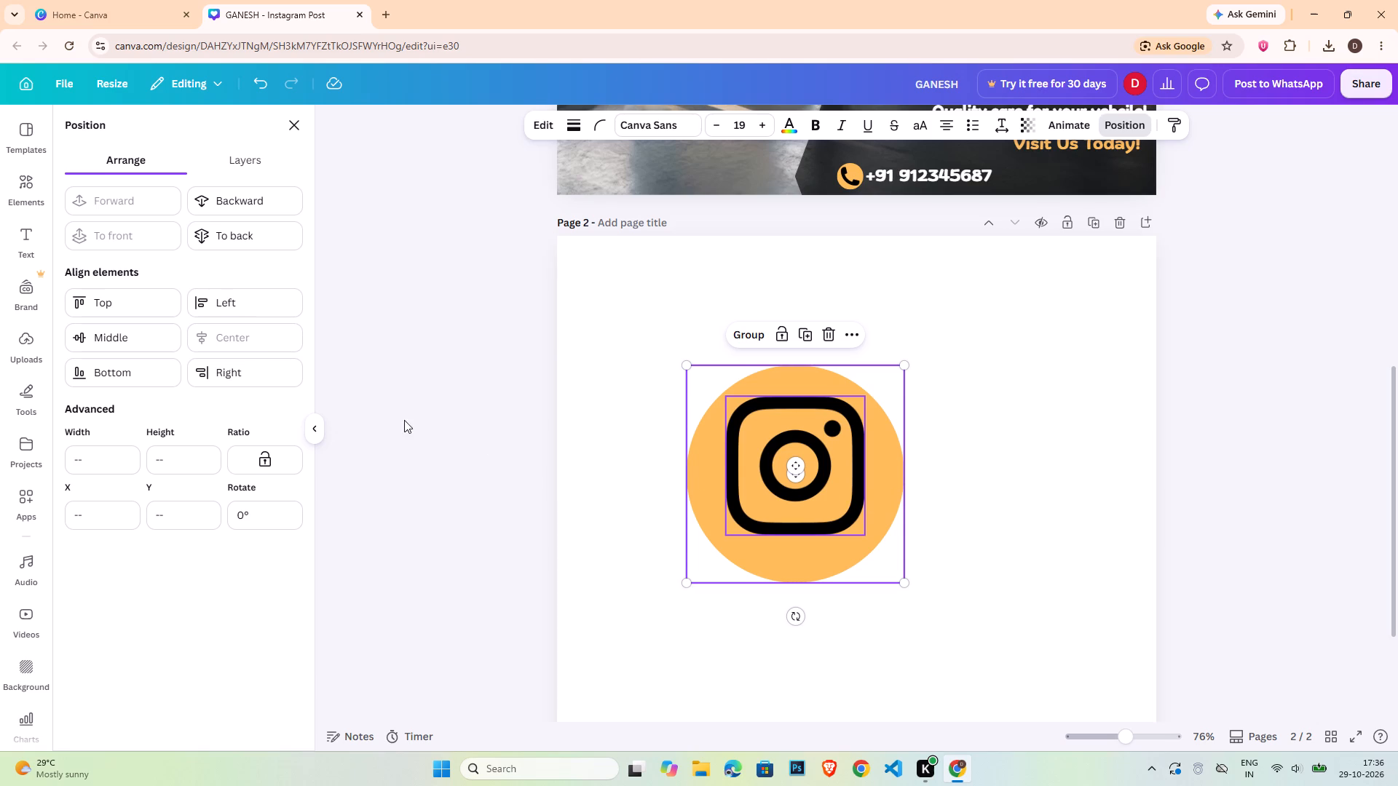
click(157, 338)
click(741, 341)
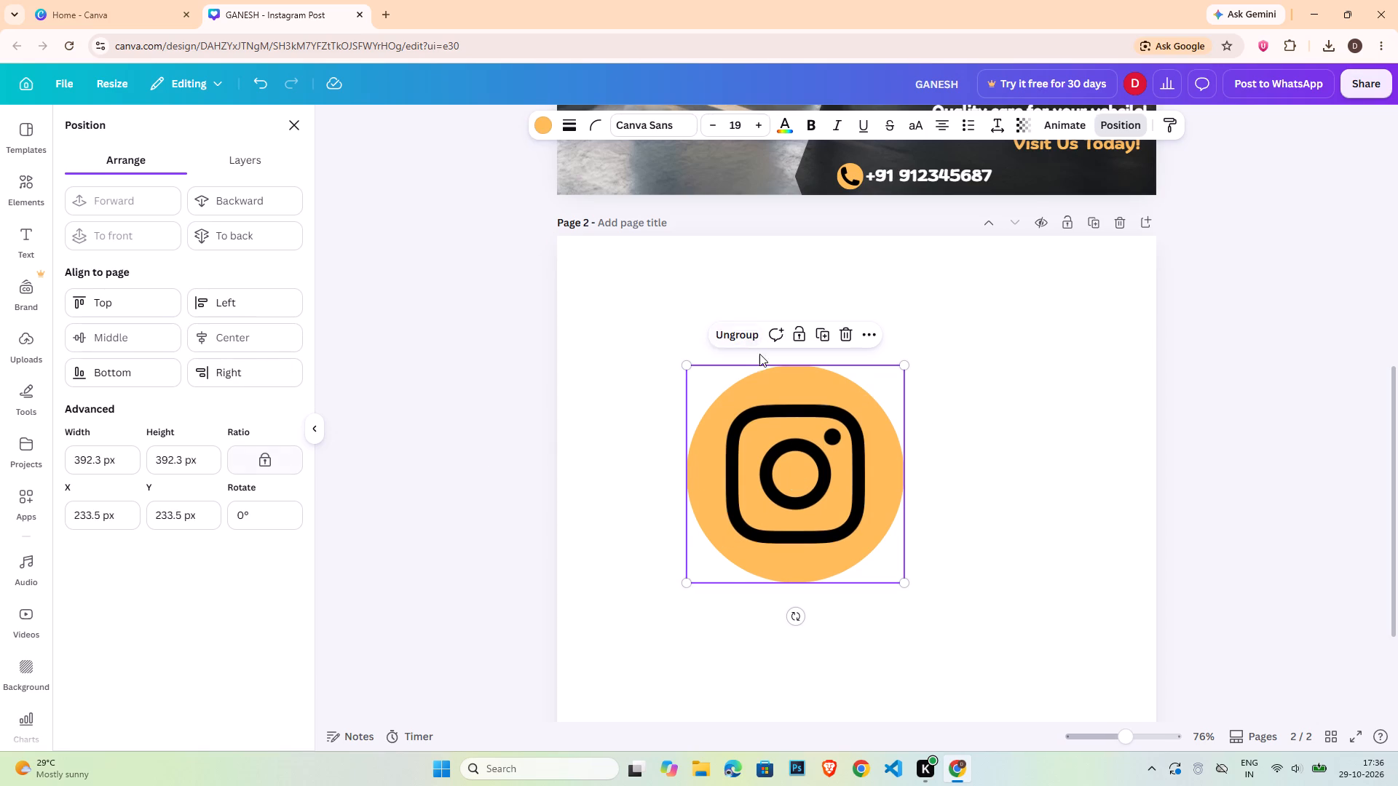
click(979, 464)
Copy the Instagram icon group onto page 1 and shrink it to about 77 px.
click(842, 472)
key(ctrl+c)
scroll(899, 507, up, 3)
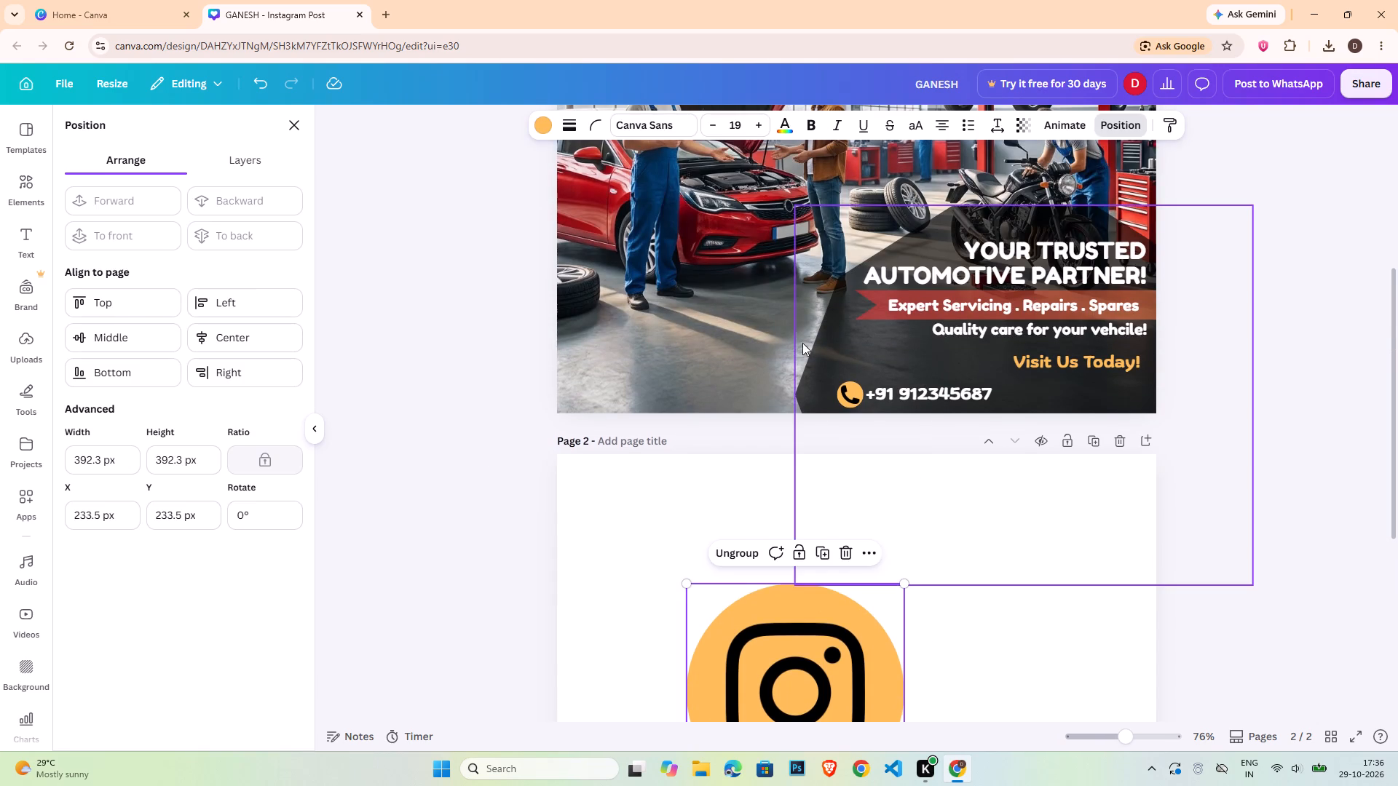
click(807, 342)
key(ctrl+v)
scroll(797, 259, up, 2)
drag(794, 215, 795, 217)
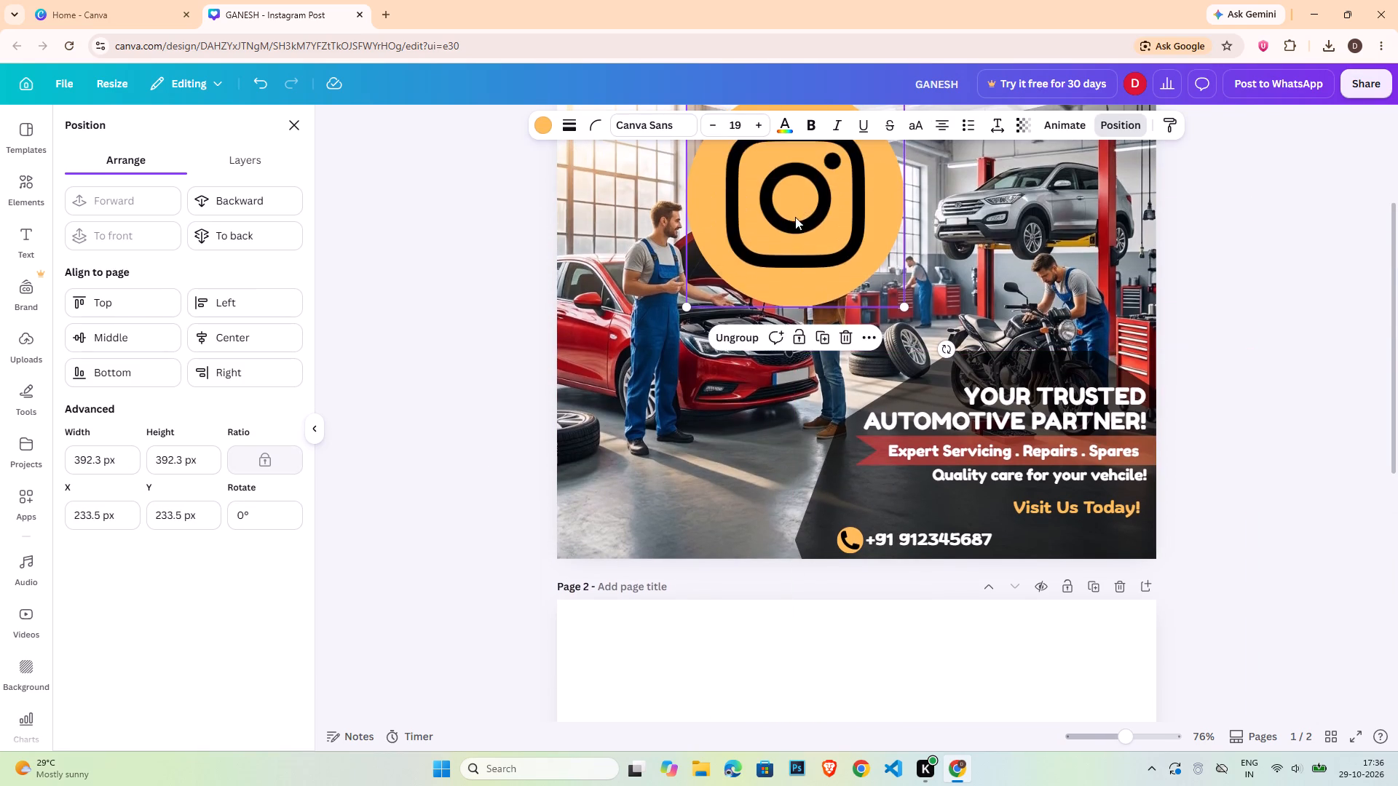
drag(795, 217, 799, 308)
drag(695, 182, 871, 356)
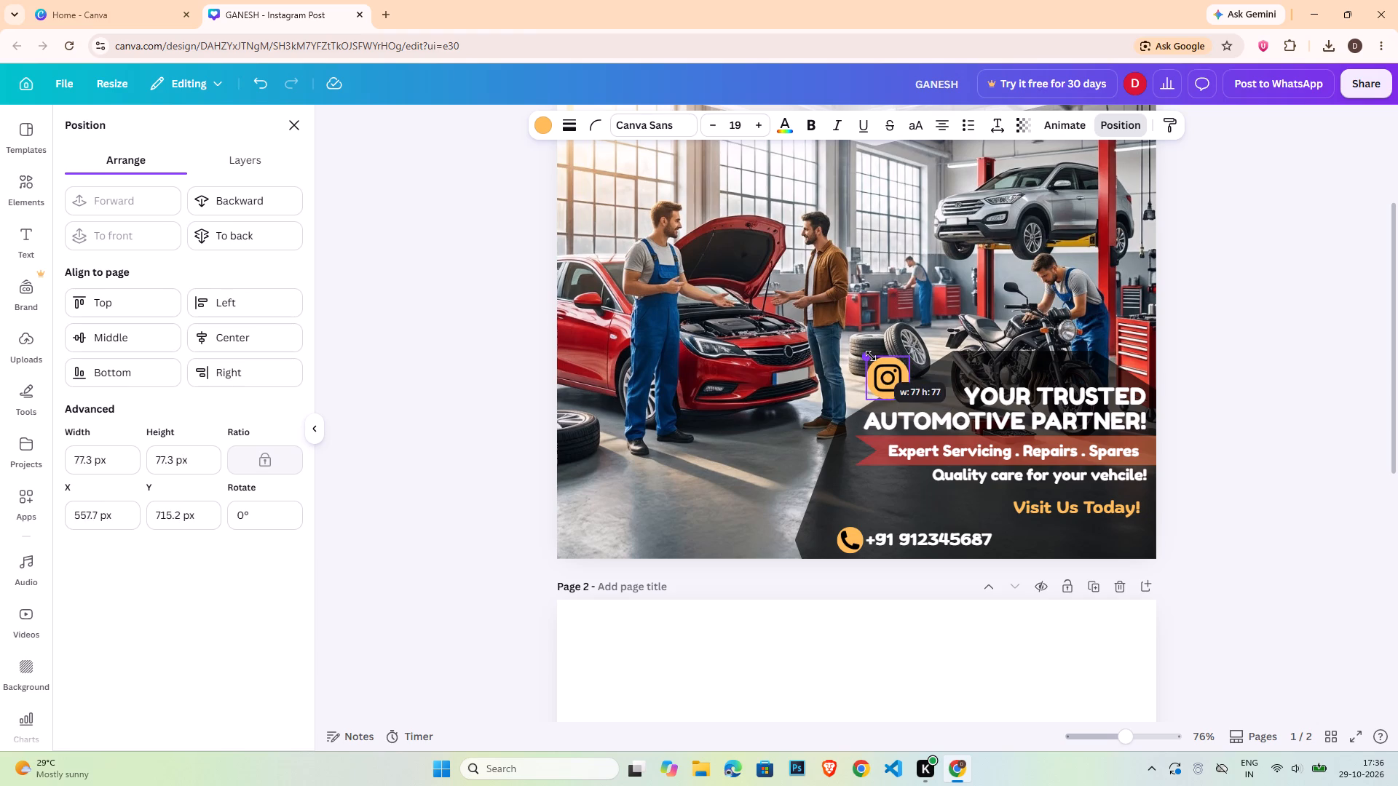
drag(871, 356, 871, 357)
Shrink the Instagram icon to about 48 px using the phone icon as size reference, and place it just after the phone number.
drag(882, 376, 861, 548)
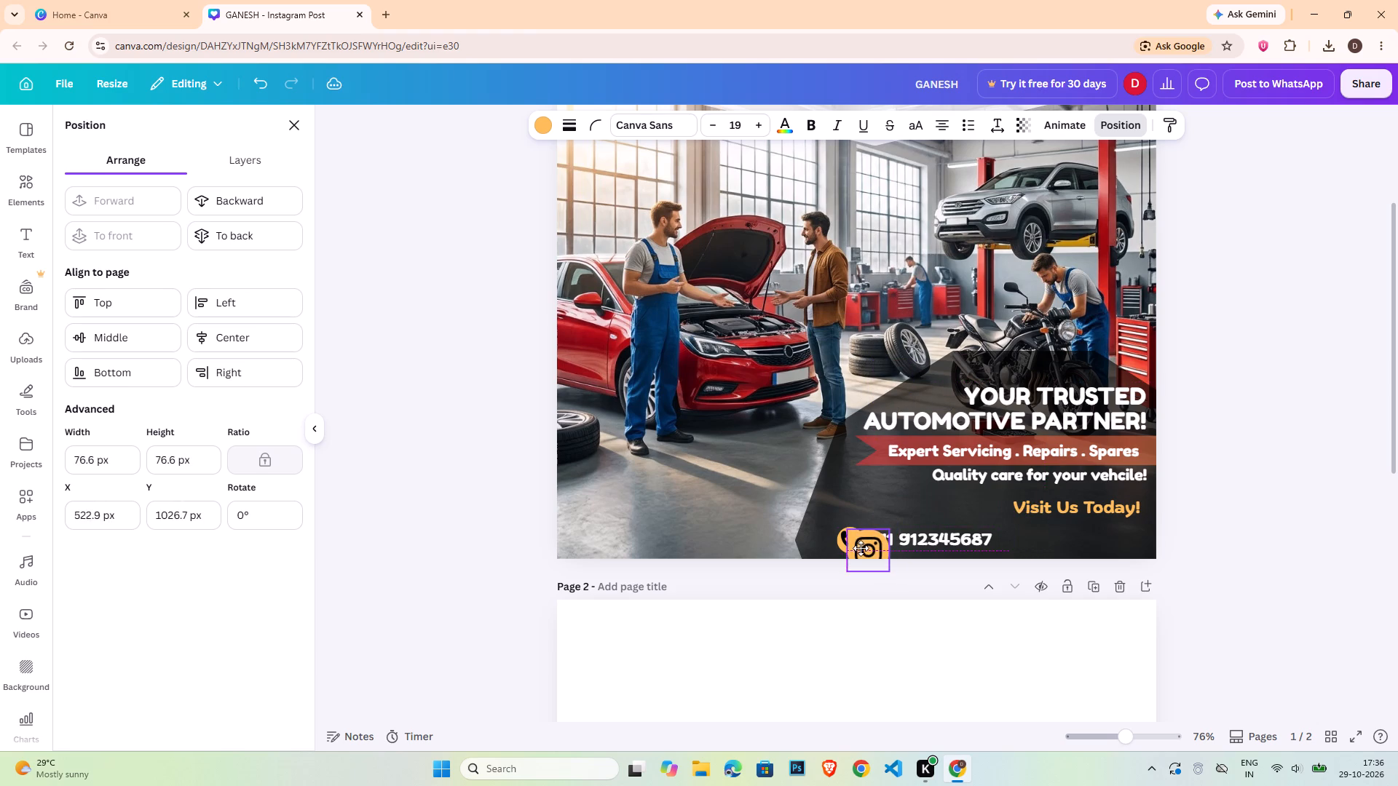
drag(861, 548, 851, 549)
drag(880, 573, 866, 555)
drag(852, 541, 1014, 534)
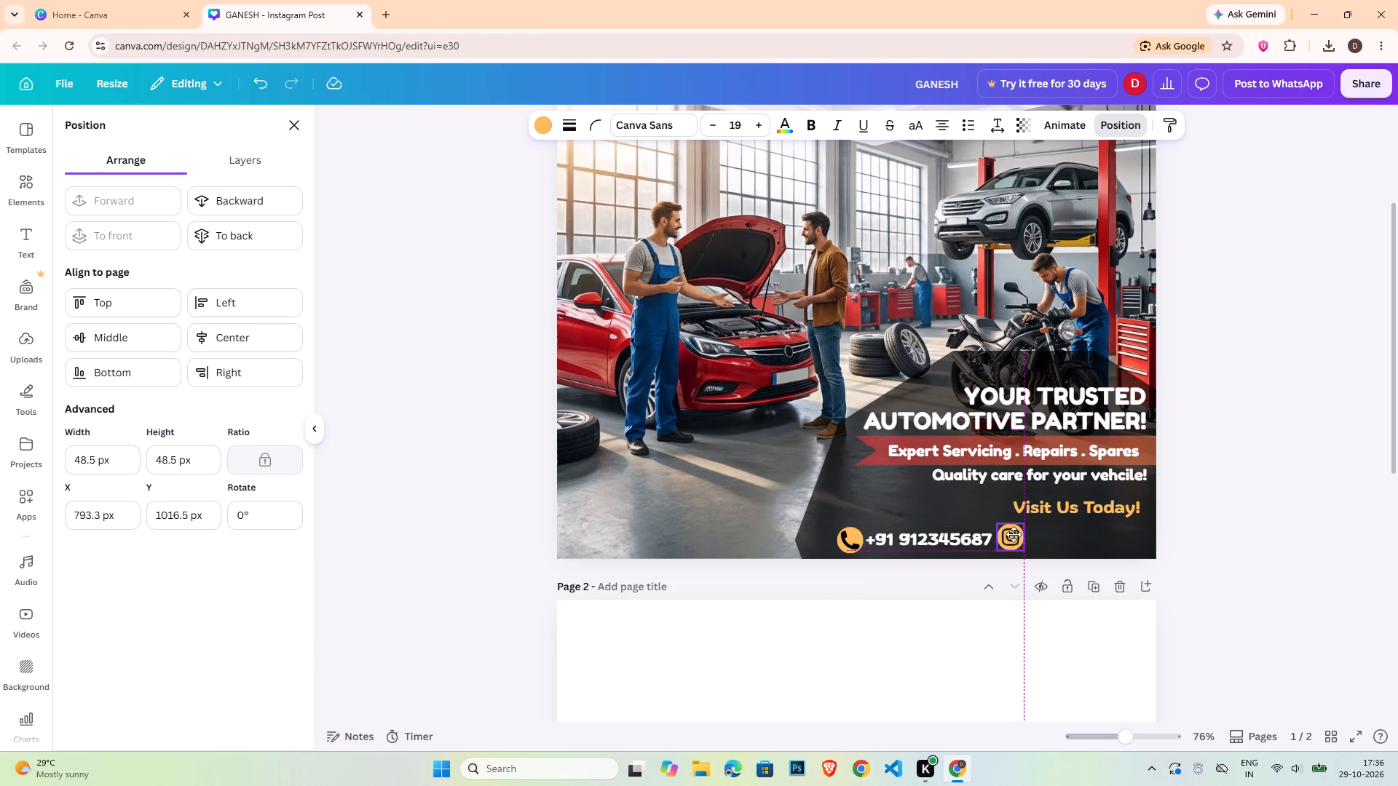
drag(1014, 534, 1016, 536)
click(1274, 535)
click(1271, 541)
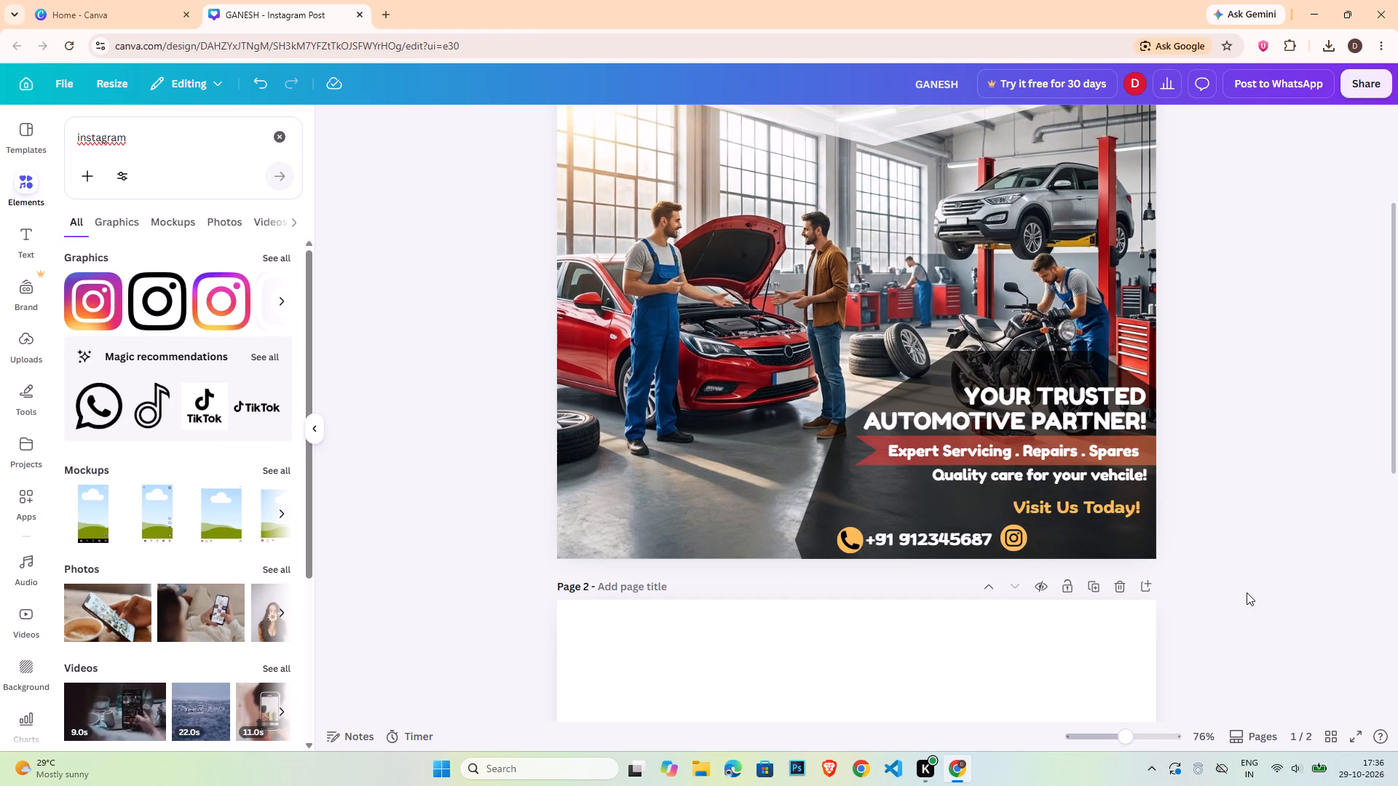
Duplicate the phone number text and place the copy beside the Instagram icon, level with the original.
click(953, 543)
key(ctrl+c)
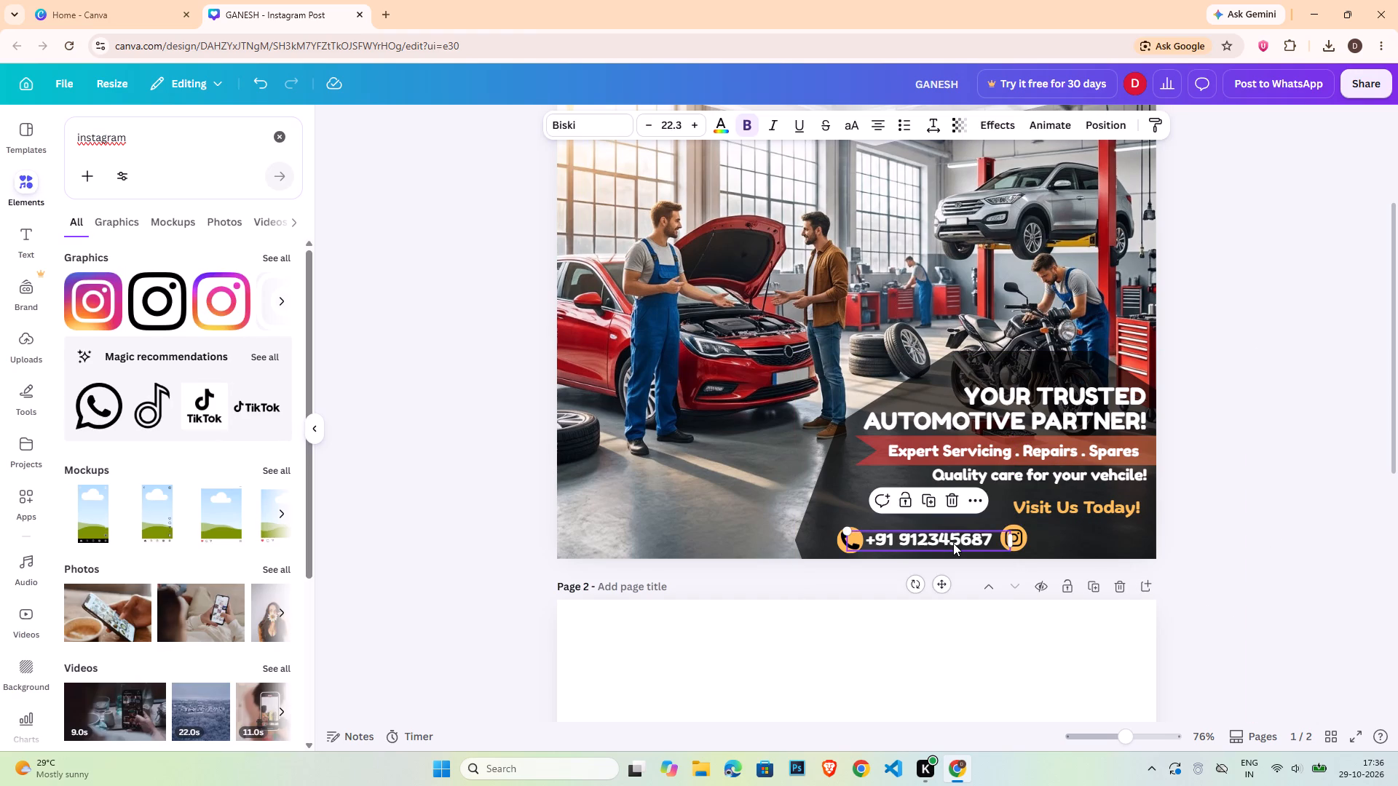
key(ctrl+v)
drag(960, 548, 1118, 539)
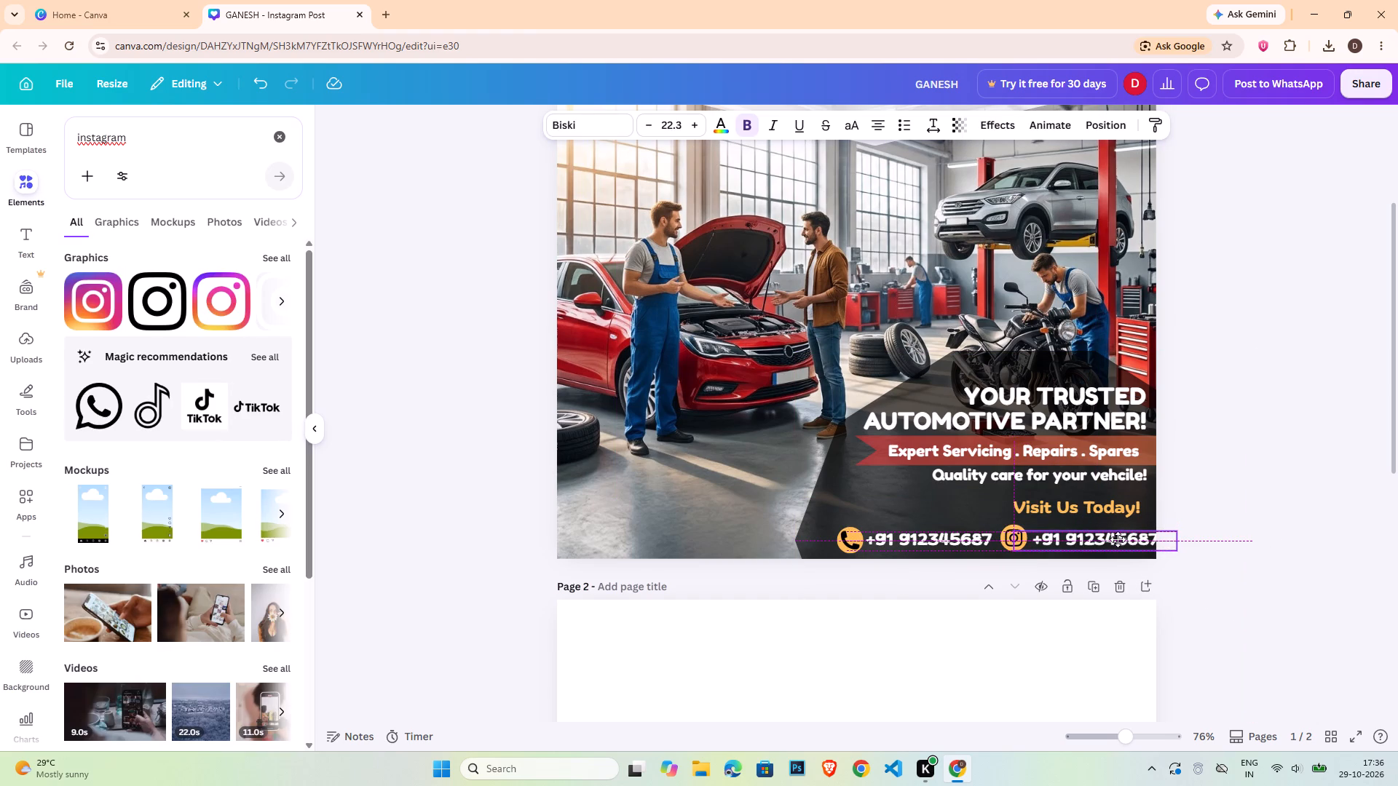
drag(1118, 539, 1118, 539)
double_click(1118, 539)
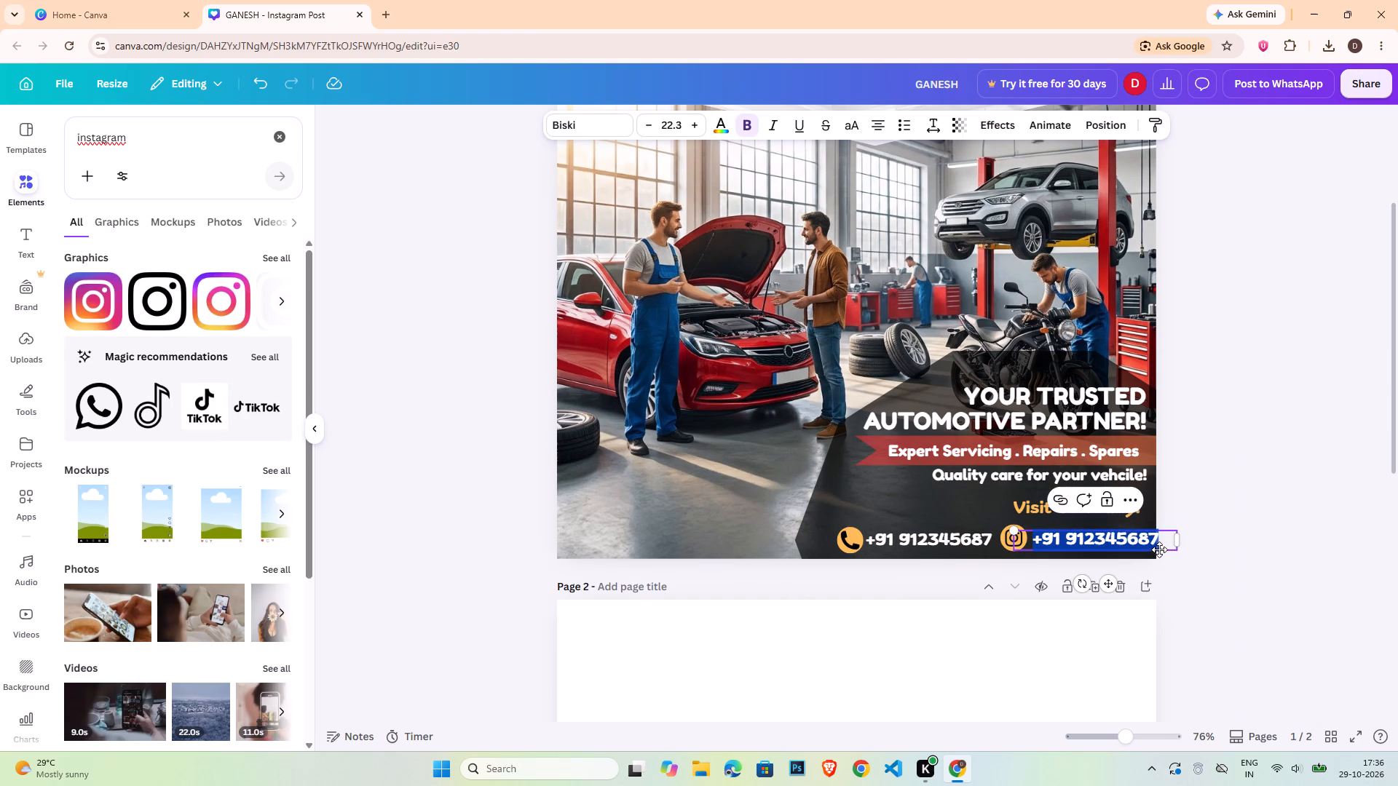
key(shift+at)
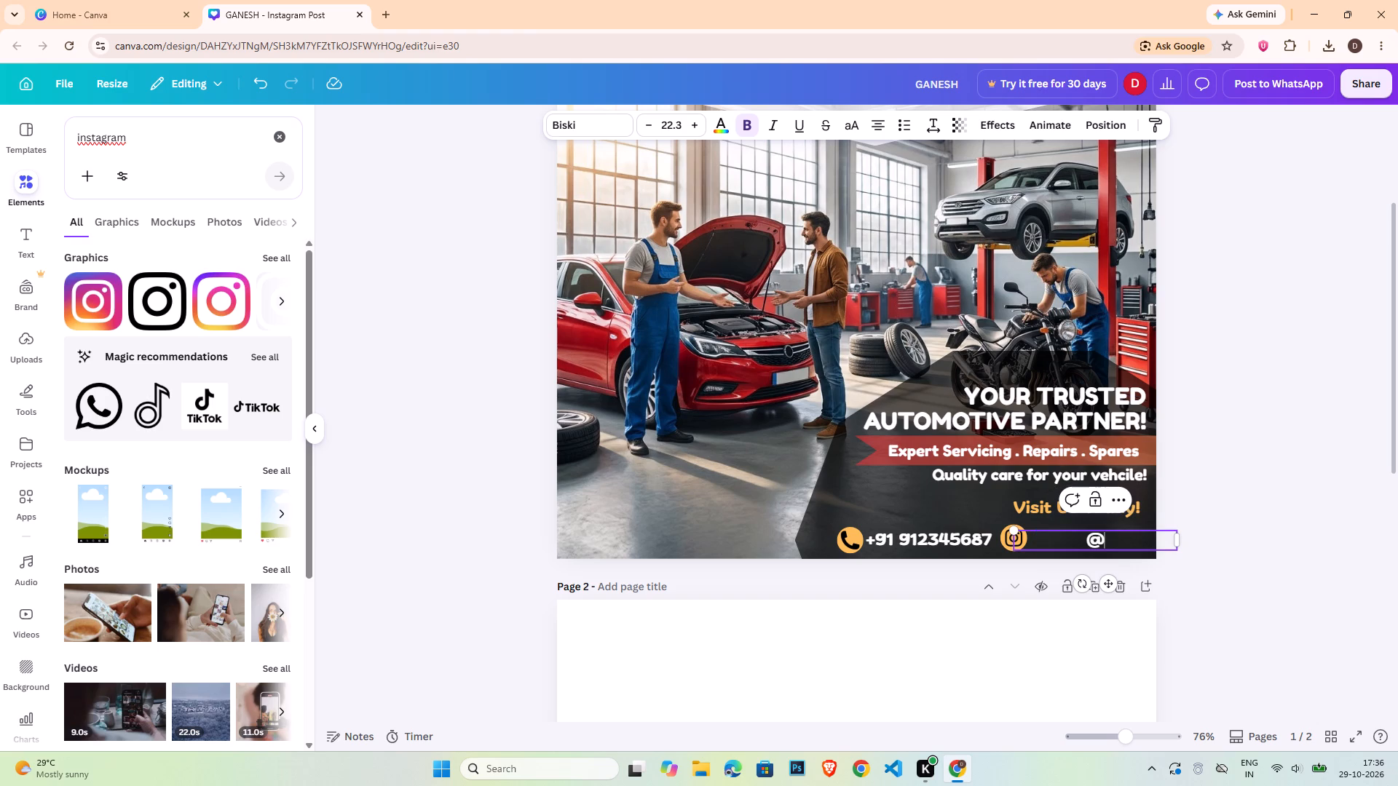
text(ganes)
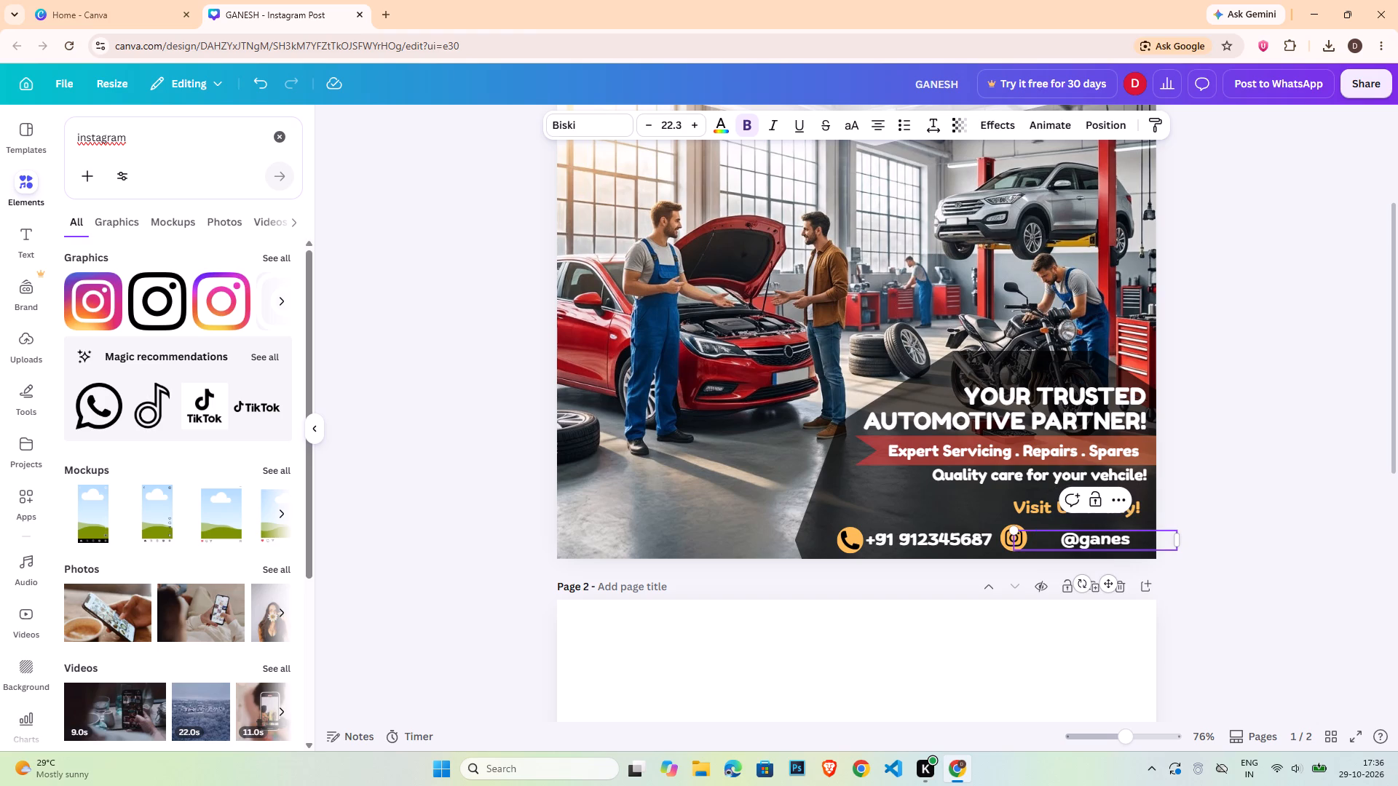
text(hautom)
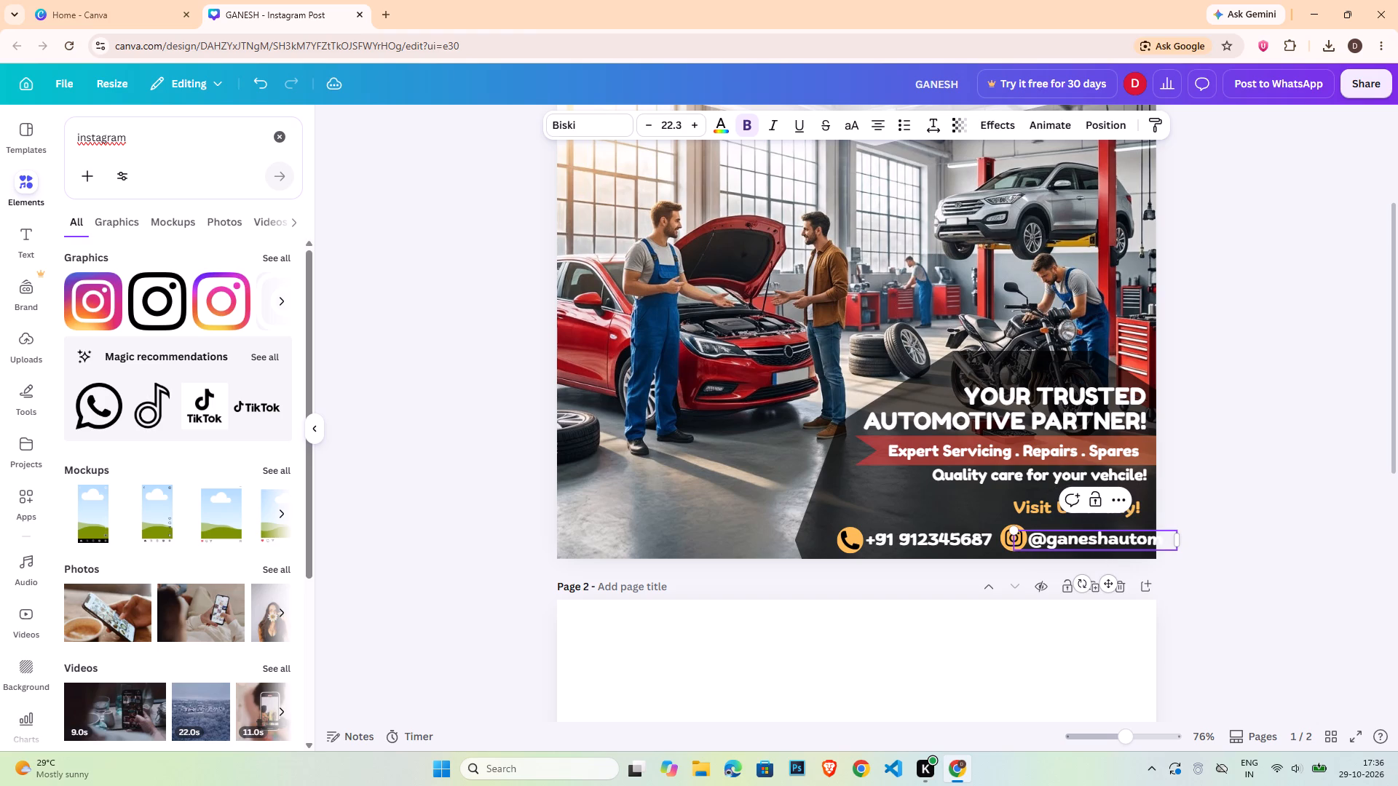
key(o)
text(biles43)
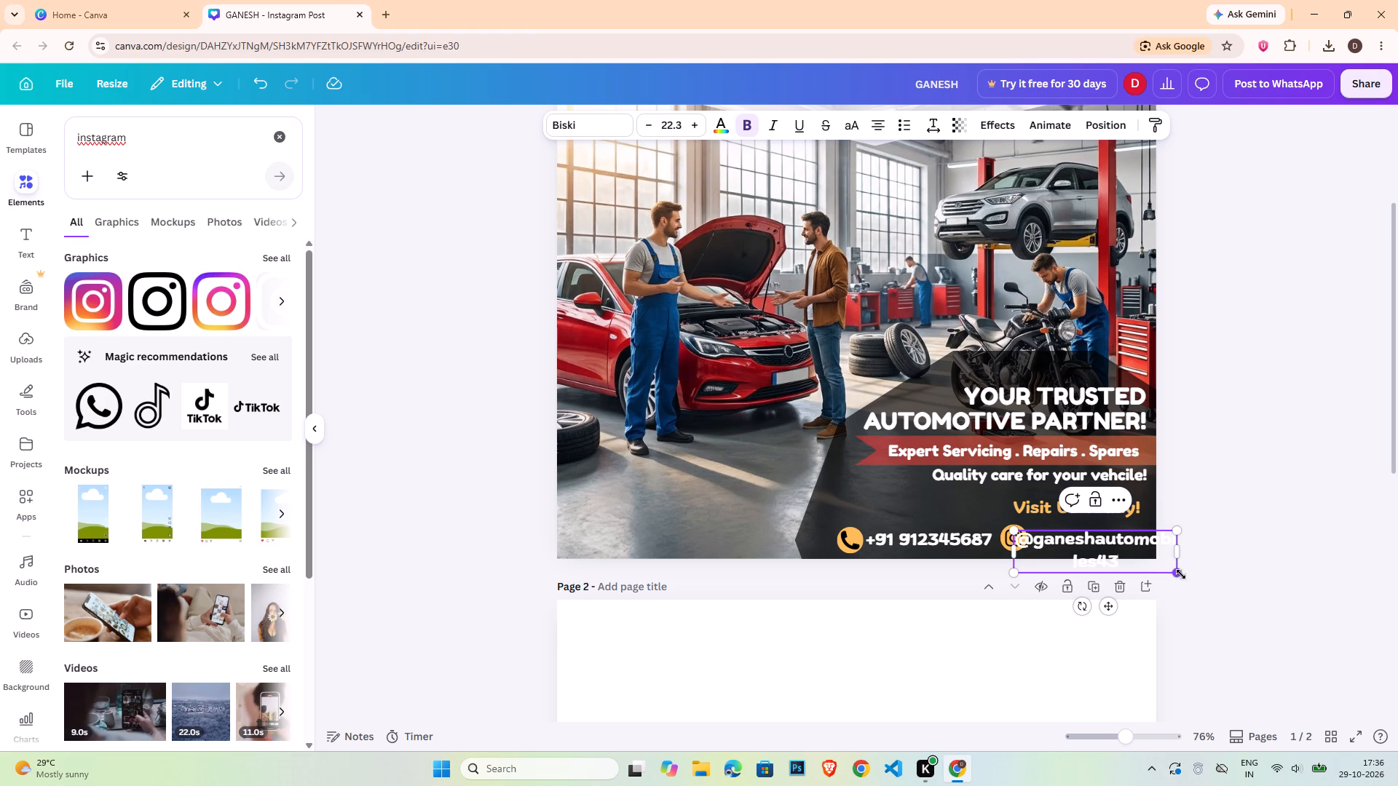
Shift the phone icon and phone number together to the left along the contact line, making room for the Instagram handle.
click(856, 541)
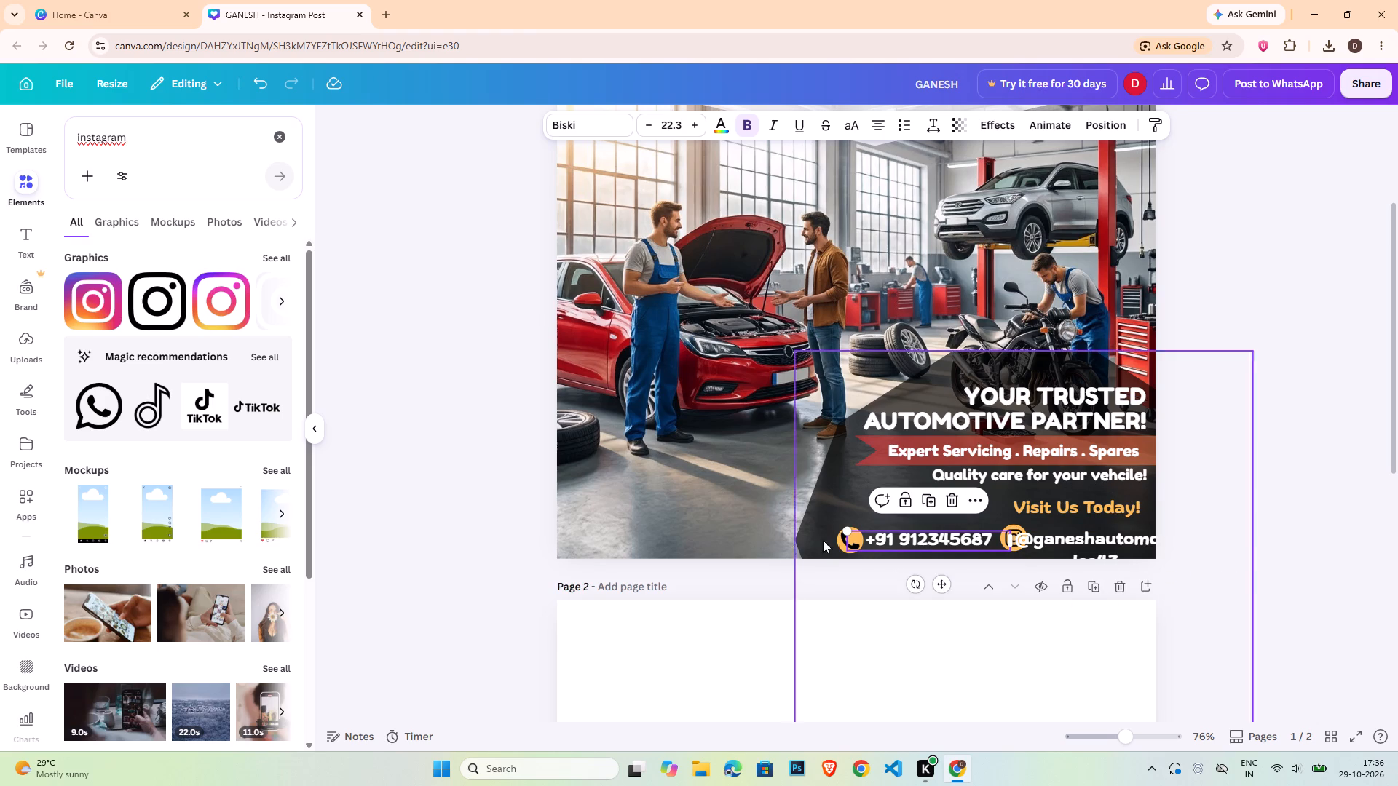
click(756, 535)
click(841, 536)
shift+click(888, 535)
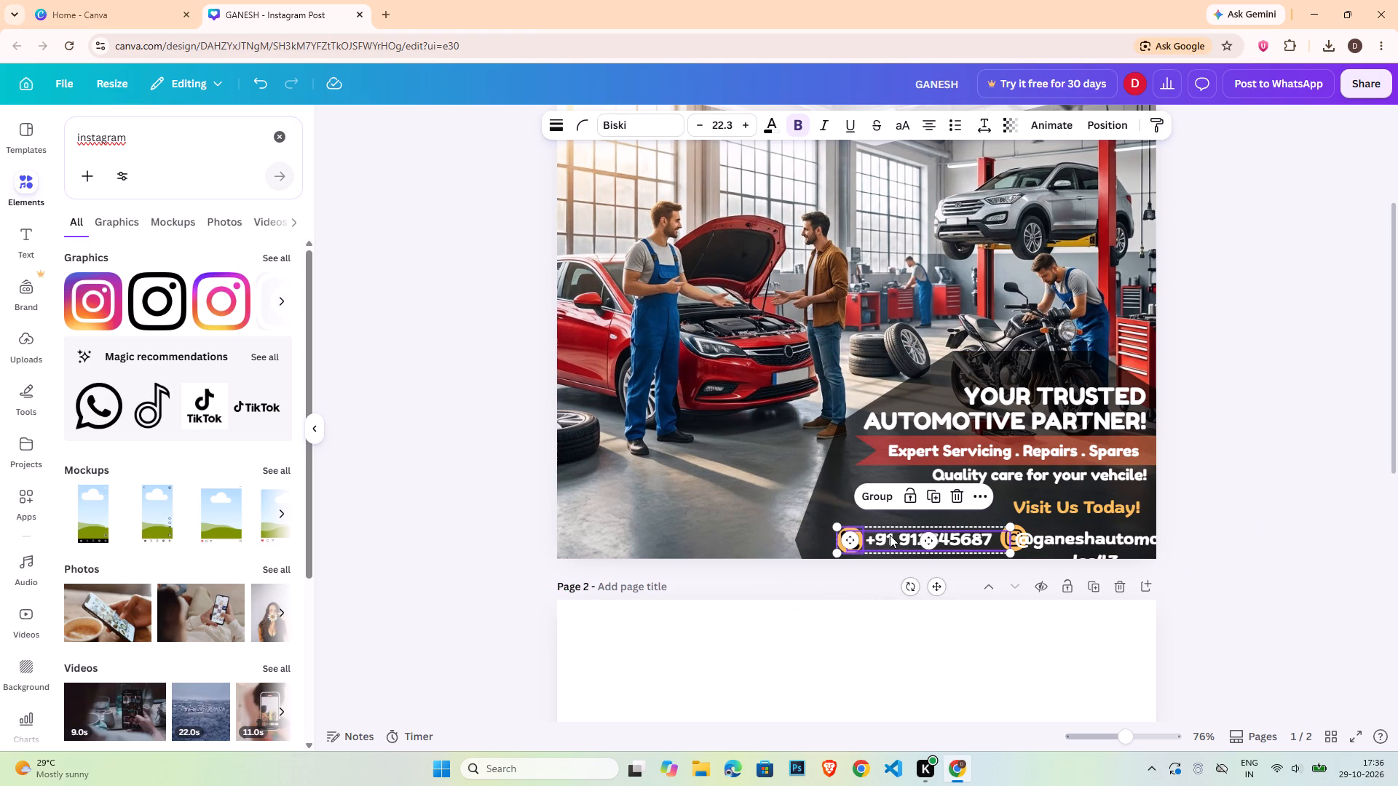
key(Left)
key(Left)
key(Left)
key(Left)
key(Left)
key(Left)
key(Left)
key(Left)
key(Left)
key(Left)
key(Left)
key(Left)
key(Left)
key(Left)
key(Left)
key(Left)
key(Left)
key(Left)
key(Left)
key(Left)
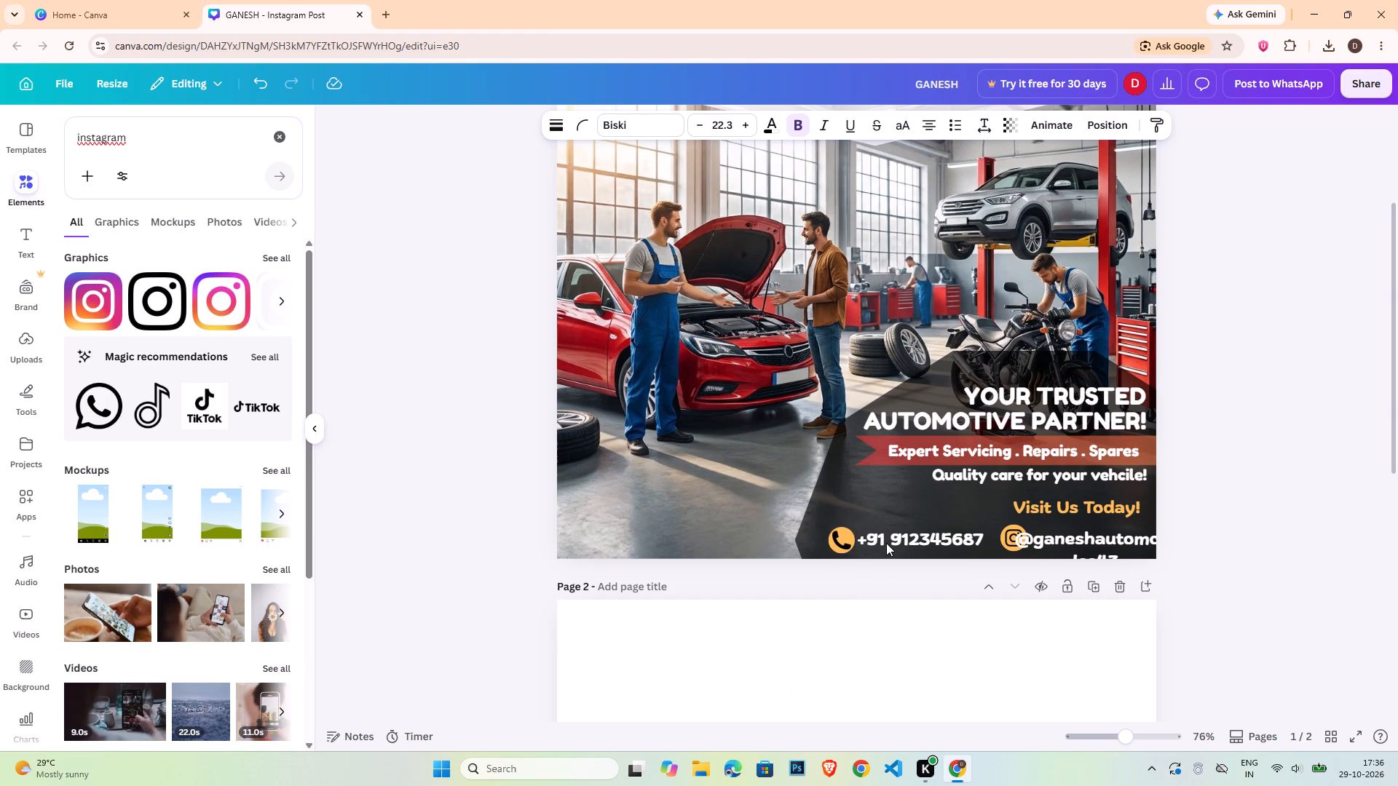
click(1292, 515)
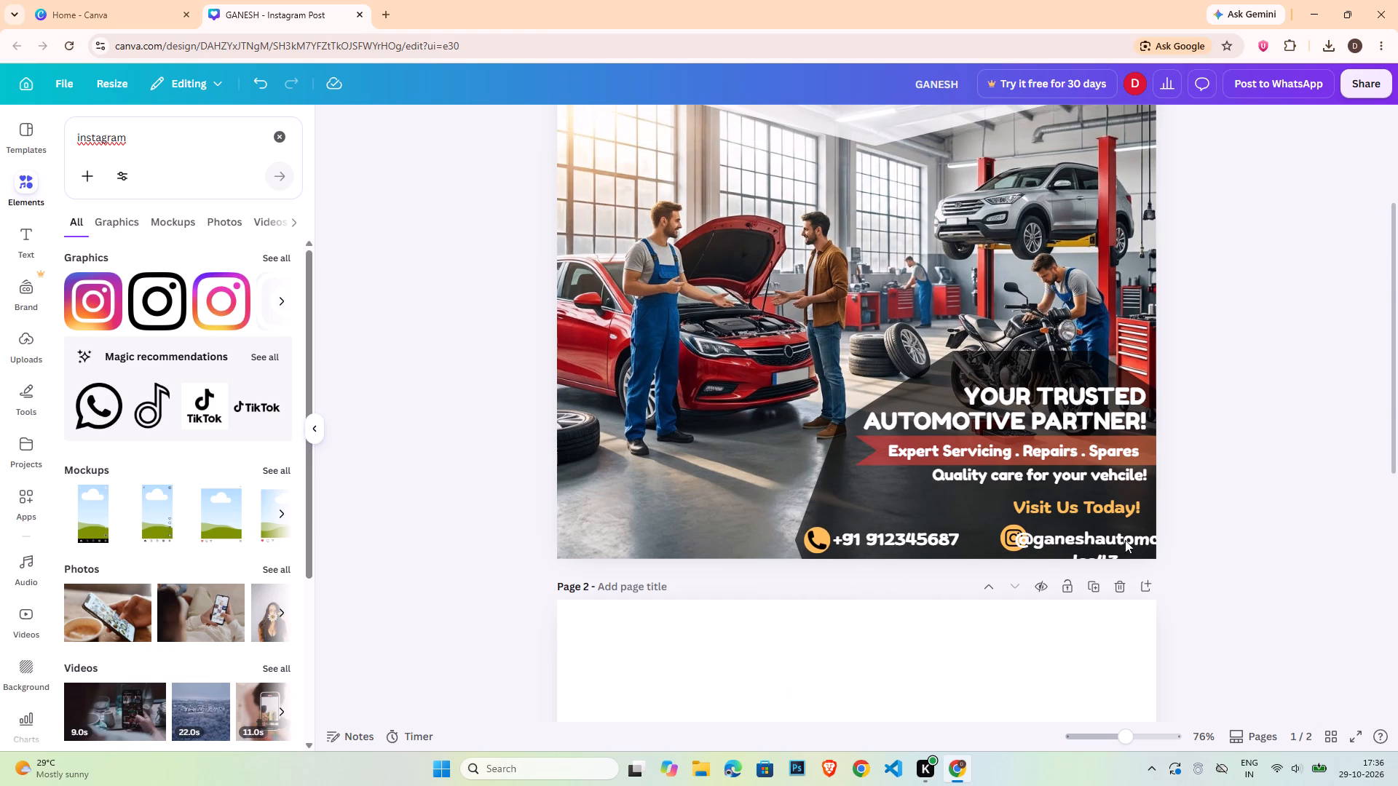
Move the Instagram icon and its handle text together to the left, to just after the phone number.
click(1002, 545)
shift+click(1106, 539)
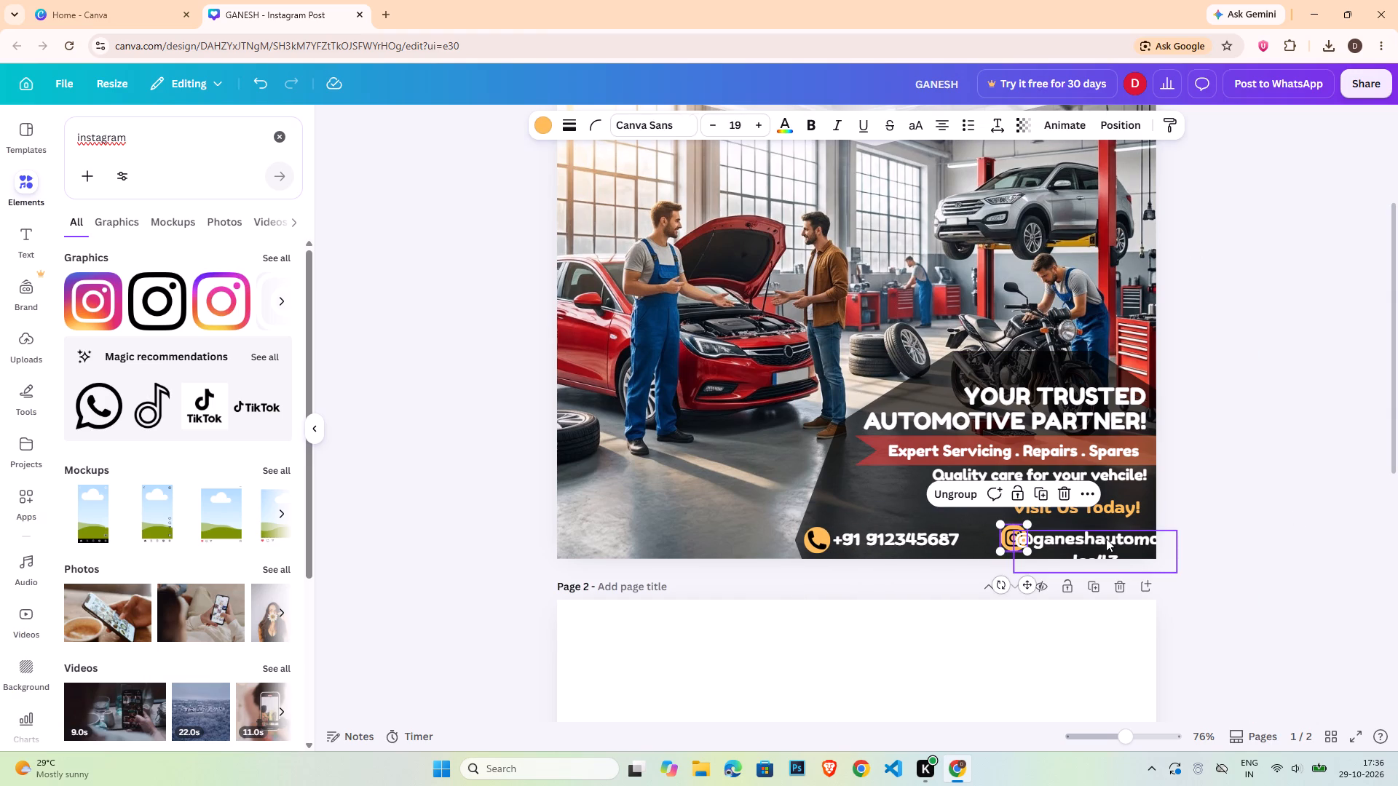
drag(1046, 548, 1008, 551)
click(1223, 534)
Widen the Instagram handle's text box toward one line and move the text clear of the Instagram icon.
click(1111, 547)
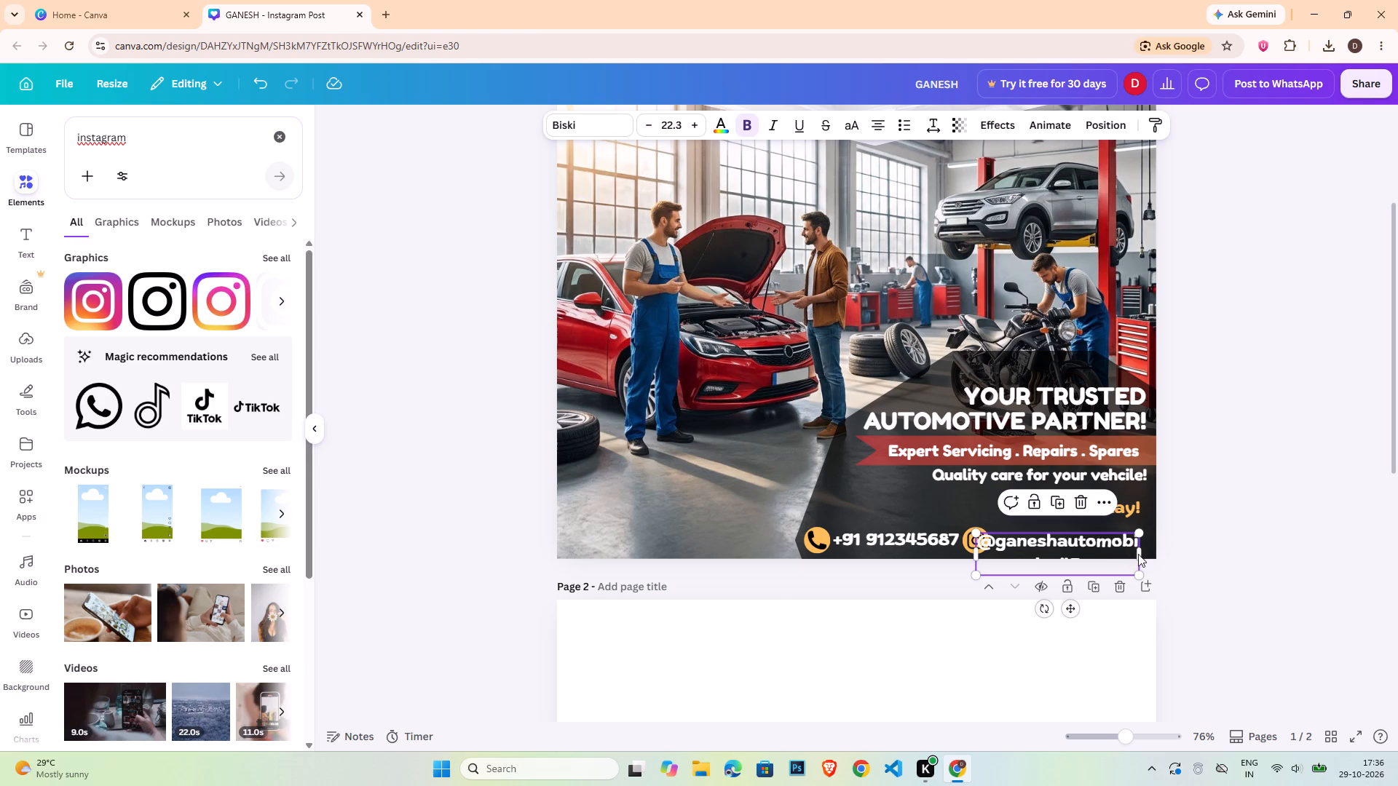
drag(1140, 554, 1177, 548)
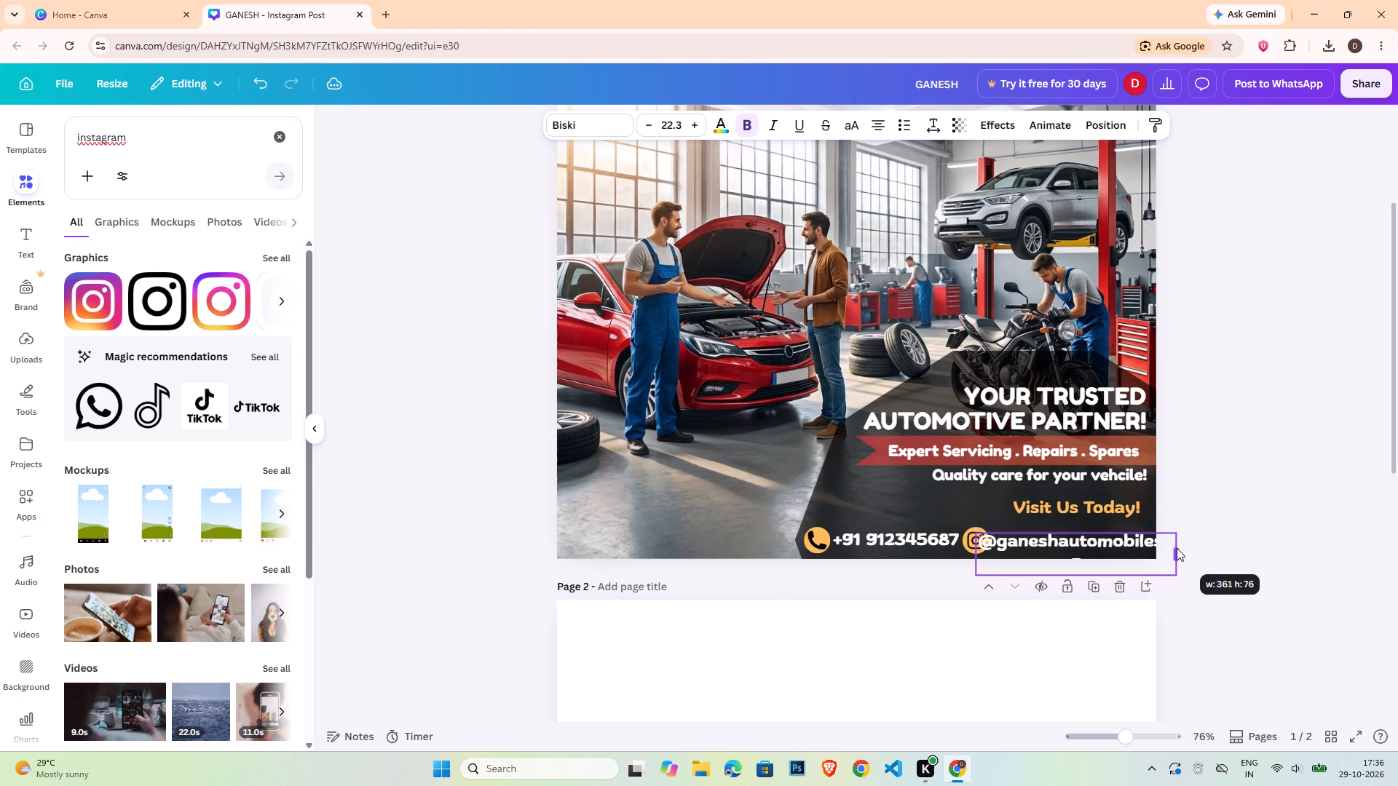
drag(1177, 548, 1183, 546)
click(1209, 544)
drag(1093, 547, 1107, 544)
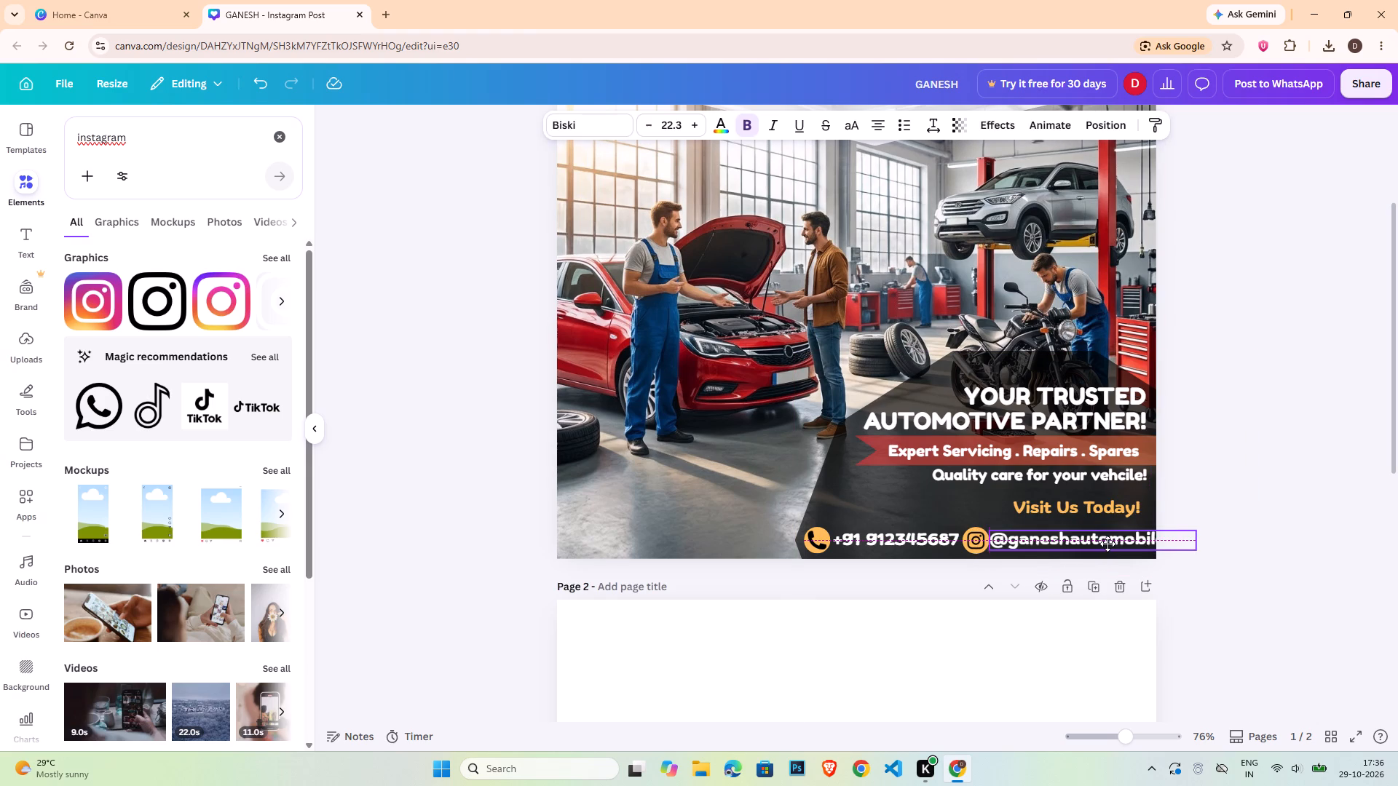
drag(1107, 544, 1109, 544)
click(1200, 549)
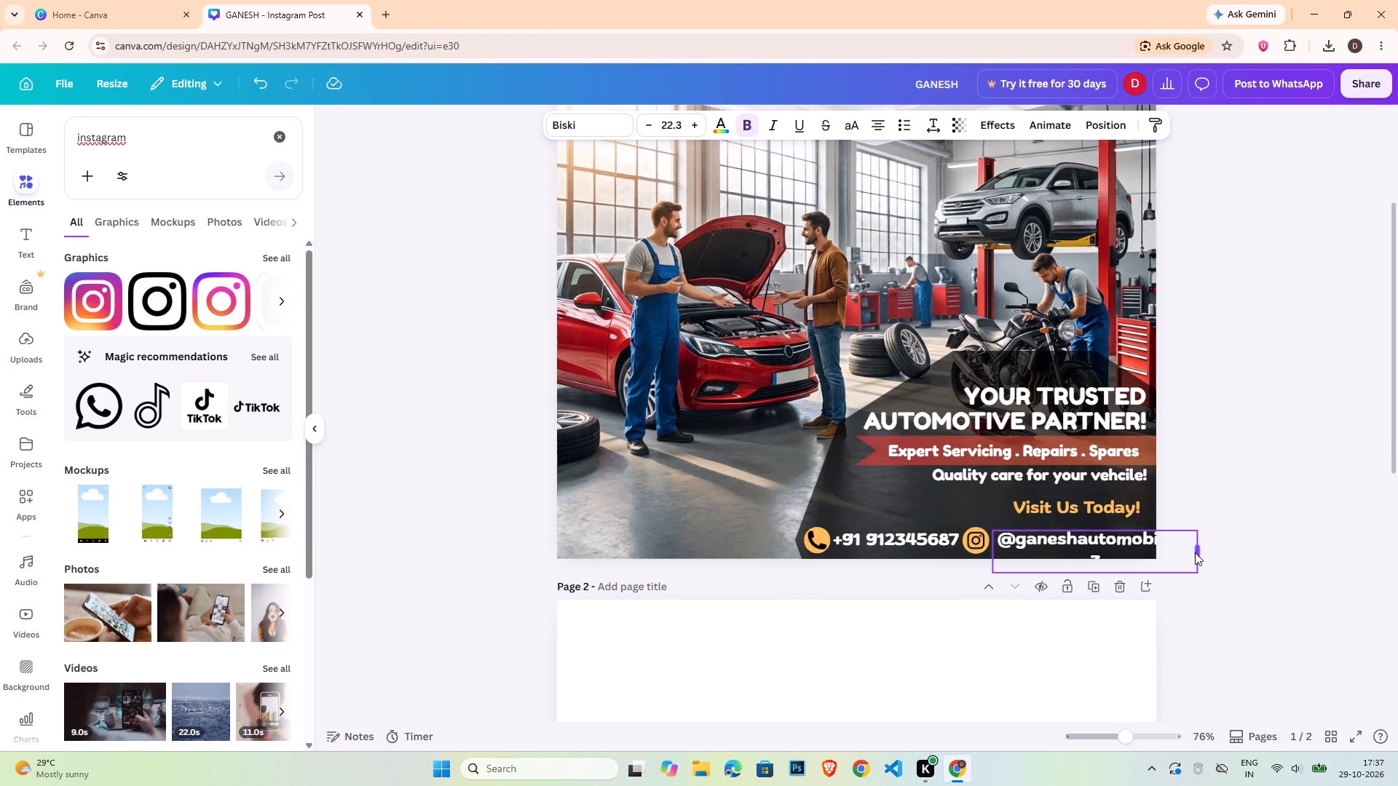
Reduce the Instagram handle's font size to 17.3.
triple_click(645, 126)
double_click(645, 126)
click(1270, 521)
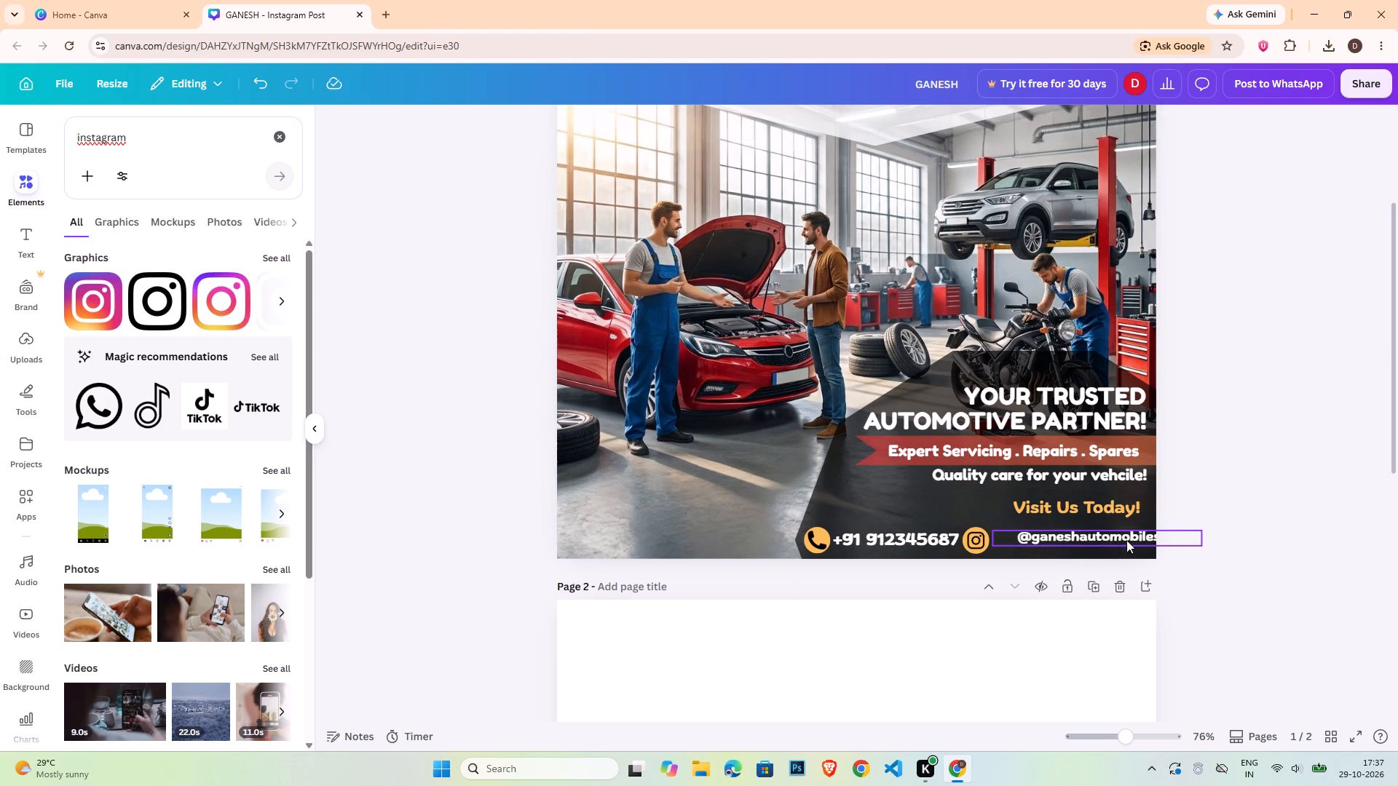
Position the Instagram handle just after the Instagram icon, inside the page edge and vertically centred with the contact line.
drag(1116, 534, 1091, 540)
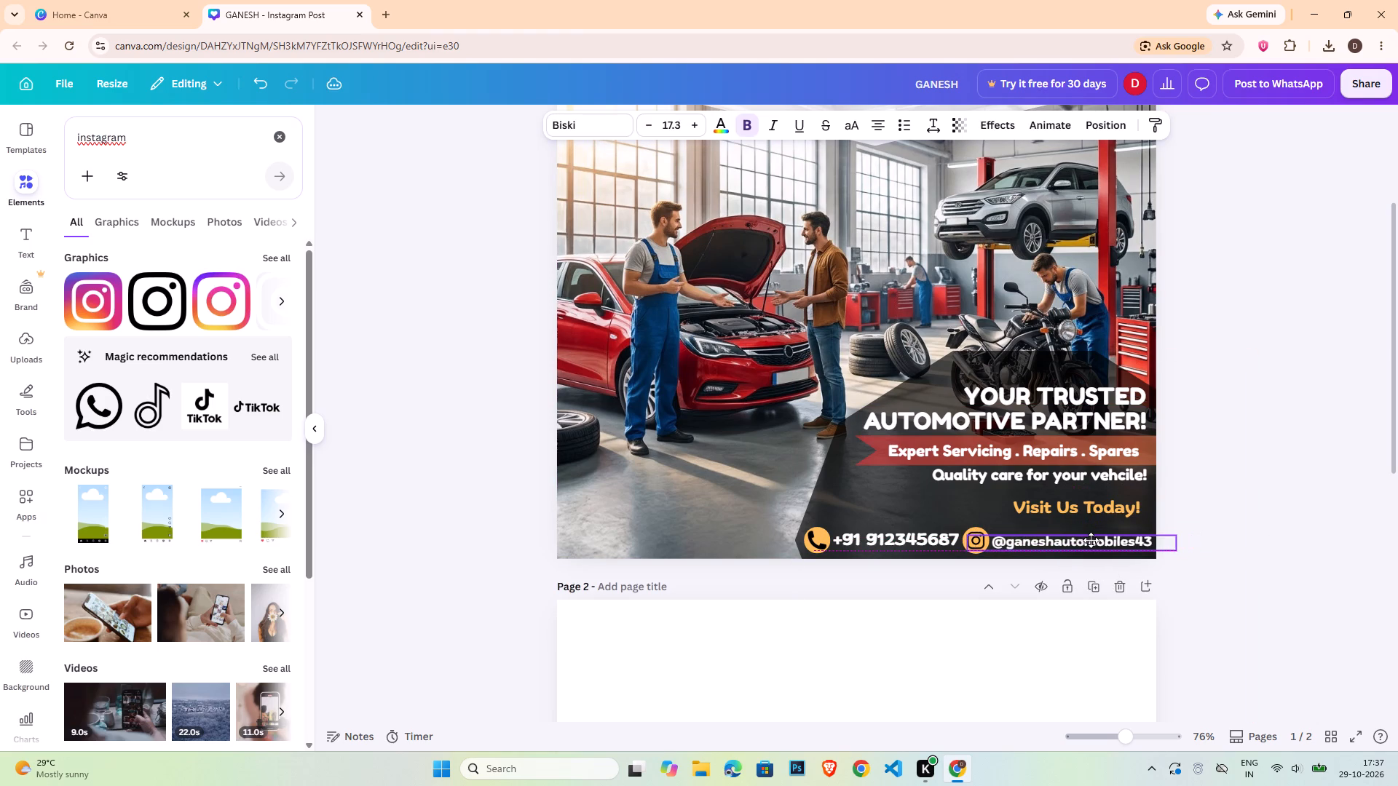
drag(1091, 540, 1089, 536)
key(Right)
key(Right)
key(Right)
key(Right)
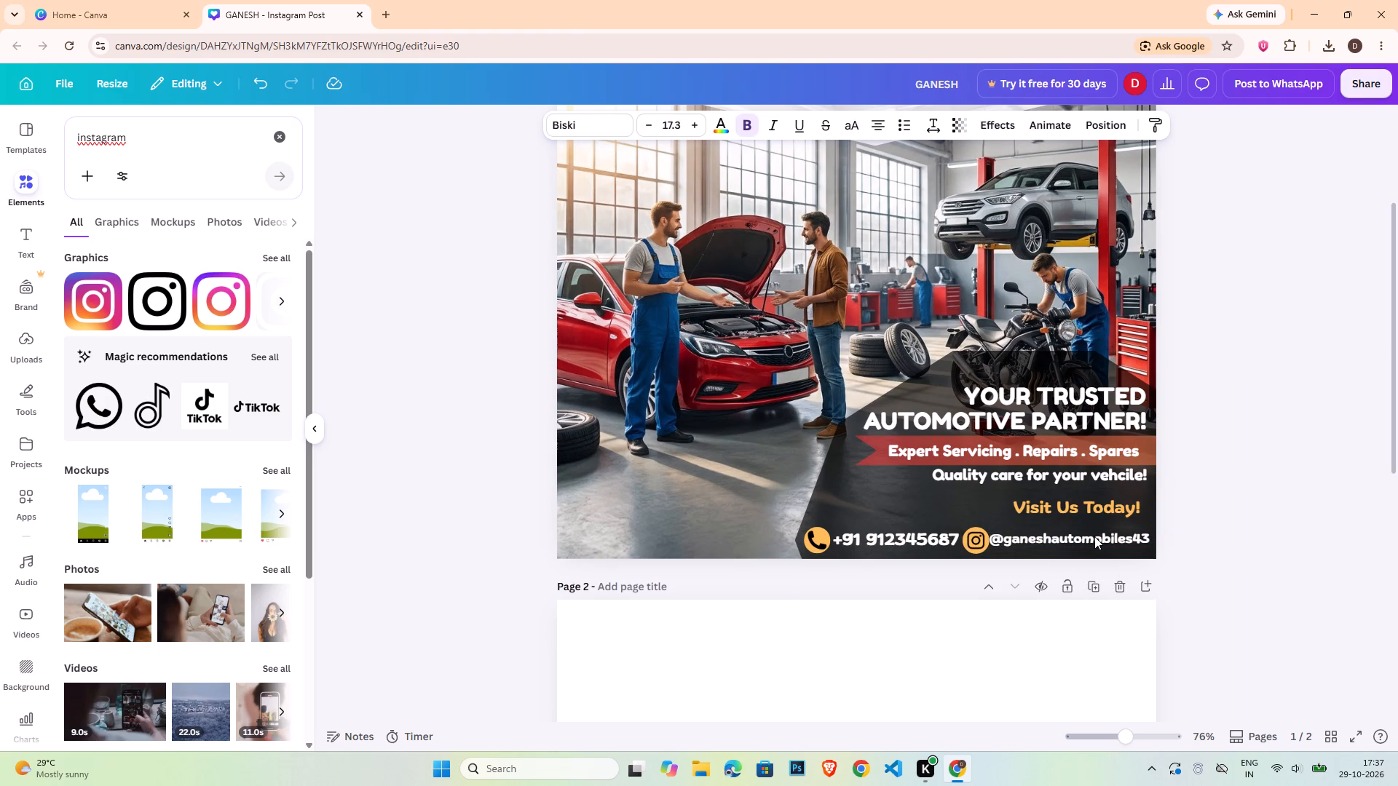
key(Right)
key(Right)
key(Right)
key(Down)
click(1240, 559)
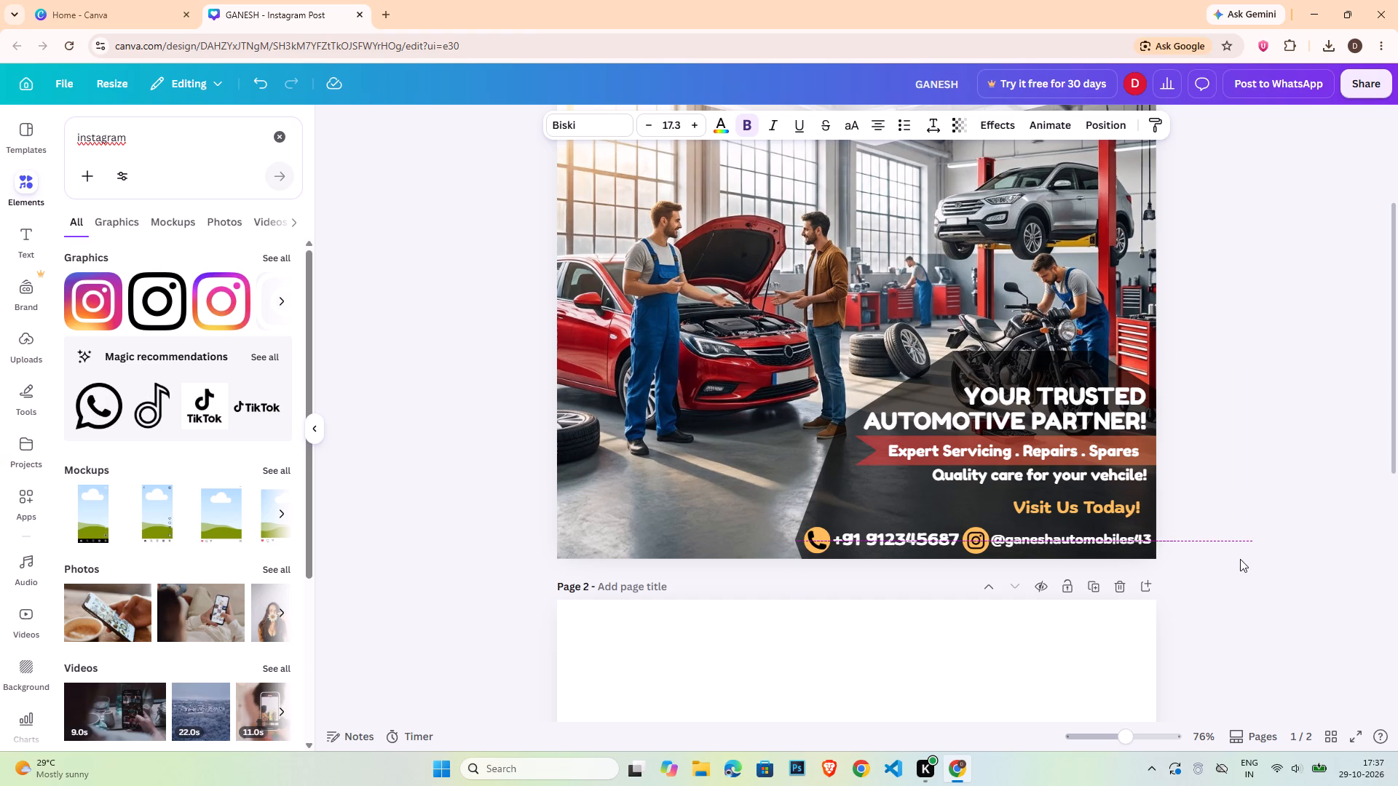
click(975, 553)
click(1287, 544)
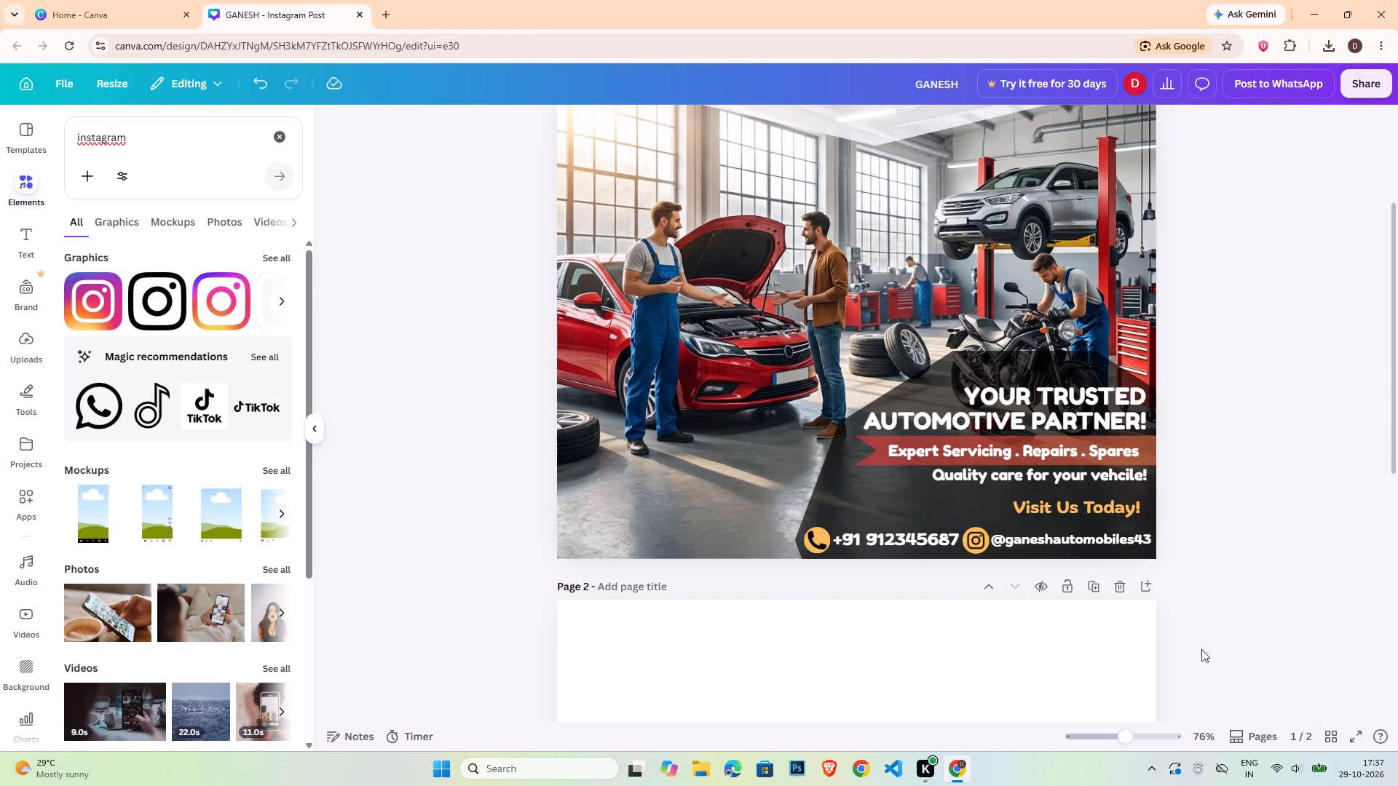
Delete page 2, which holds the large working copy of the Instagram icon.
click(1118, 733)
click(1126, 727)
click(1111, 736)
scroll(1102, 484, up, 3)
click(1167, 427)
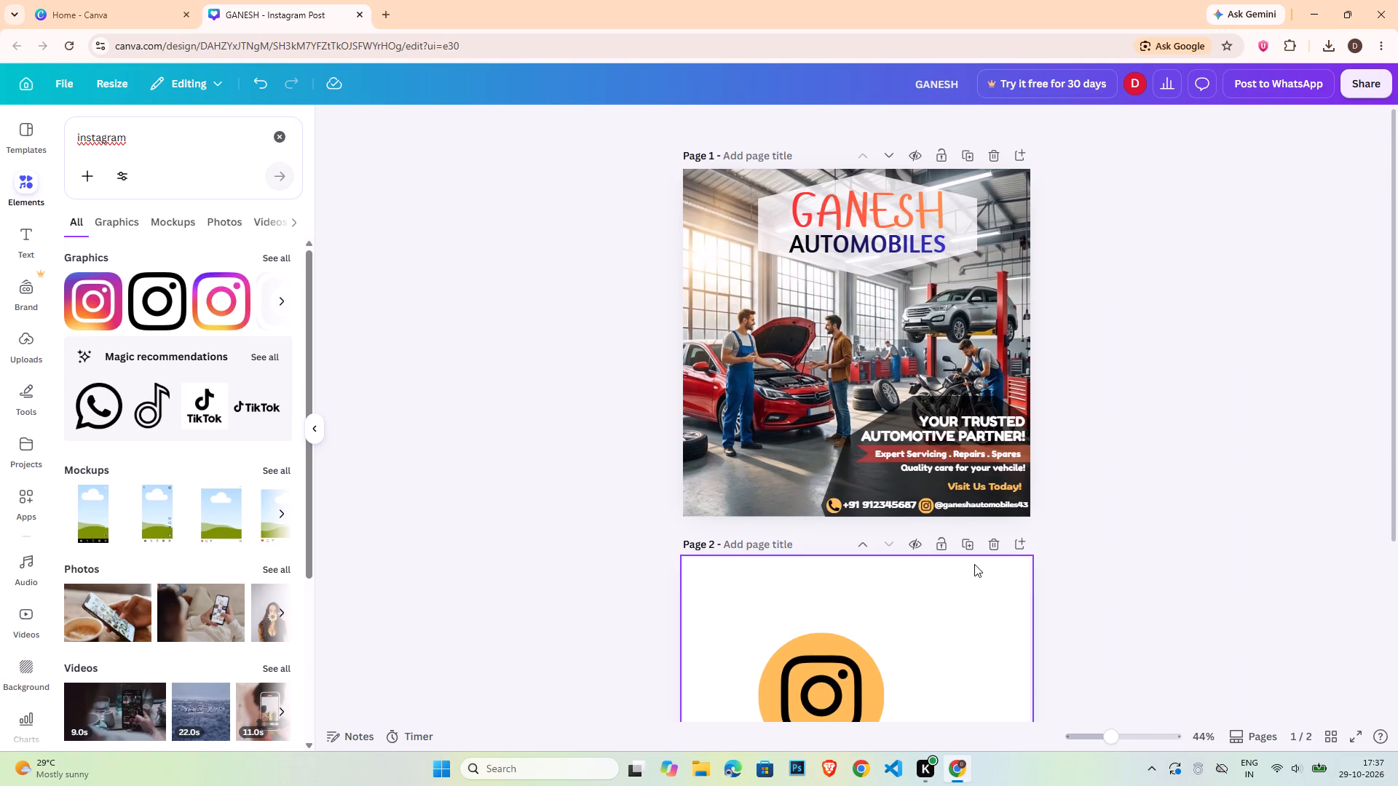
click(995, 541)
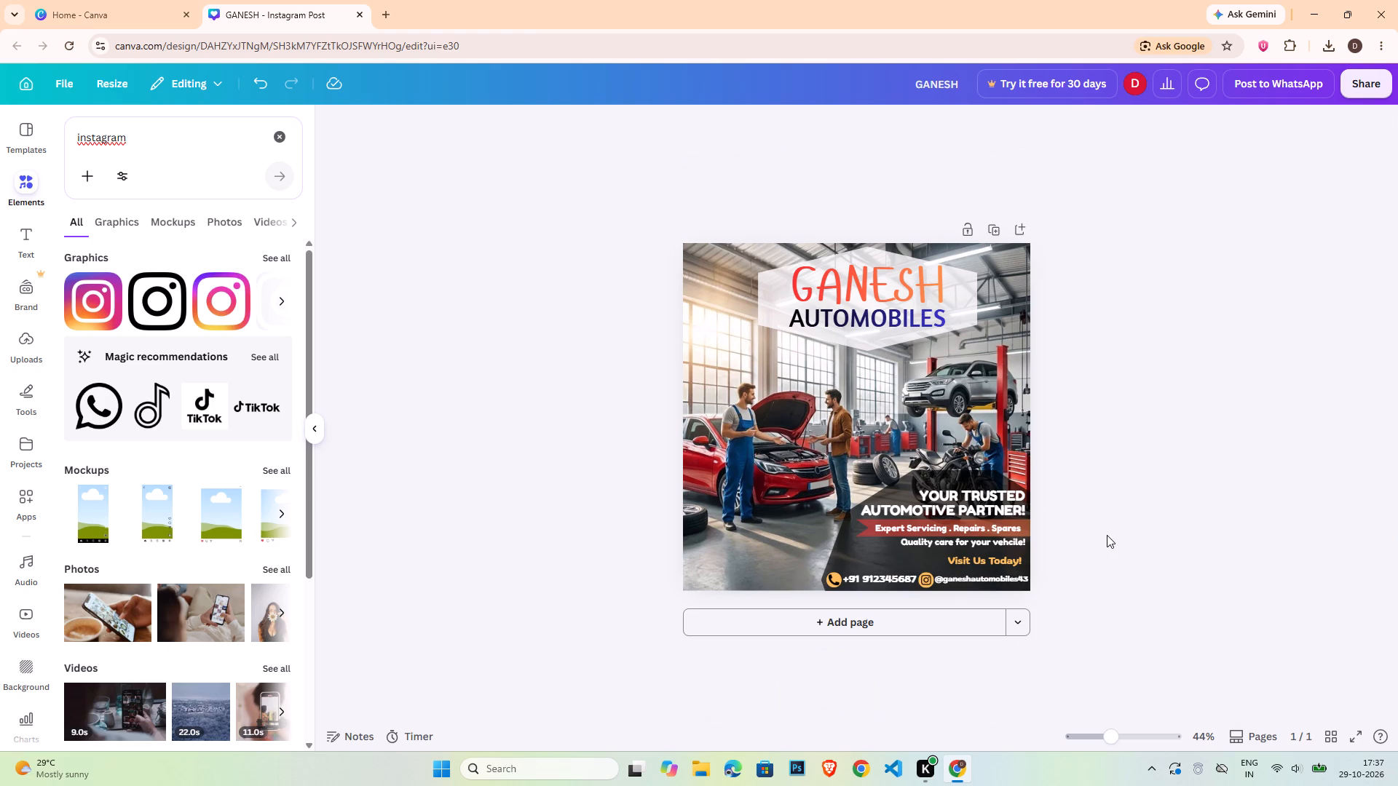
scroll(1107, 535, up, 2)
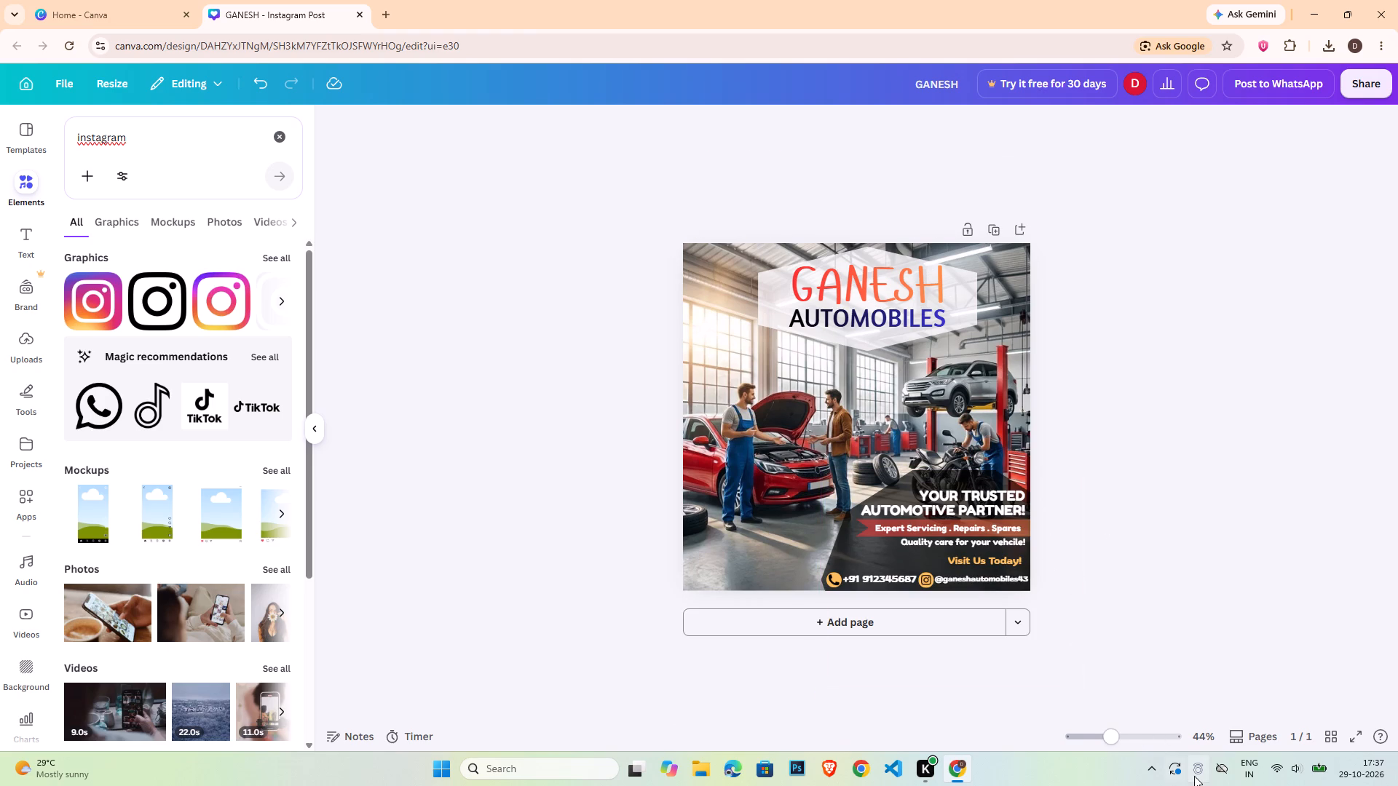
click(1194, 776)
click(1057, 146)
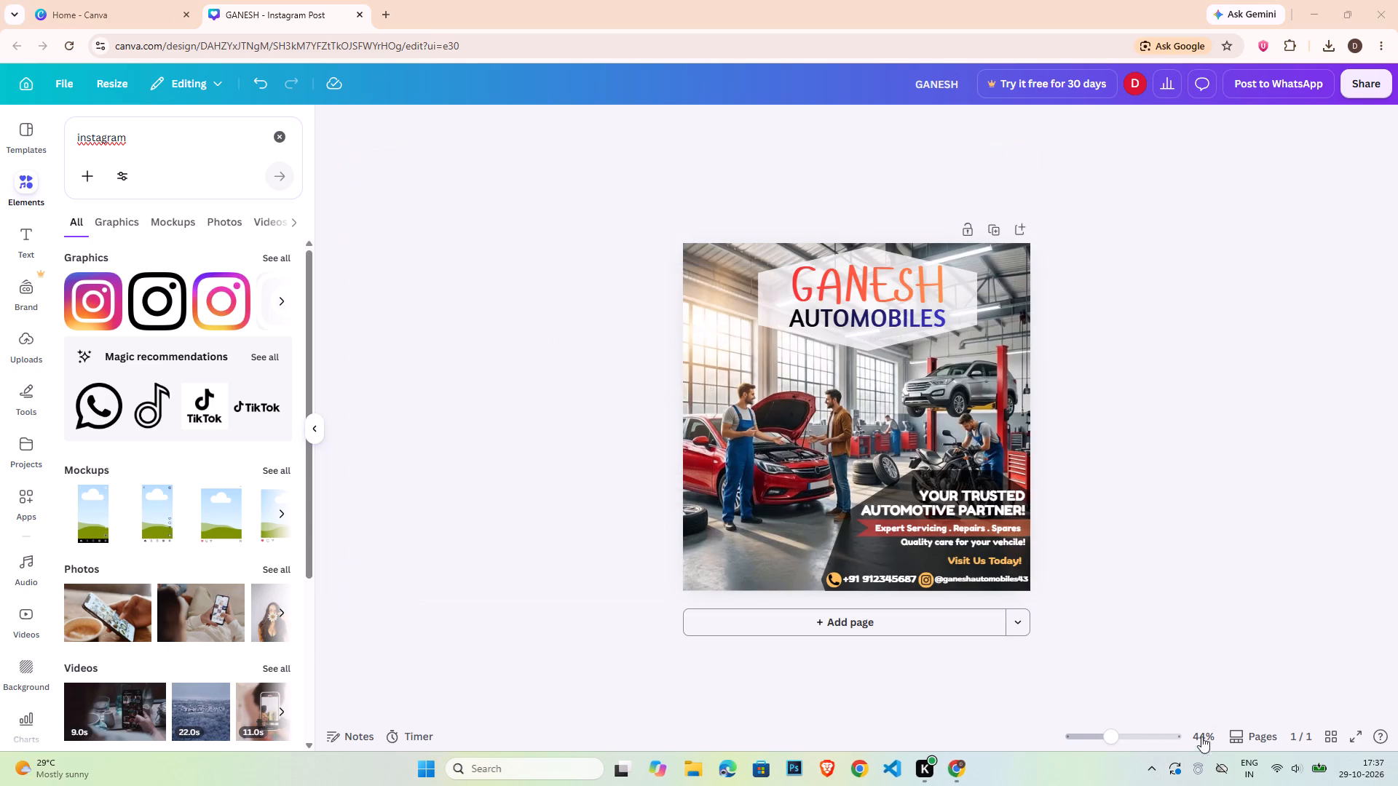
Switch to the Windows Update settings, pause updates until 03-12-2026, and close Settings.
click(1175, 771)
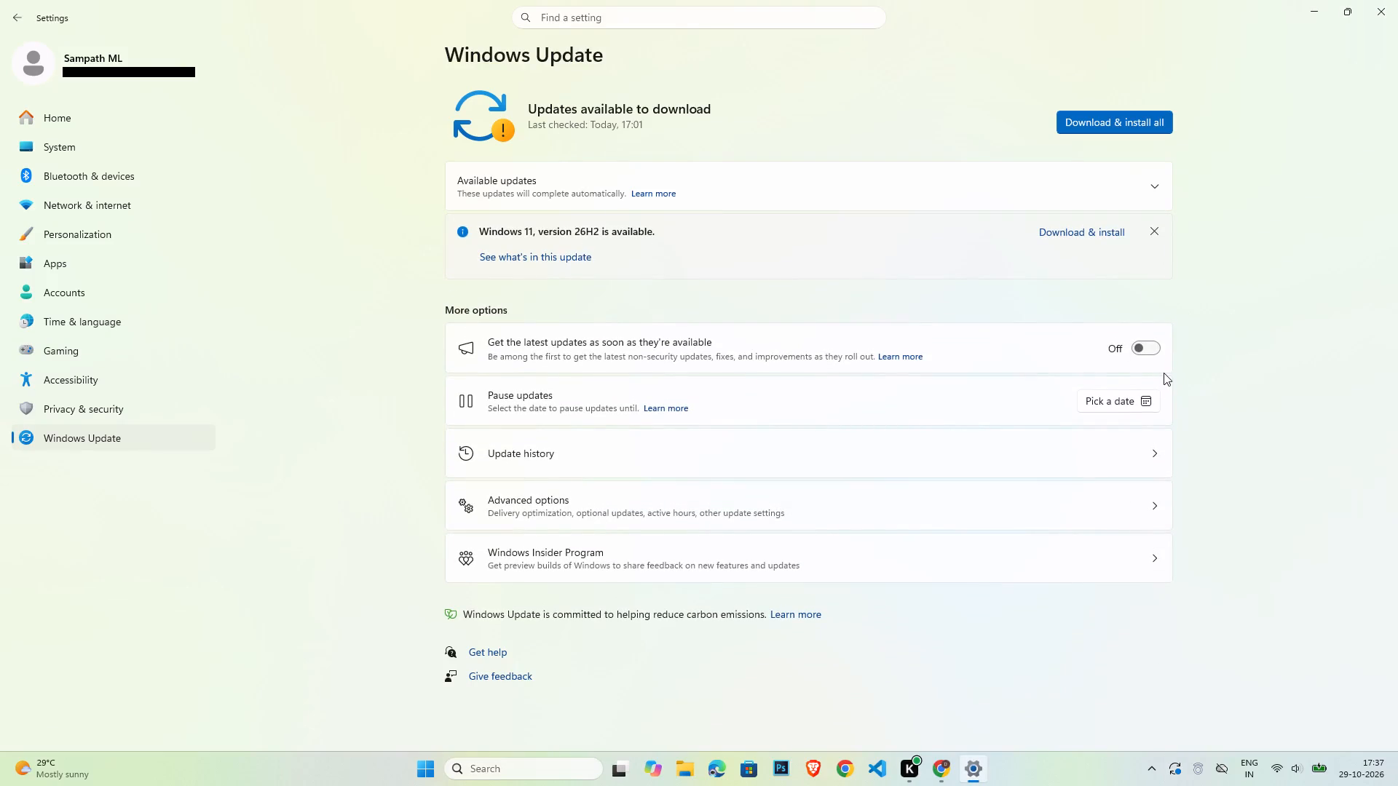
click(1145, 405)
click(1268, 432)
click(1263, 434)
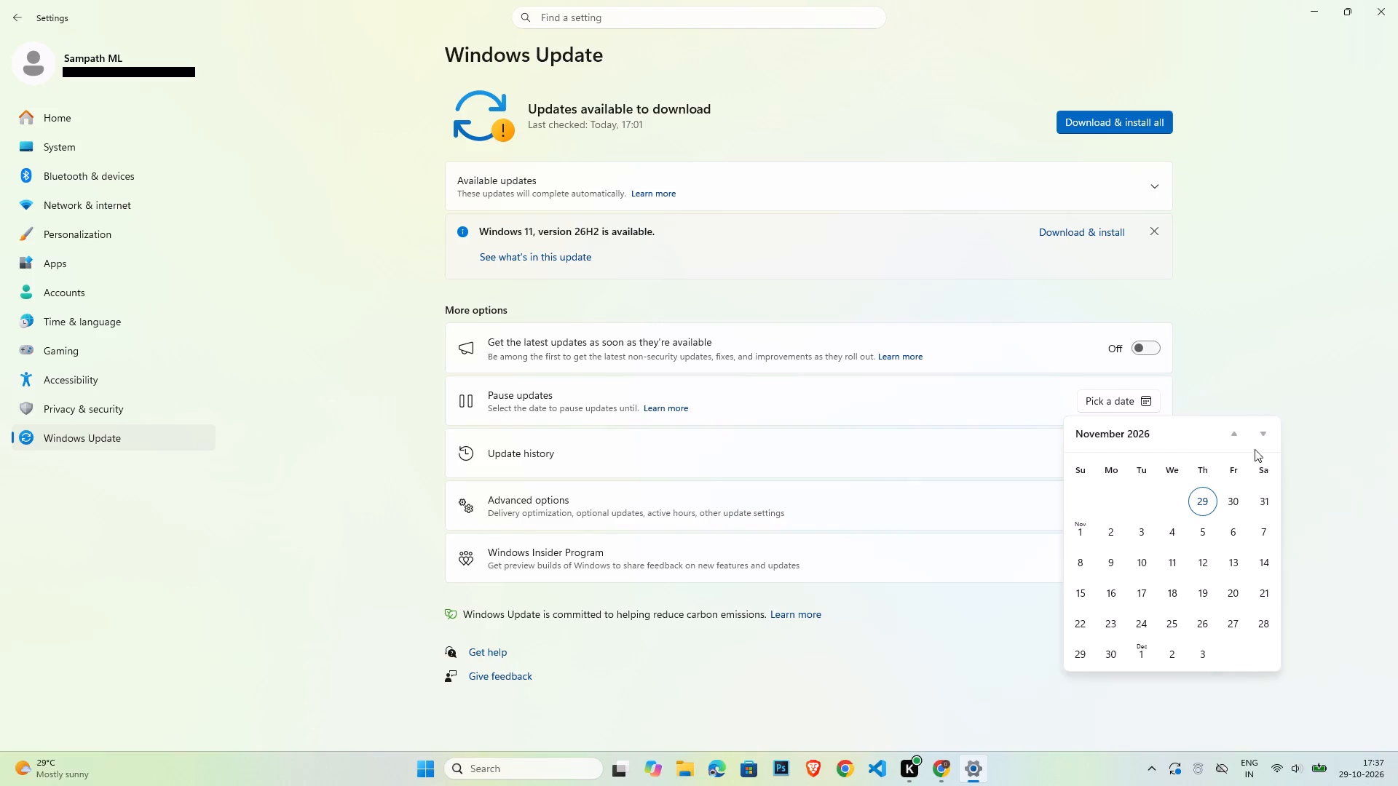
scroll(1199, 661, down, 2)
click(1209, 656)
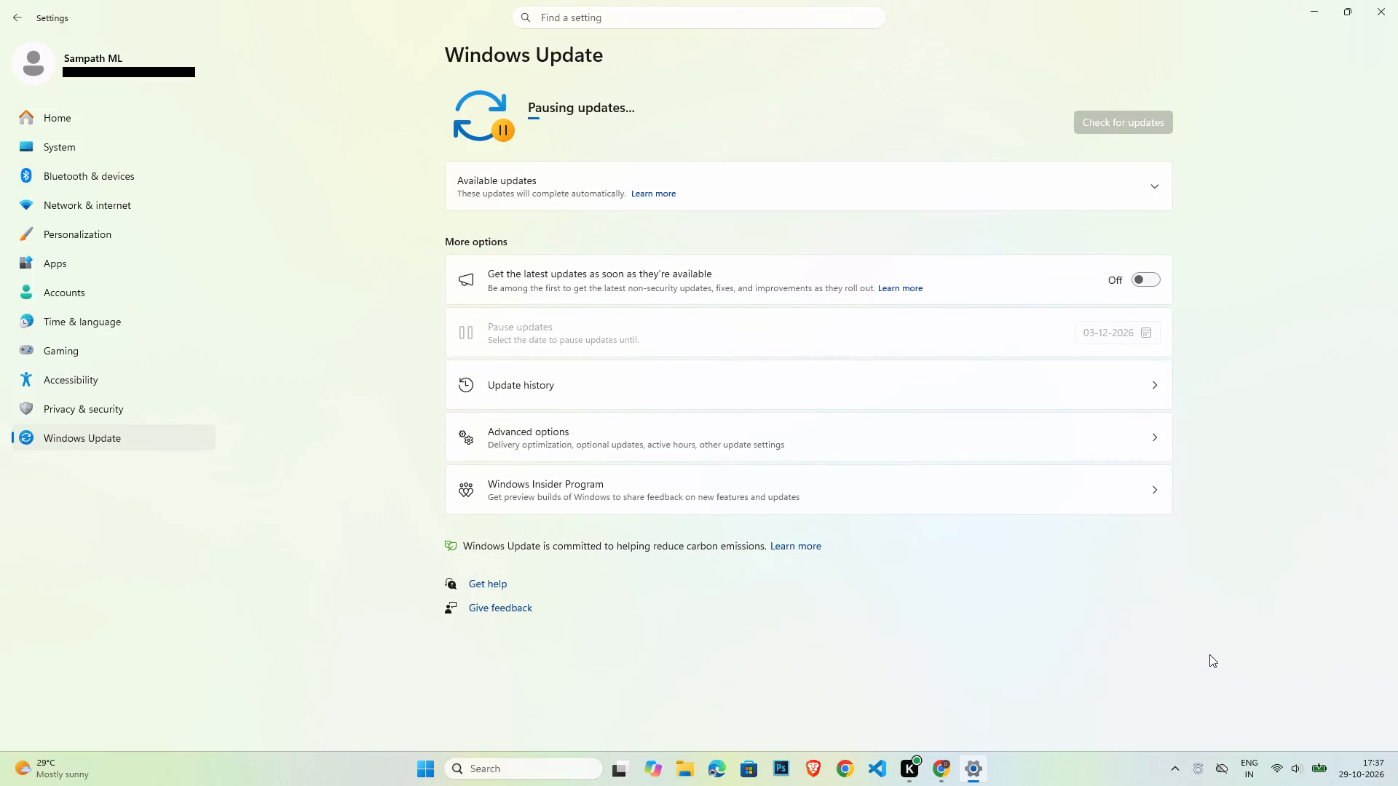
click(1395, 15)
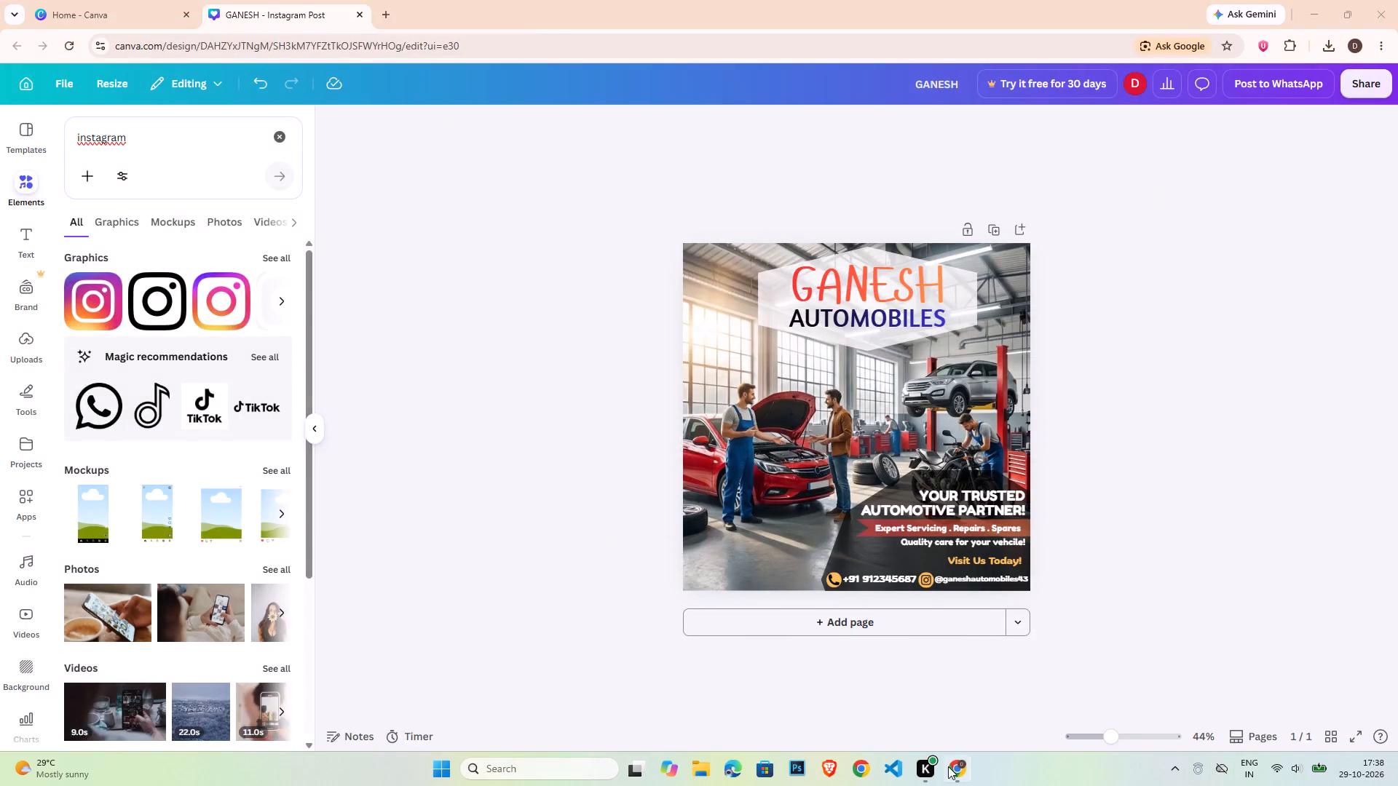
Add a blank second page to the design and upload the garage image starting with 3123cc0d from Downloads.
click(1209, 549)
click(912, 622)
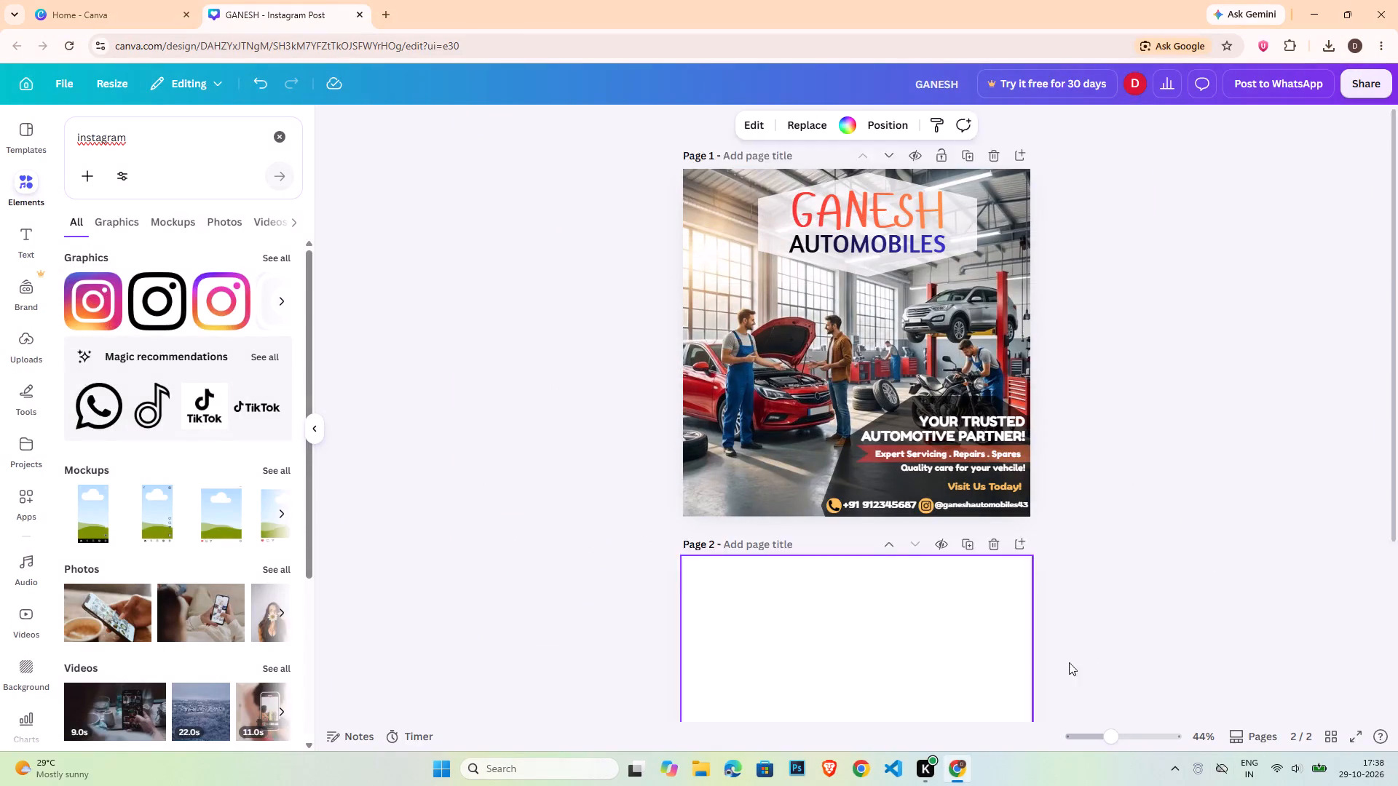
click(23, 349)
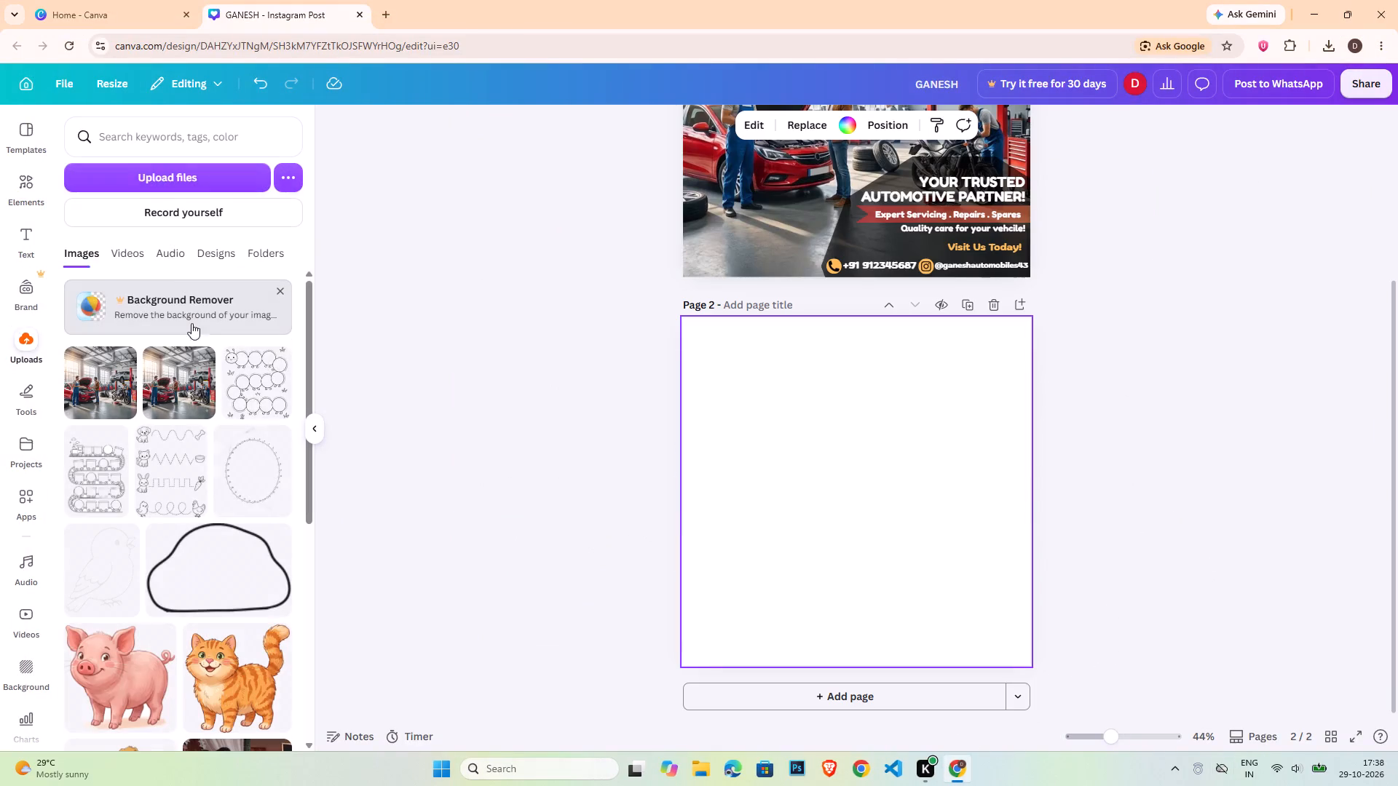
click(164, 179)
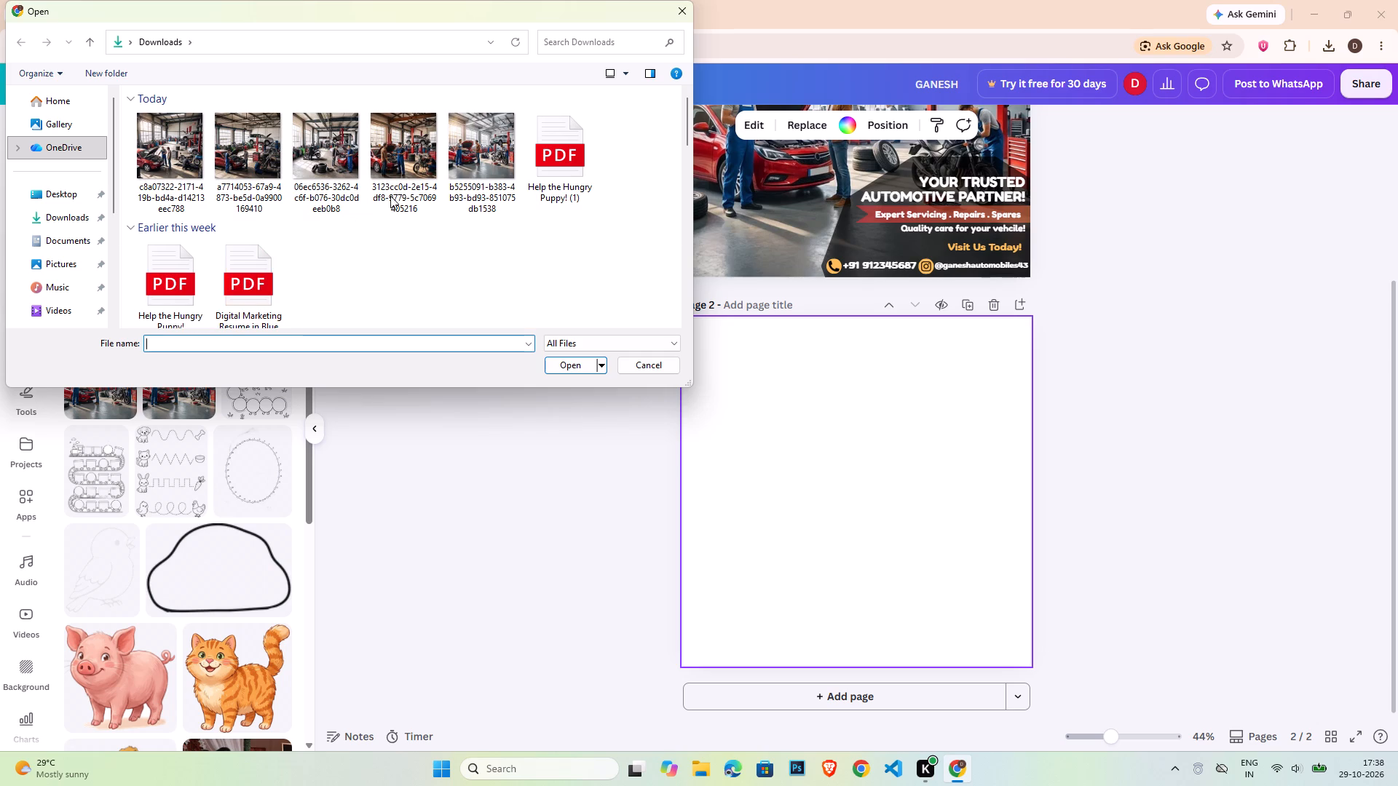
double_click(397, 188)
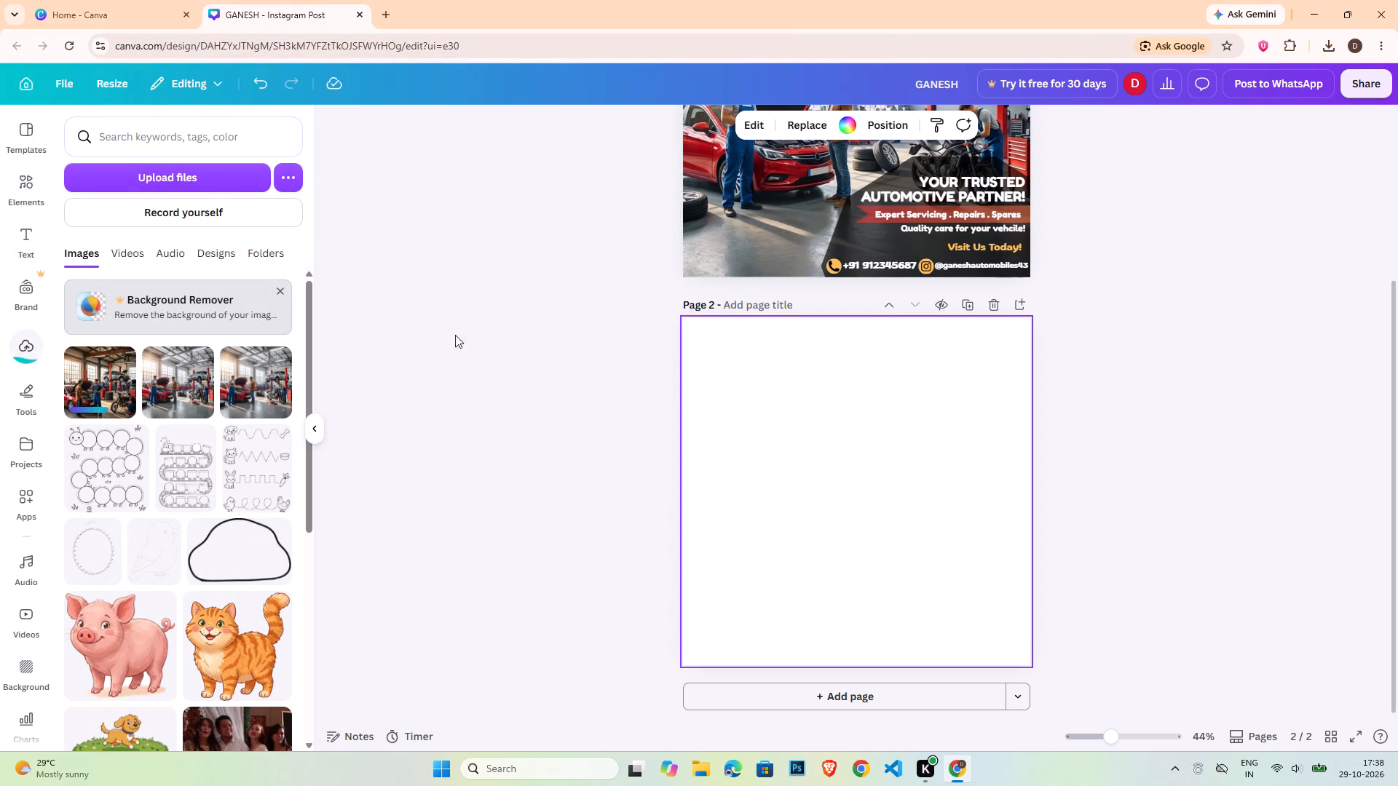
Place the newly uploaded garage photo on page 2 and enlarge it from the page's top-left corner to fill the page.
click(82, 374)
drag(909, 449, 856, 394)
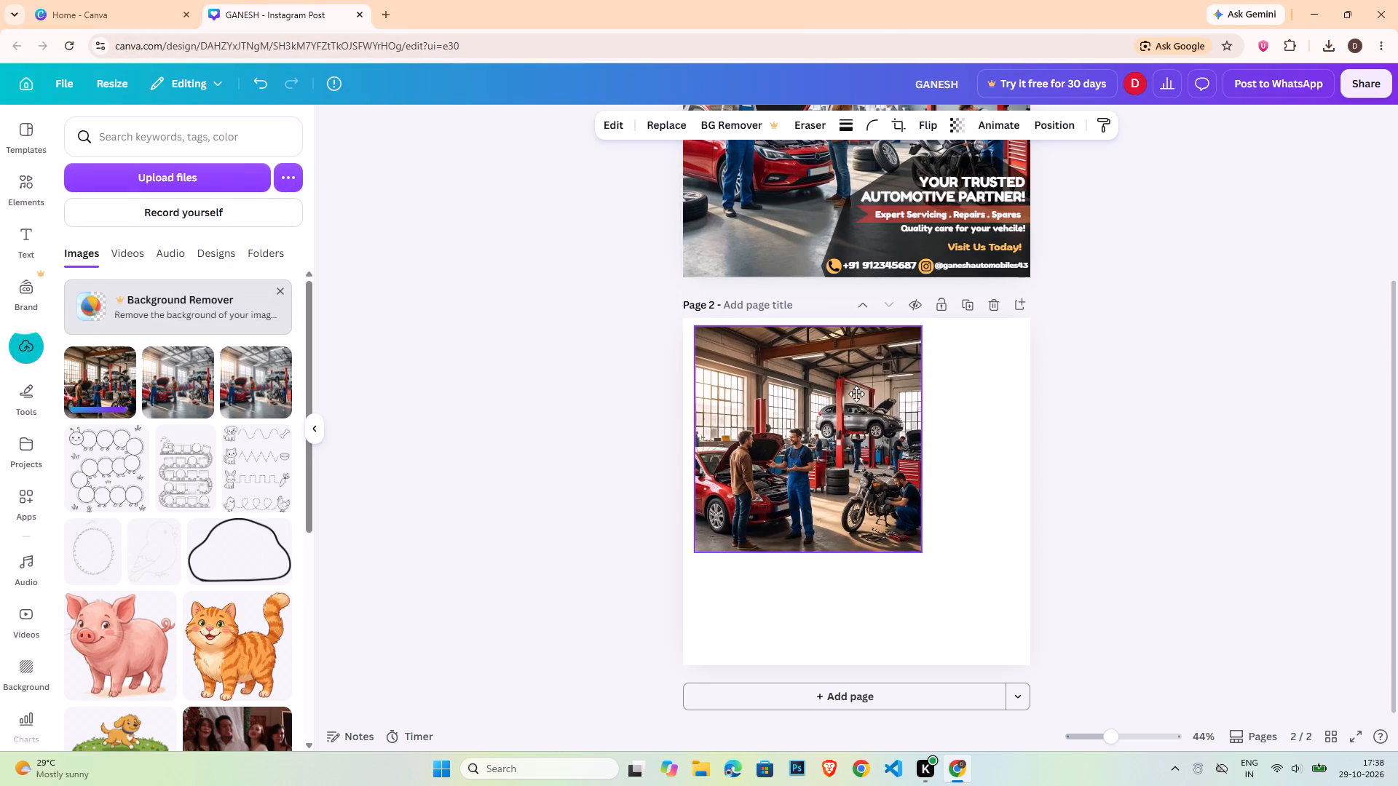
drag(856, 394, 850, 389)
drag(913, 547, 952, 595)
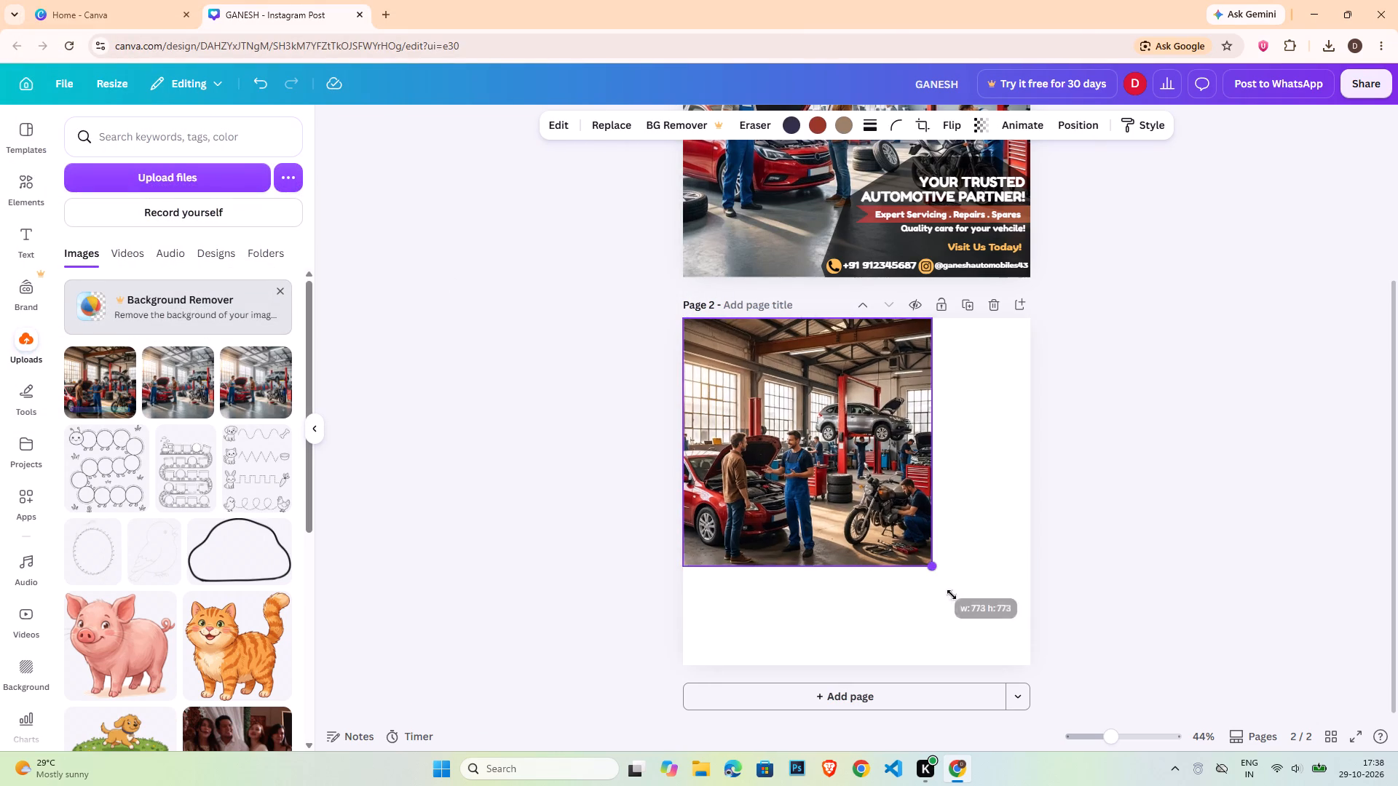
drag(952, 595, 1032, 667)
click(1069, 648)
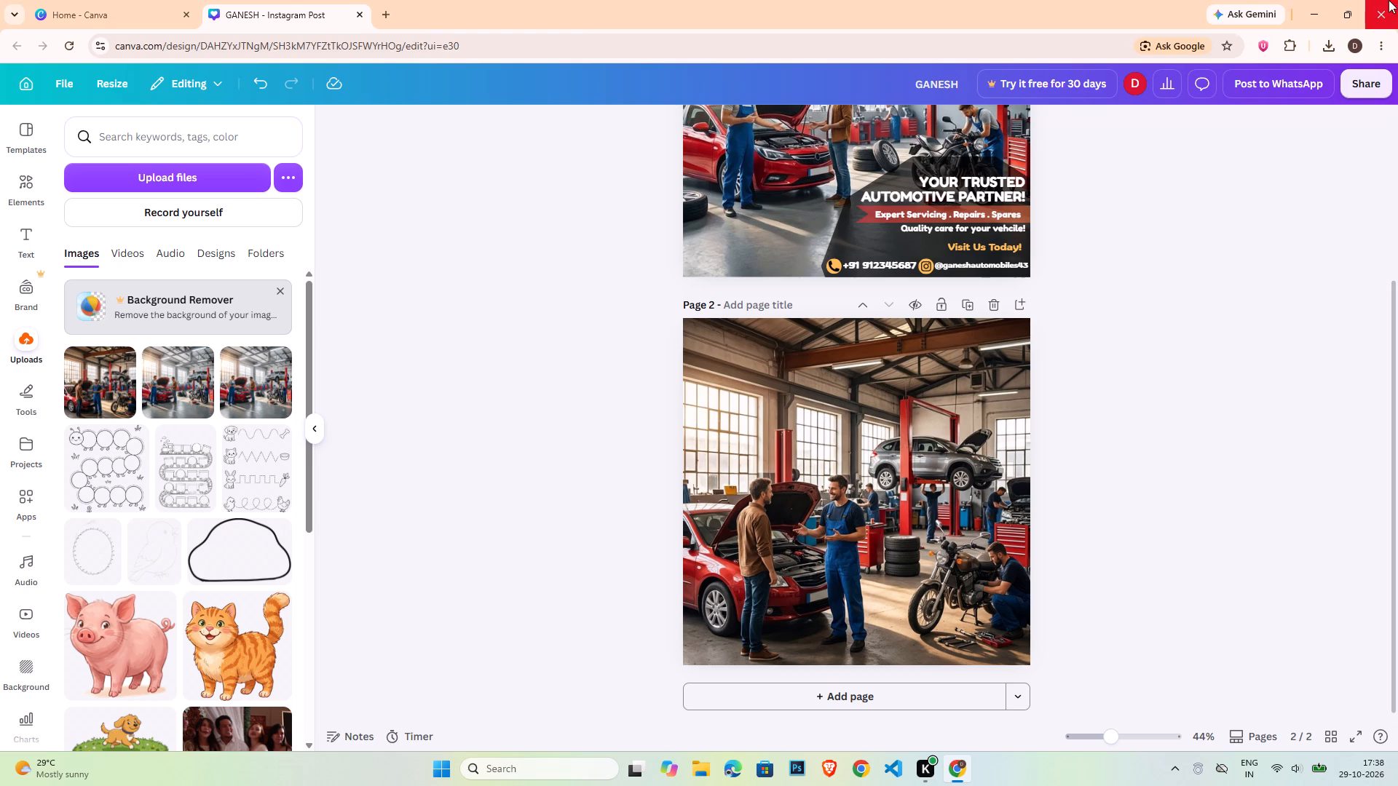
Add a square from the basic shapes onto the page 2 photo and narrow it into a vertical bar.
click(1056, 402)
scroll(1125, 405, down, 2)
scroll(1125, 405, up, 1)
scroll(1125, 405, down, 2)
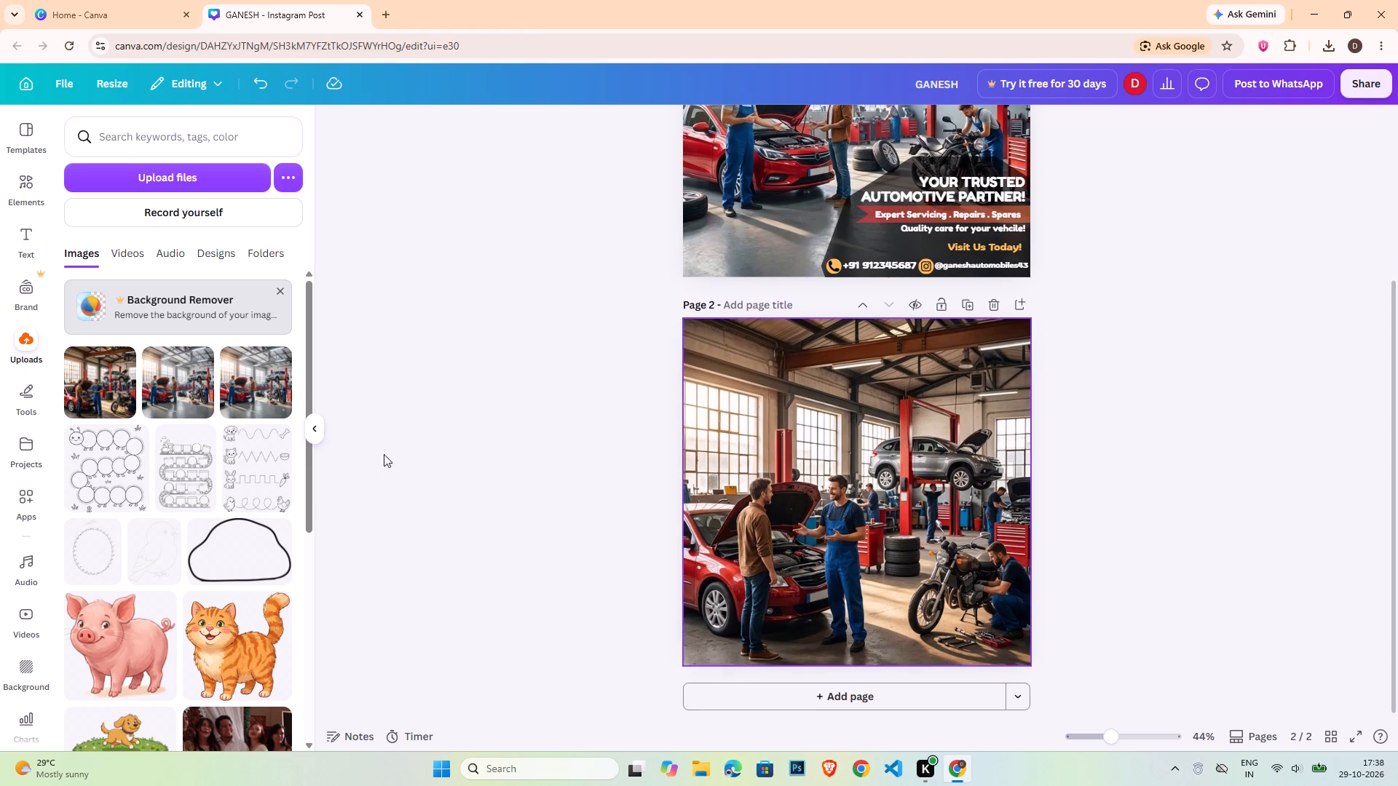
click(23, 188)
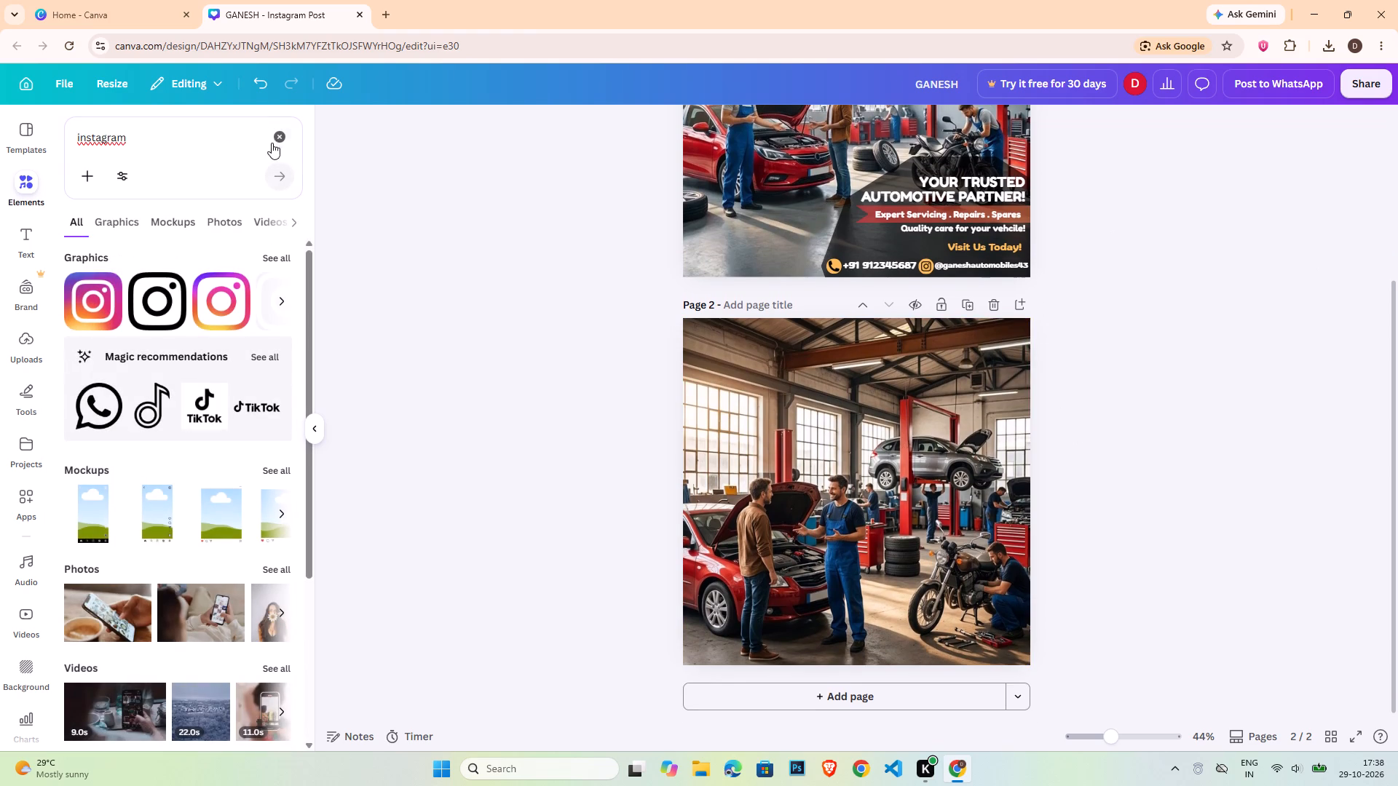
click(284, 139)
click(433, 354)
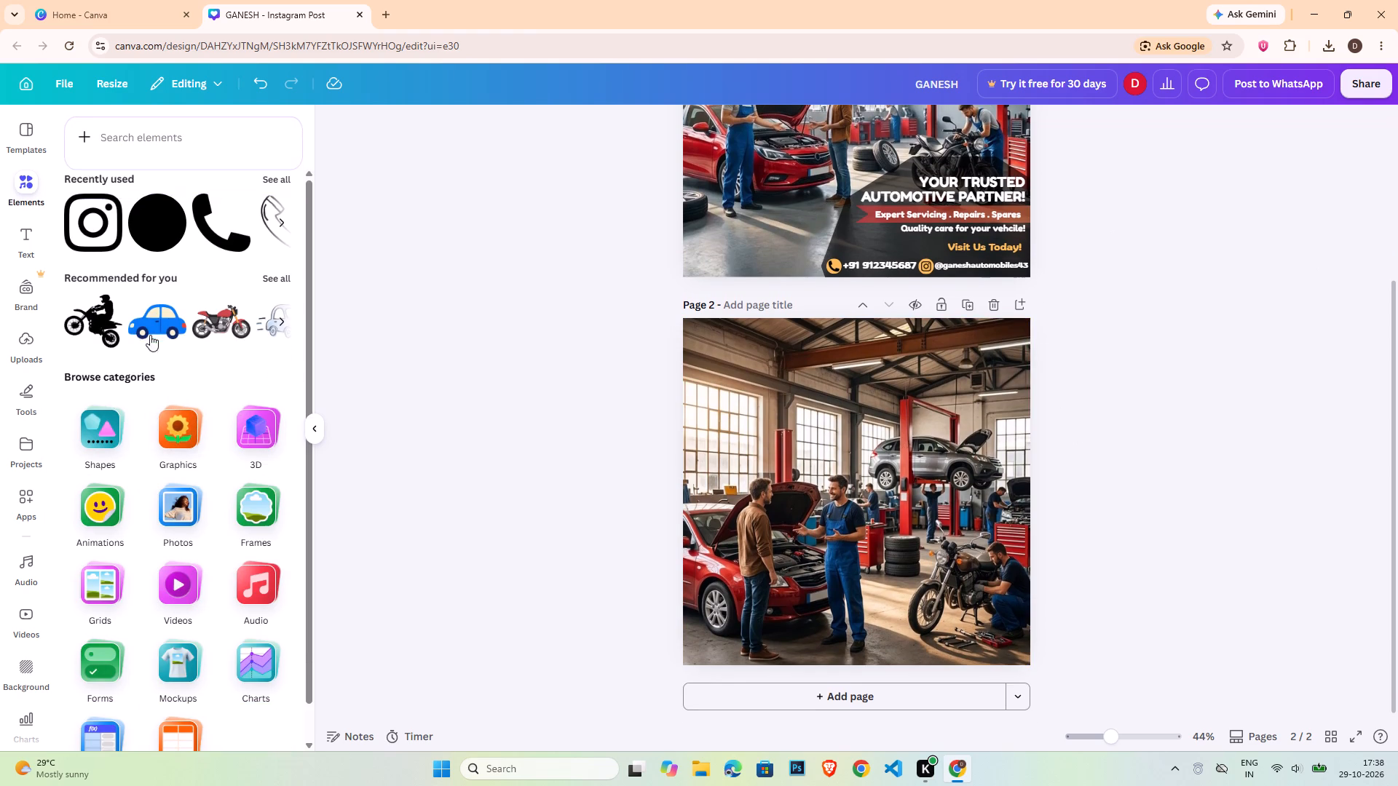
click(99, 436)
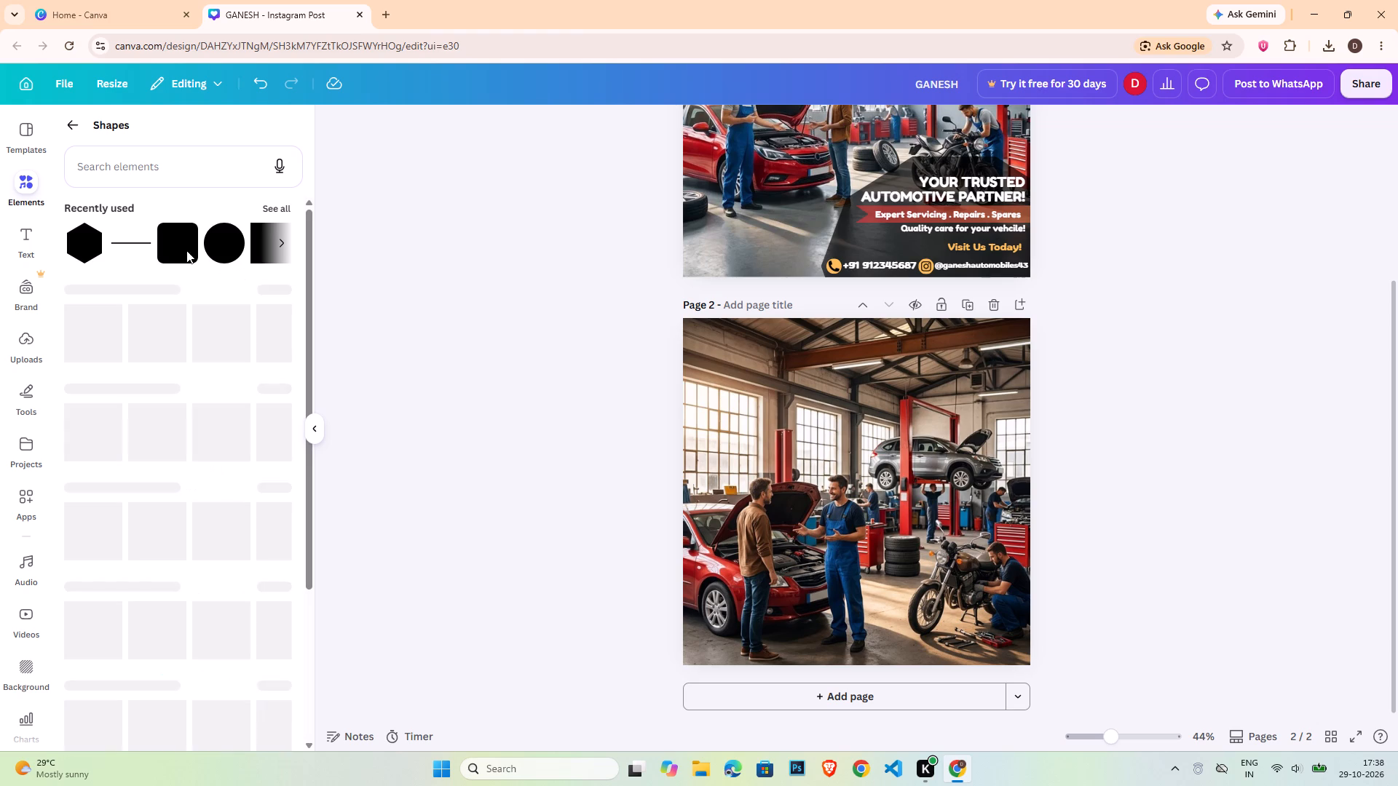
click(265, 256)
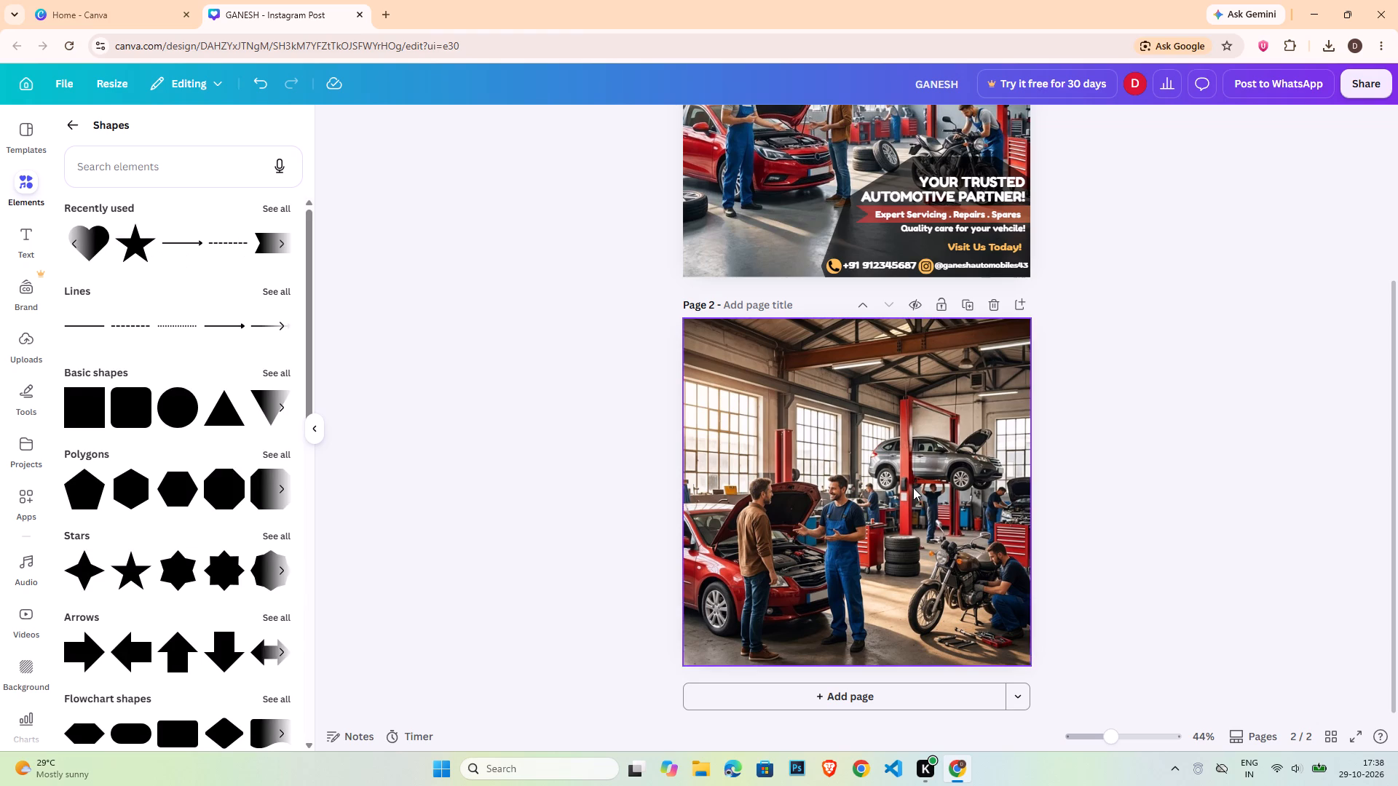
scroll(1060, 439, up, 3)
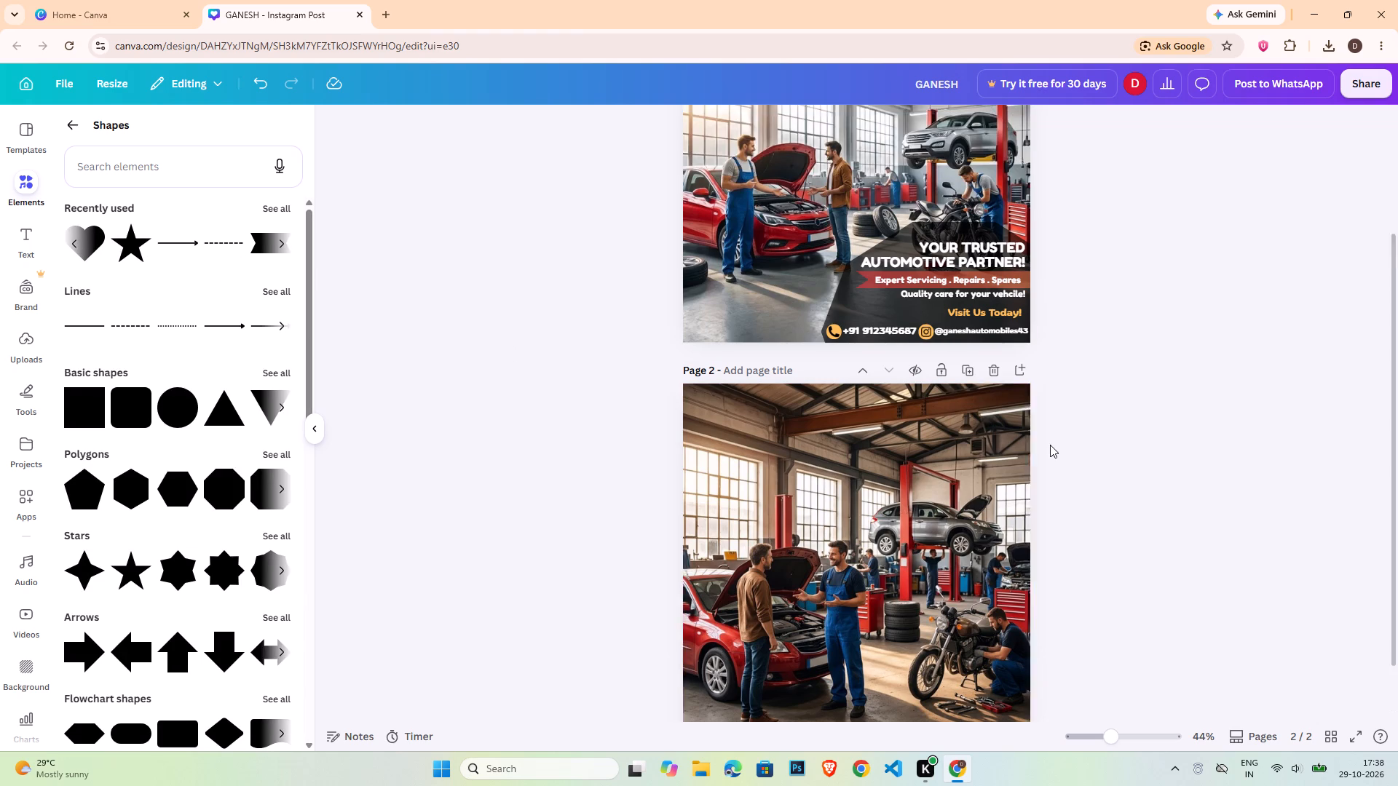
scroll(1047, 447, down, 4)
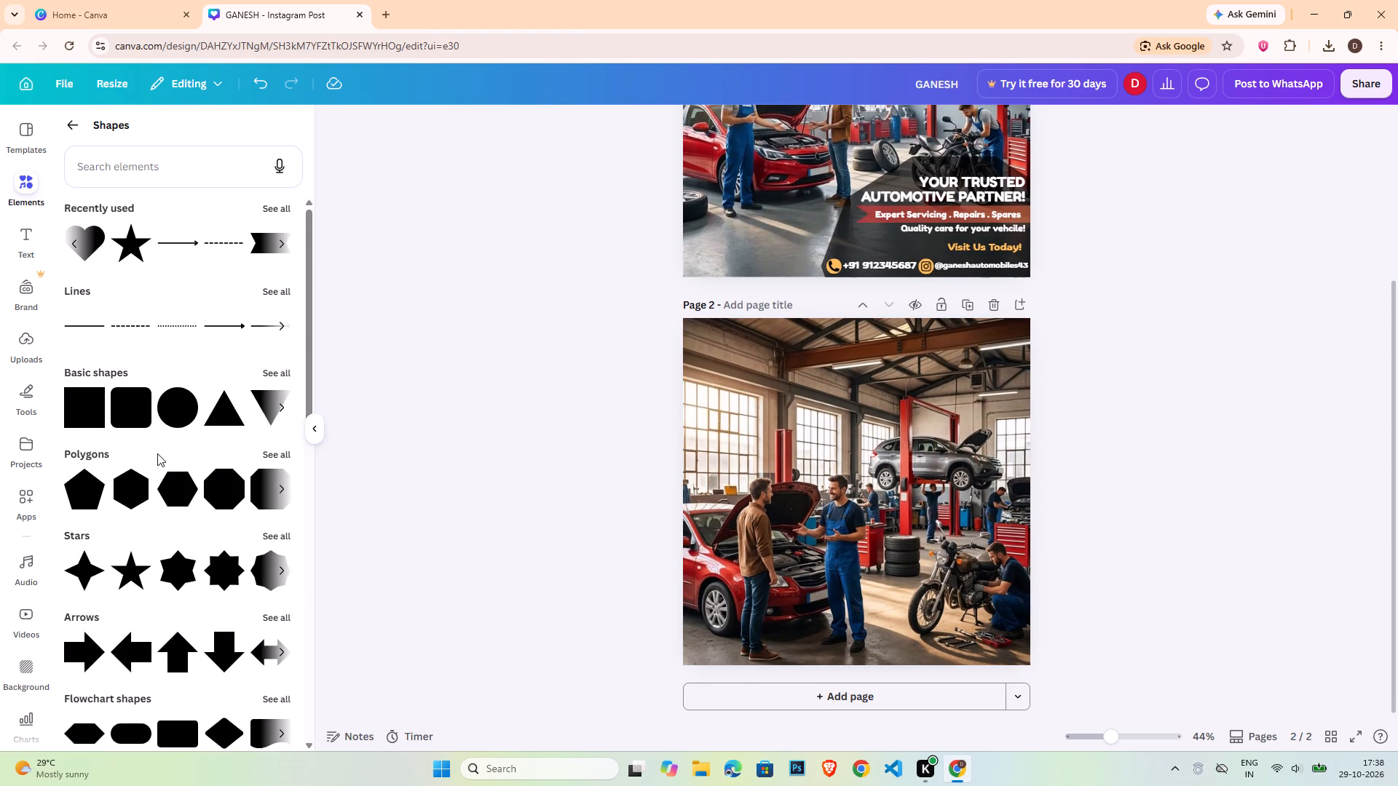
click(87, 415)
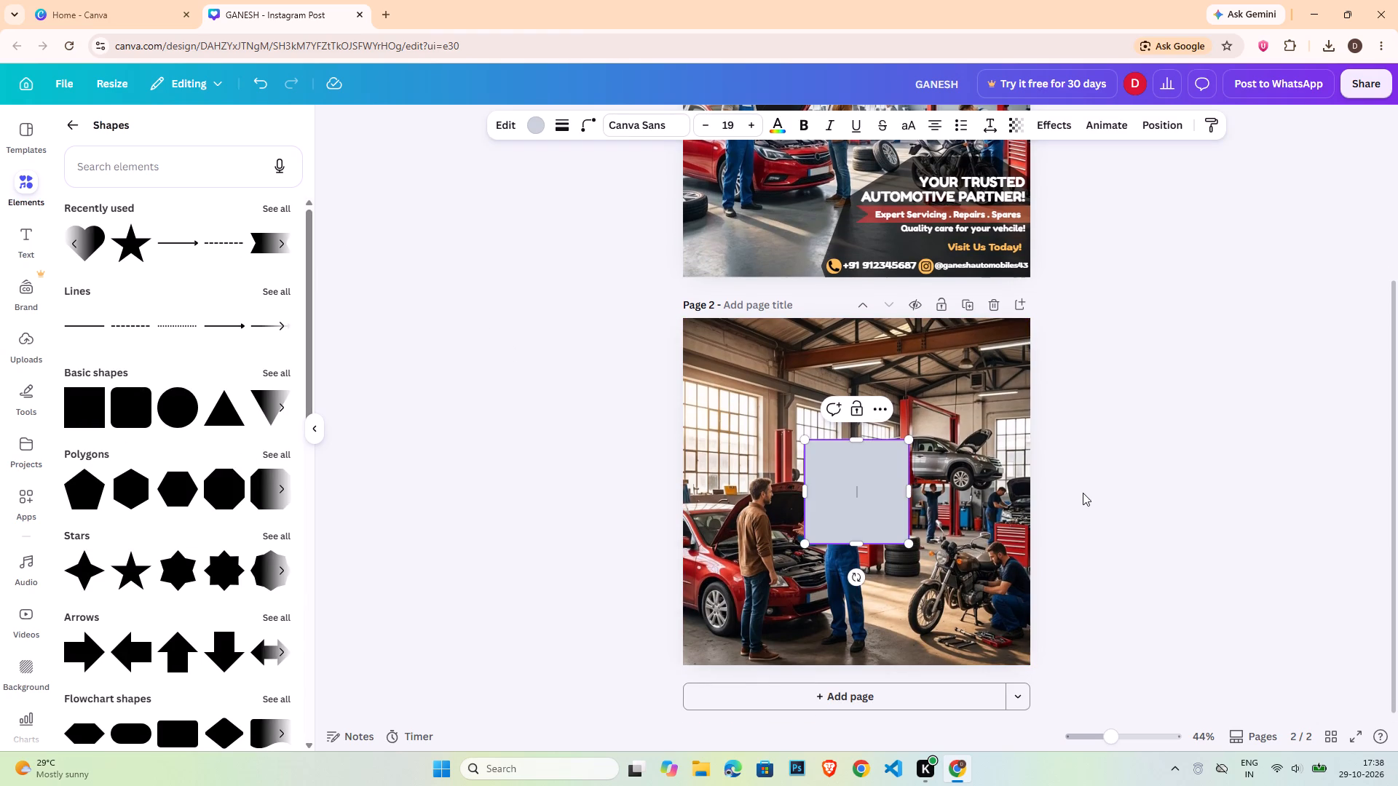
click(1083, 493)
click(855, 500)
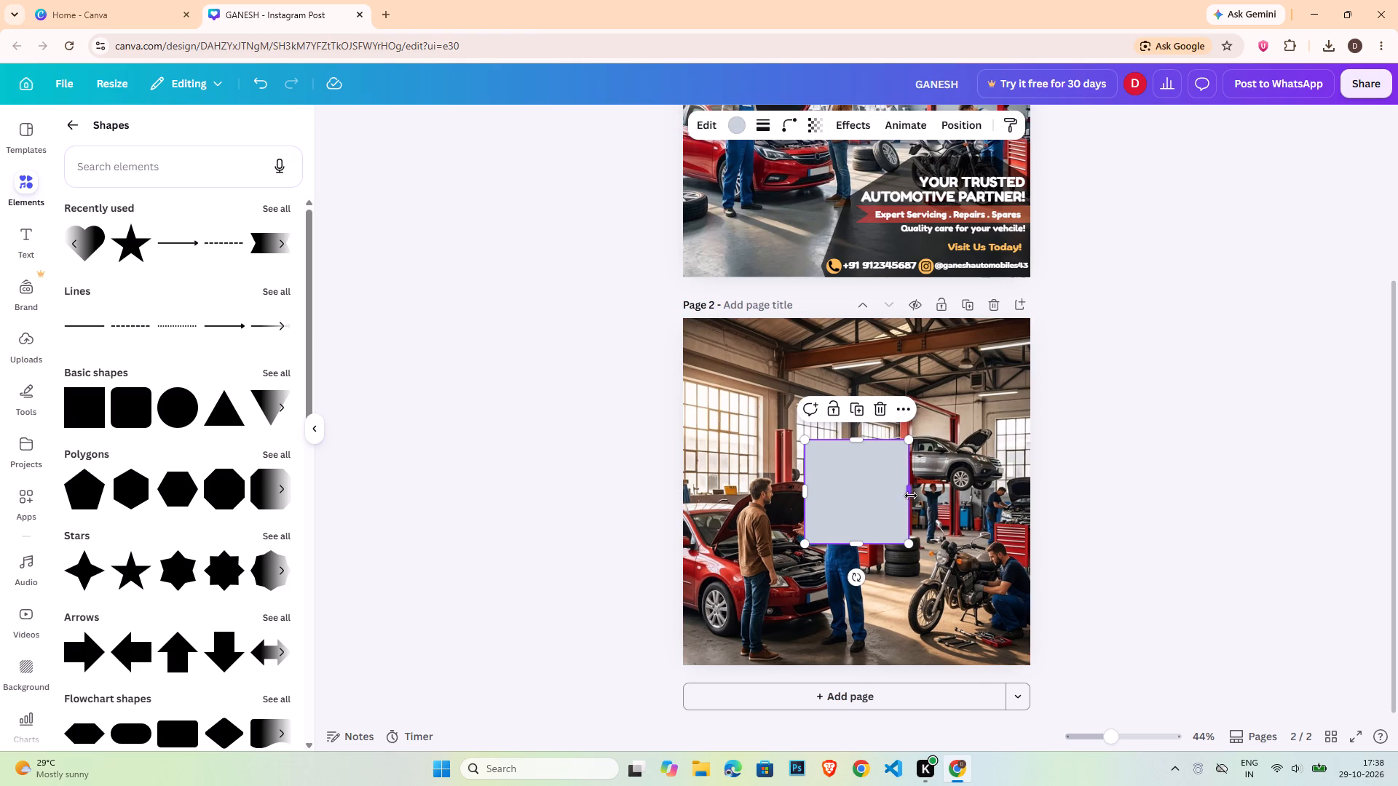
drag(913, 491, 821, 499)
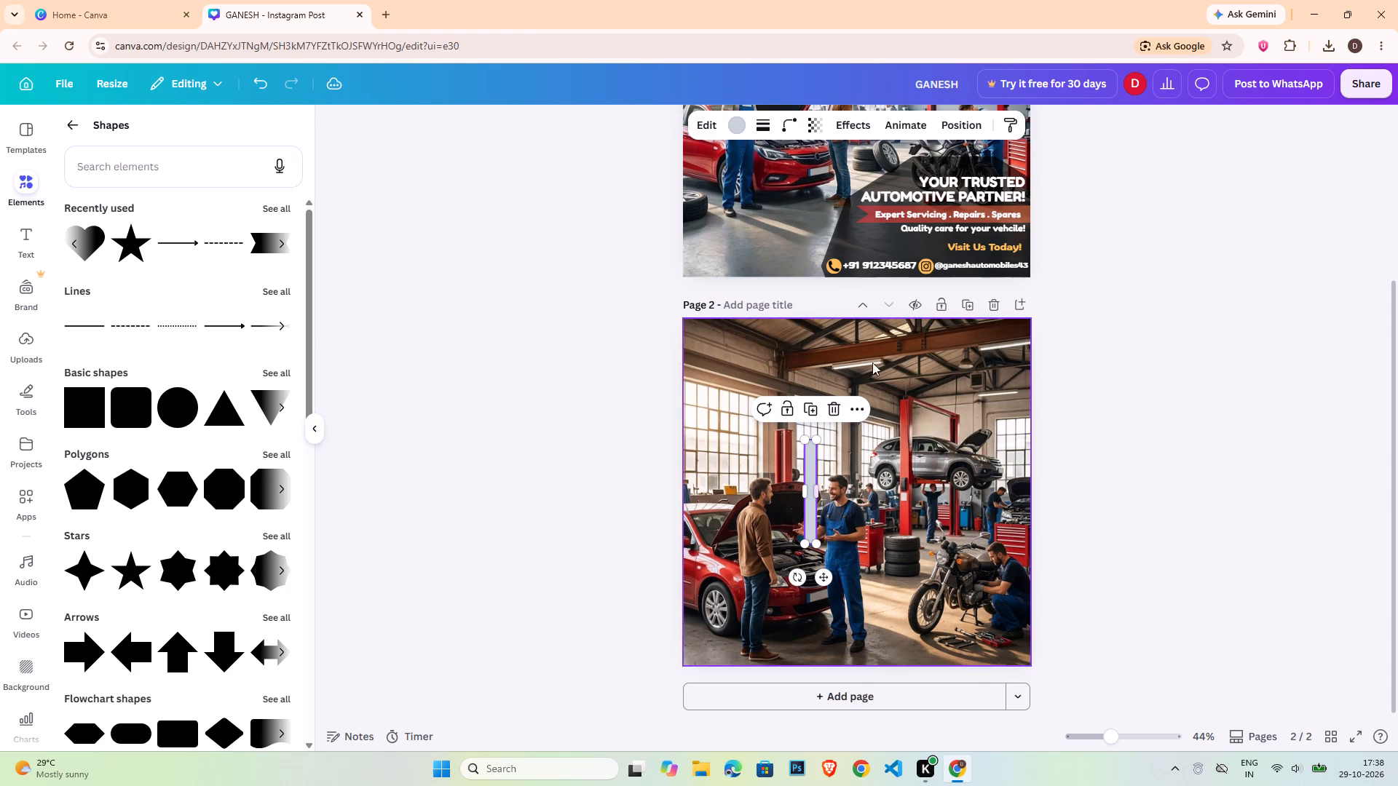
Recolour the vertical bar yellow from the default solid colours.
double_click(724, 124)
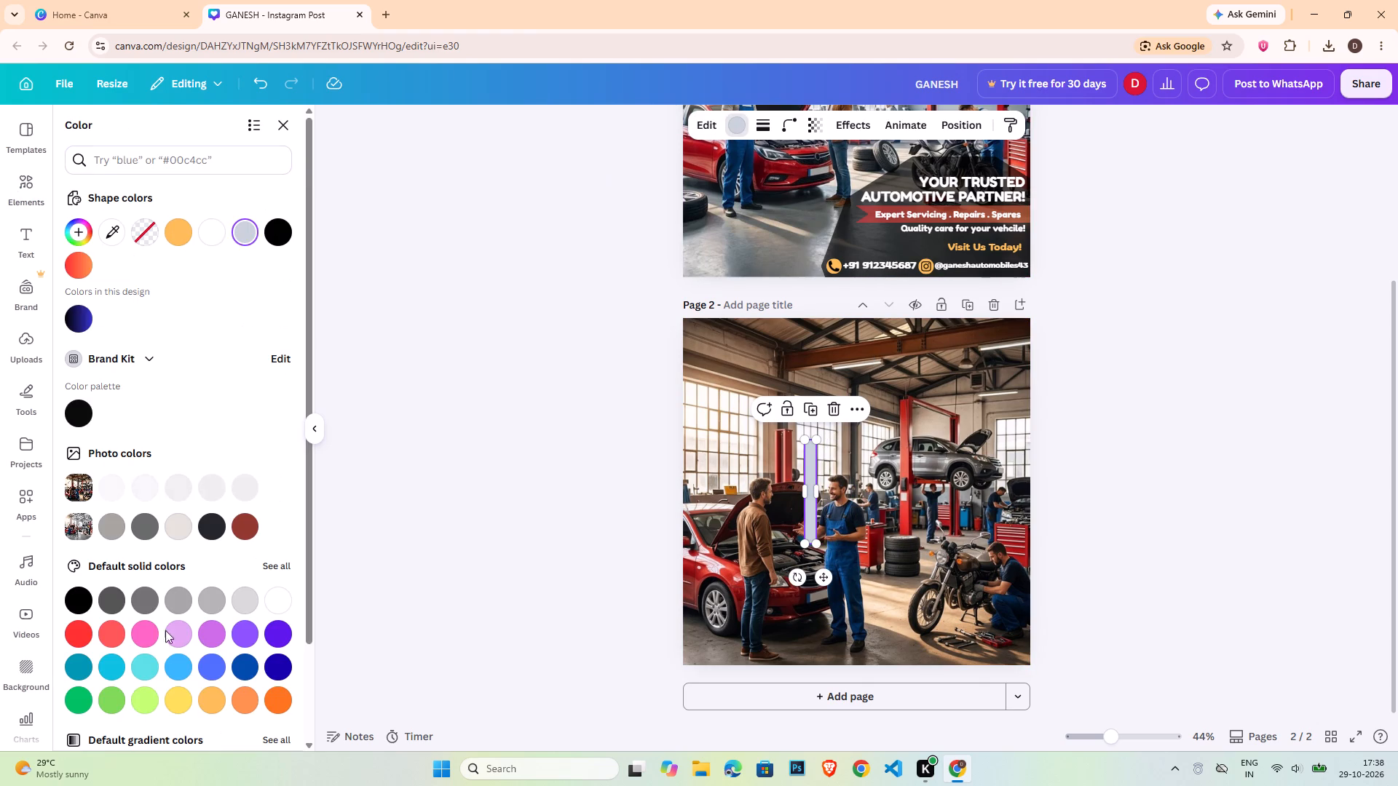
click(186, 699)
click(1091, 512)
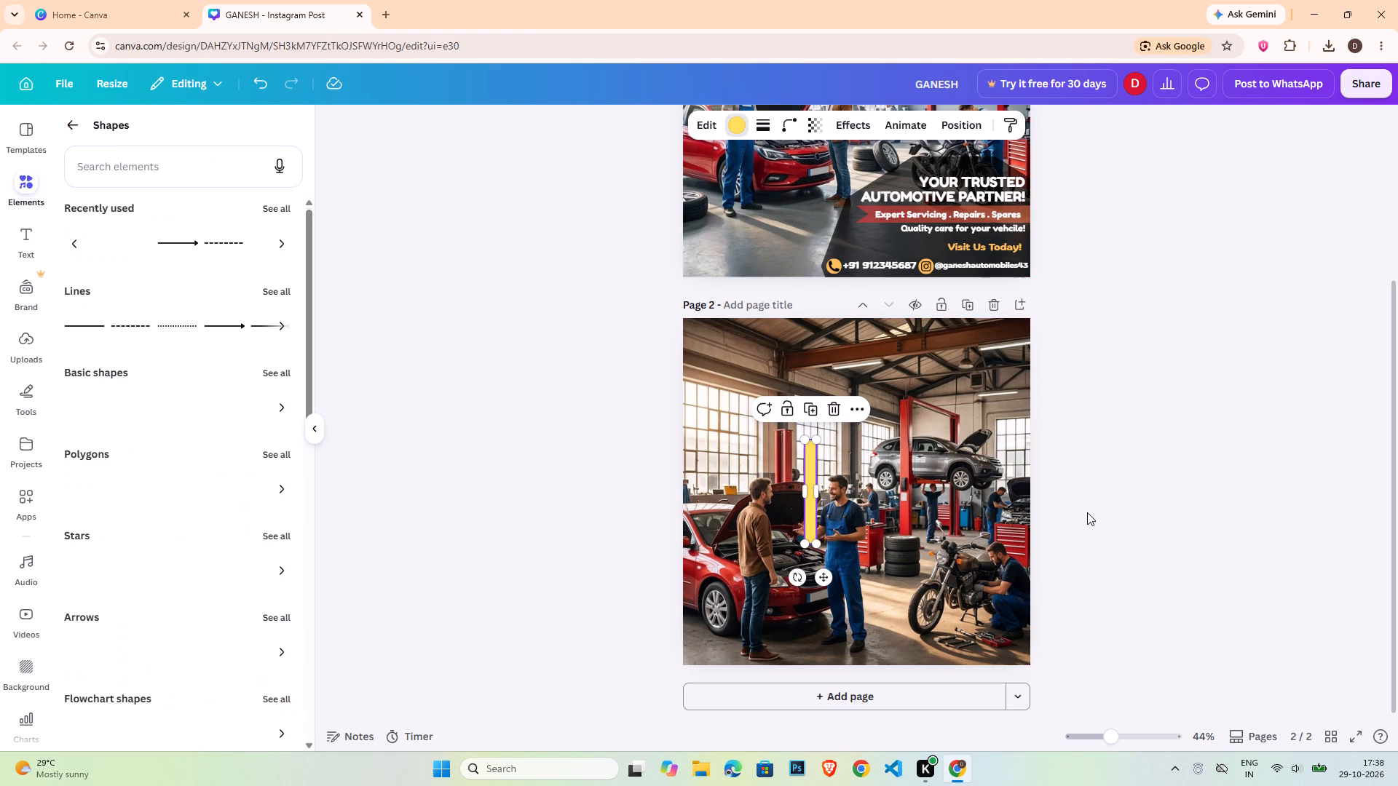
click(1087, 512)
Move the yellow bar up to the photo's upper-left area, over the large window and wall.
click(1132, 735)
drag(754, 620, 744, 550)
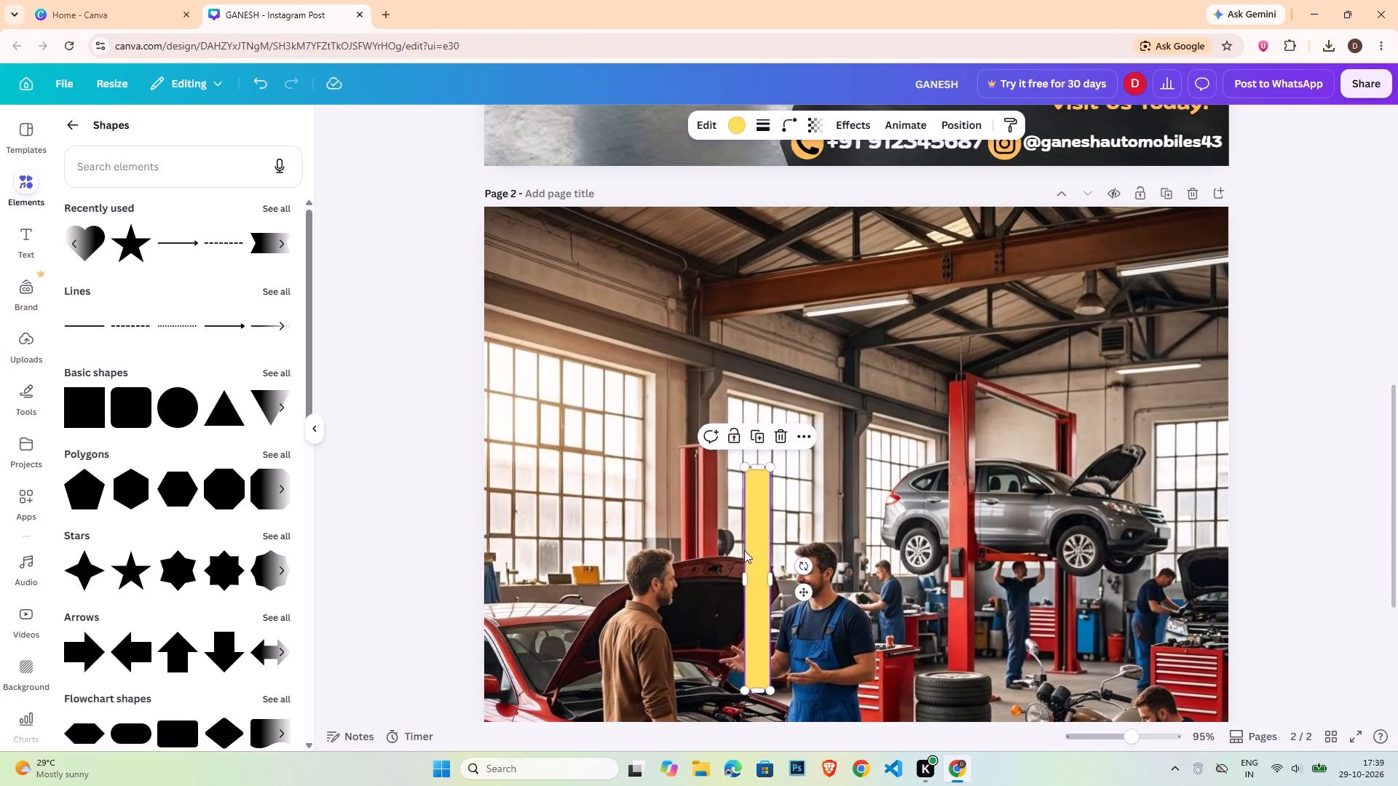
drag(744, 550, 619, 413)
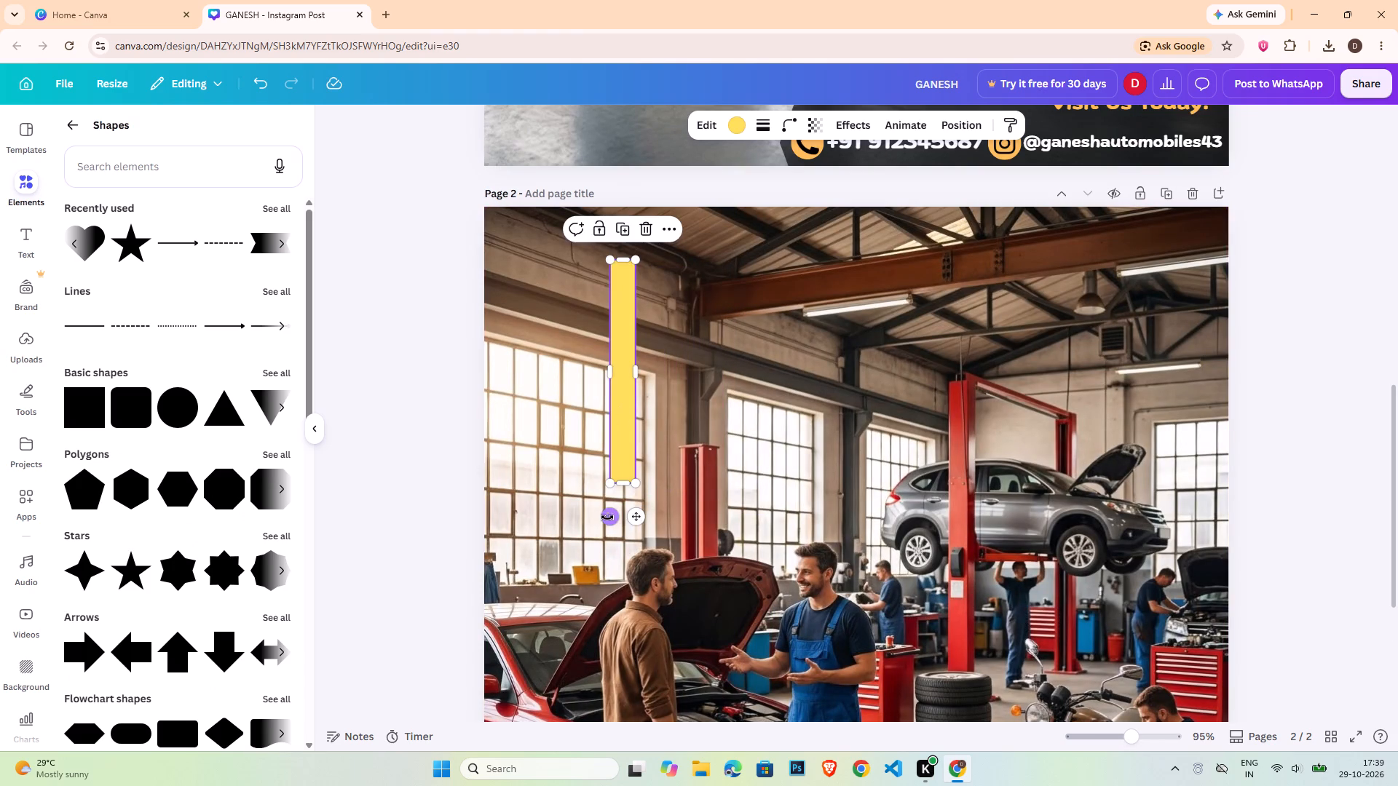
Make the yellow bar thinner and tilt it slightly clockwise so its top leans to the right.
drag(607, 517, 561, 511)
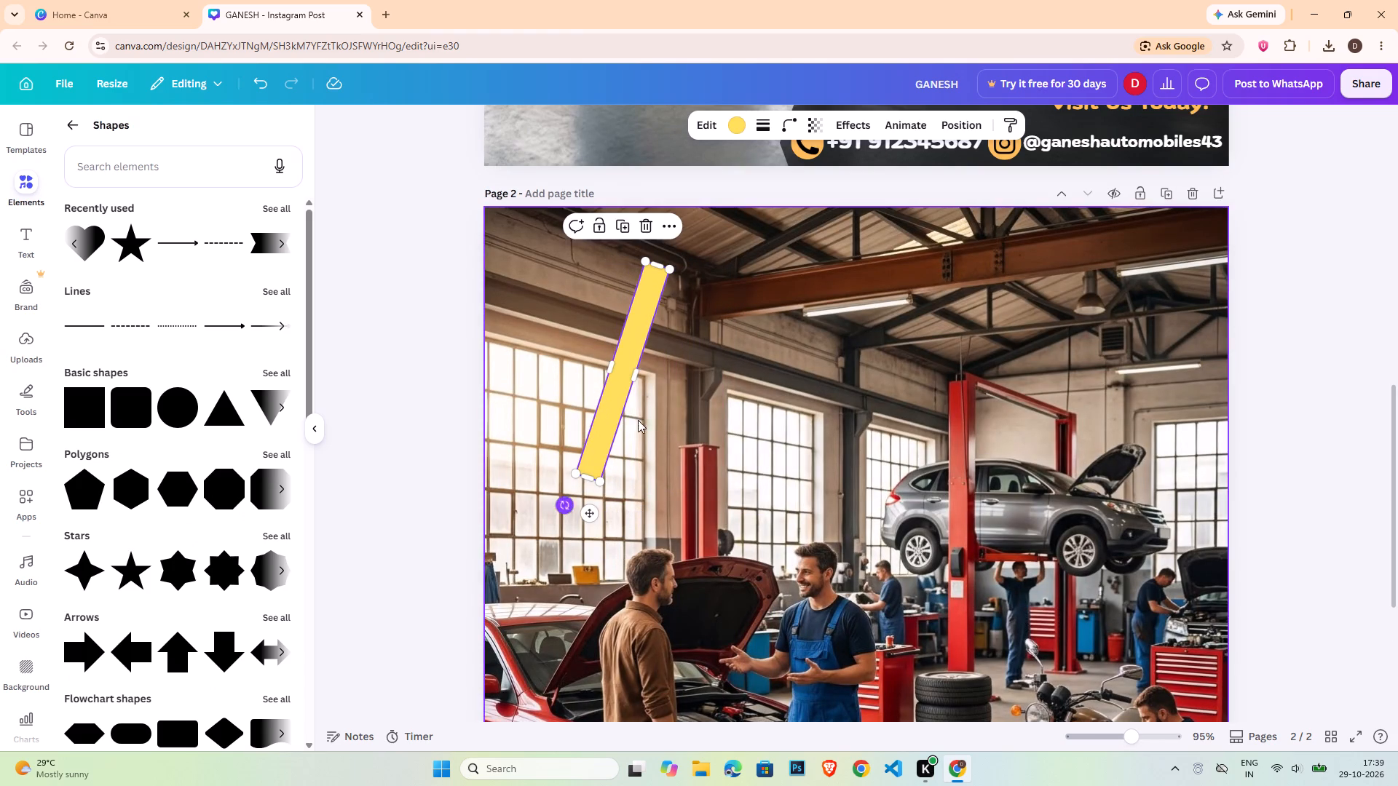
drag(608, 366, 622, 377)
click(1155, 731)
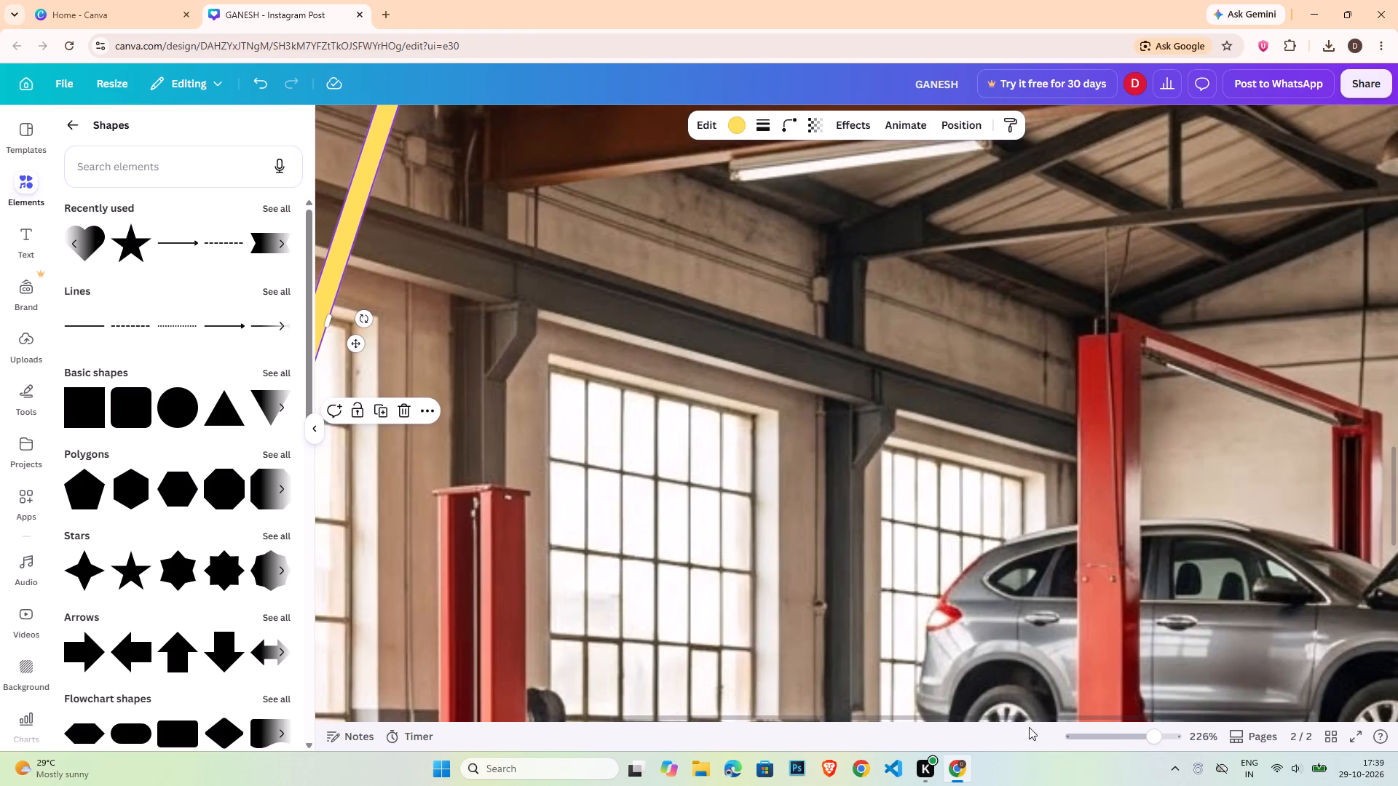
click(1142, 737)
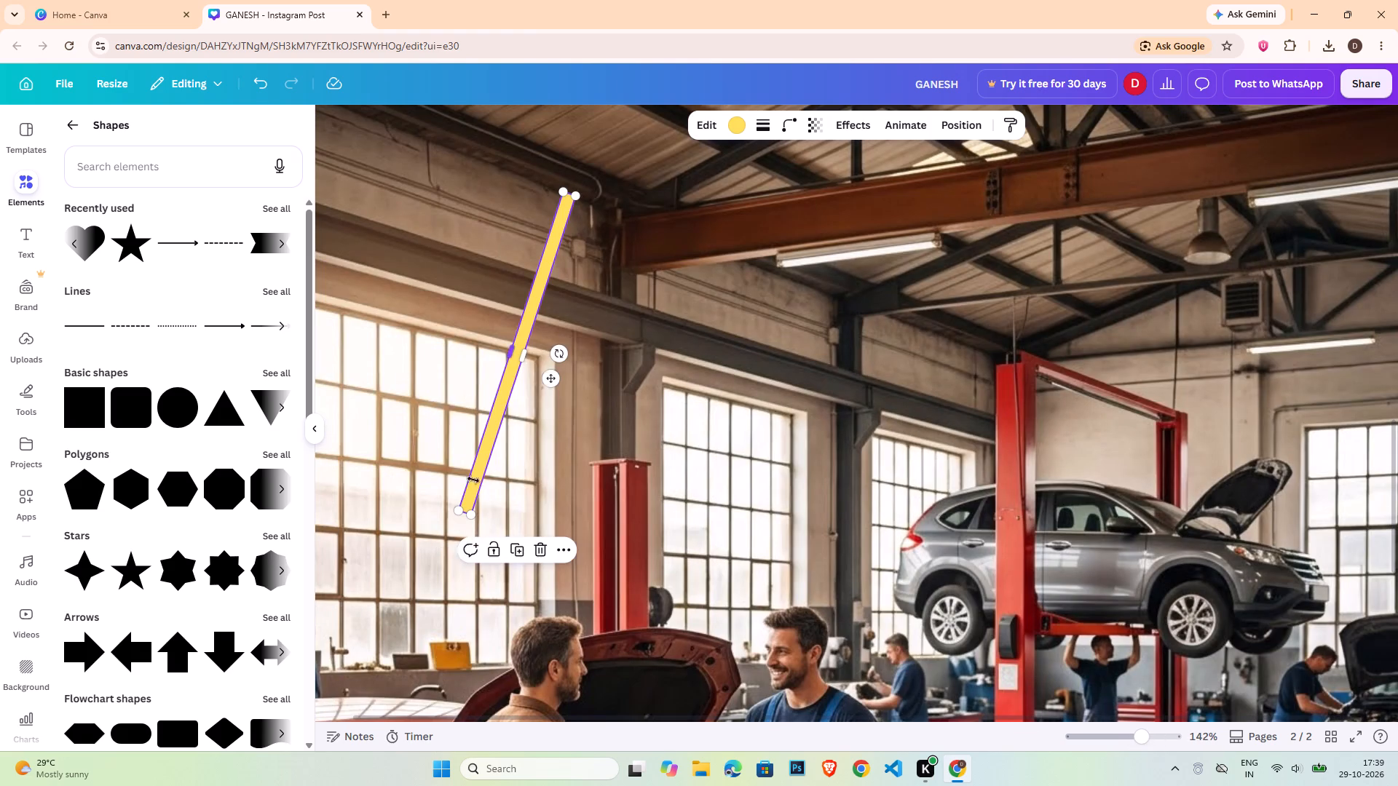
click(478, 467)
drag(563, 354, 561, 349)
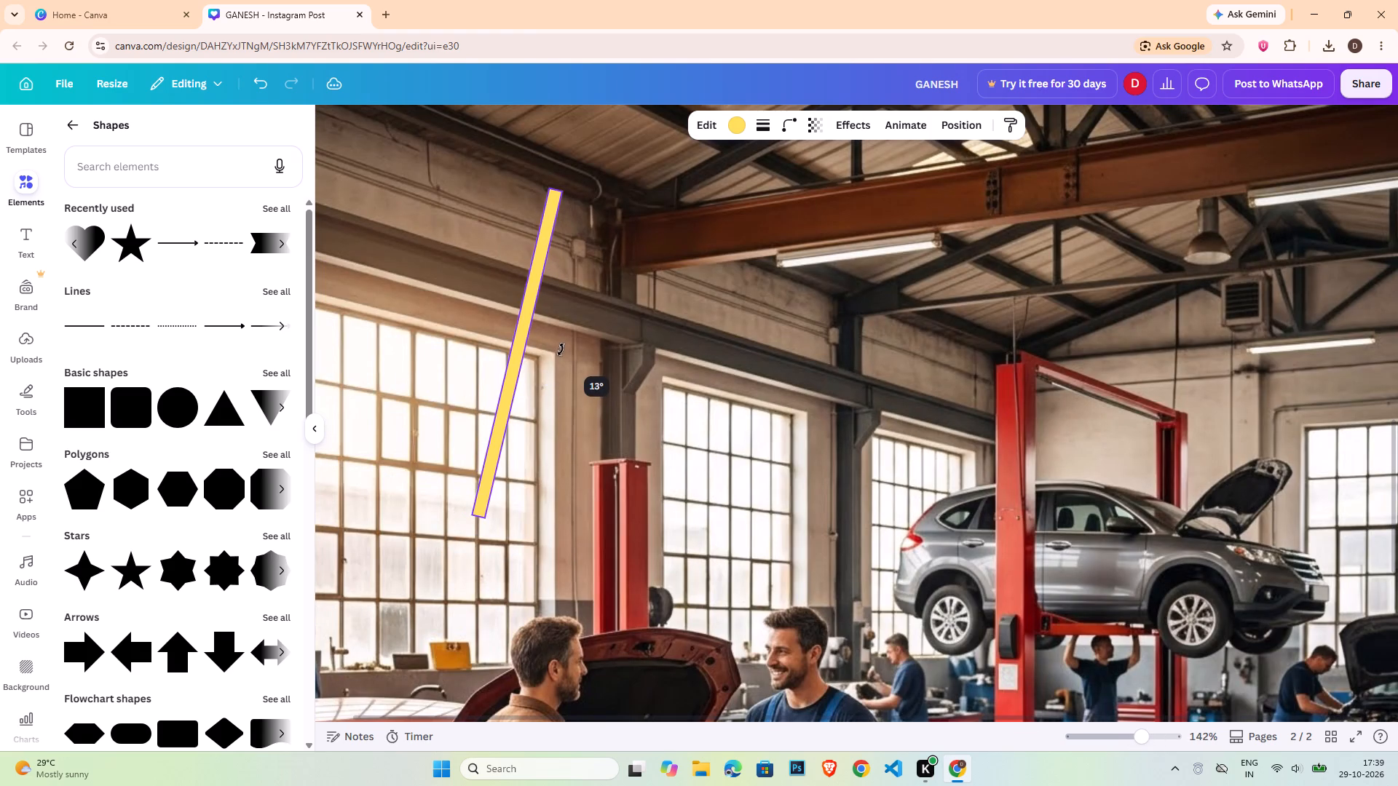
drag(561, 349, 559, 347)
Duplicate the tilted yellow bar and place the copy parallel beside it on the right, level with the original.
key(ctrl+c)
key(ctrl+v)
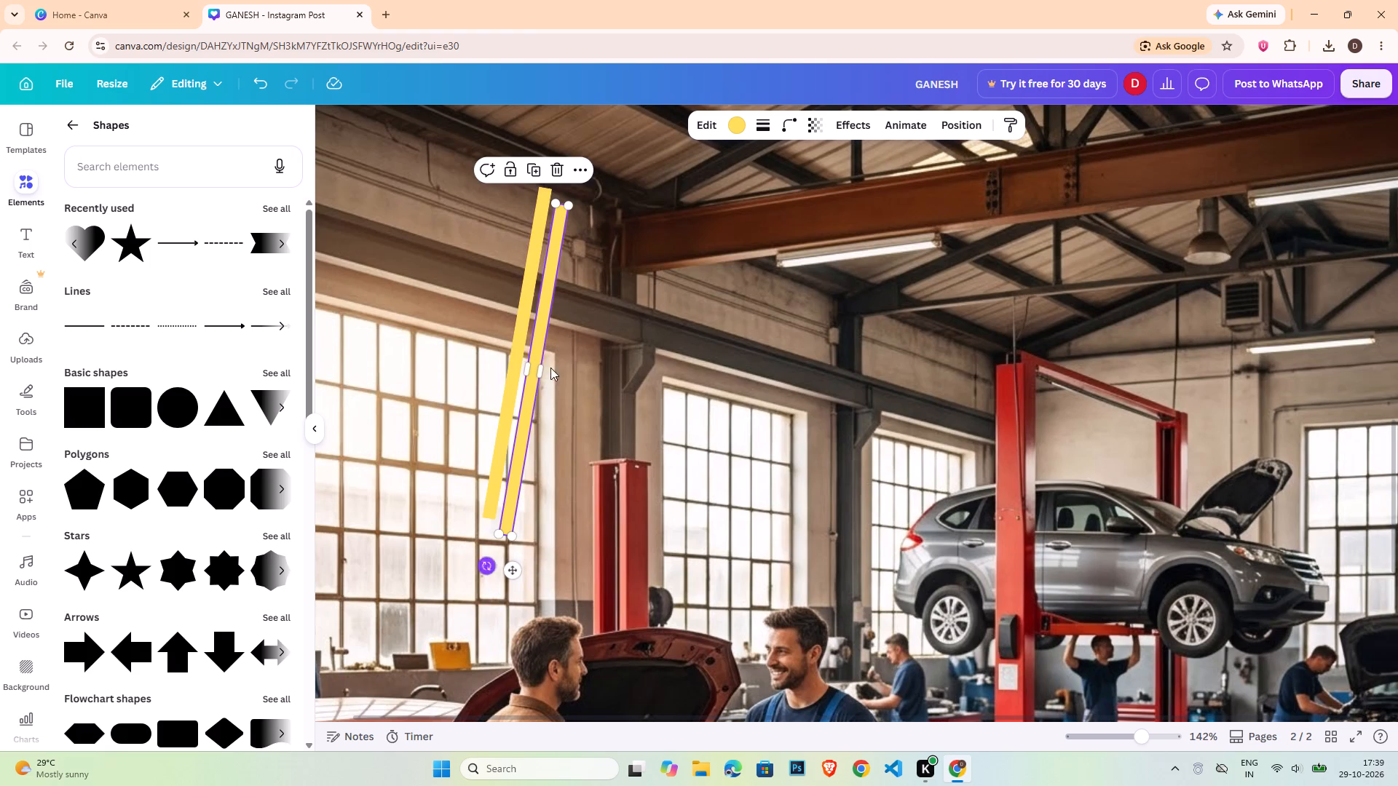
click(555, 415)
drag(516, 458, 524, 445)
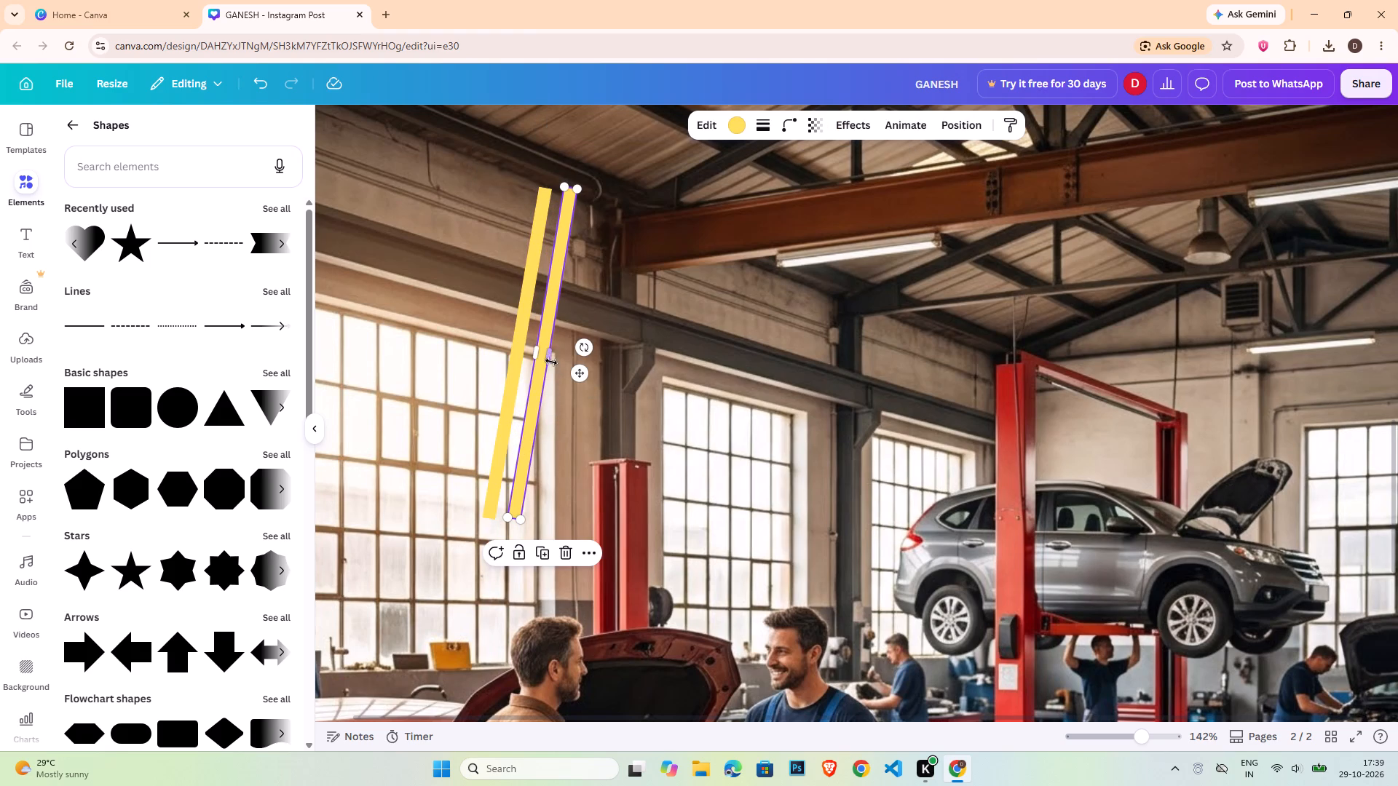
Widen the right-hand slanted bar to about twice its width and recolour it red from the default solid colours.
drag(550, 359, 562, 366)
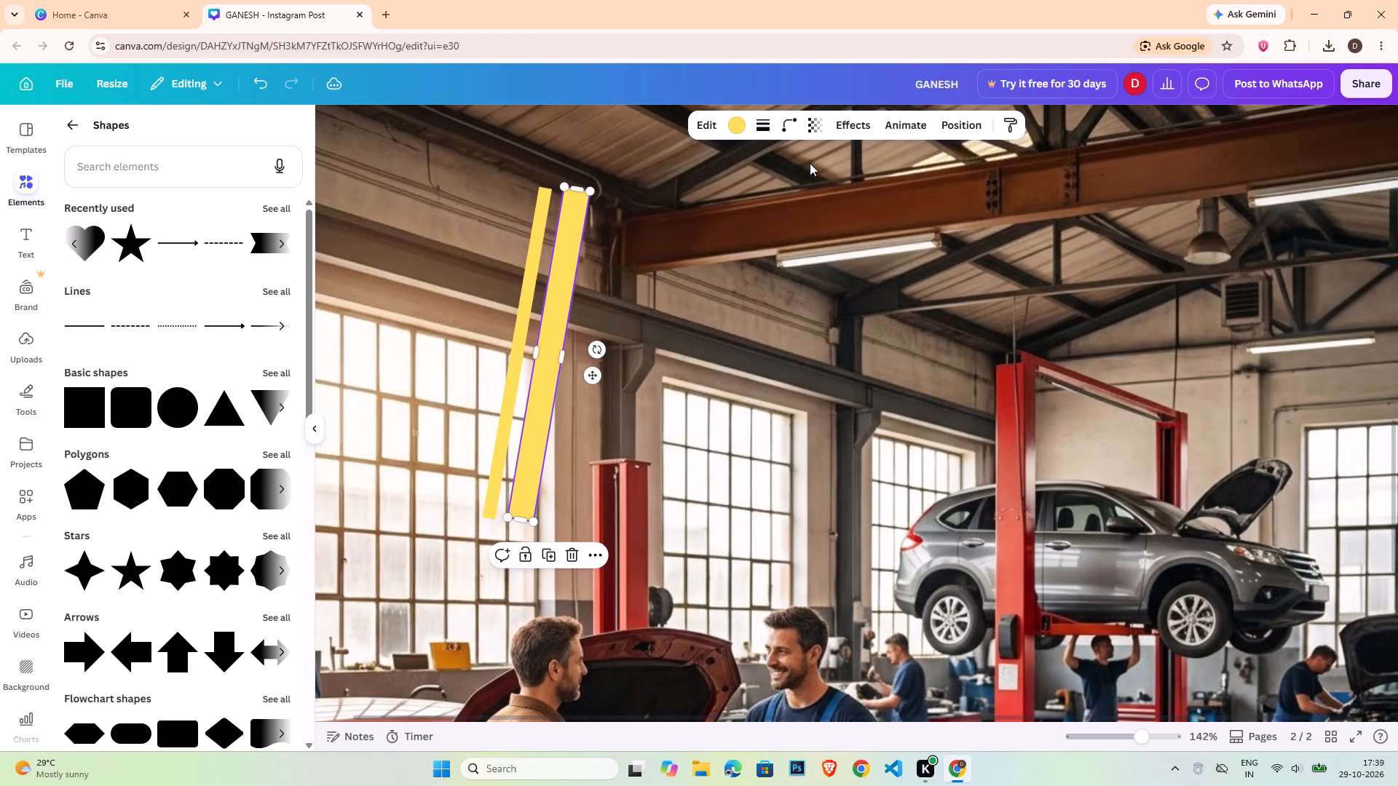
click(735, 124)
click(87, 636)
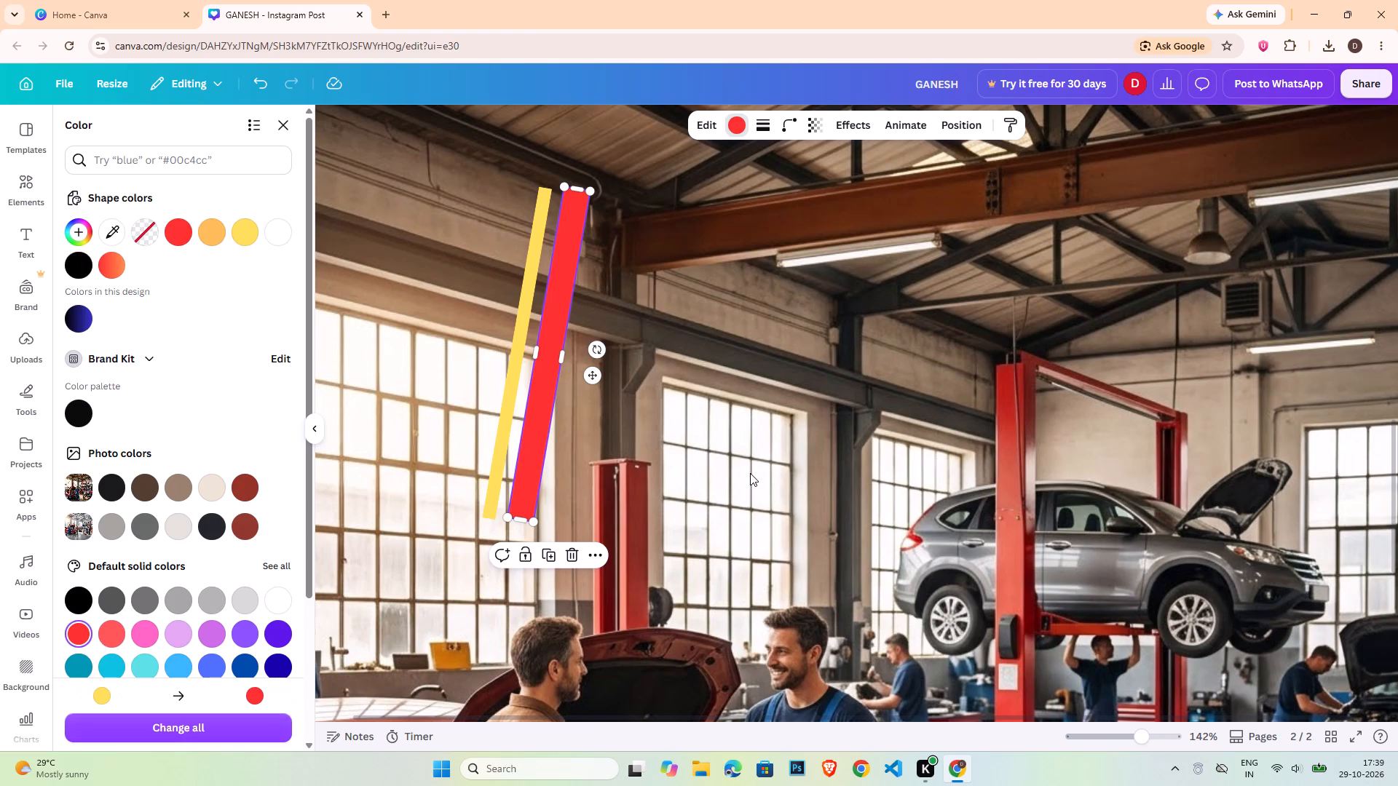
click(799, 416)
Move the yellow and red bars together to the right, over the red pillar between the two large windows.
click(1131, 740)
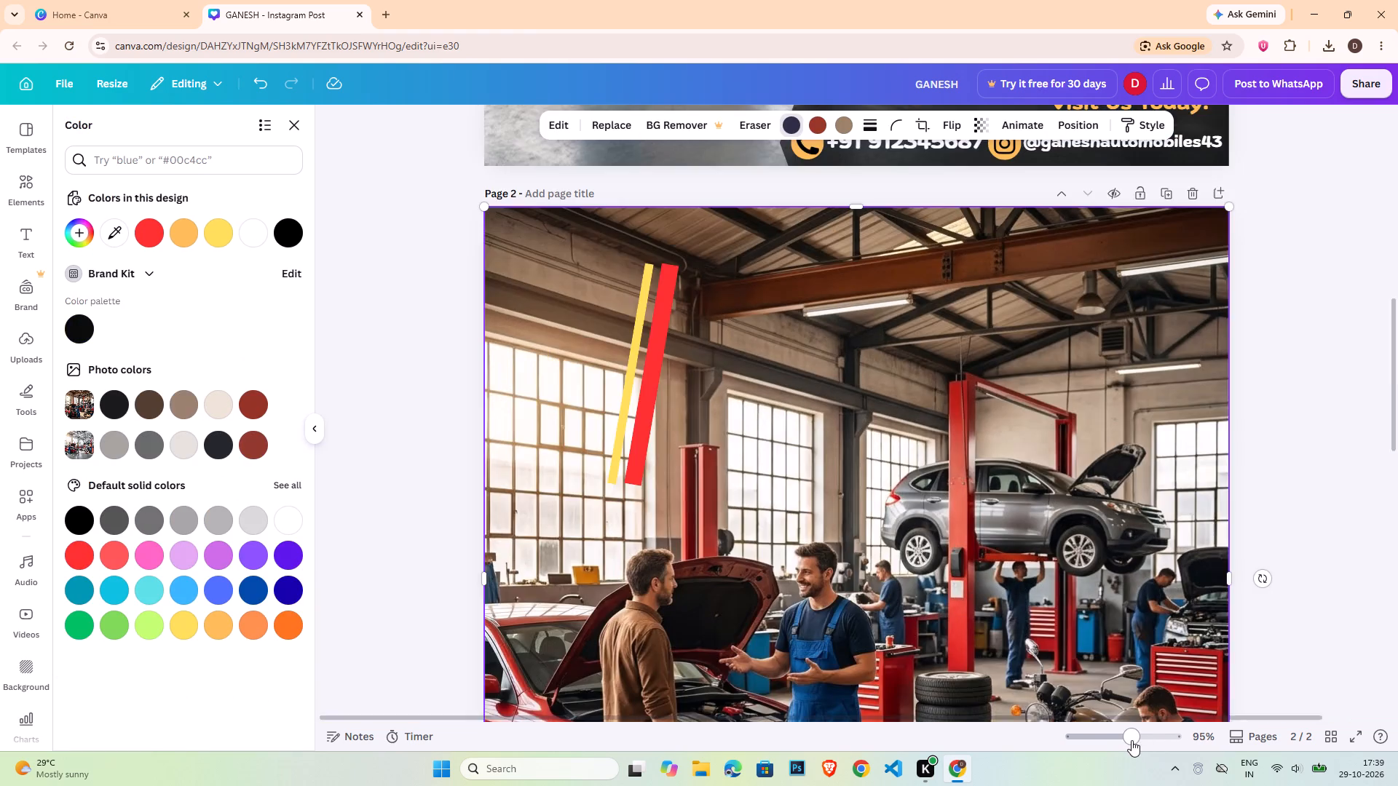
click(1118, 742)
click(1239, 473)
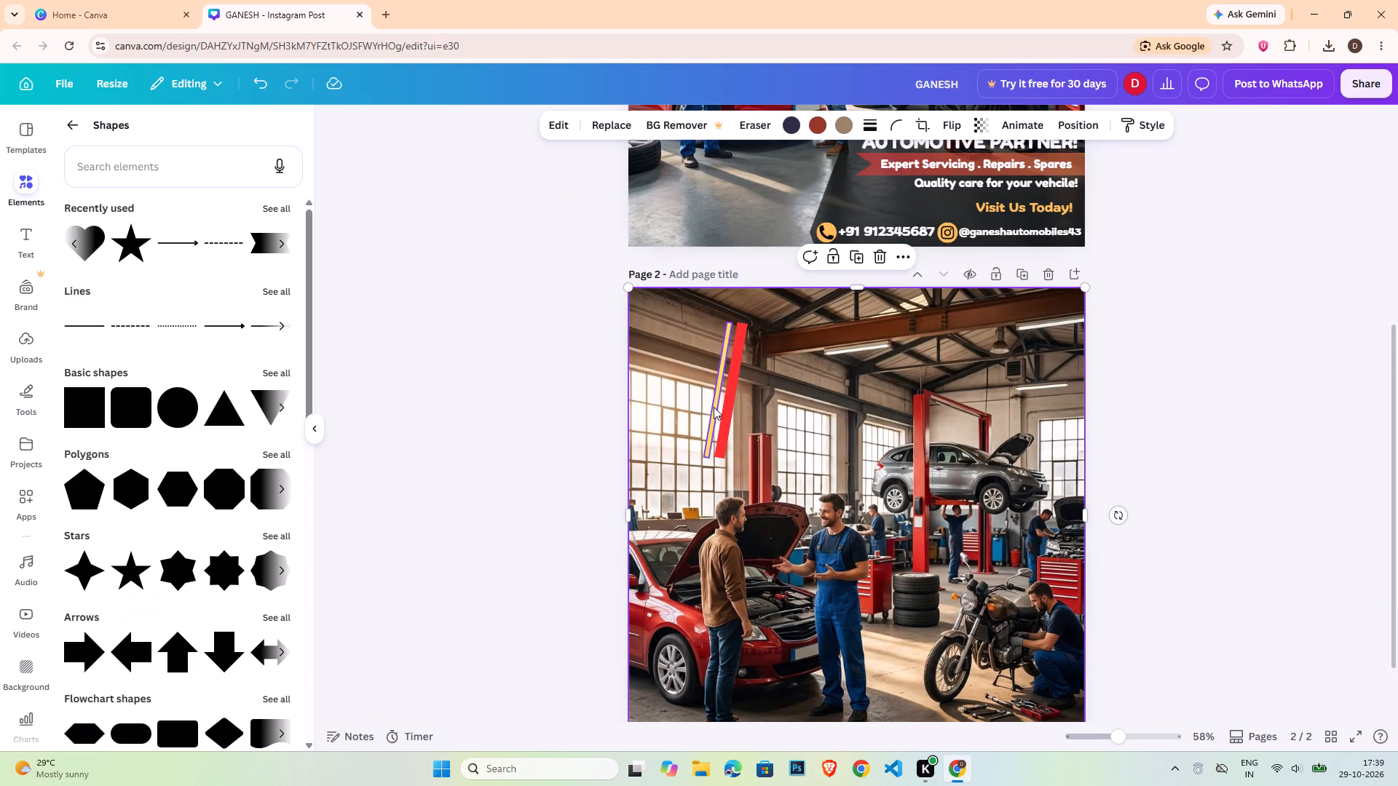
click(713, 407)
shift+click(727, 400)
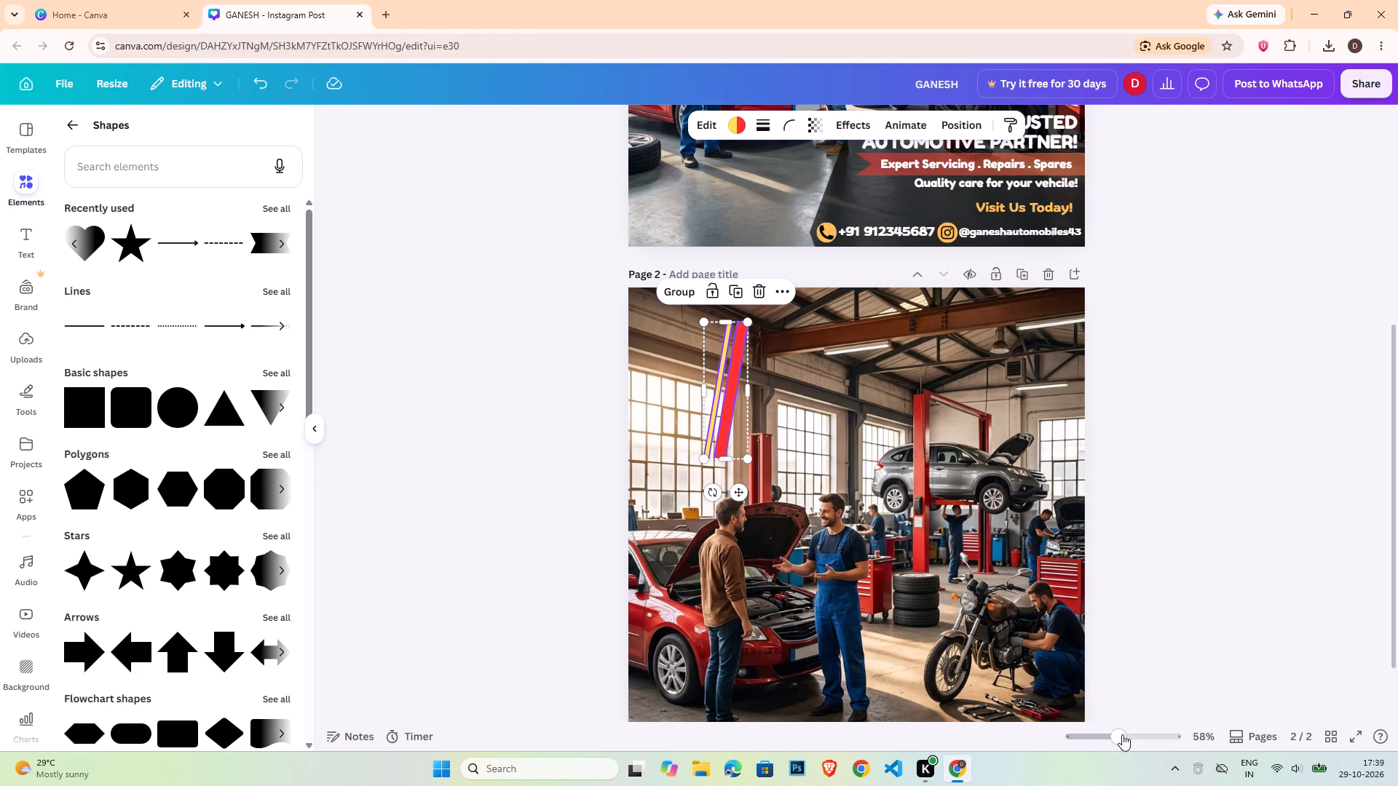
click(1145, 733)
drag(513, 408, 622, 410)
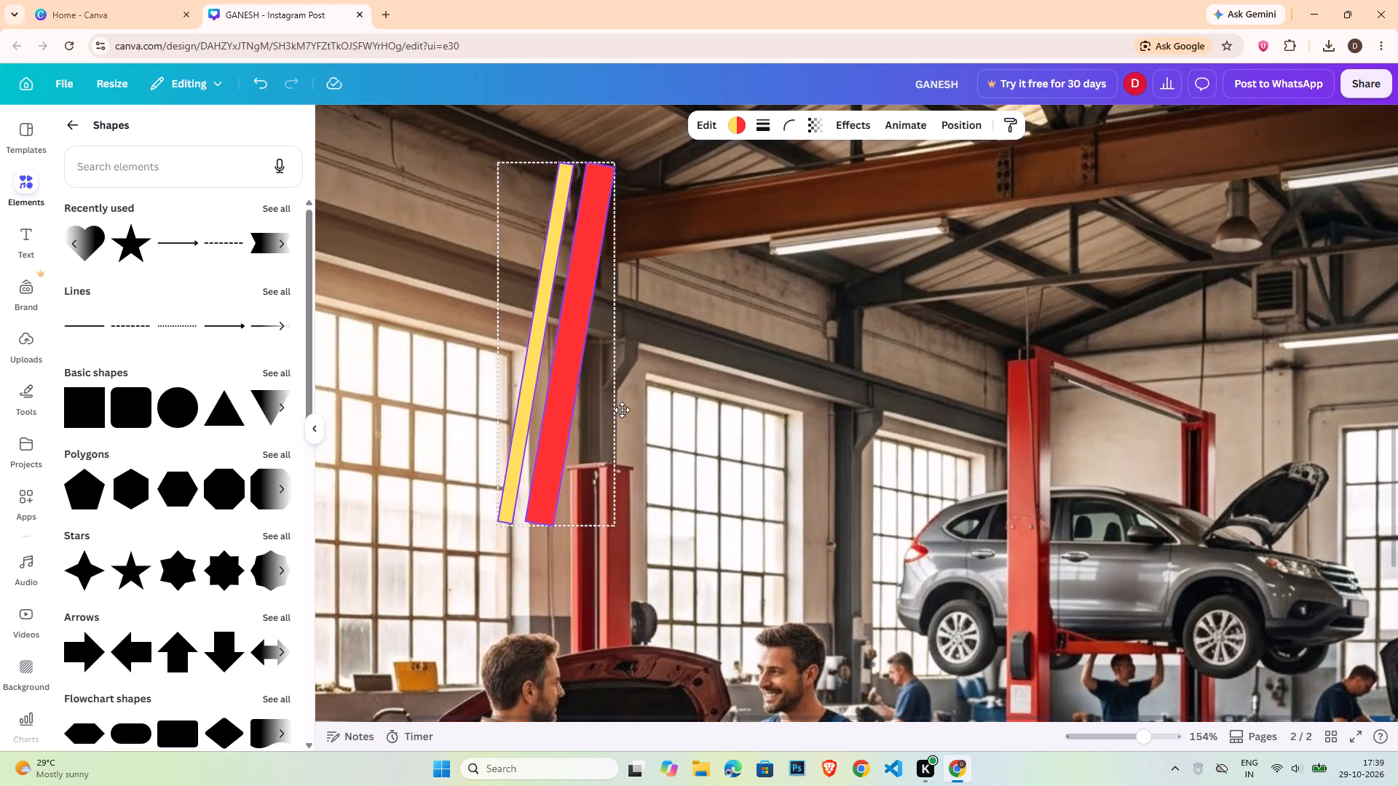
drag(622, 410, 635, 419)
drag(690, 547, 662, 484)
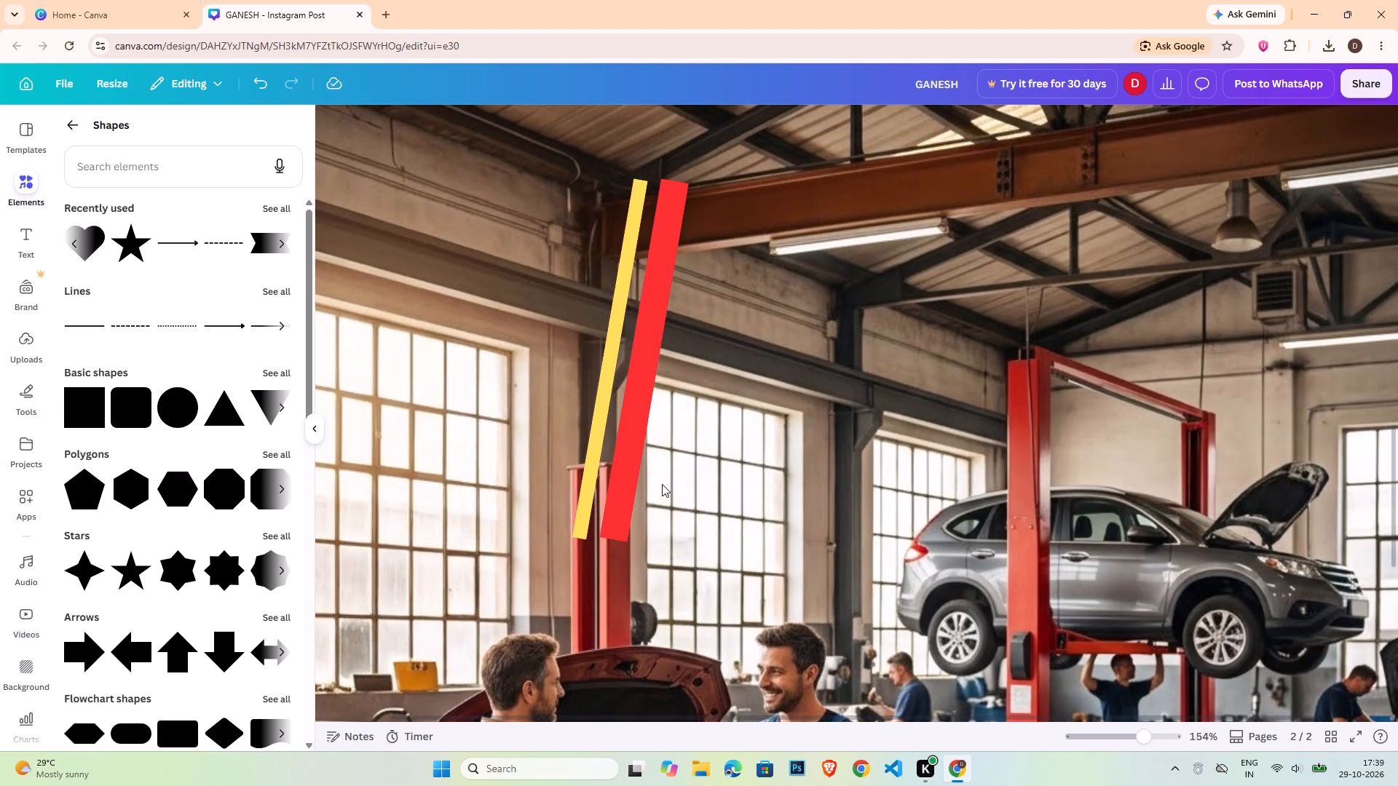
Shrink the yellow and red bars together to about half their size and group them.
click(596, 442)
shift+click(620, 449)
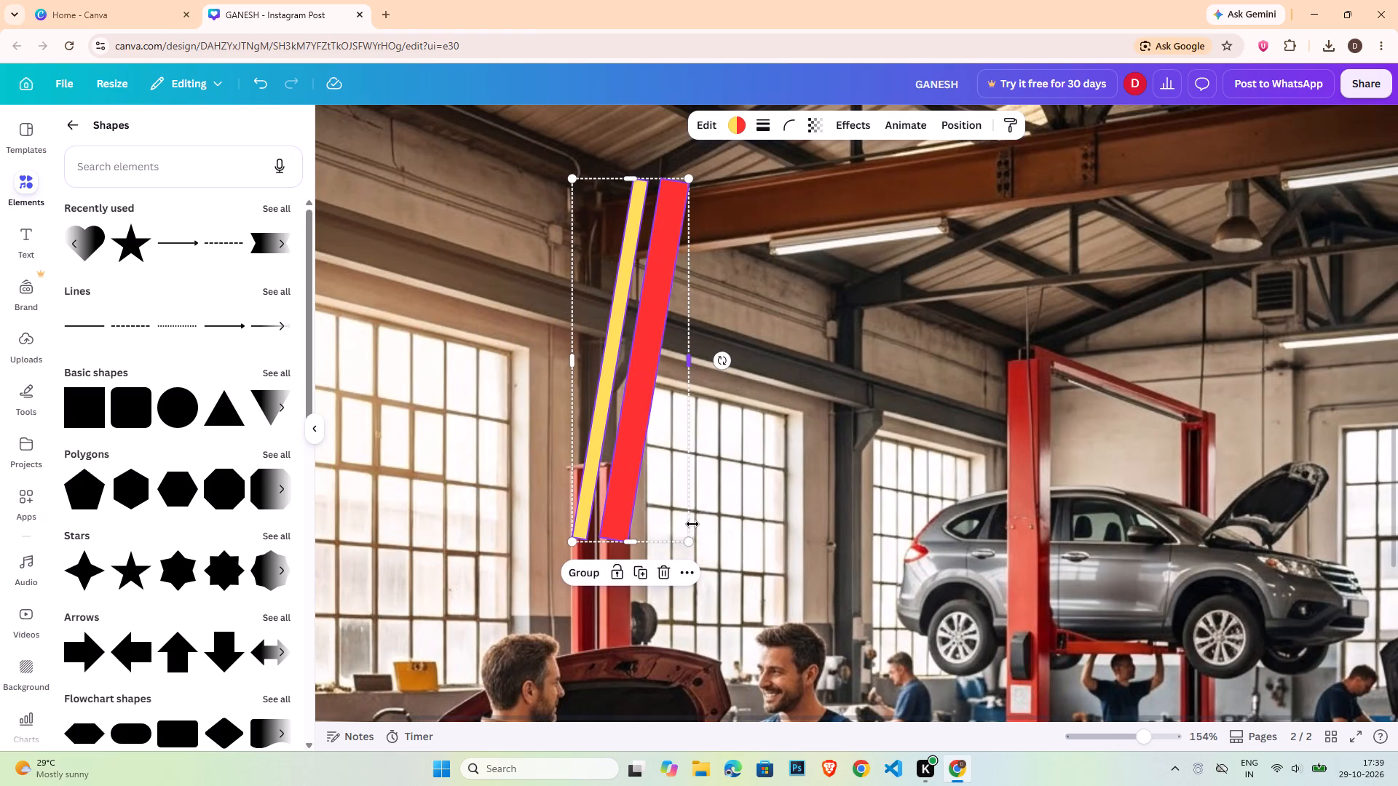
drag(693, 543, 590, 372)
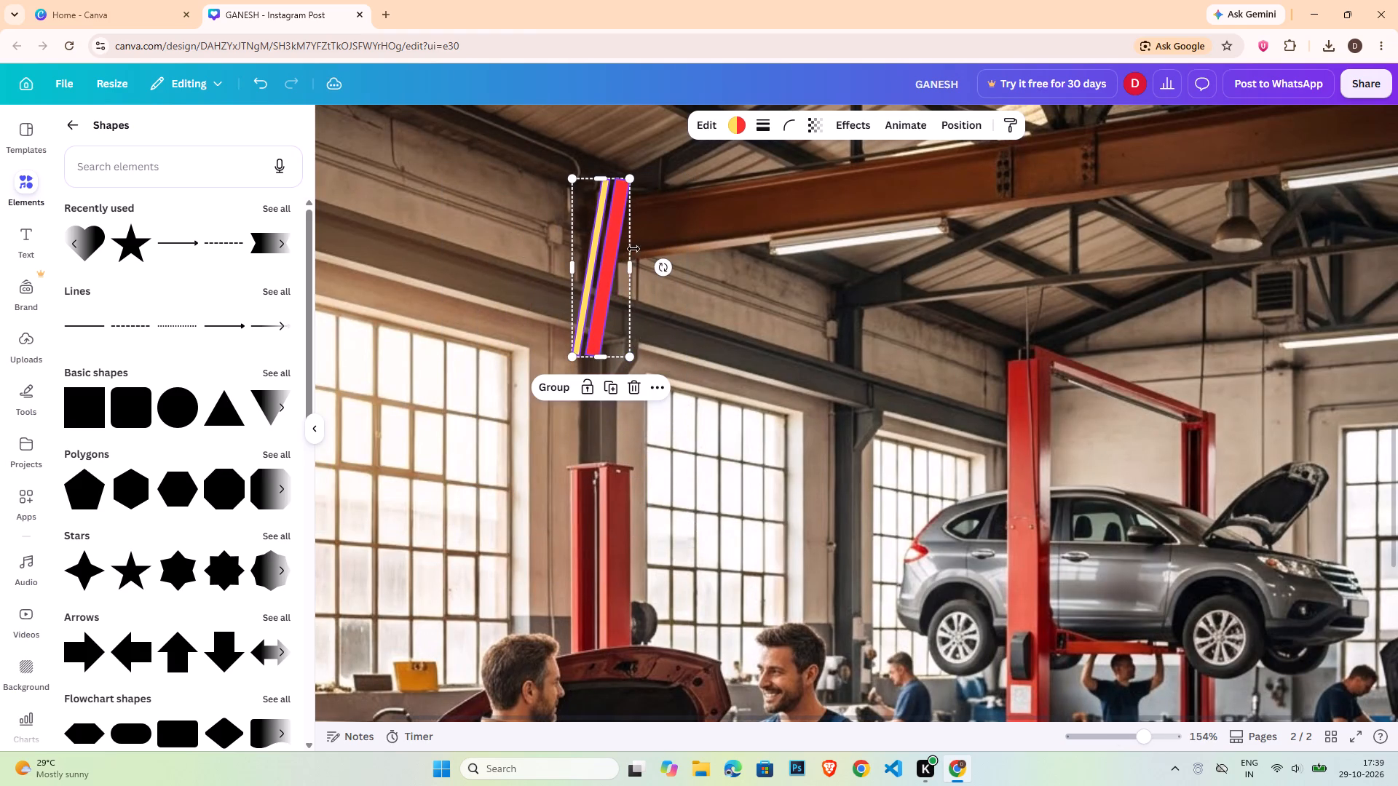
click(565, 384)
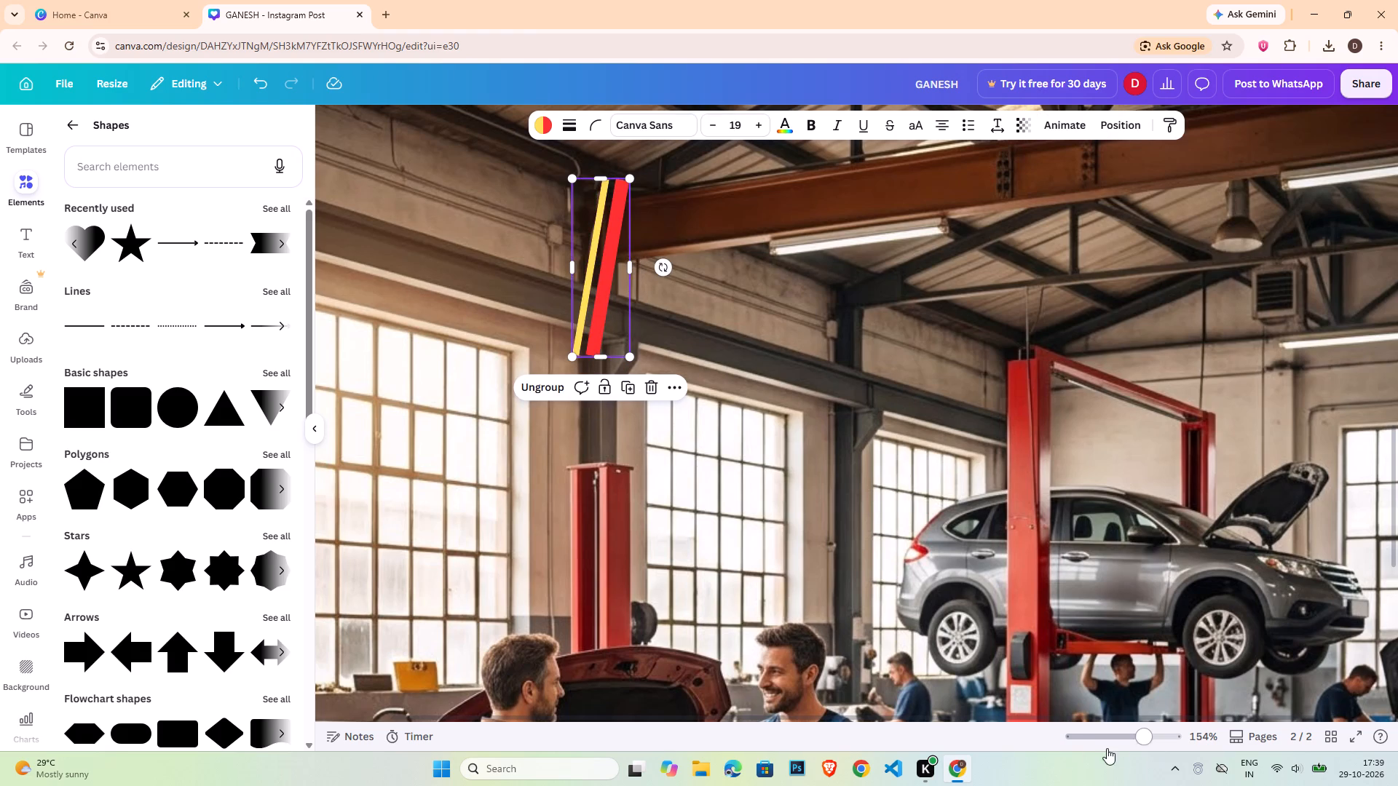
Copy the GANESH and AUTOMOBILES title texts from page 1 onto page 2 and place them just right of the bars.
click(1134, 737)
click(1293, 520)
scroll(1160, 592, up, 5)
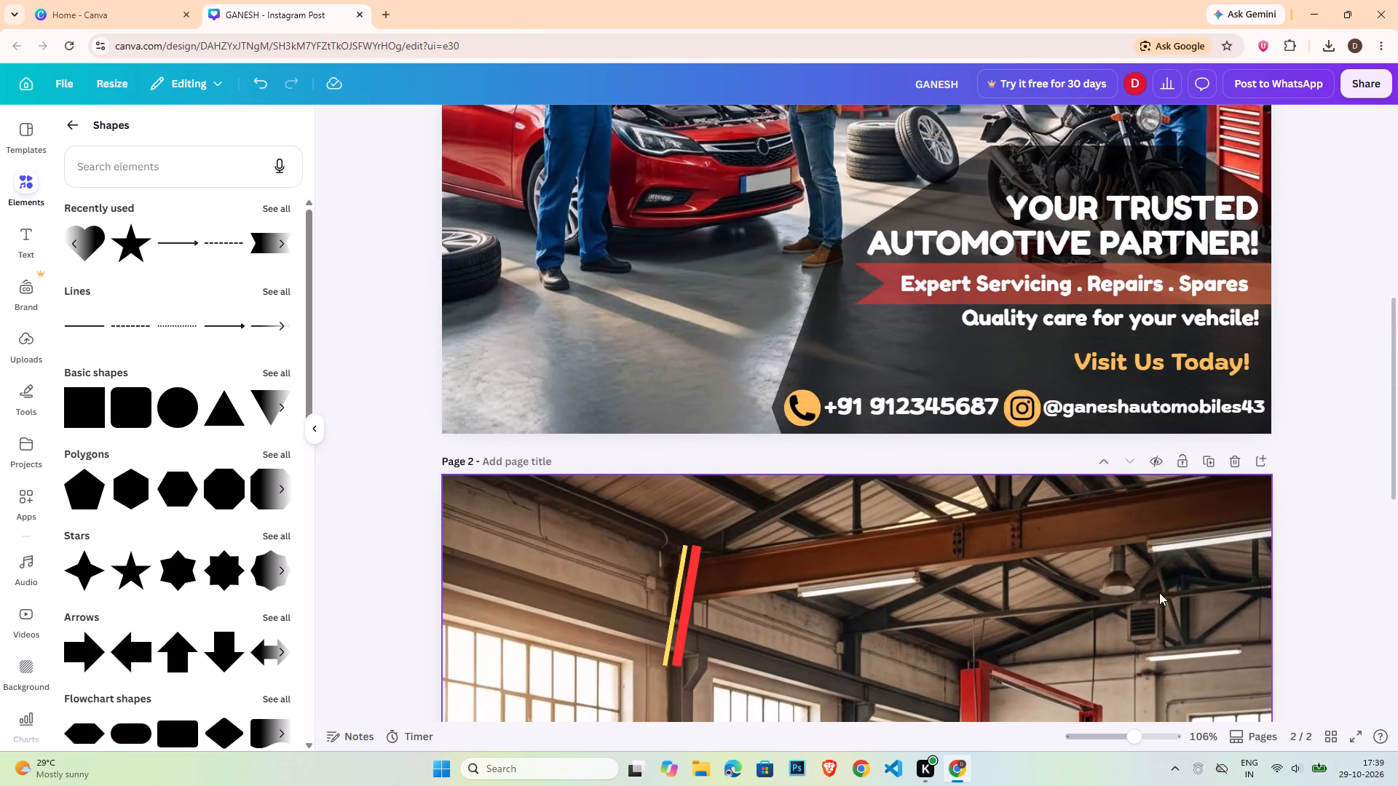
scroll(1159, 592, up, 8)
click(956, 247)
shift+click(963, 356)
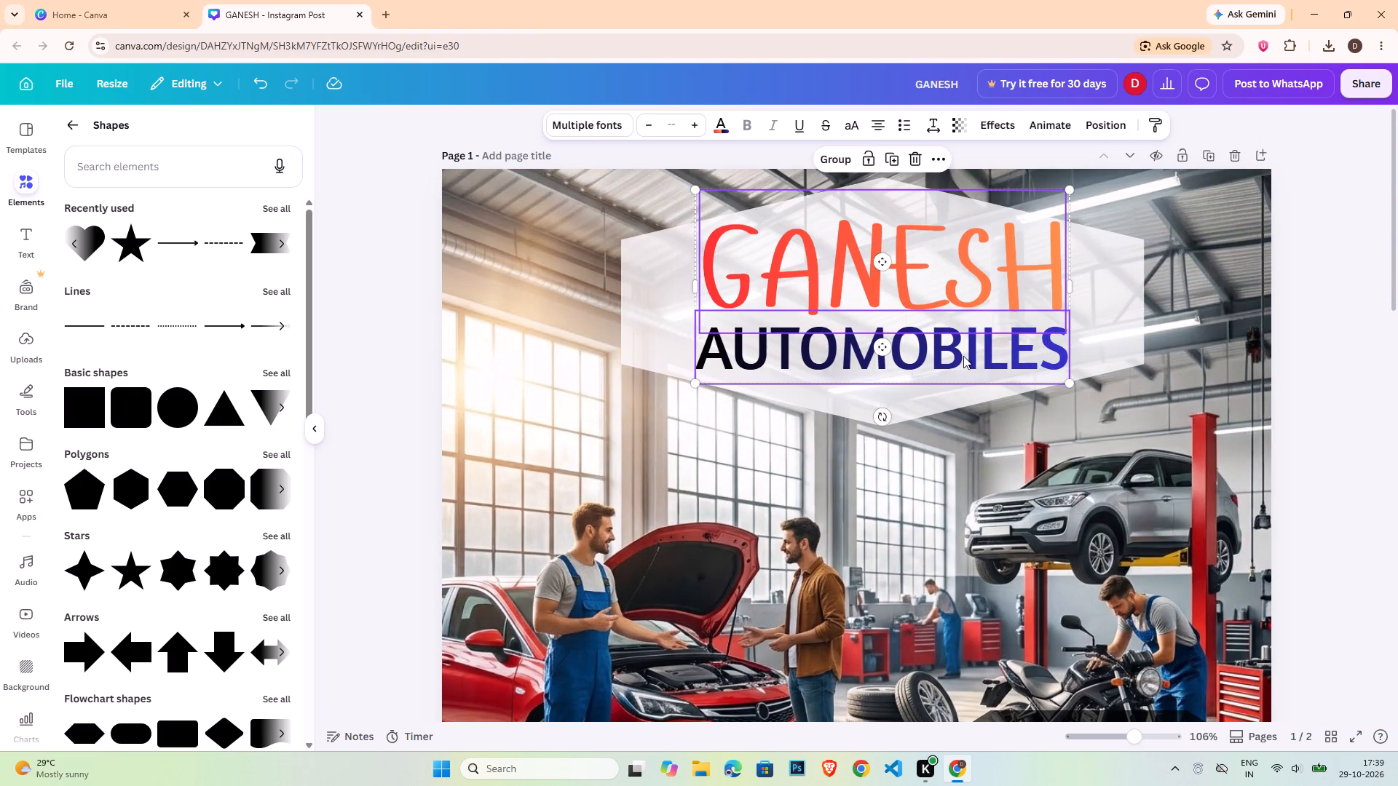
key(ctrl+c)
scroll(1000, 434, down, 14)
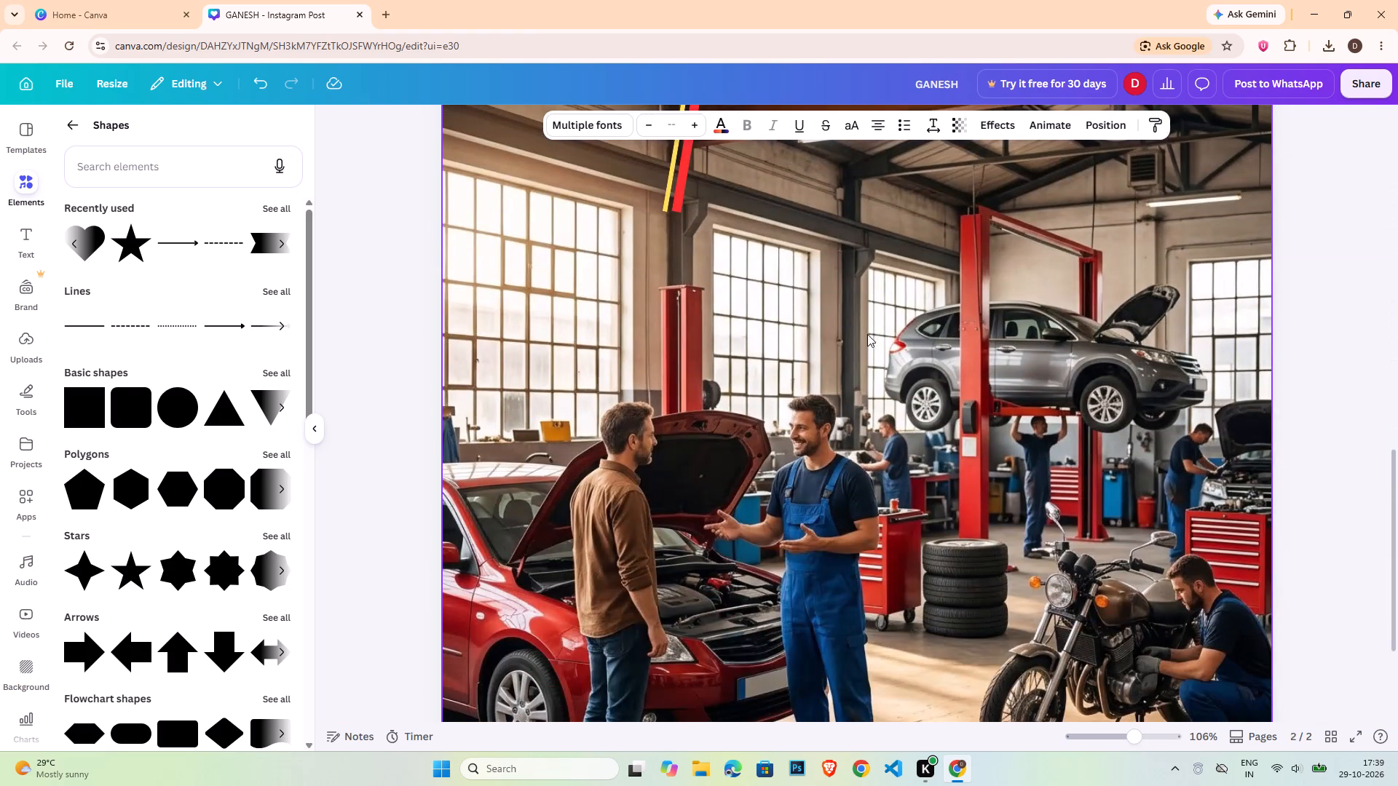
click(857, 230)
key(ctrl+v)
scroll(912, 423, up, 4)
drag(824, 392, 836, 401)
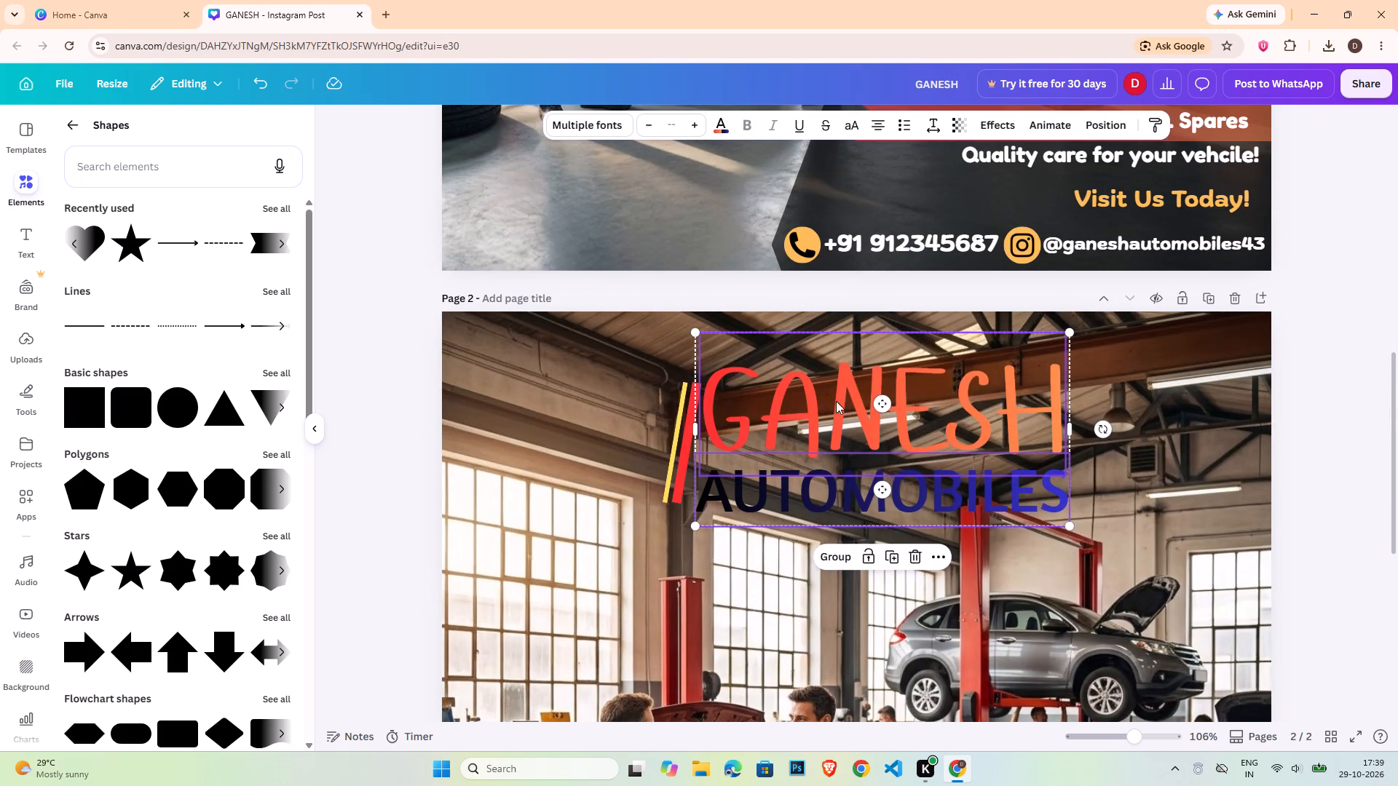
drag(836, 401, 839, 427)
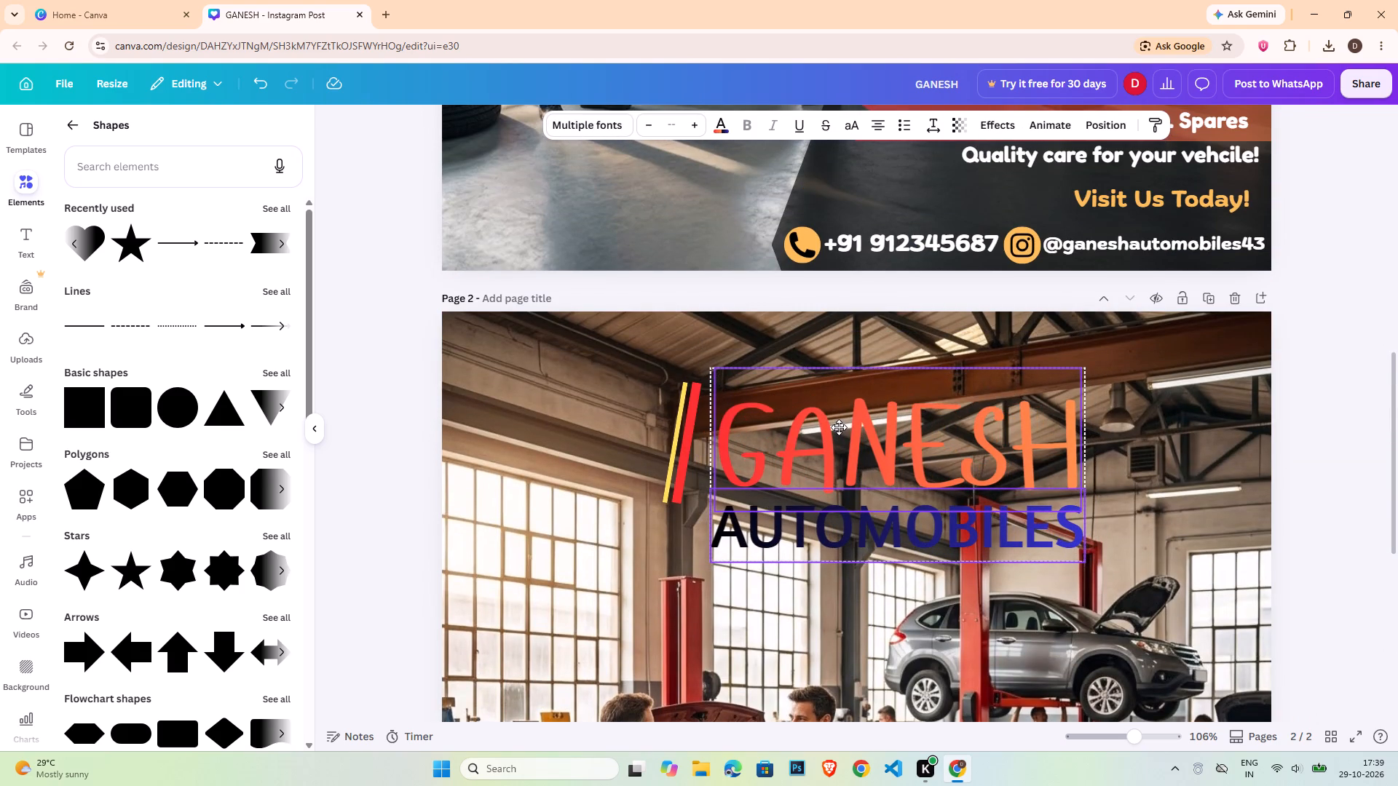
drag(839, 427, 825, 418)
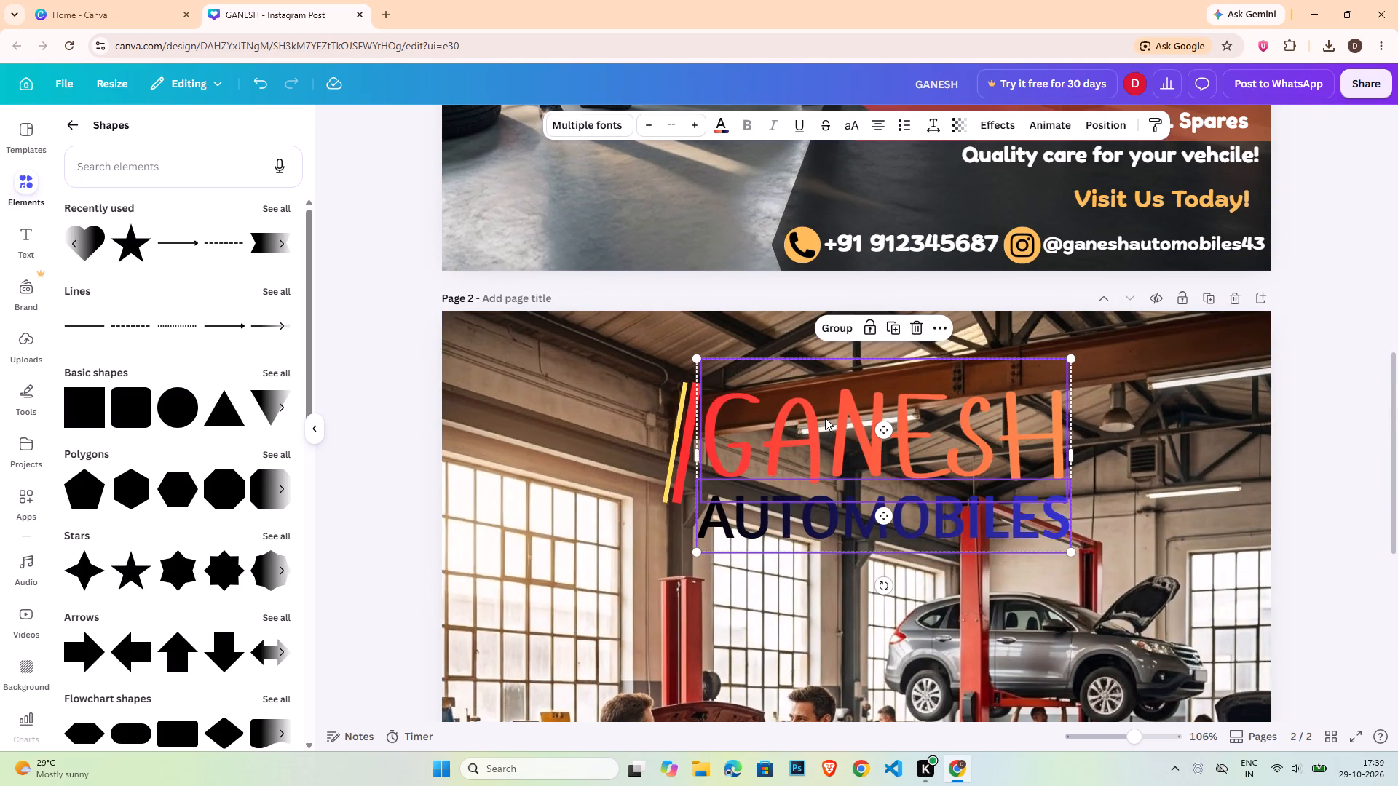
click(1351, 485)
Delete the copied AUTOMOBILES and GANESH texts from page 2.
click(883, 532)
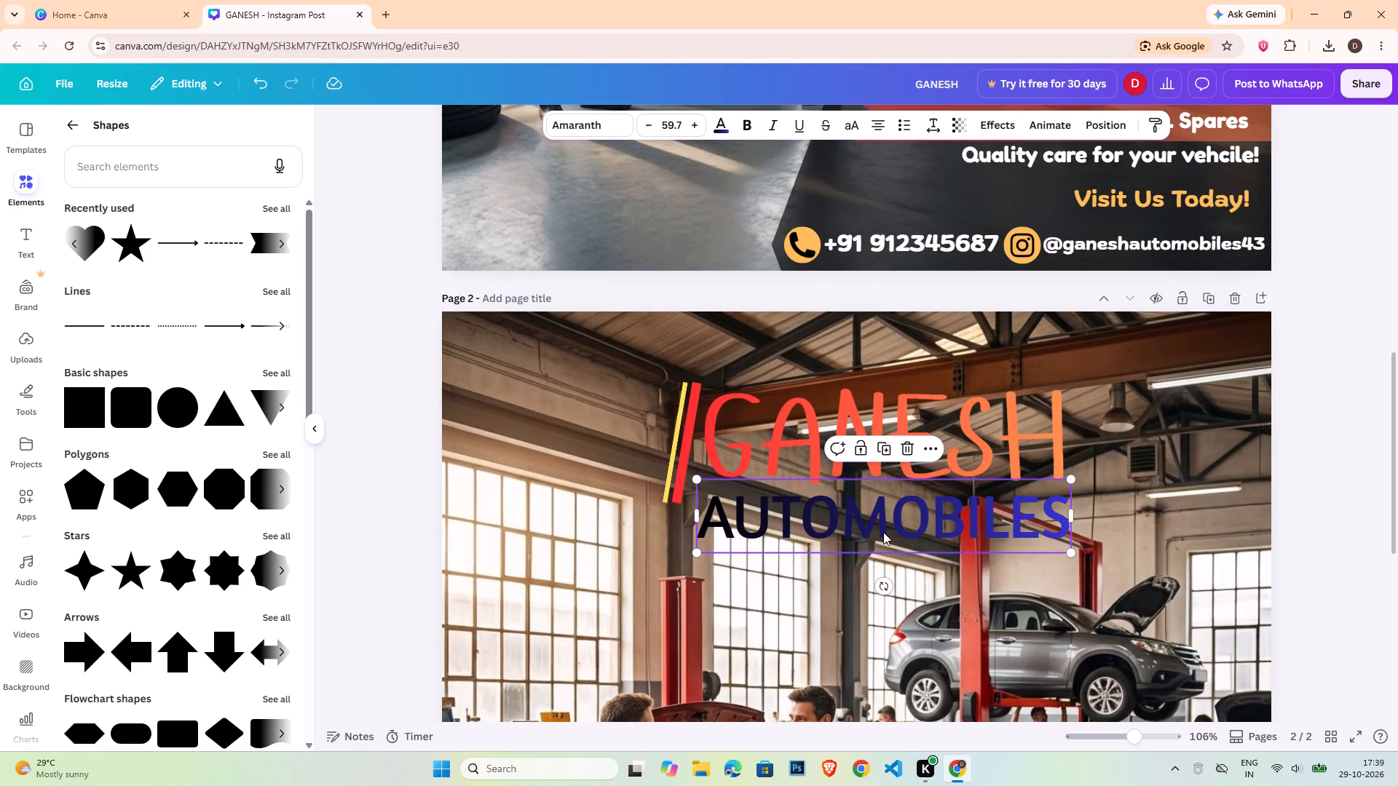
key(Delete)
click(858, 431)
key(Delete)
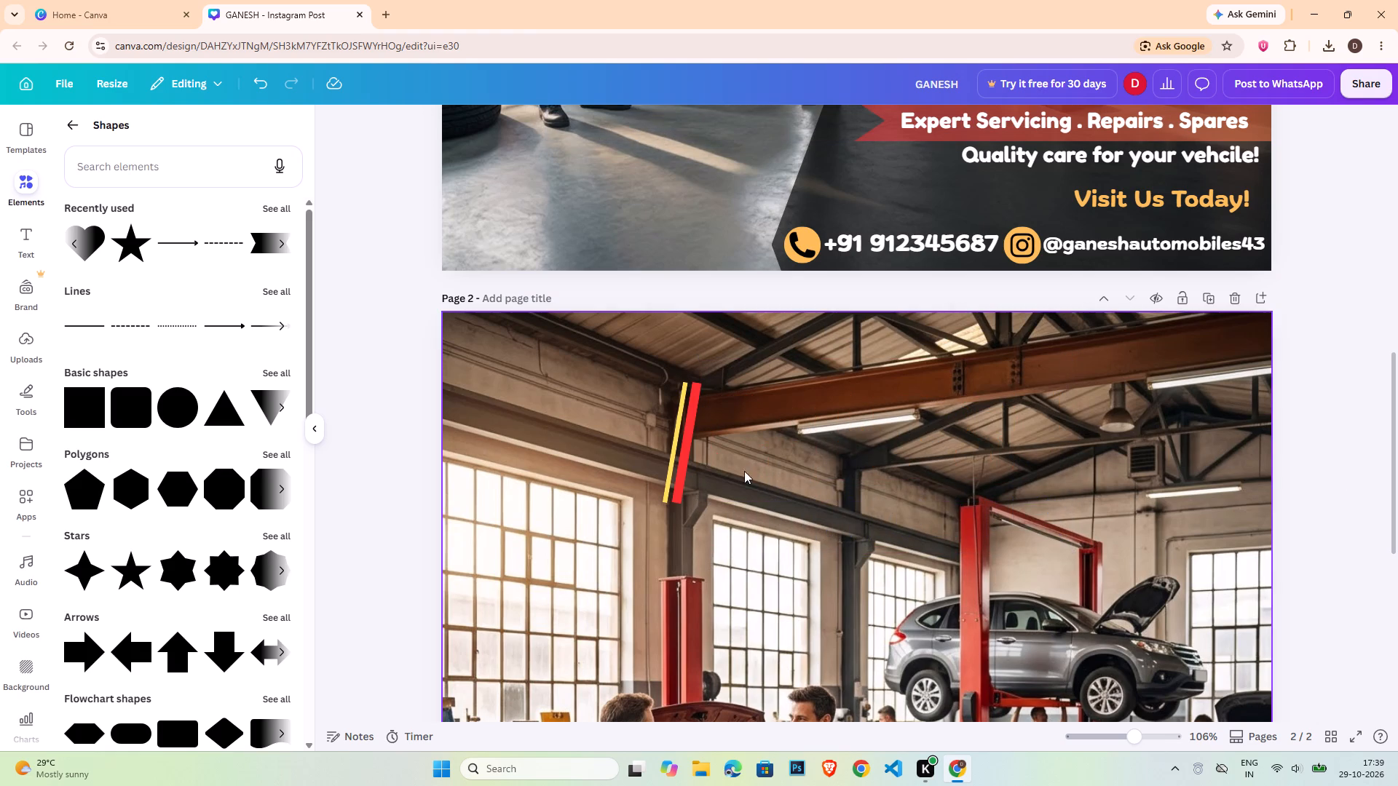
Add a heading to page 2 reading GANESH.
click(42, 225)
click(144, 356)
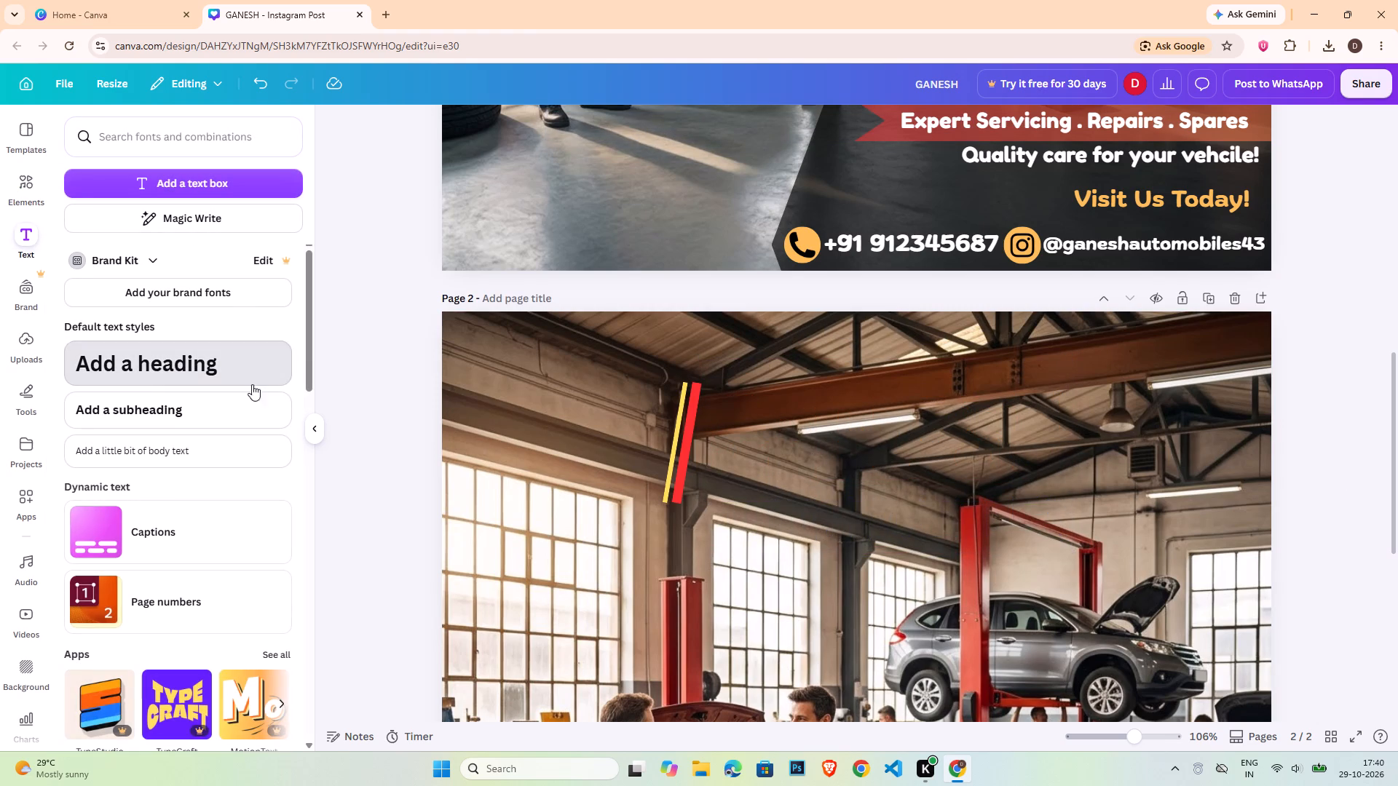
triple_click(878, 521)
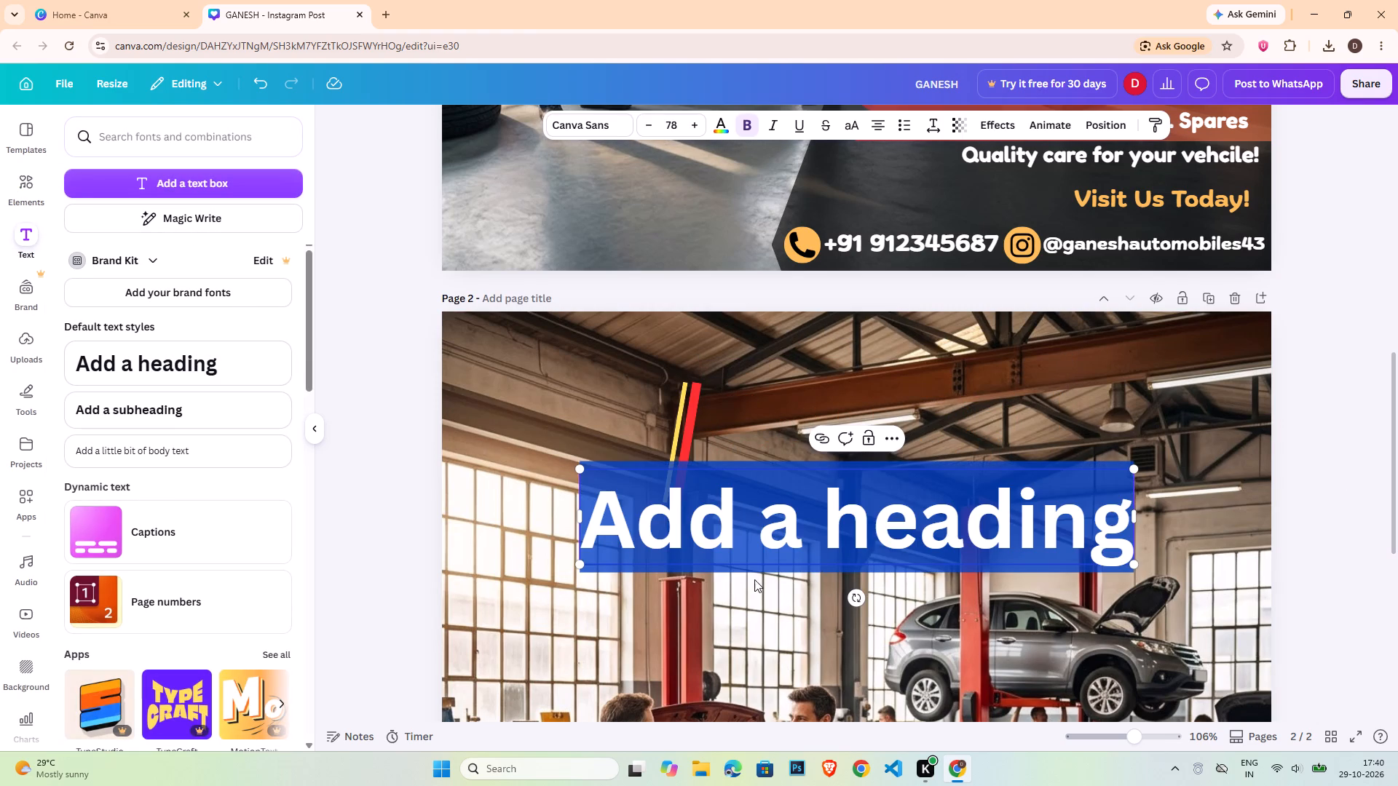
key(shift+g)
key(shift+a)
key(shift+n)
key(shift+e)
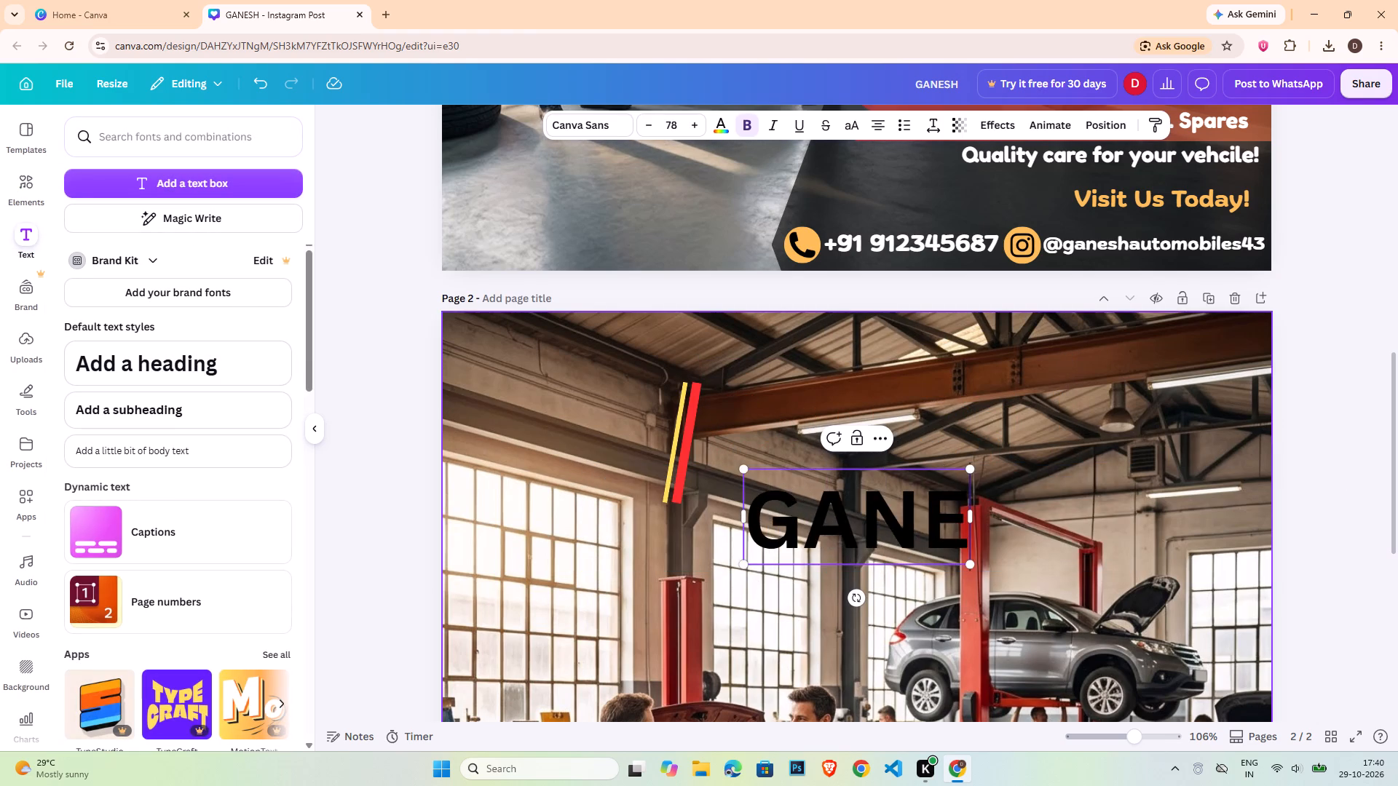
key(shift+s)
key(shift+h)
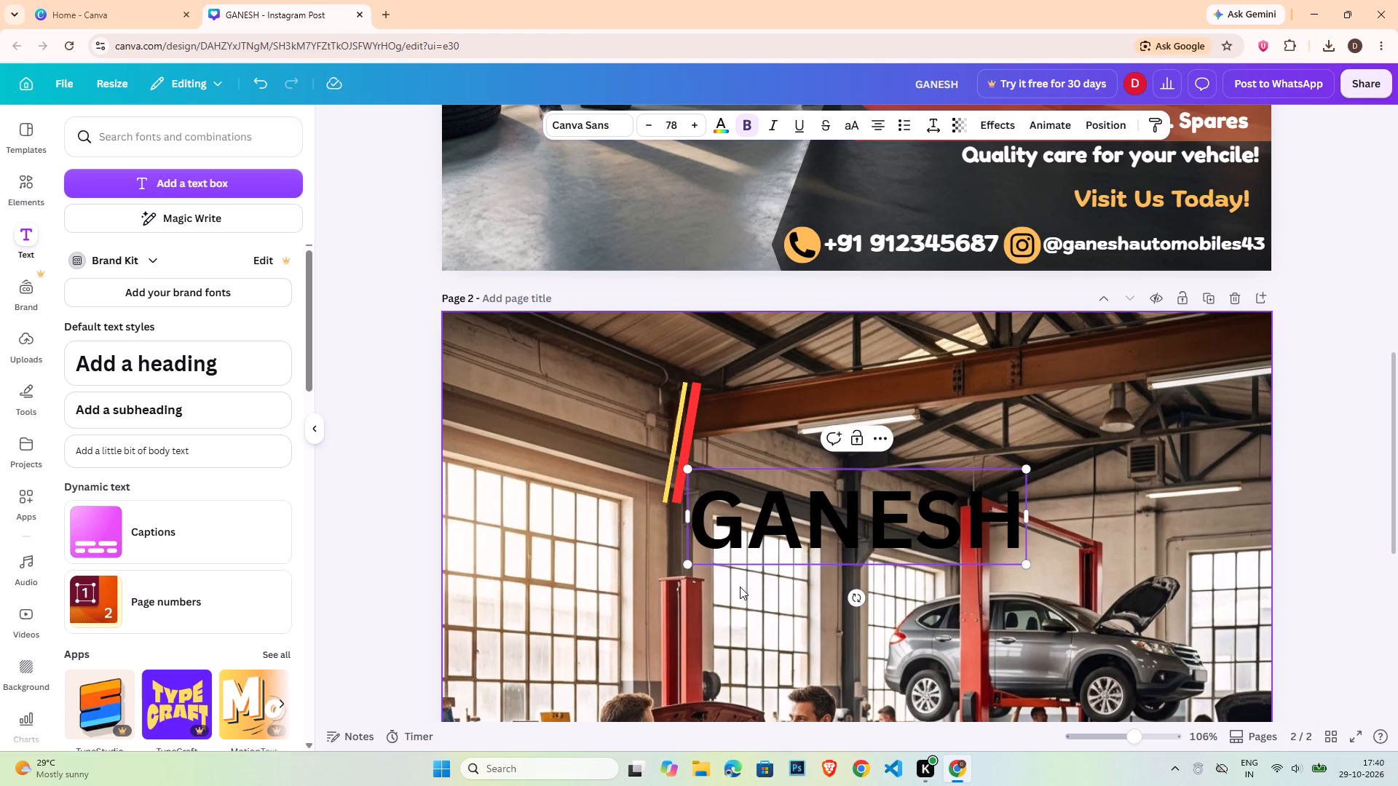
click(1297, 505)
Move the GANESH heading up beside the slanted bars and enlarge it to font size 109.
drag(869, 512, 884, 405)
drag(1038, 458, 1151, 496)
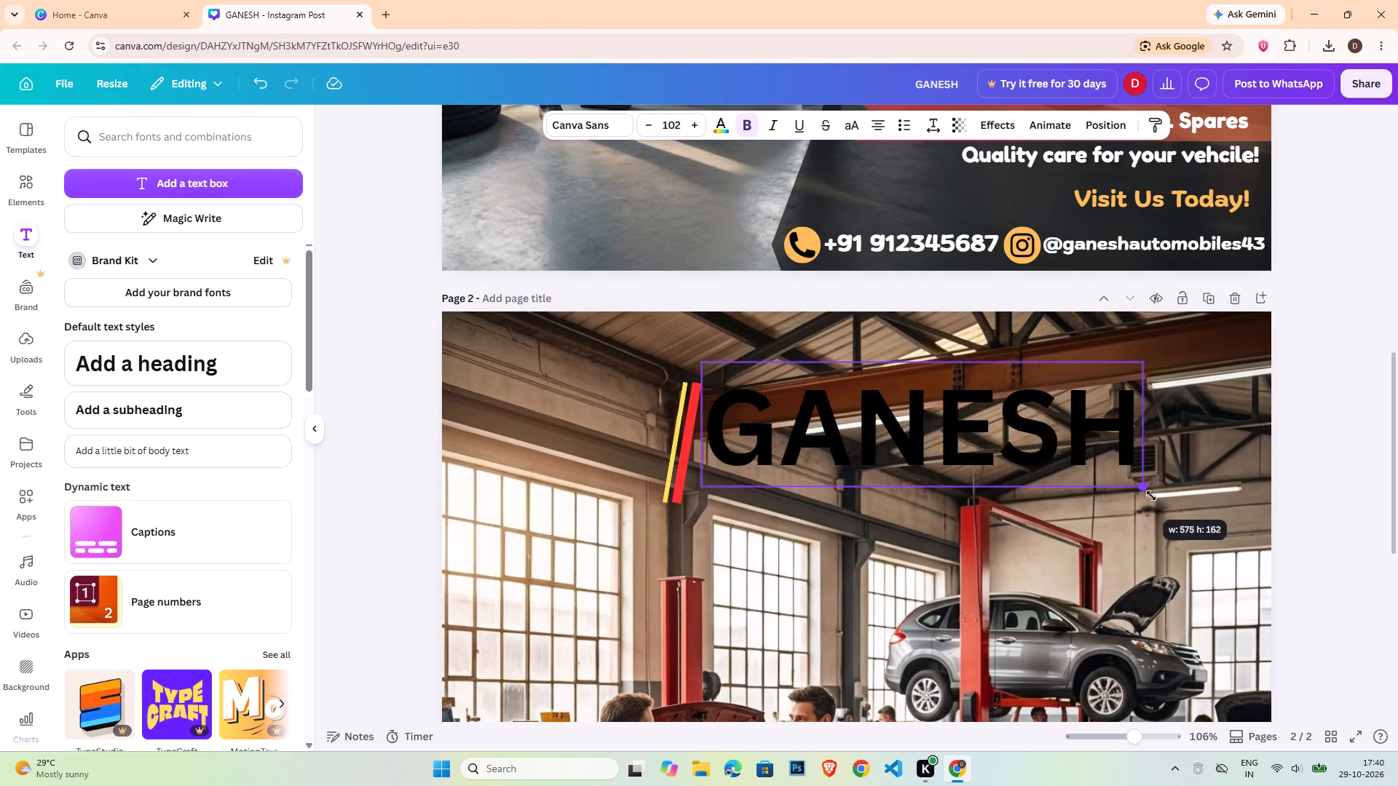
drag(1151, 496, 1174, 493)
click(1080, 456)
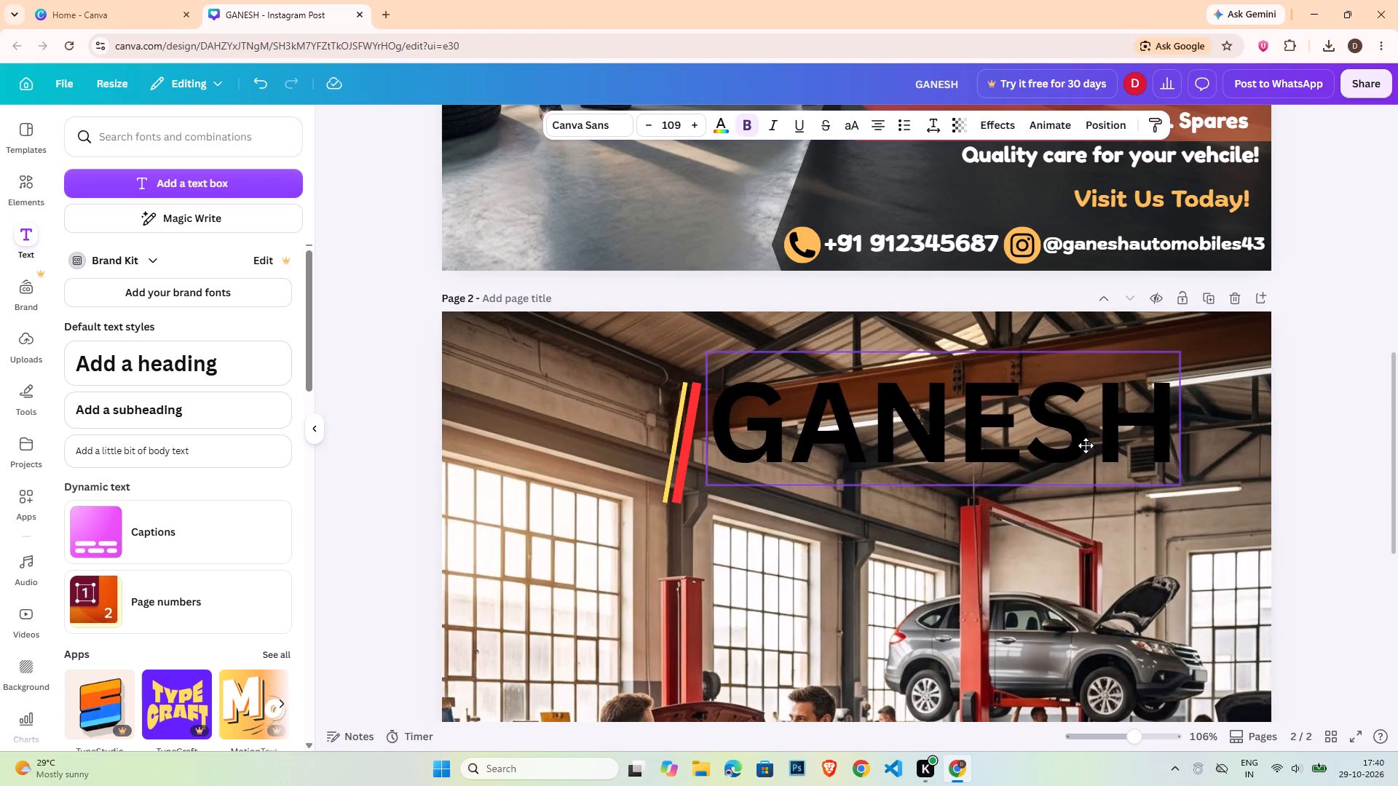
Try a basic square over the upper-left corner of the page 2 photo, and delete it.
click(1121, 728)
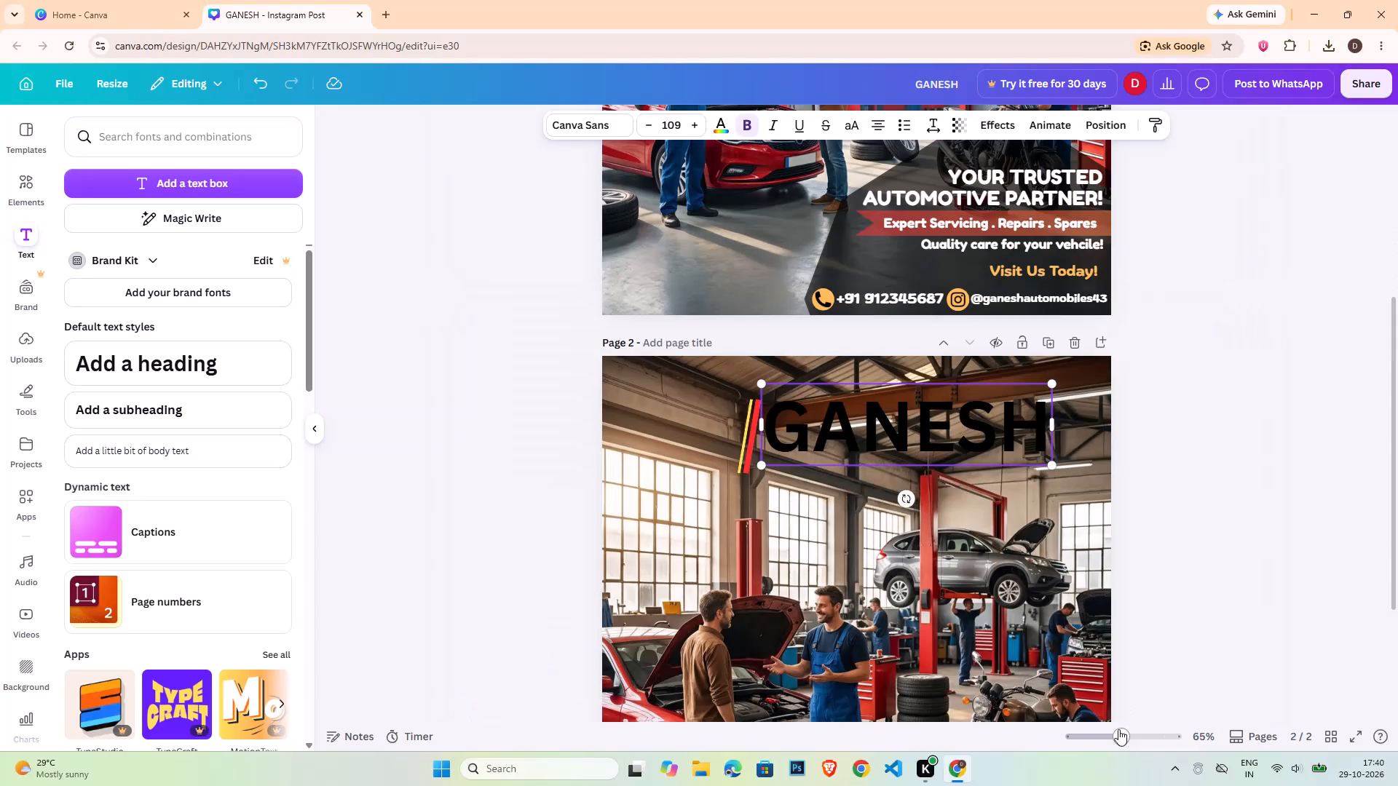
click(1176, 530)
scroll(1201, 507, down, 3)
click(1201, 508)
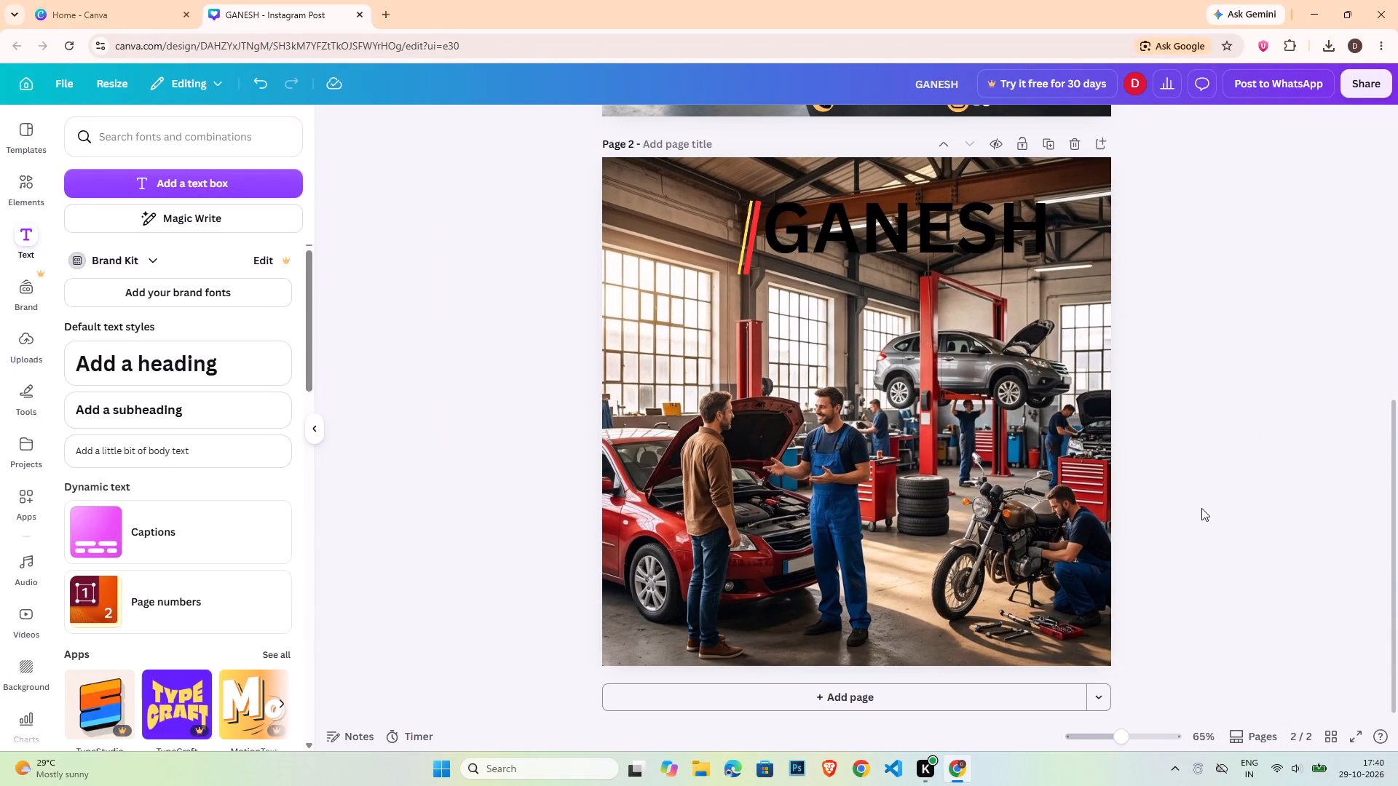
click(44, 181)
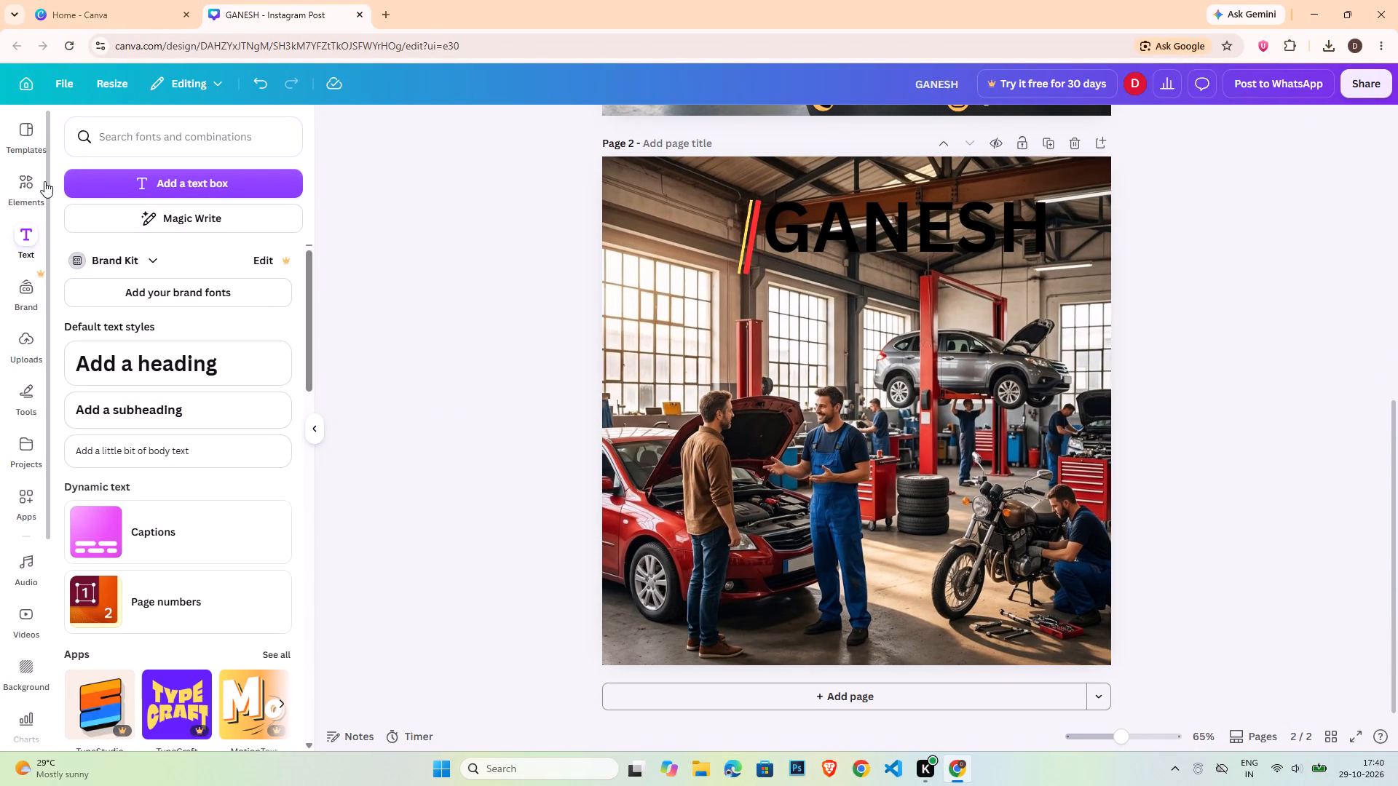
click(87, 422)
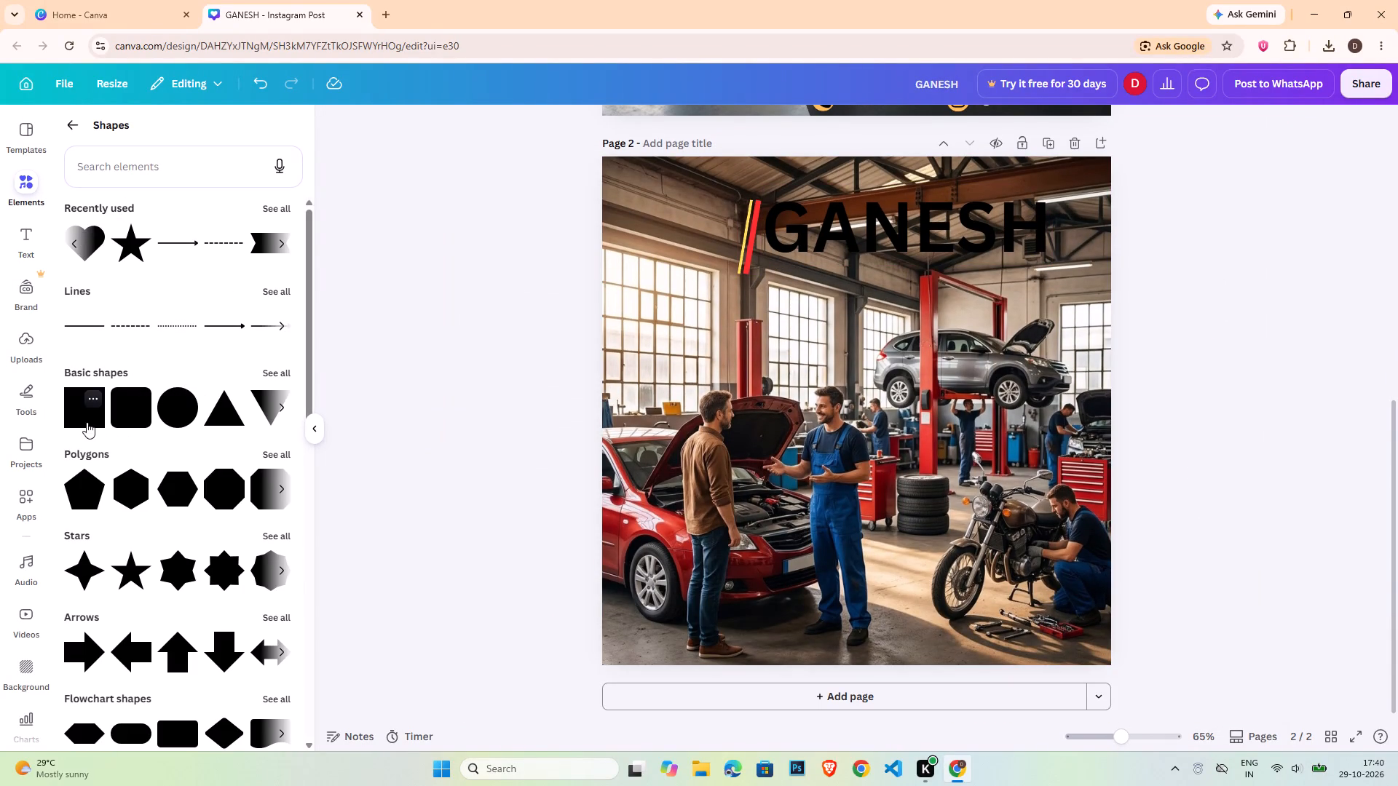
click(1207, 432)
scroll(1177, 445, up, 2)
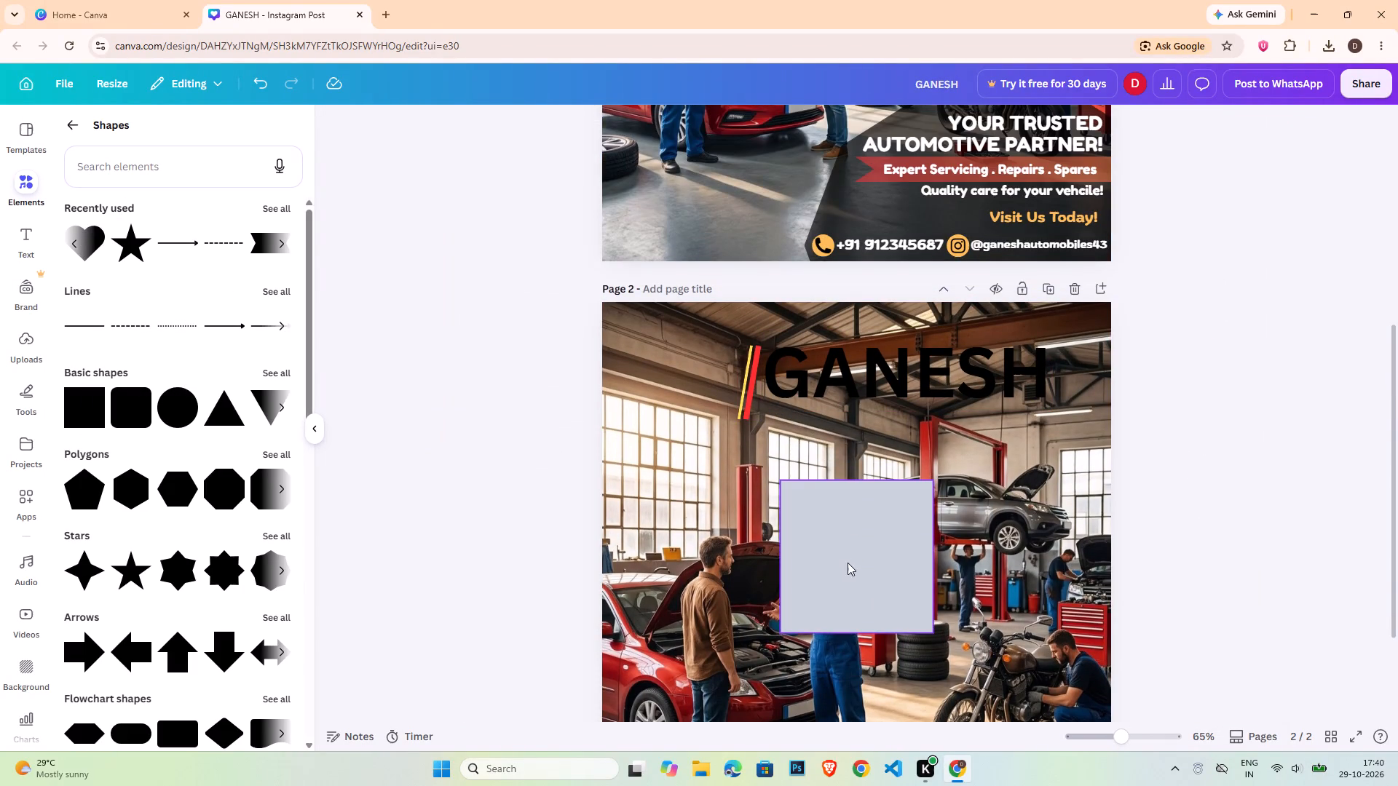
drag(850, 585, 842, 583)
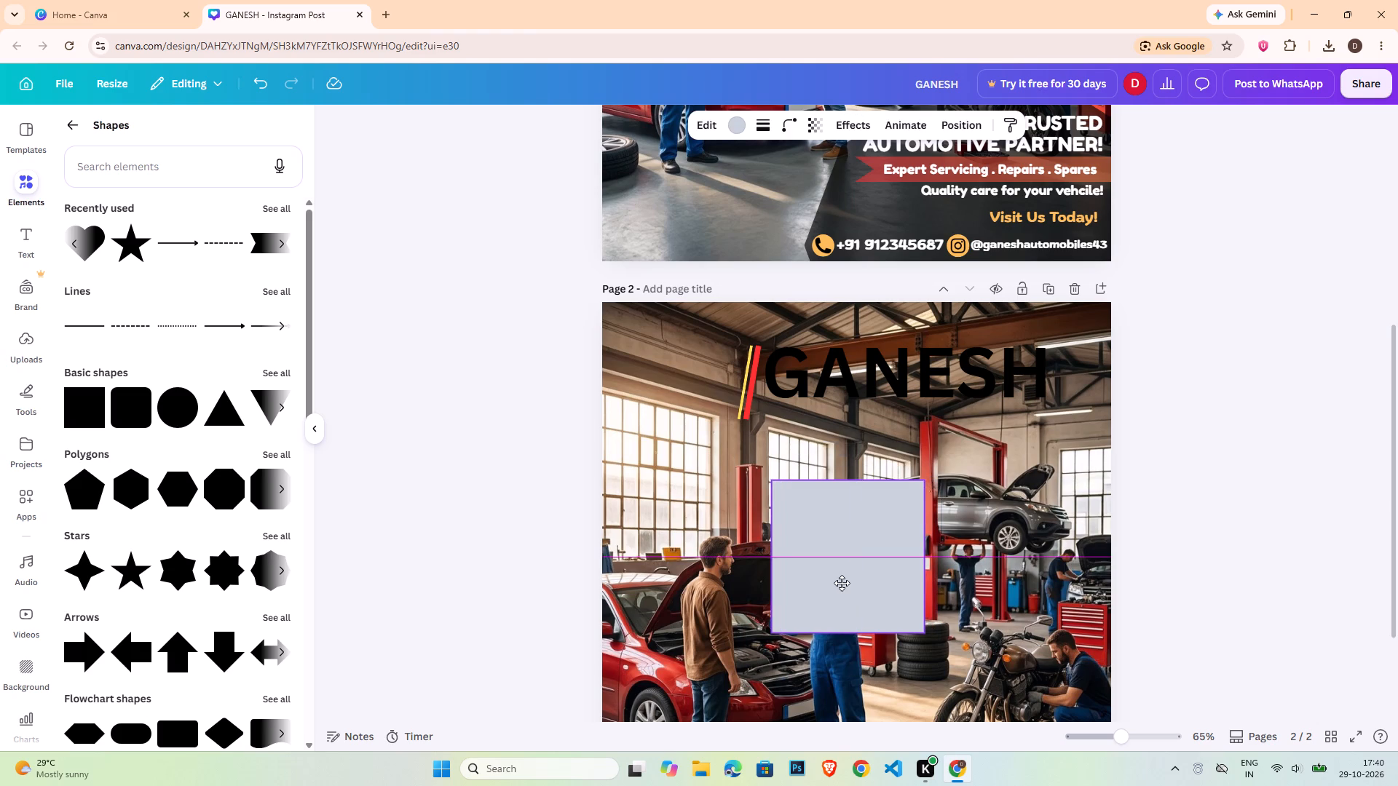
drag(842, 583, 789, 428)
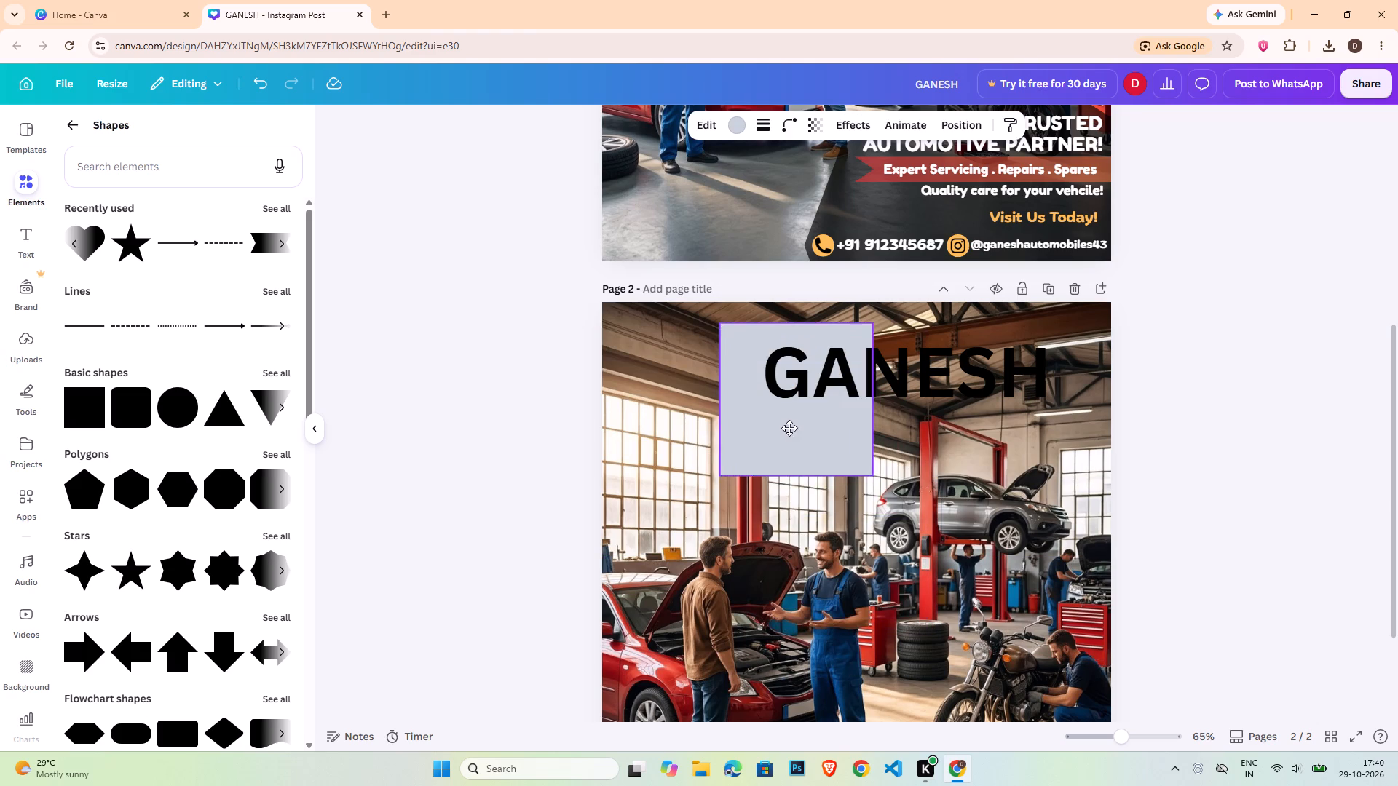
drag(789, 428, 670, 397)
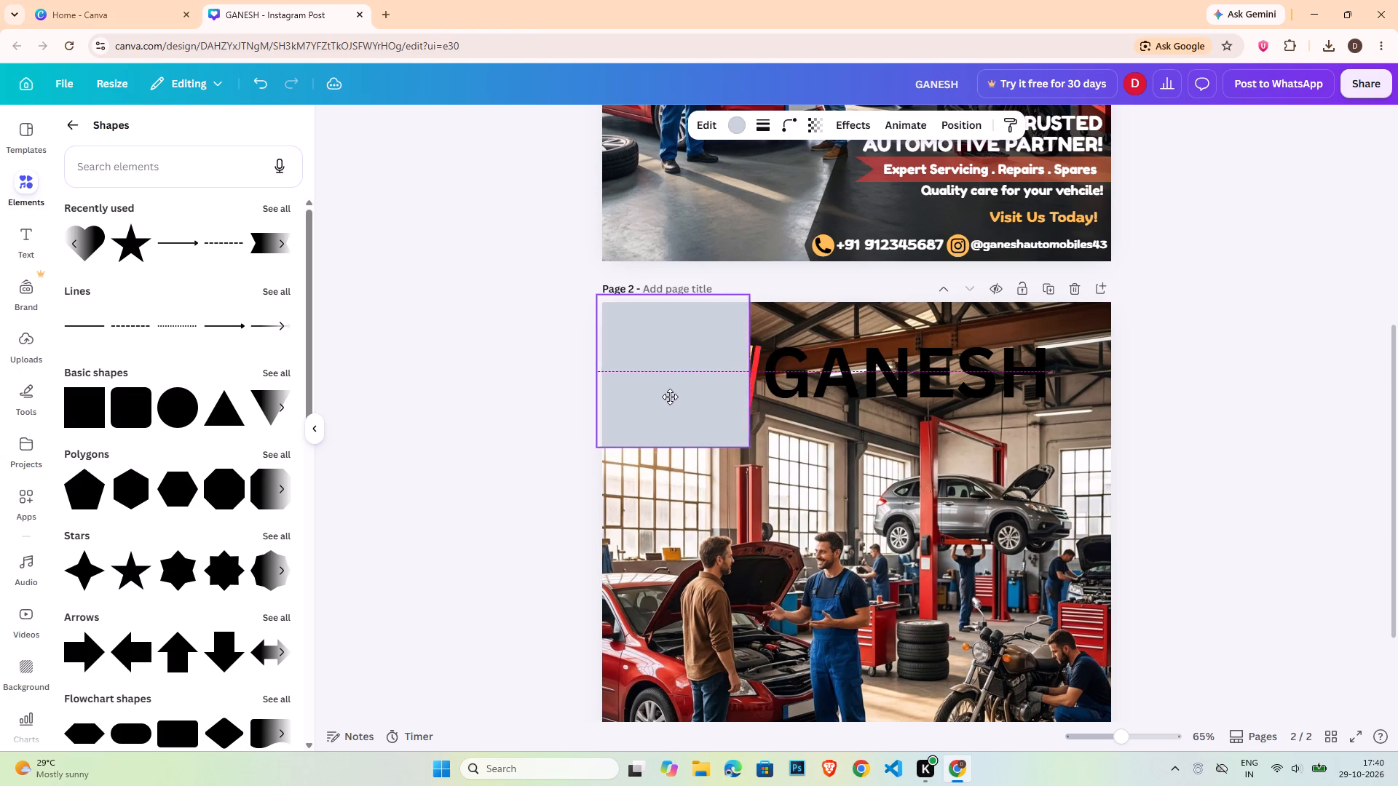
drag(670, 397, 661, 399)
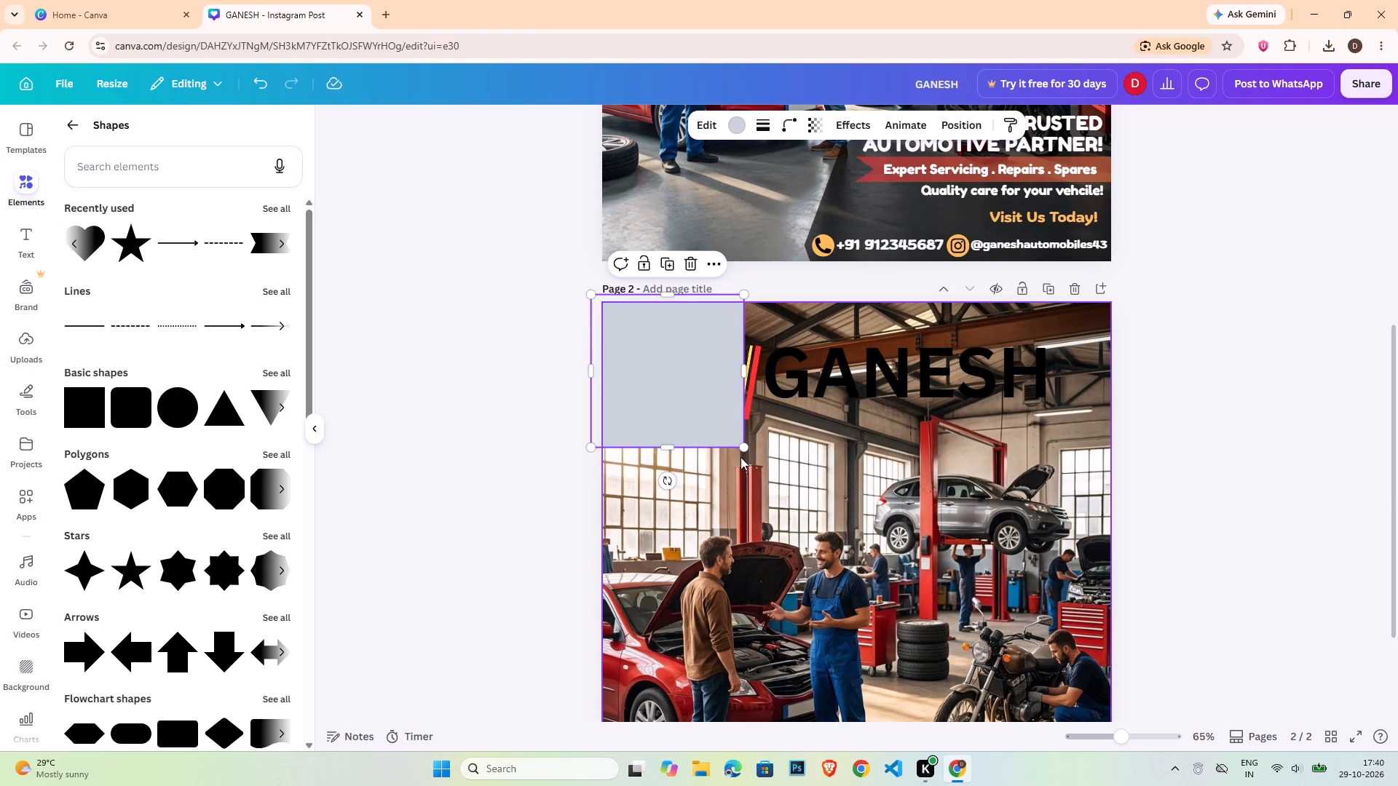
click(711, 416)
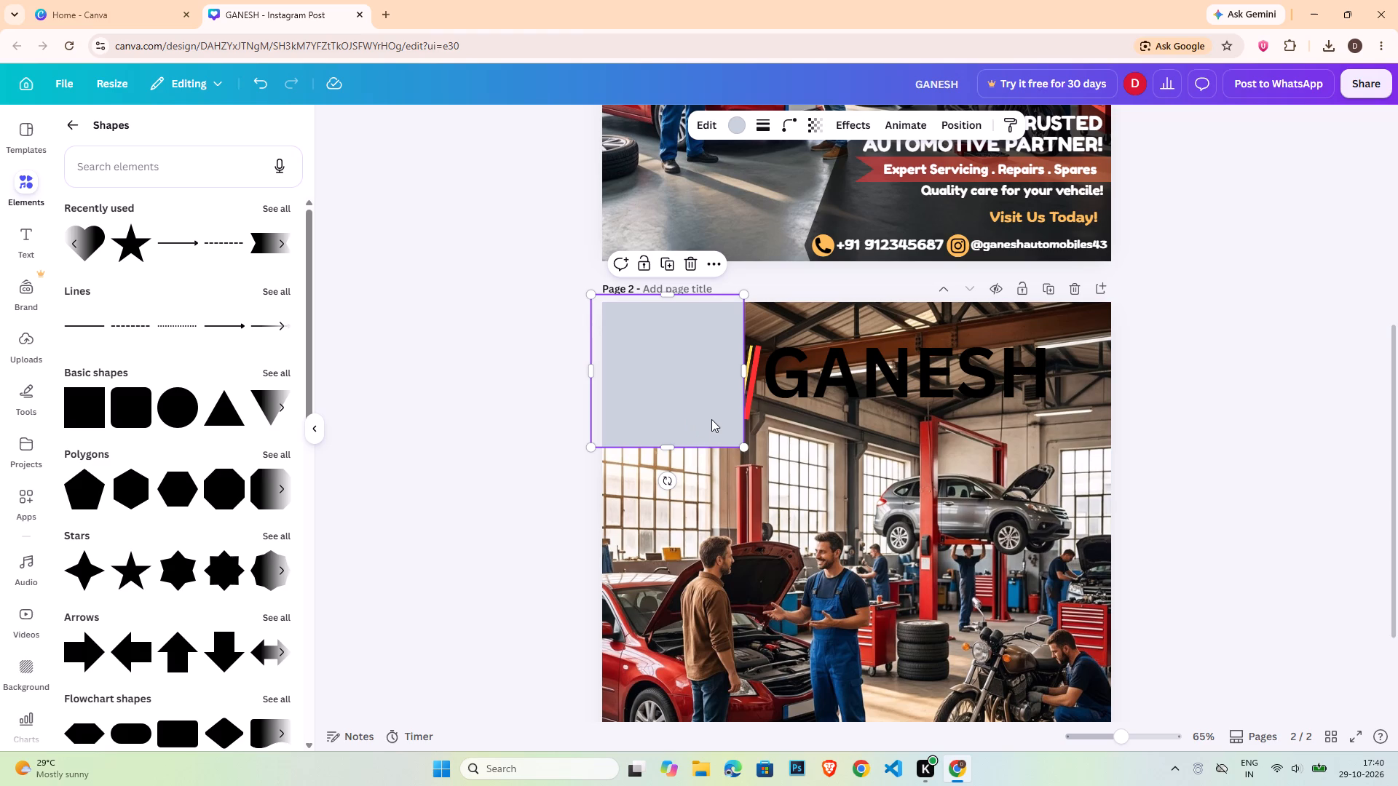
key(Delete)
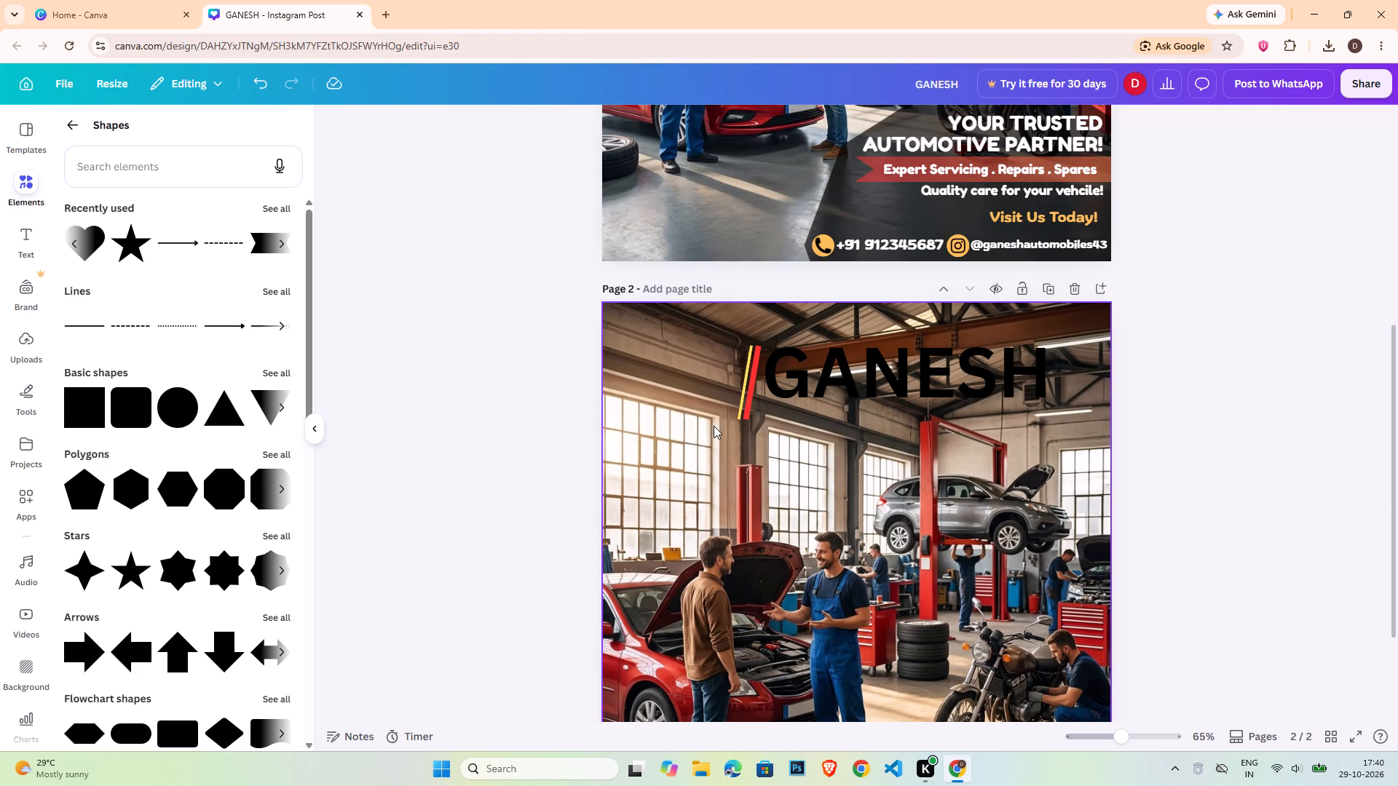
Search the elements library for smoke and show all the matching graphics.
click(79, 128)
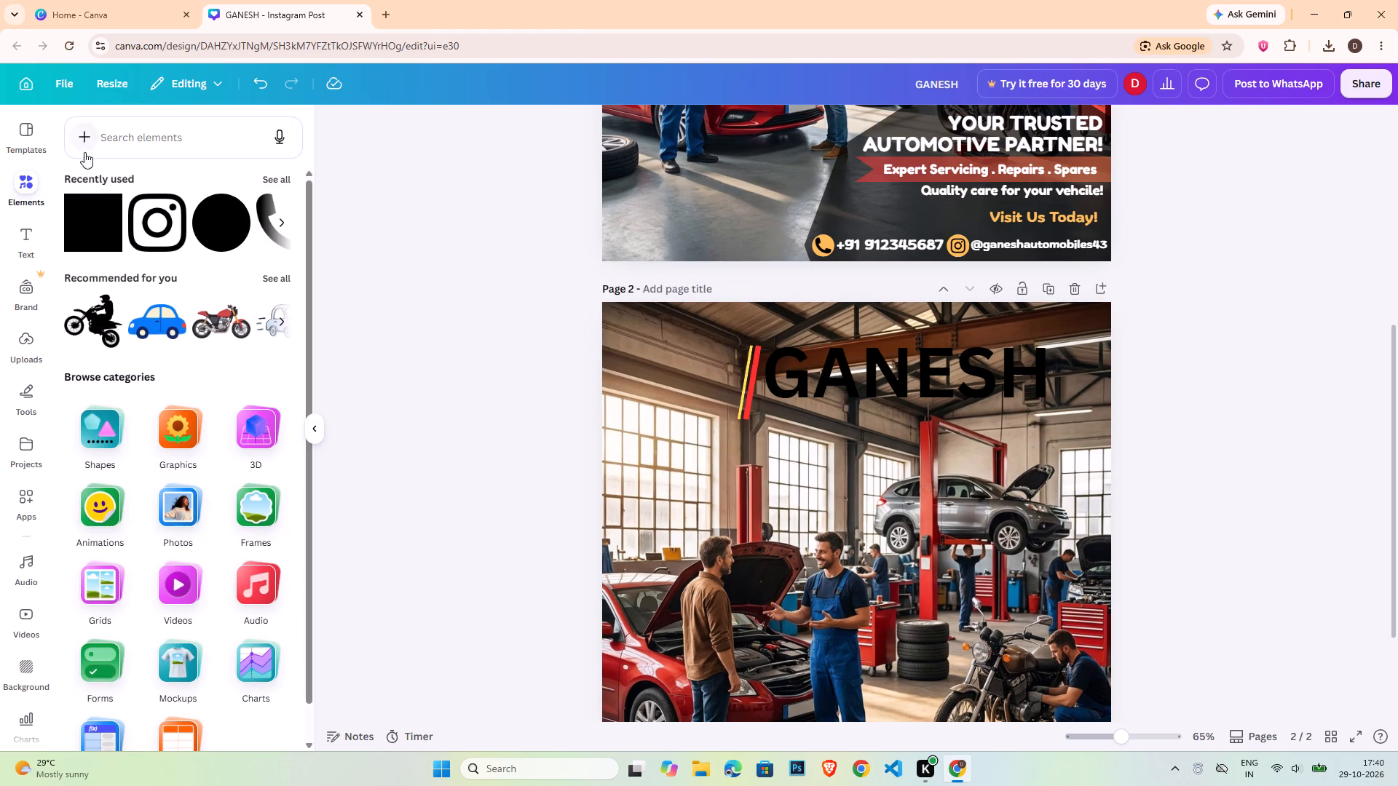
click(106, 141)
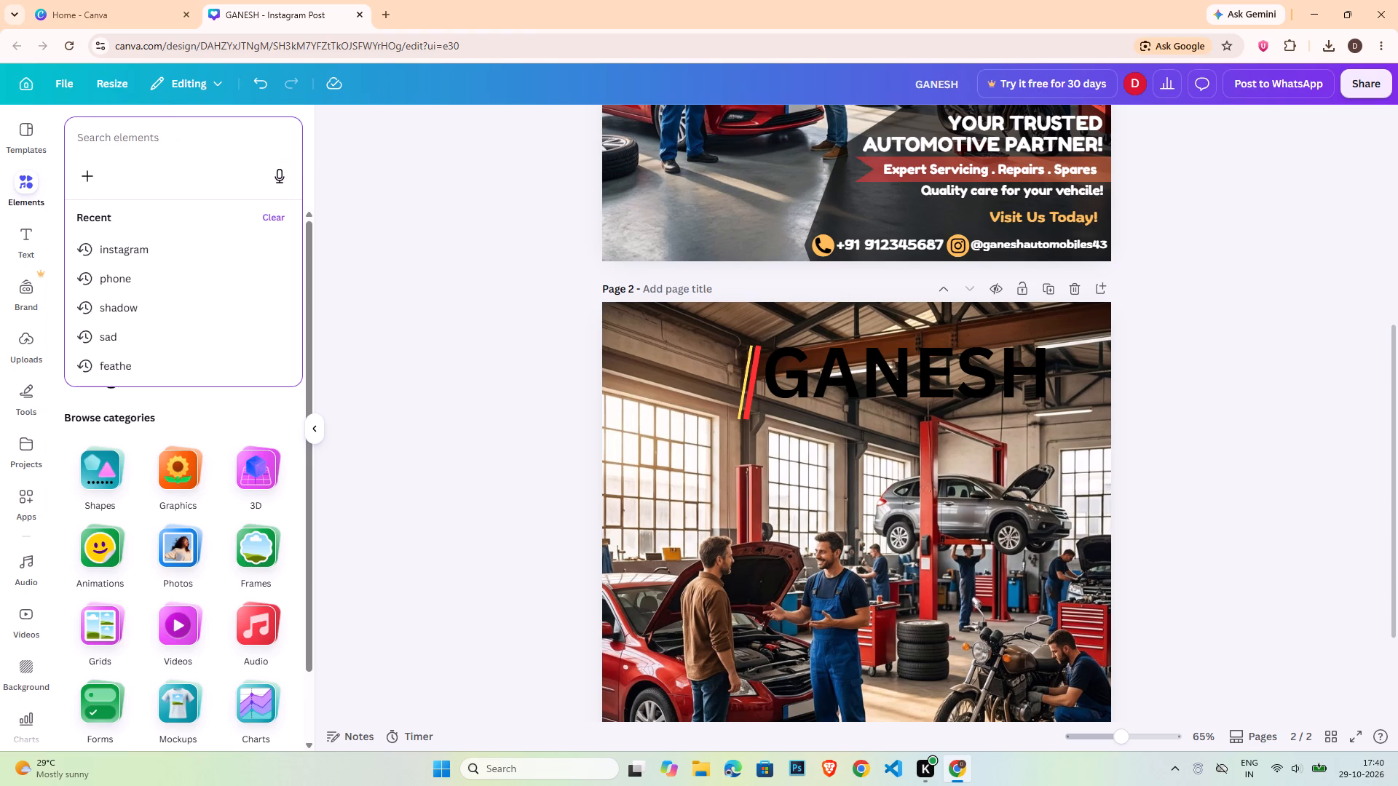
key(s)
key(m)
key(o)
key(k)
key(e)
key(Return)
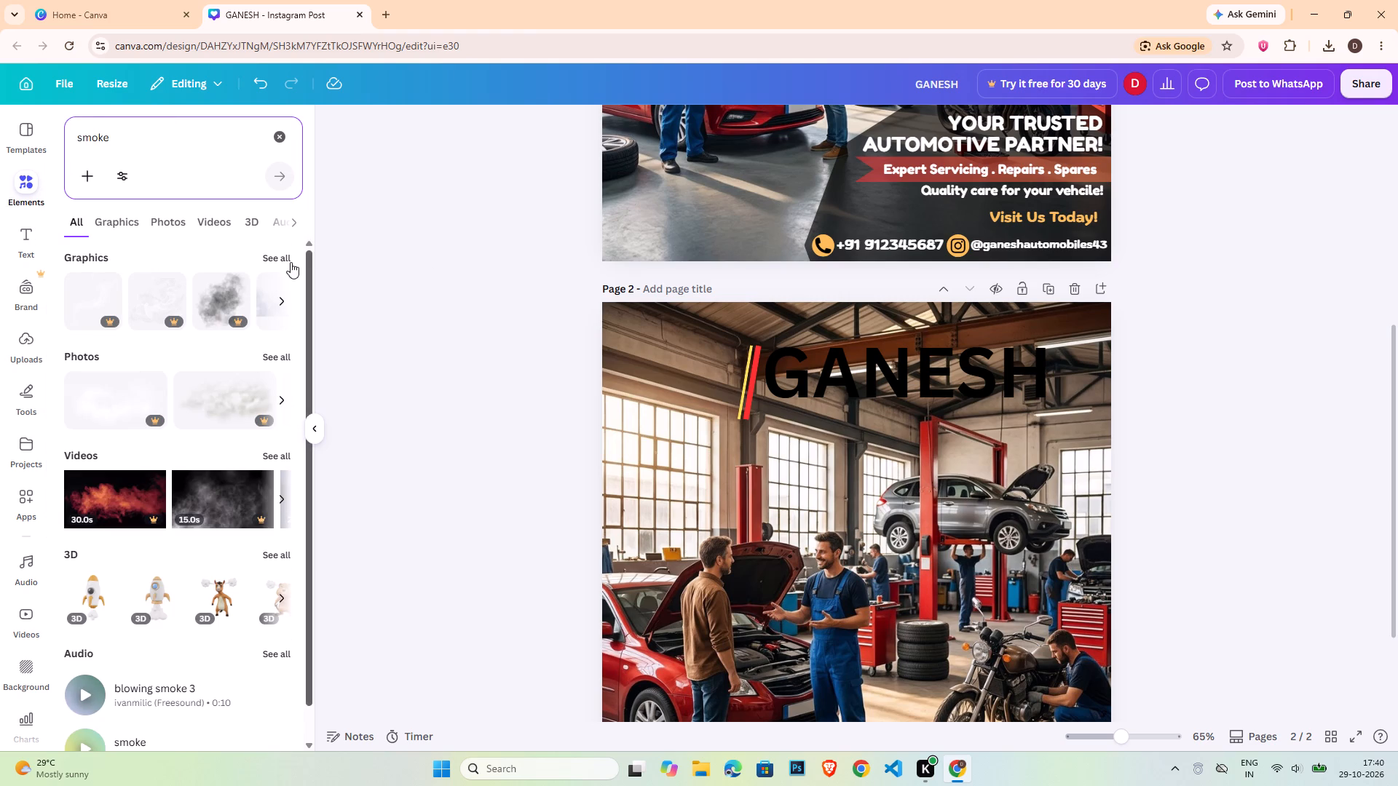
click(284, 262)
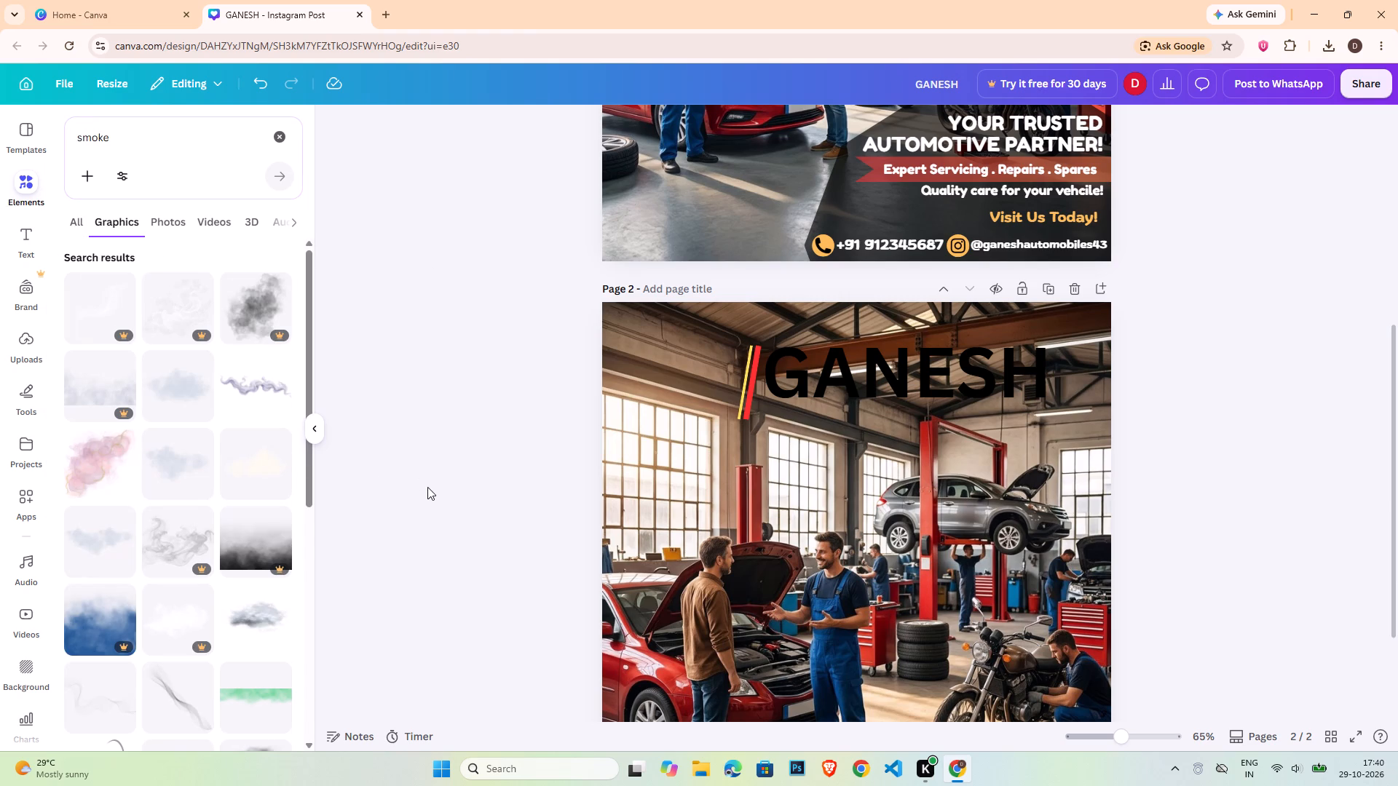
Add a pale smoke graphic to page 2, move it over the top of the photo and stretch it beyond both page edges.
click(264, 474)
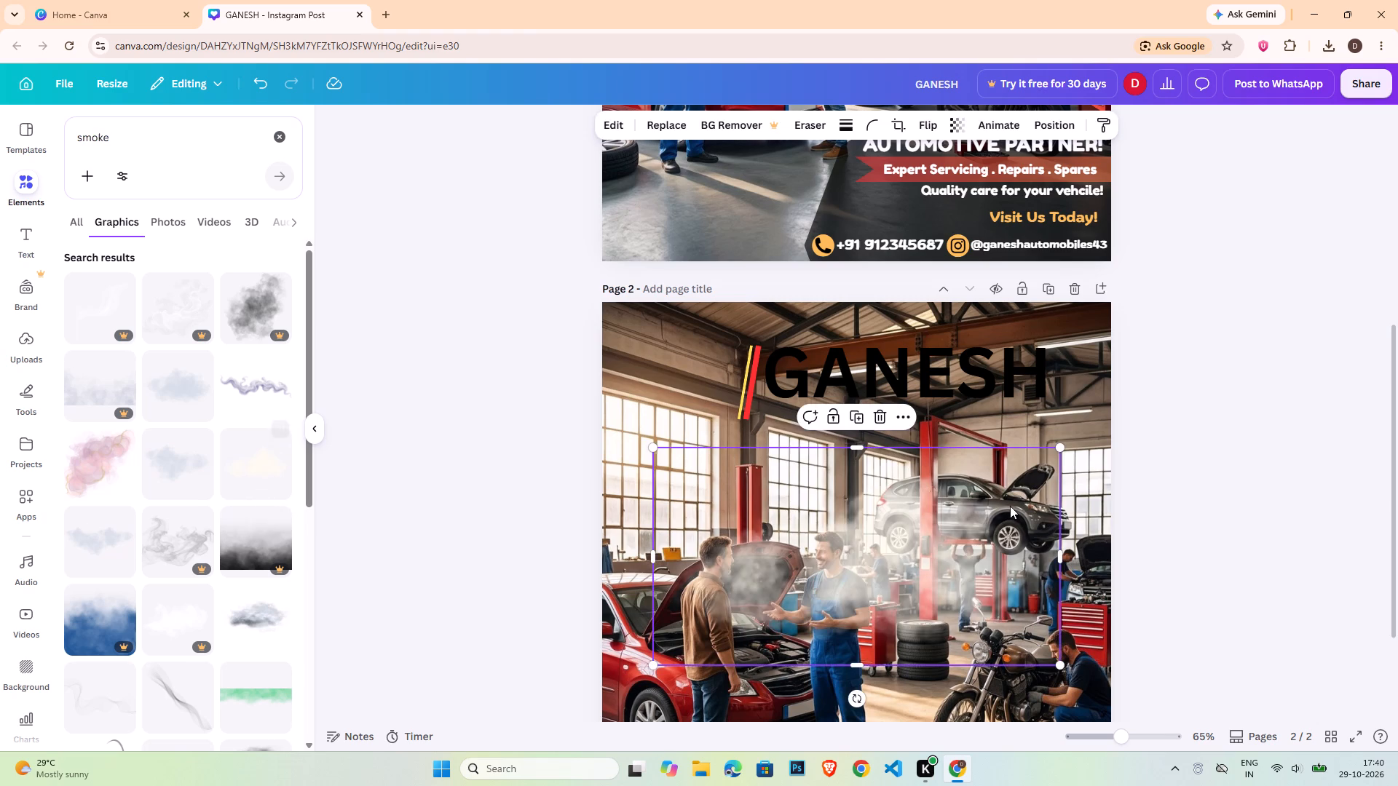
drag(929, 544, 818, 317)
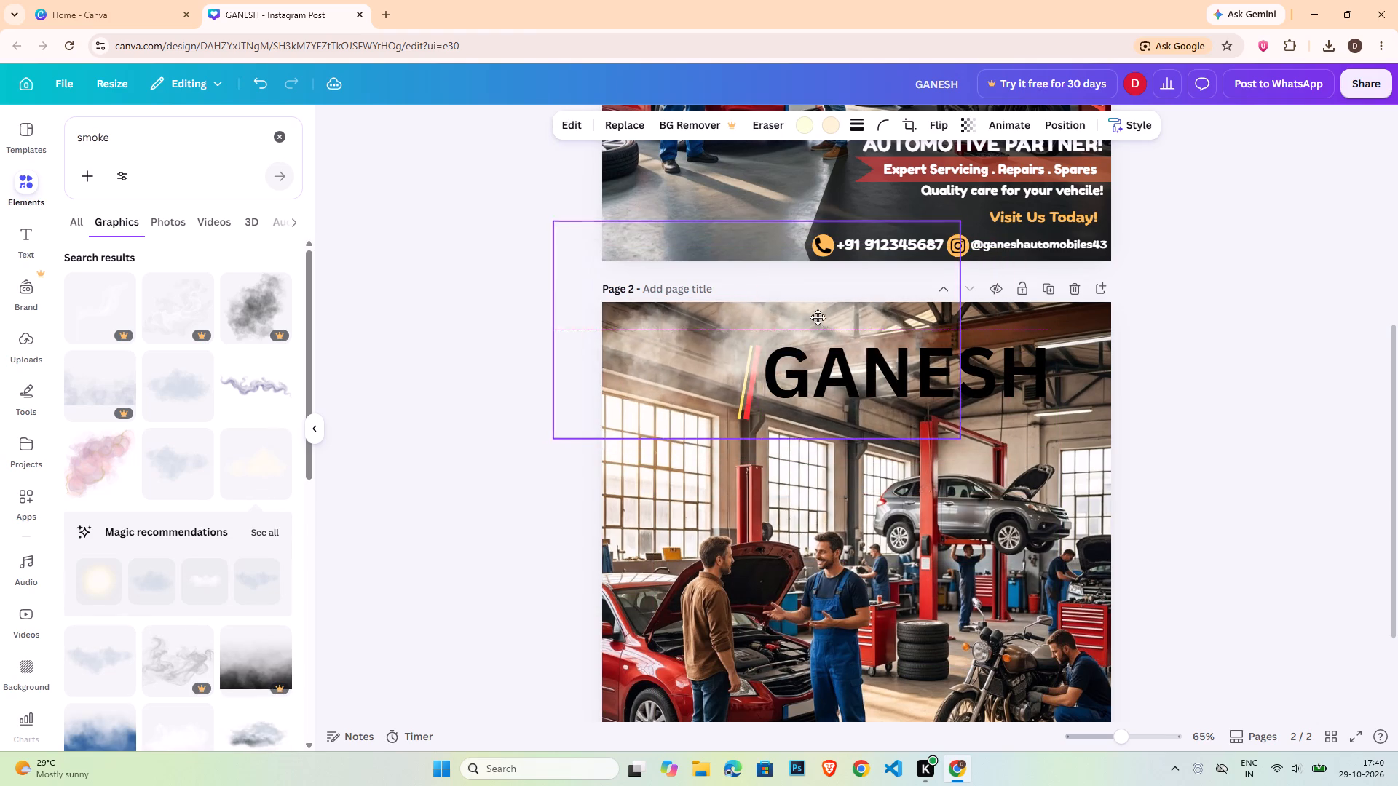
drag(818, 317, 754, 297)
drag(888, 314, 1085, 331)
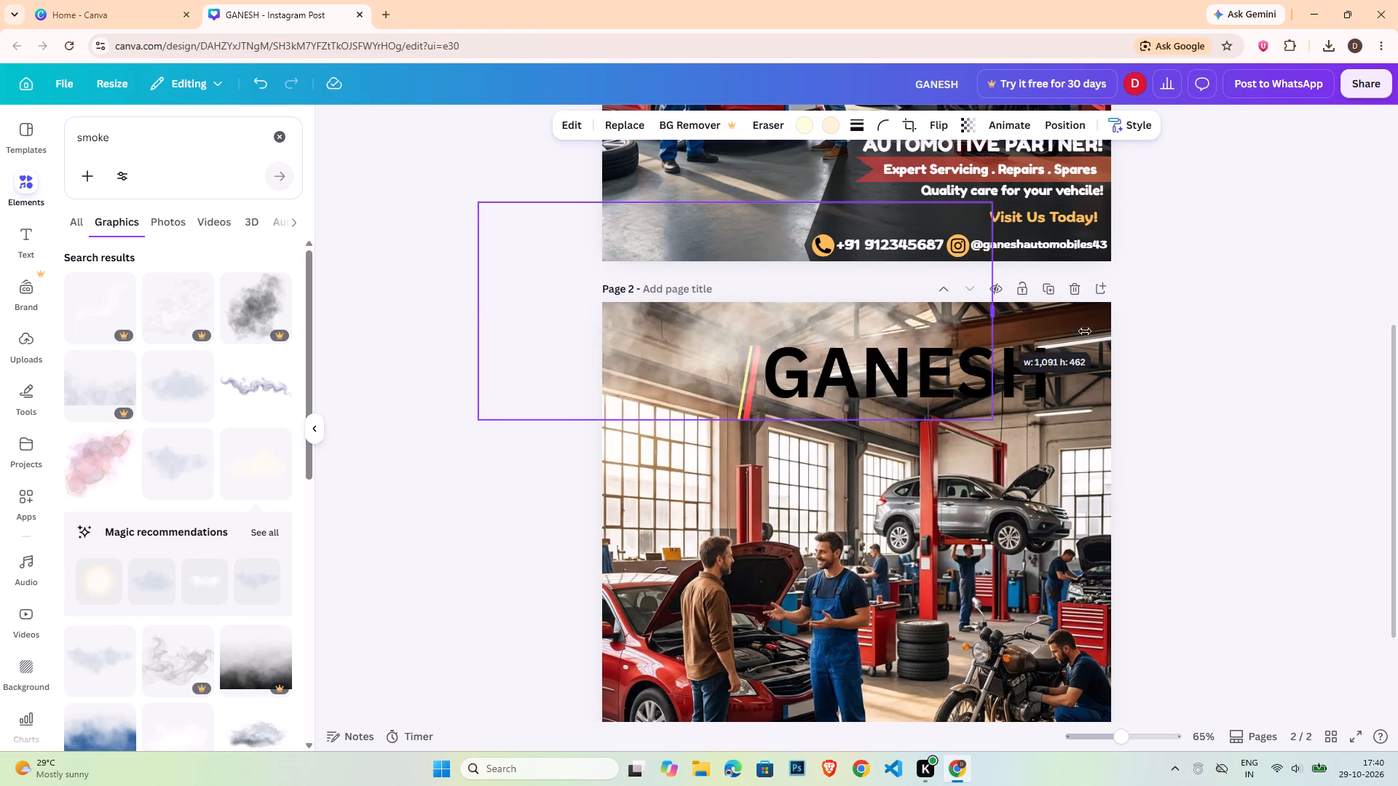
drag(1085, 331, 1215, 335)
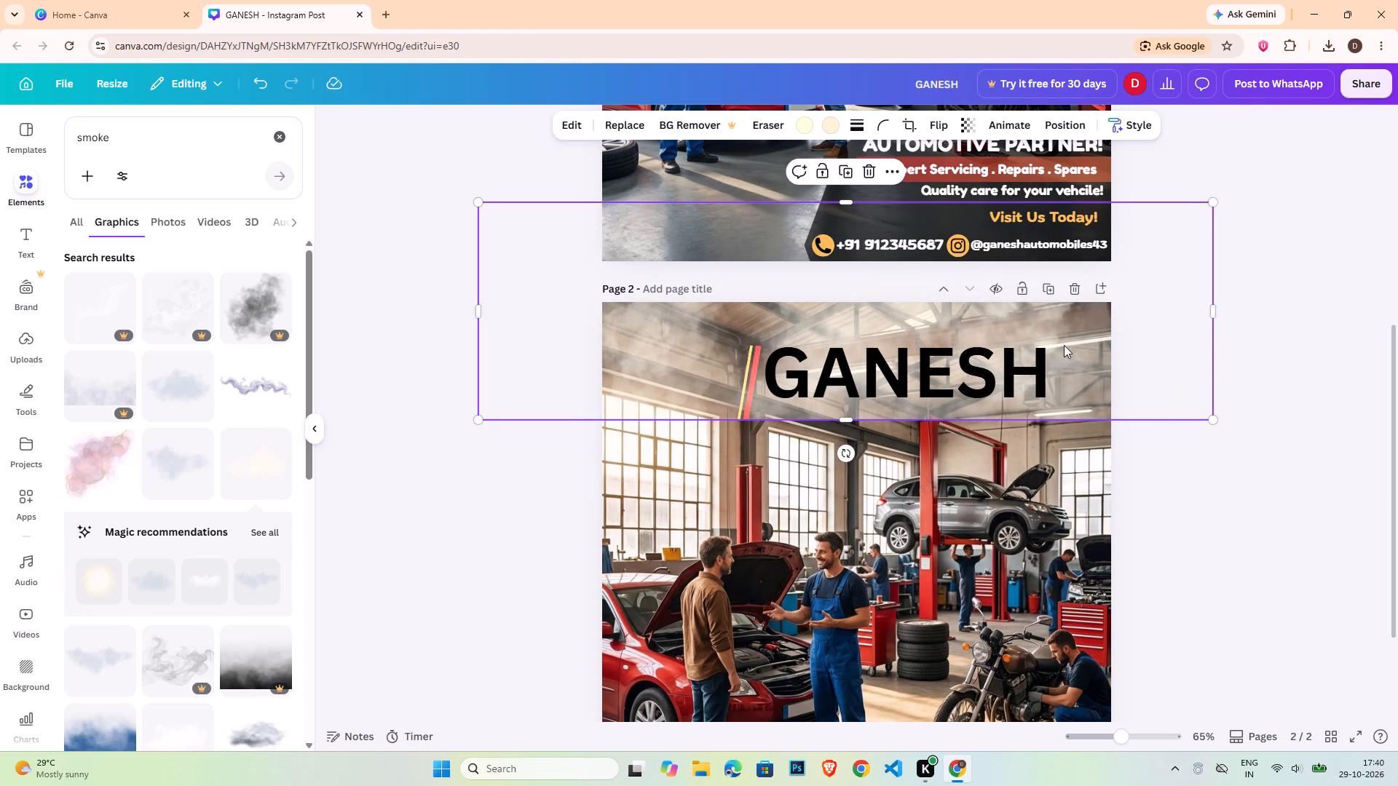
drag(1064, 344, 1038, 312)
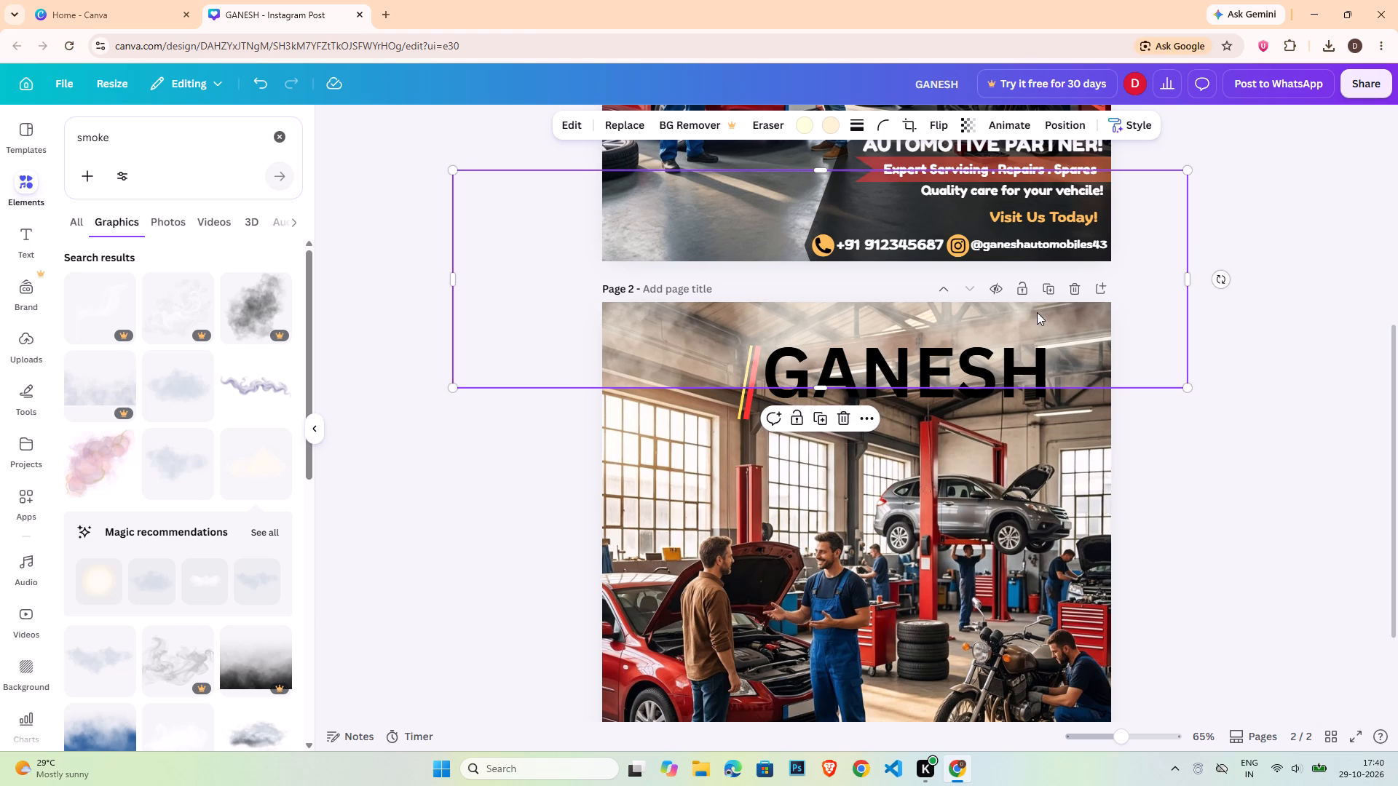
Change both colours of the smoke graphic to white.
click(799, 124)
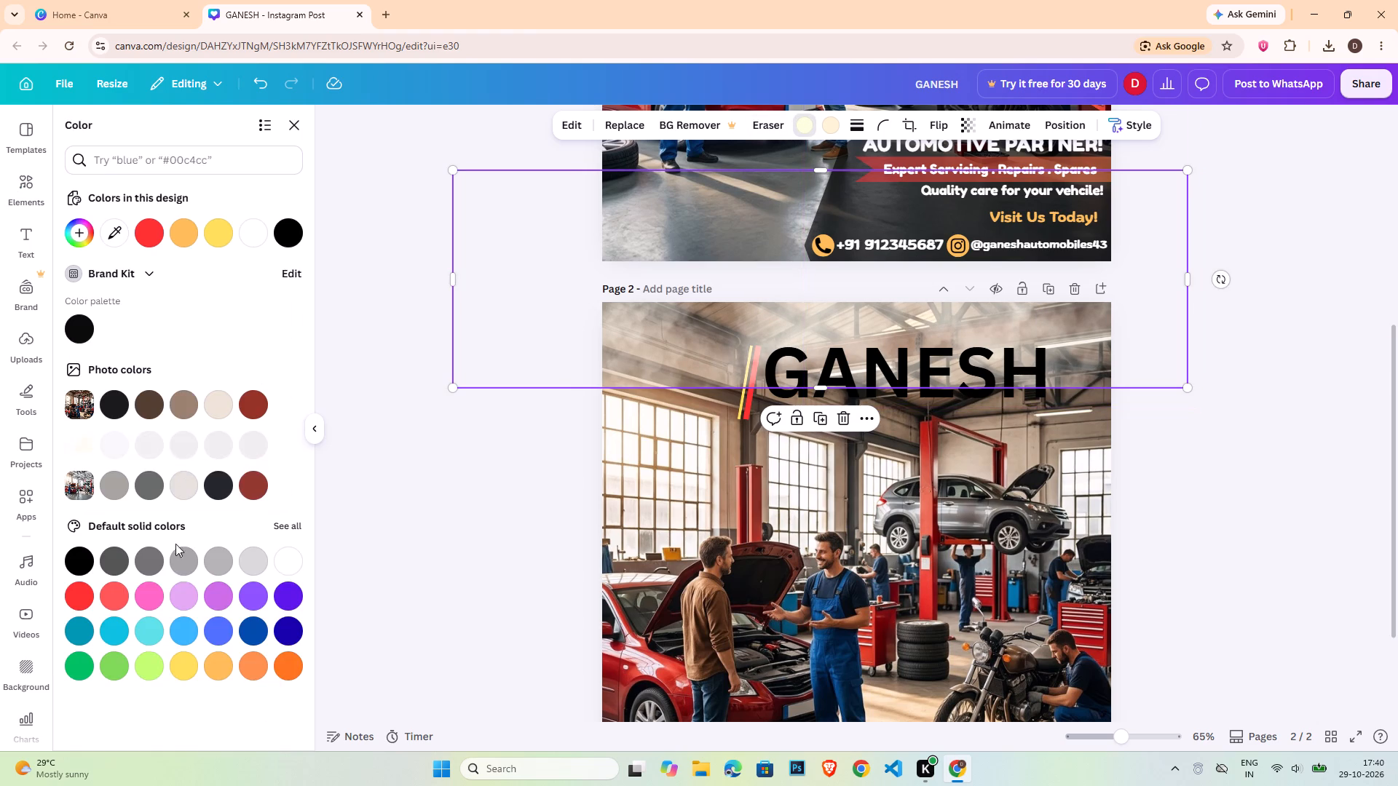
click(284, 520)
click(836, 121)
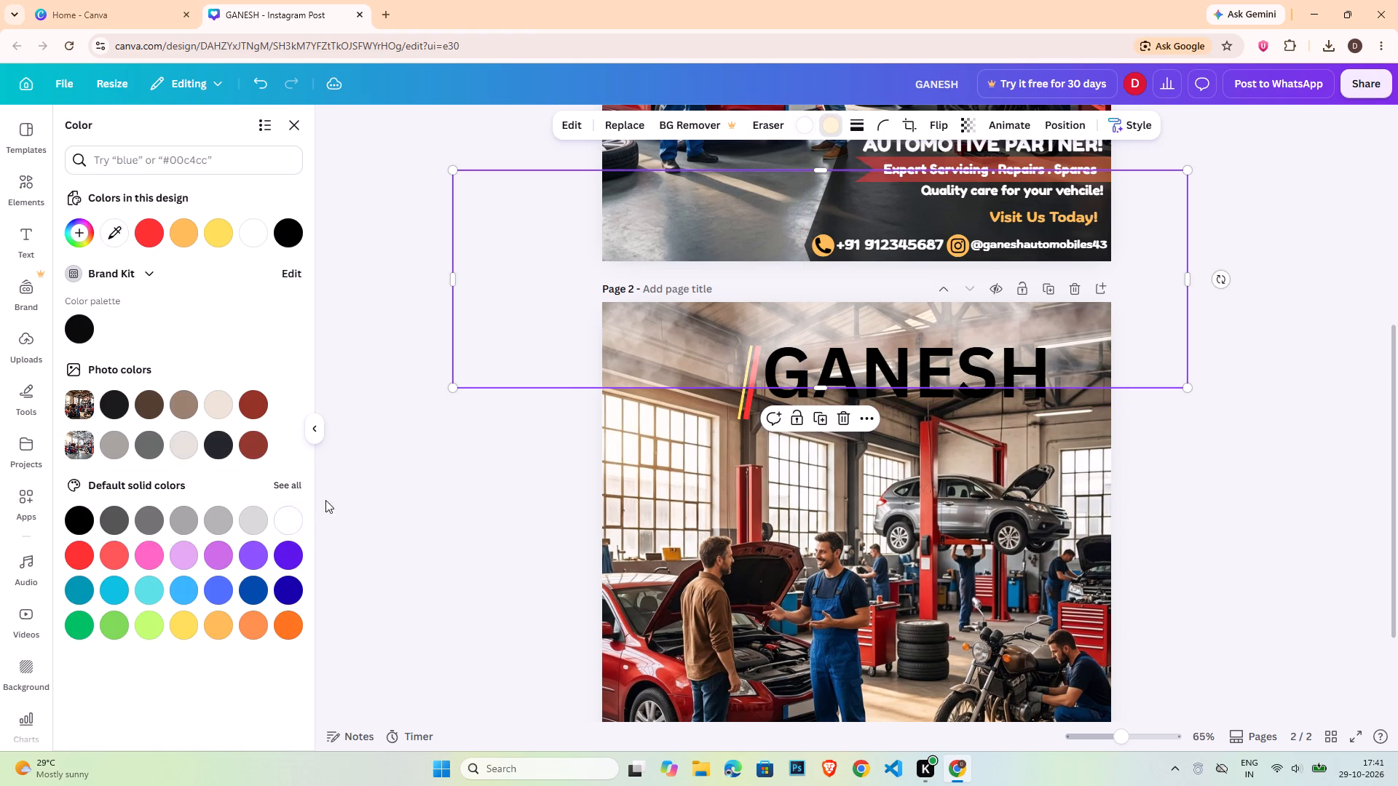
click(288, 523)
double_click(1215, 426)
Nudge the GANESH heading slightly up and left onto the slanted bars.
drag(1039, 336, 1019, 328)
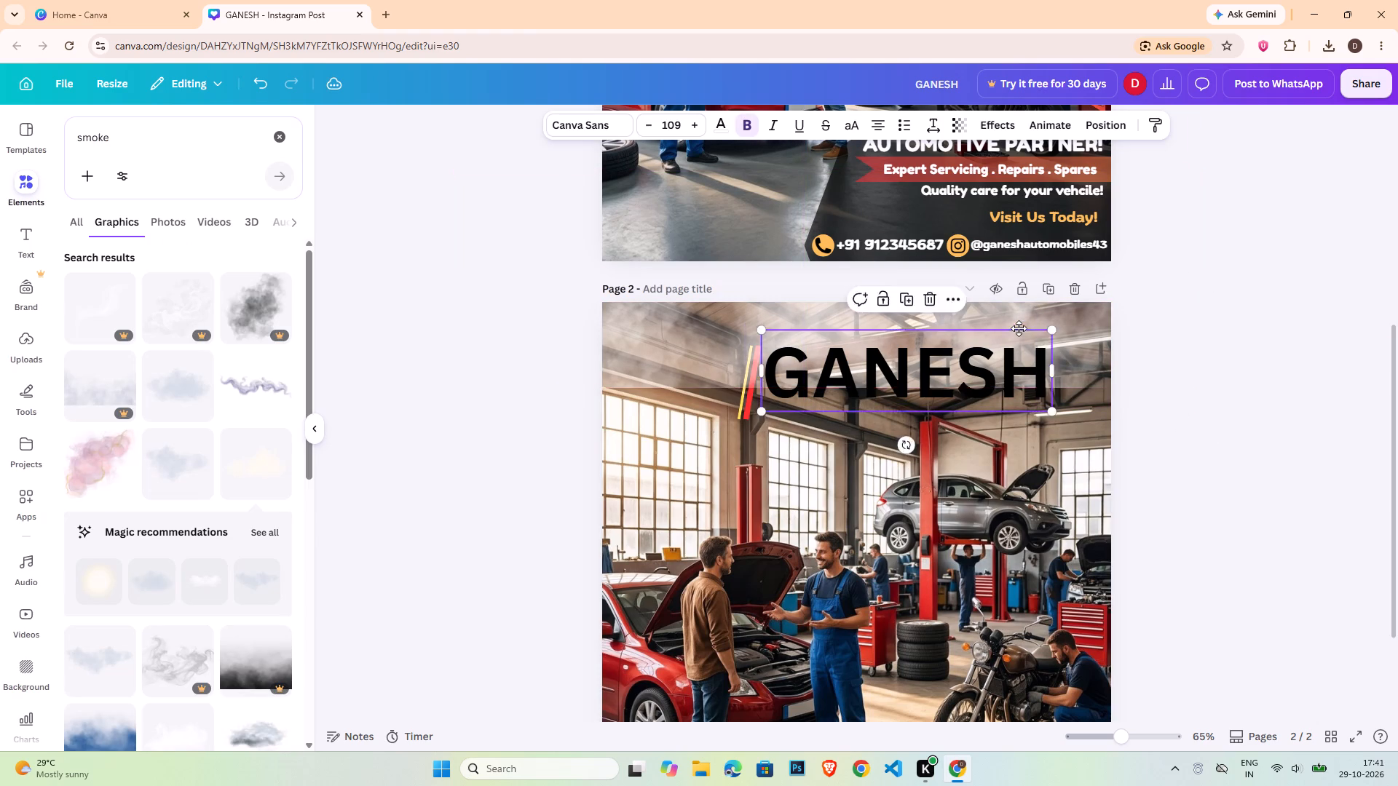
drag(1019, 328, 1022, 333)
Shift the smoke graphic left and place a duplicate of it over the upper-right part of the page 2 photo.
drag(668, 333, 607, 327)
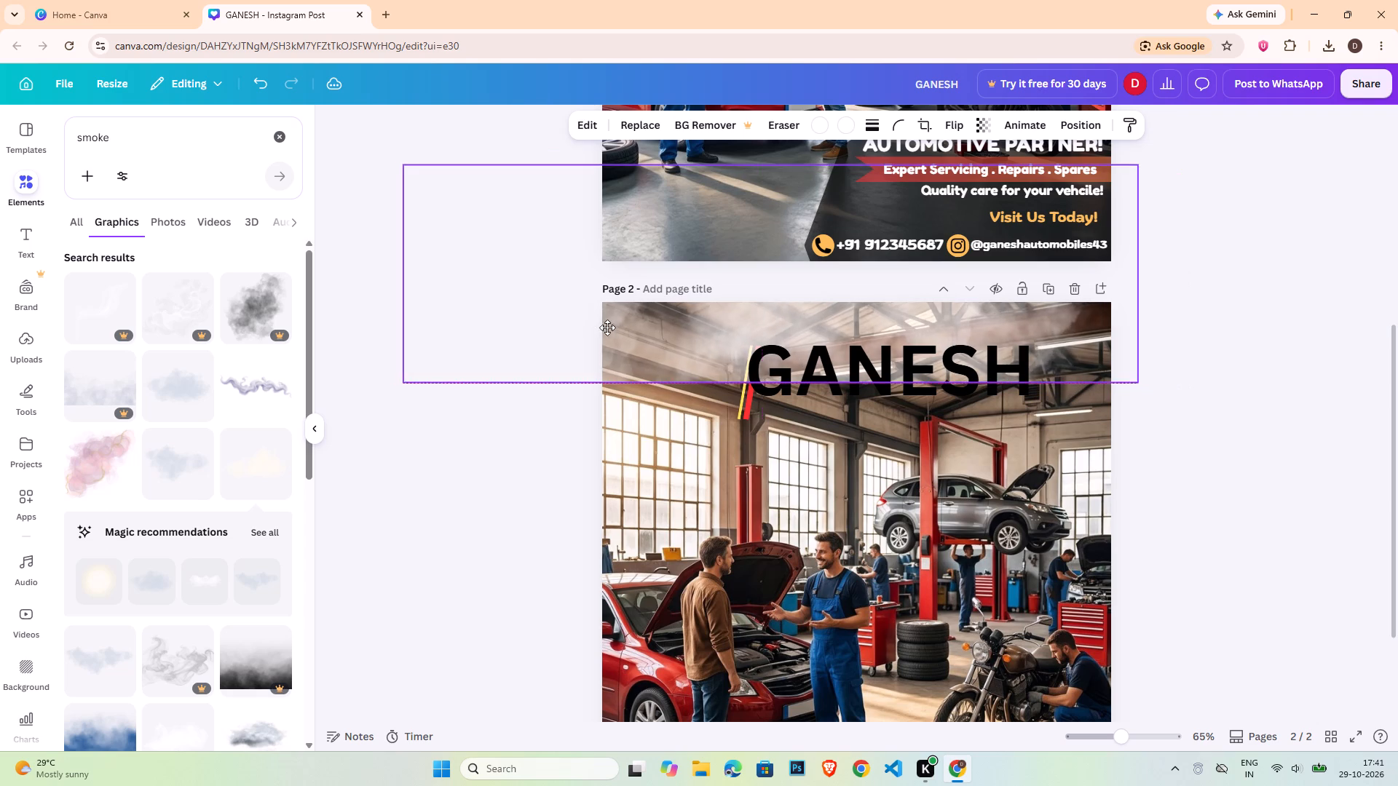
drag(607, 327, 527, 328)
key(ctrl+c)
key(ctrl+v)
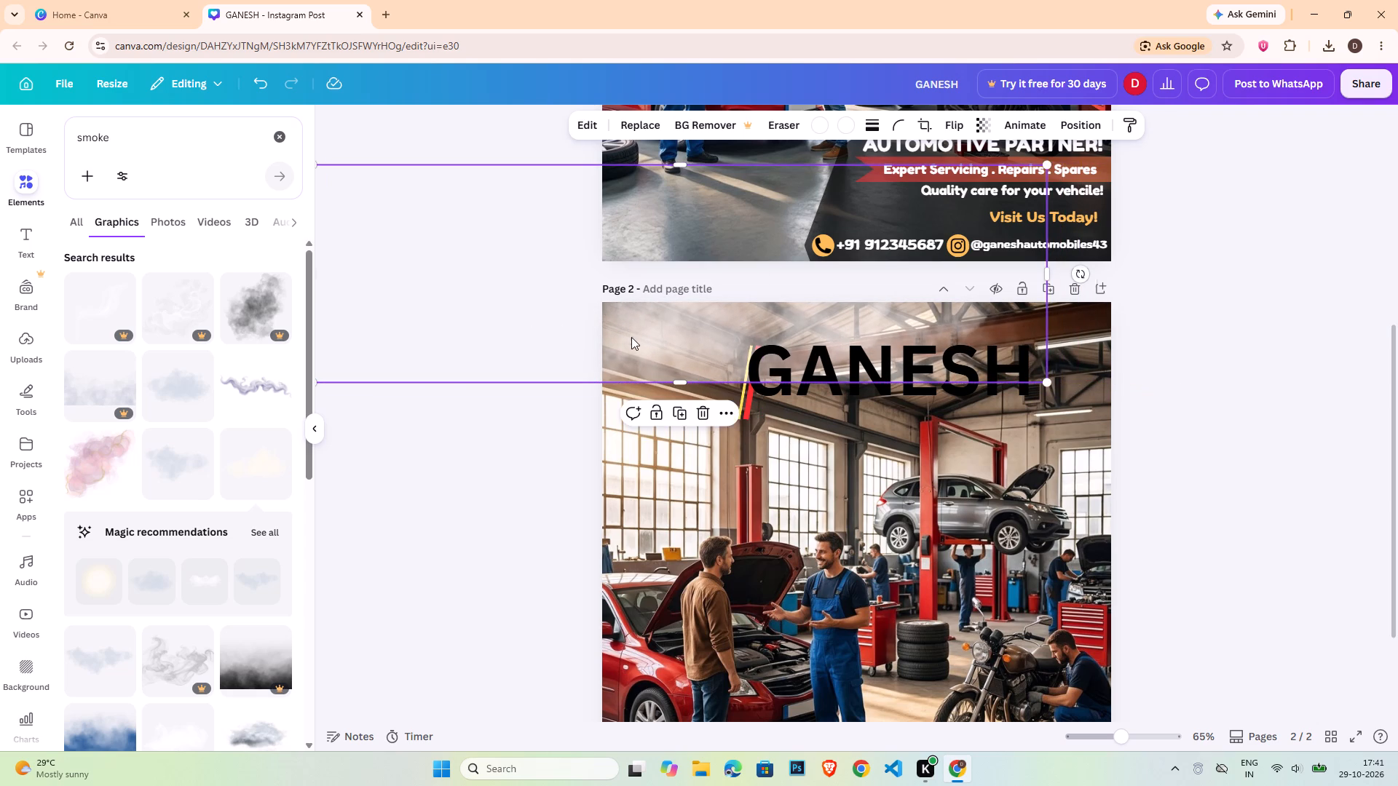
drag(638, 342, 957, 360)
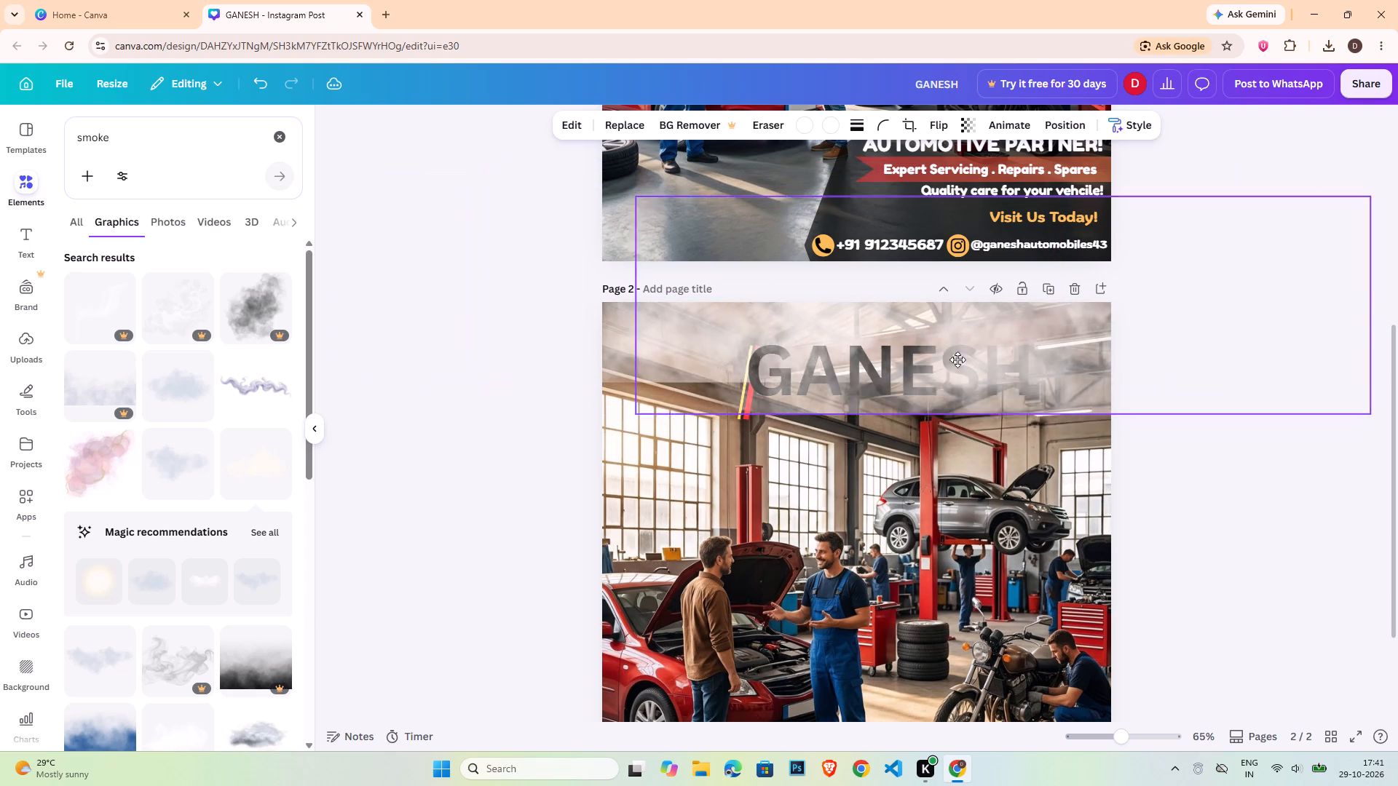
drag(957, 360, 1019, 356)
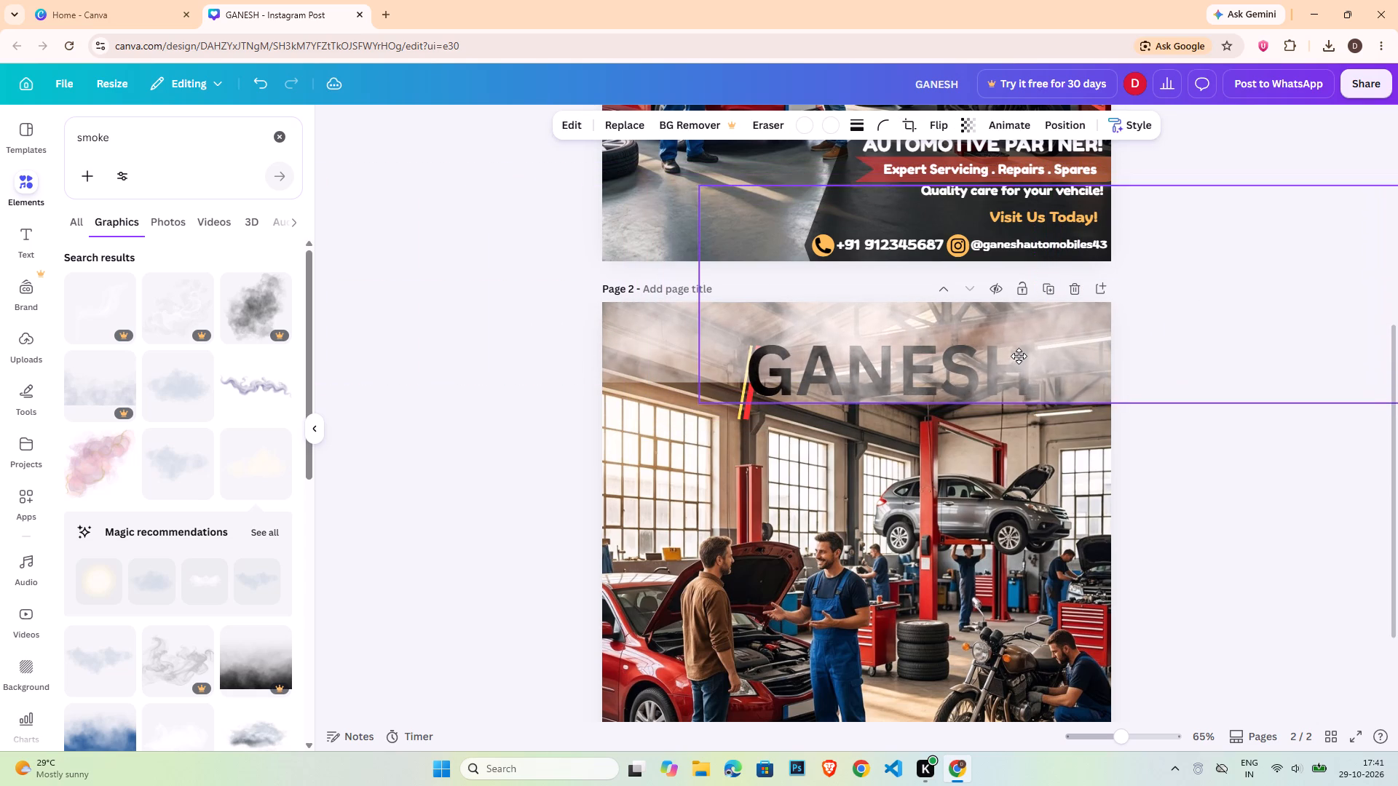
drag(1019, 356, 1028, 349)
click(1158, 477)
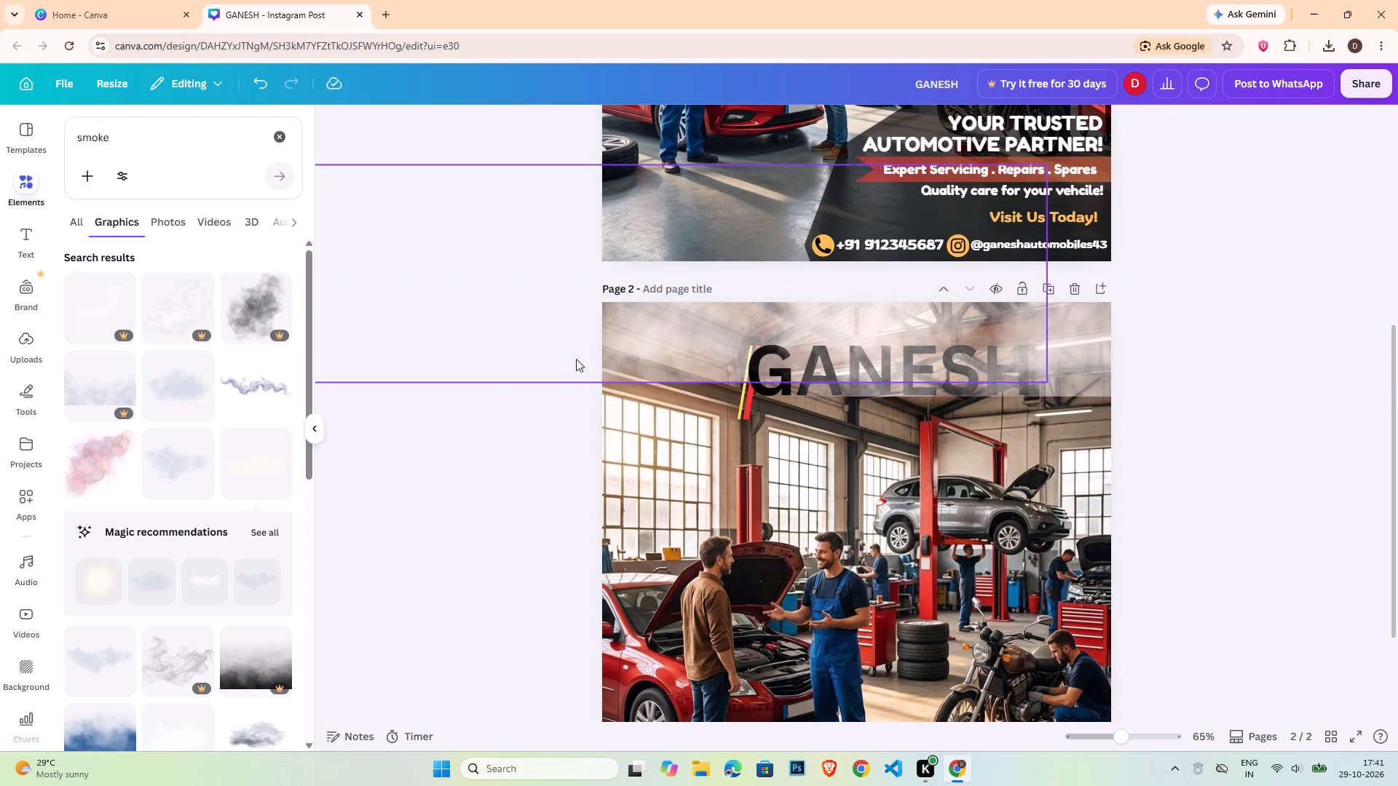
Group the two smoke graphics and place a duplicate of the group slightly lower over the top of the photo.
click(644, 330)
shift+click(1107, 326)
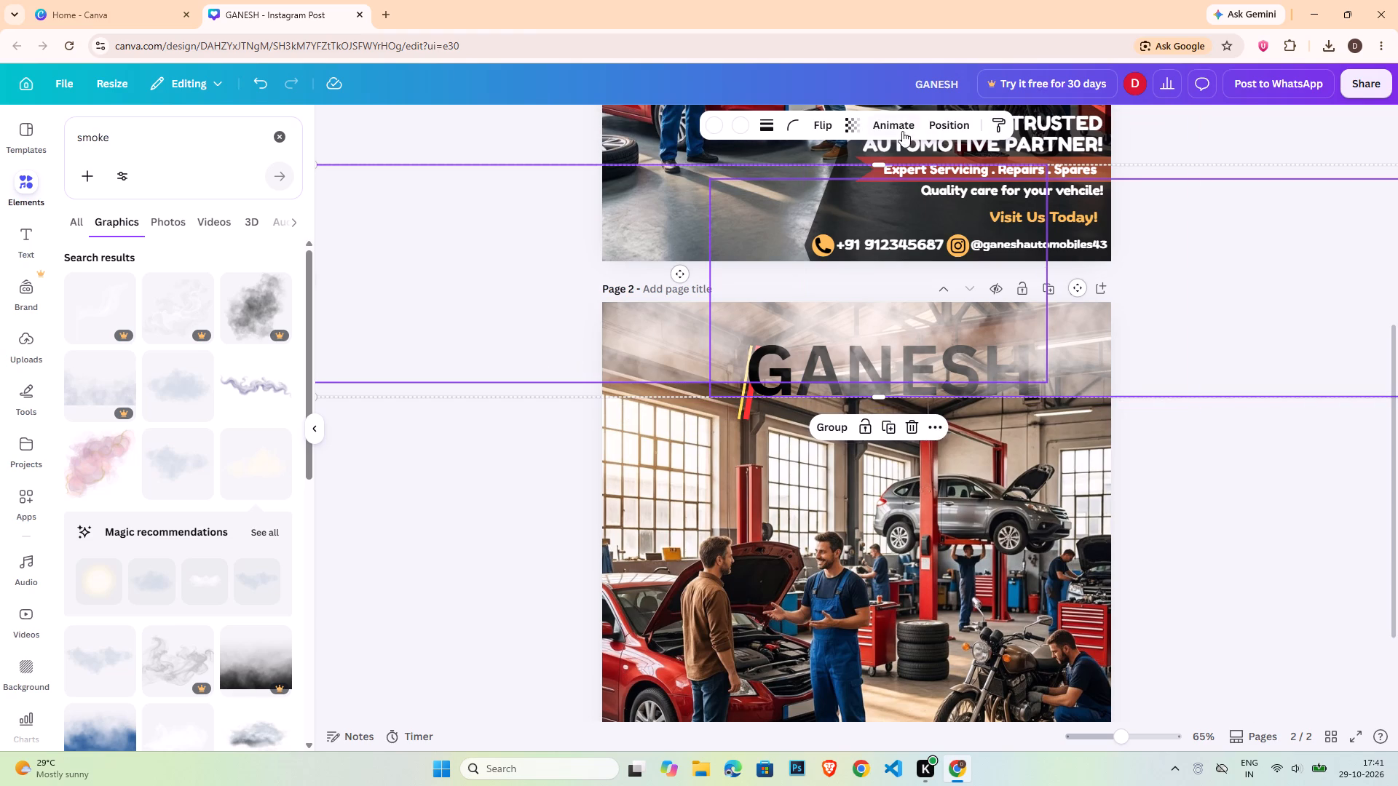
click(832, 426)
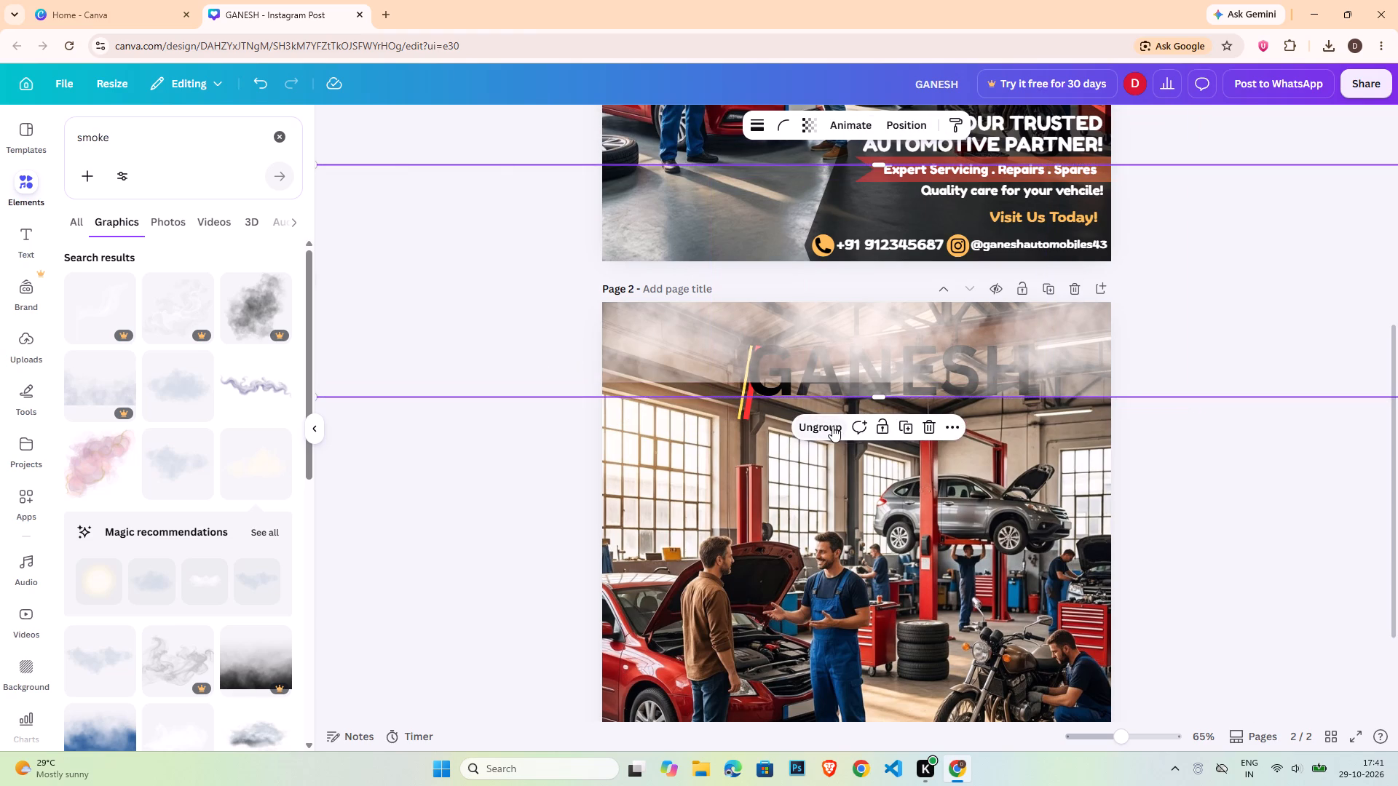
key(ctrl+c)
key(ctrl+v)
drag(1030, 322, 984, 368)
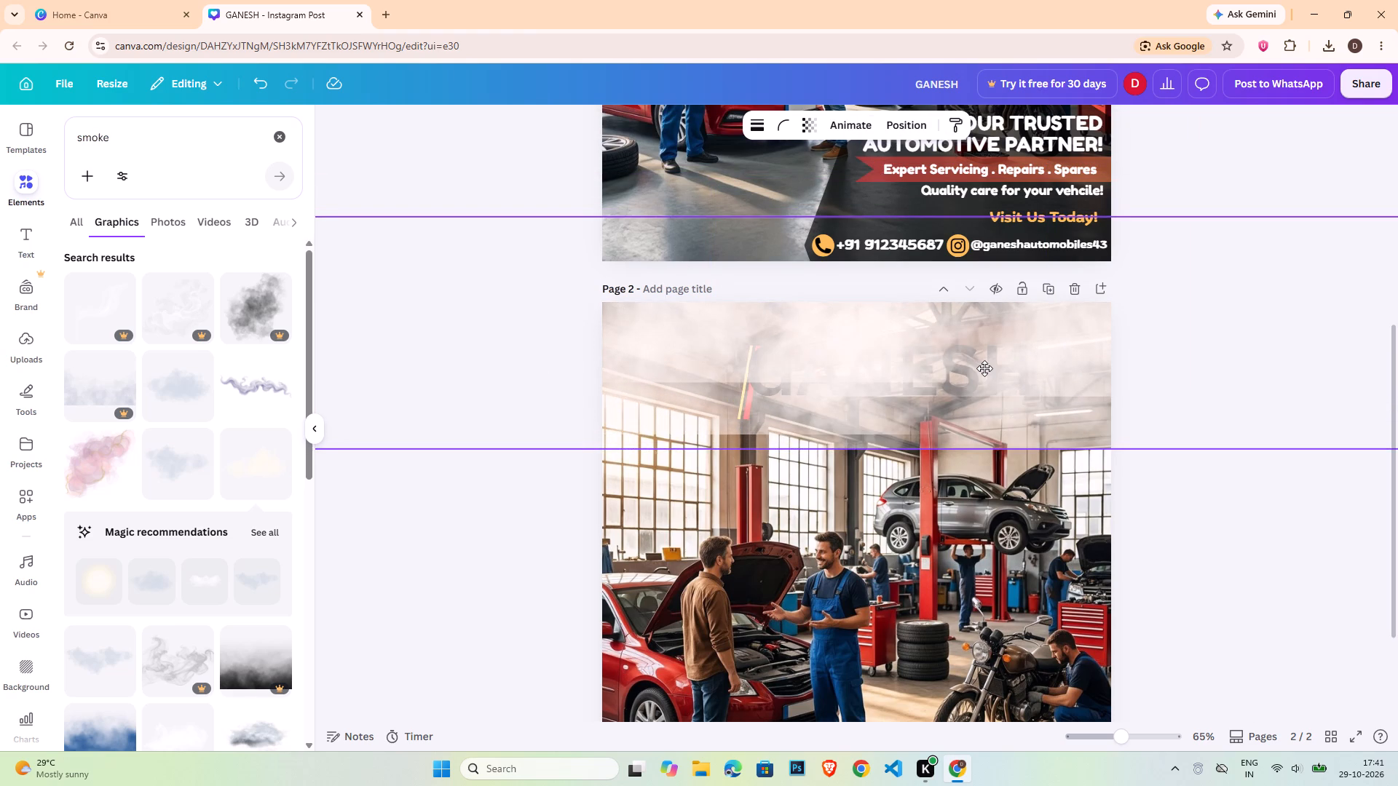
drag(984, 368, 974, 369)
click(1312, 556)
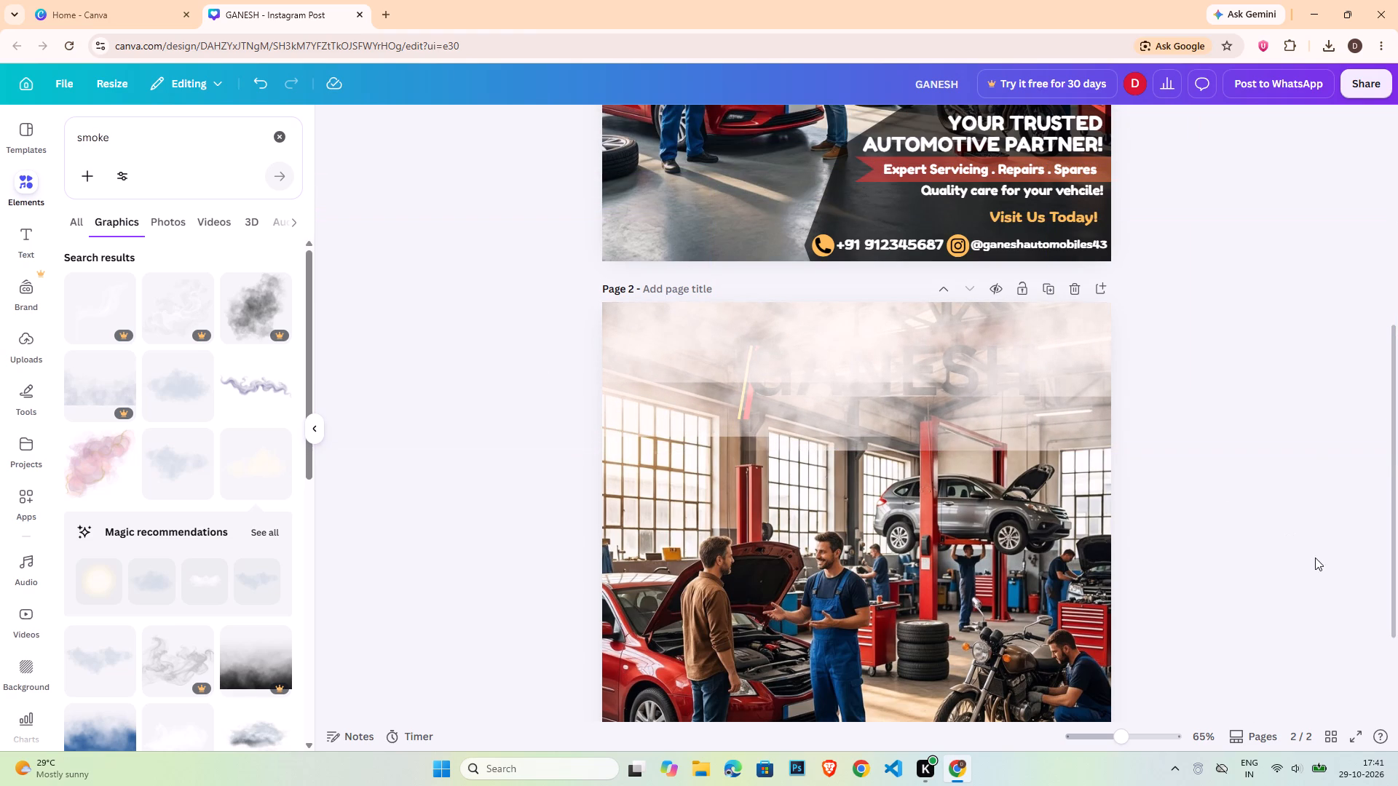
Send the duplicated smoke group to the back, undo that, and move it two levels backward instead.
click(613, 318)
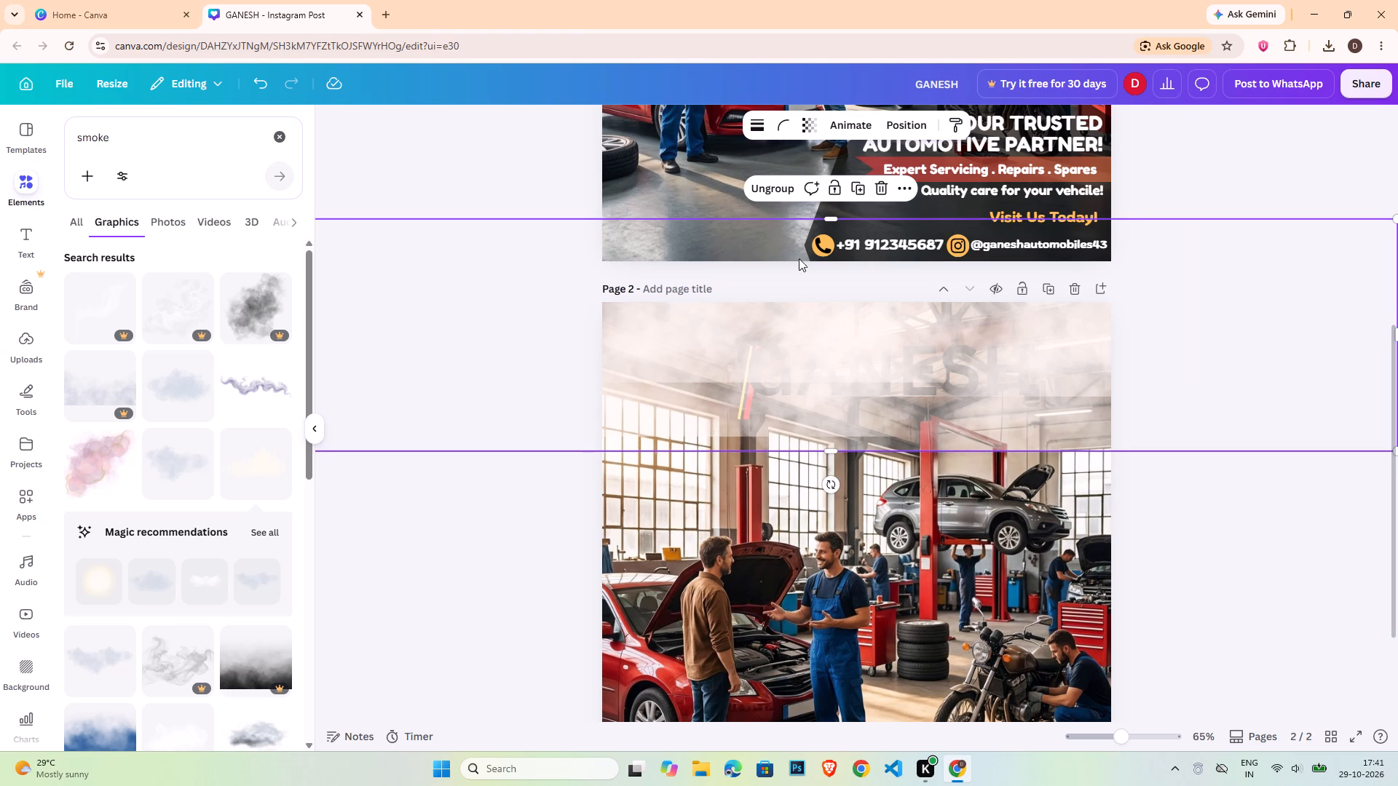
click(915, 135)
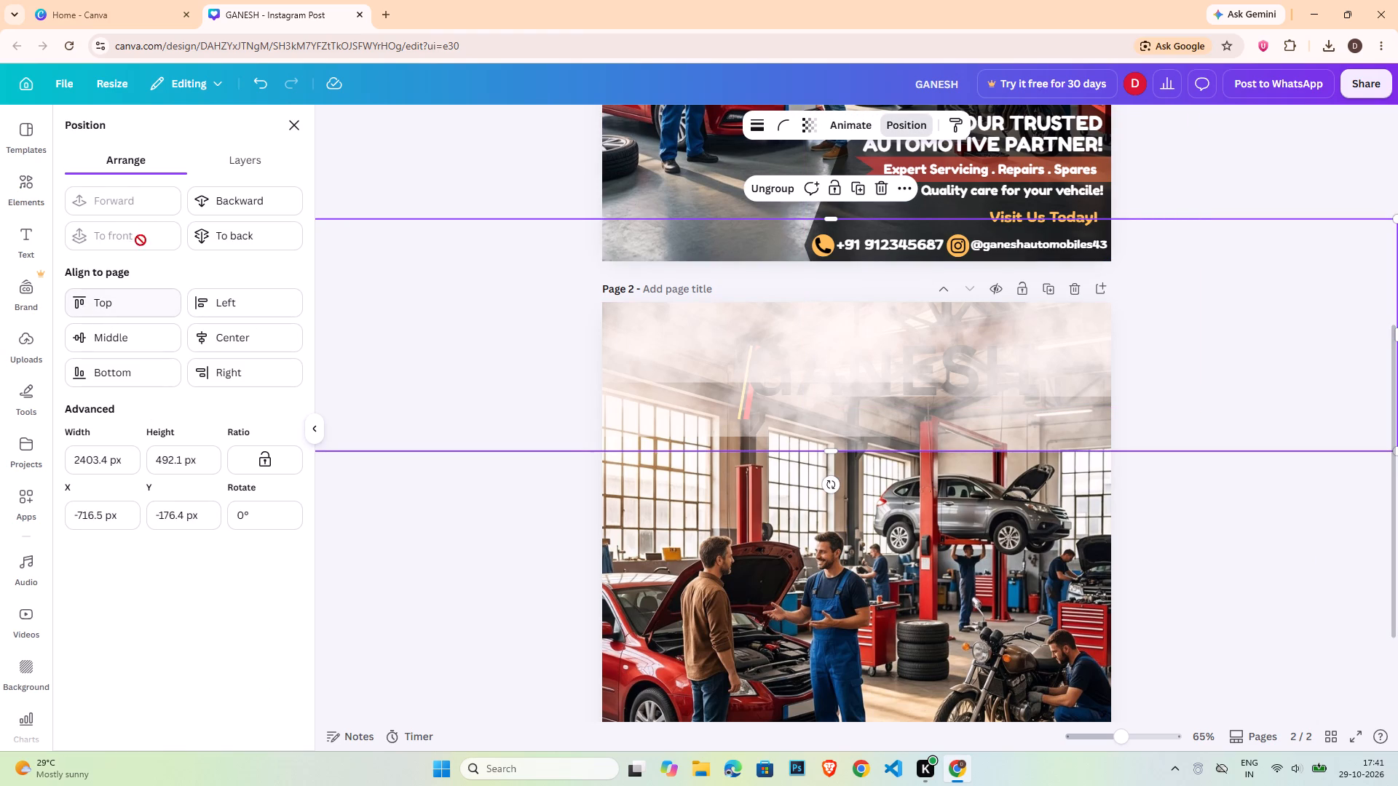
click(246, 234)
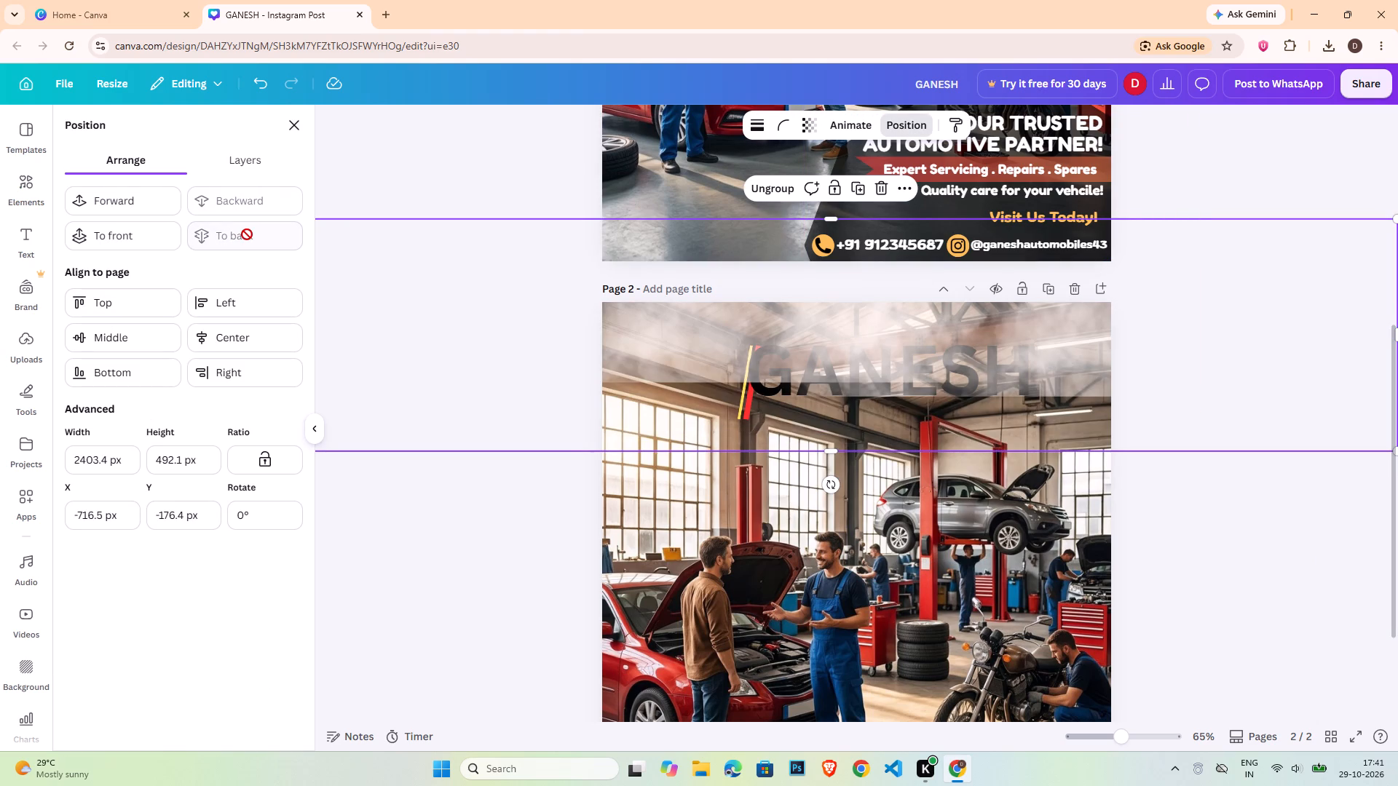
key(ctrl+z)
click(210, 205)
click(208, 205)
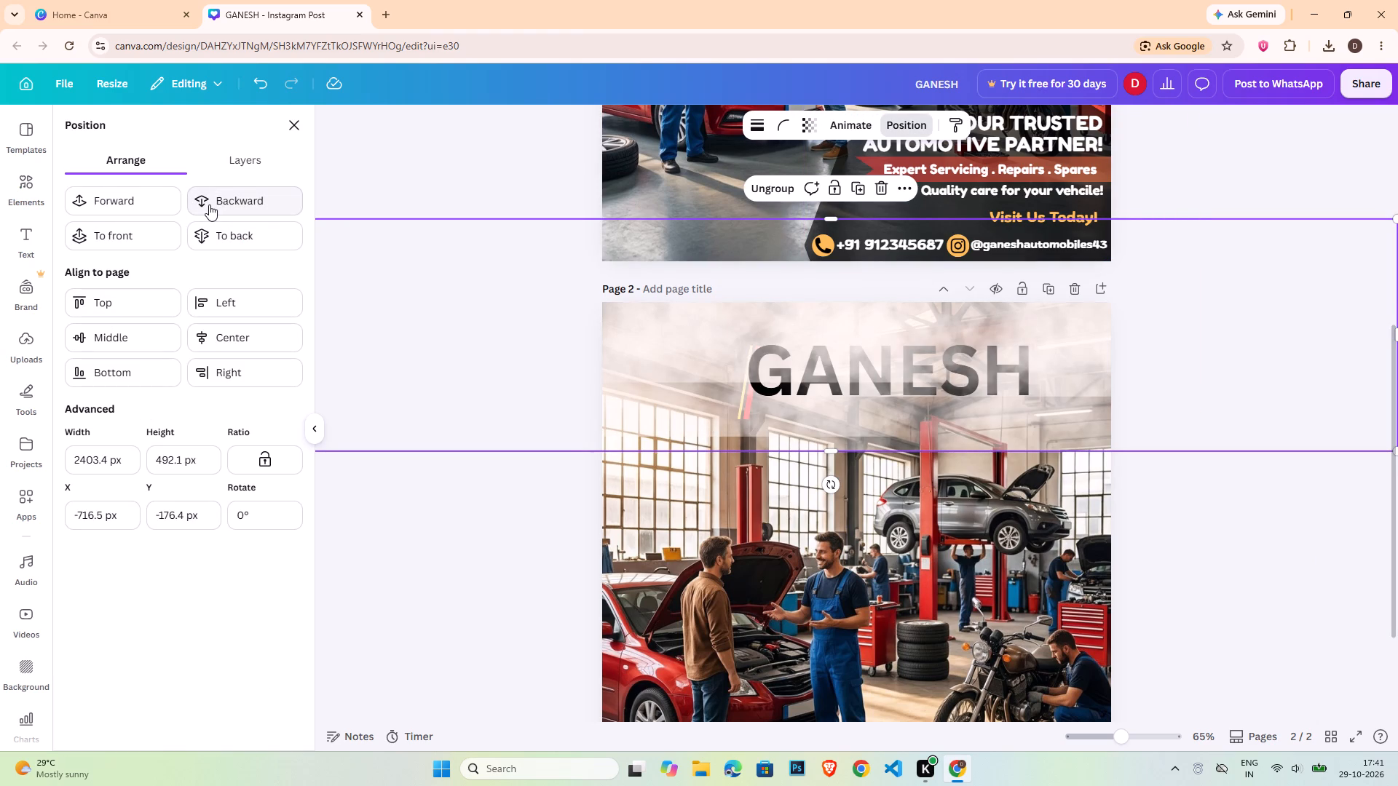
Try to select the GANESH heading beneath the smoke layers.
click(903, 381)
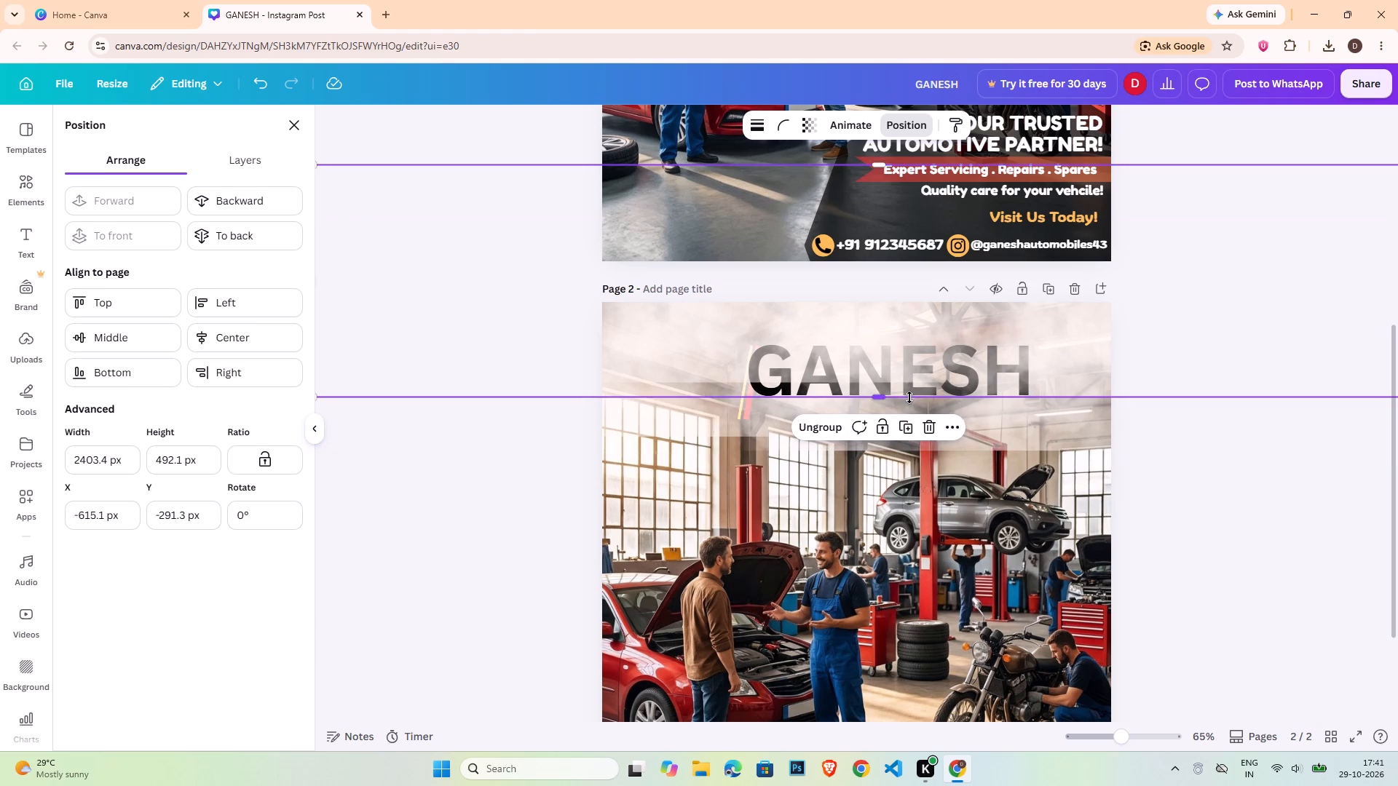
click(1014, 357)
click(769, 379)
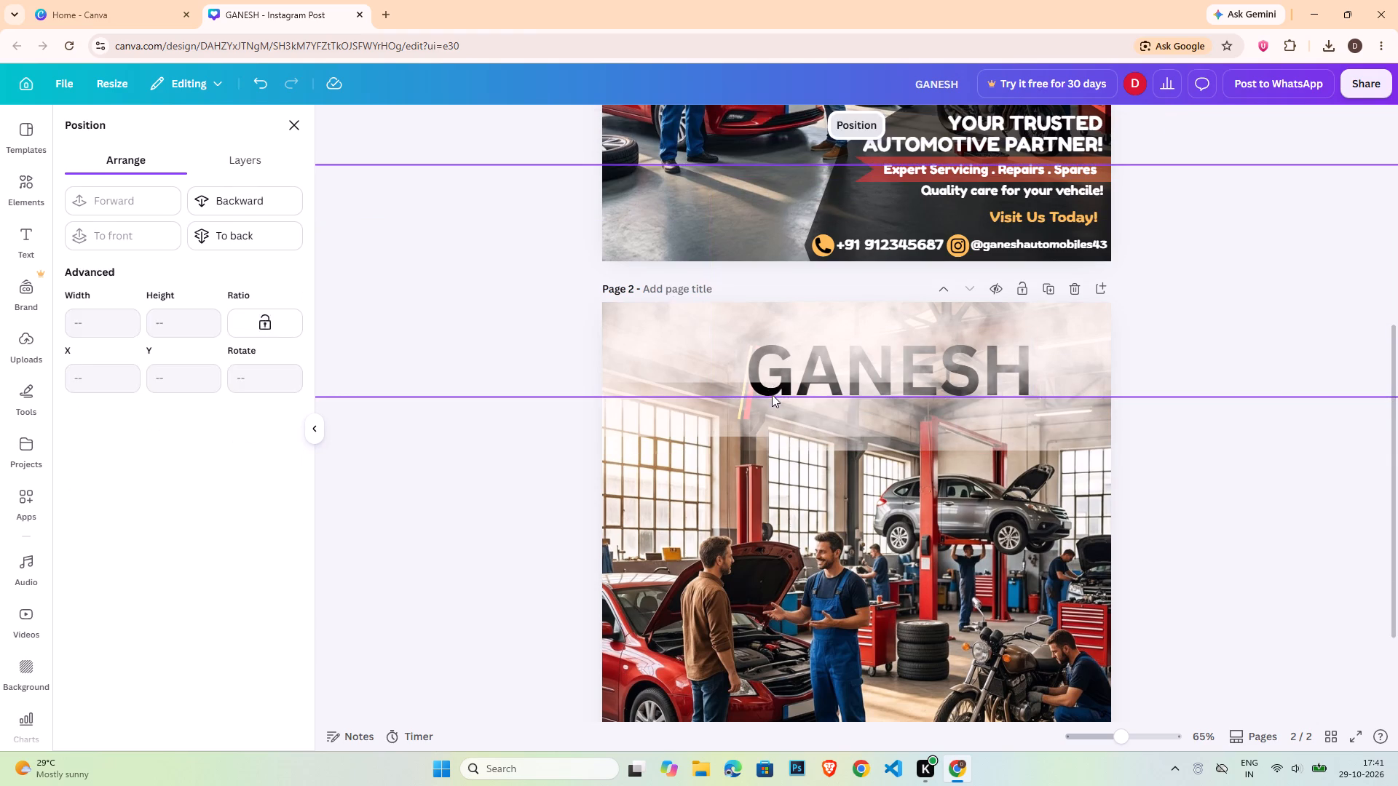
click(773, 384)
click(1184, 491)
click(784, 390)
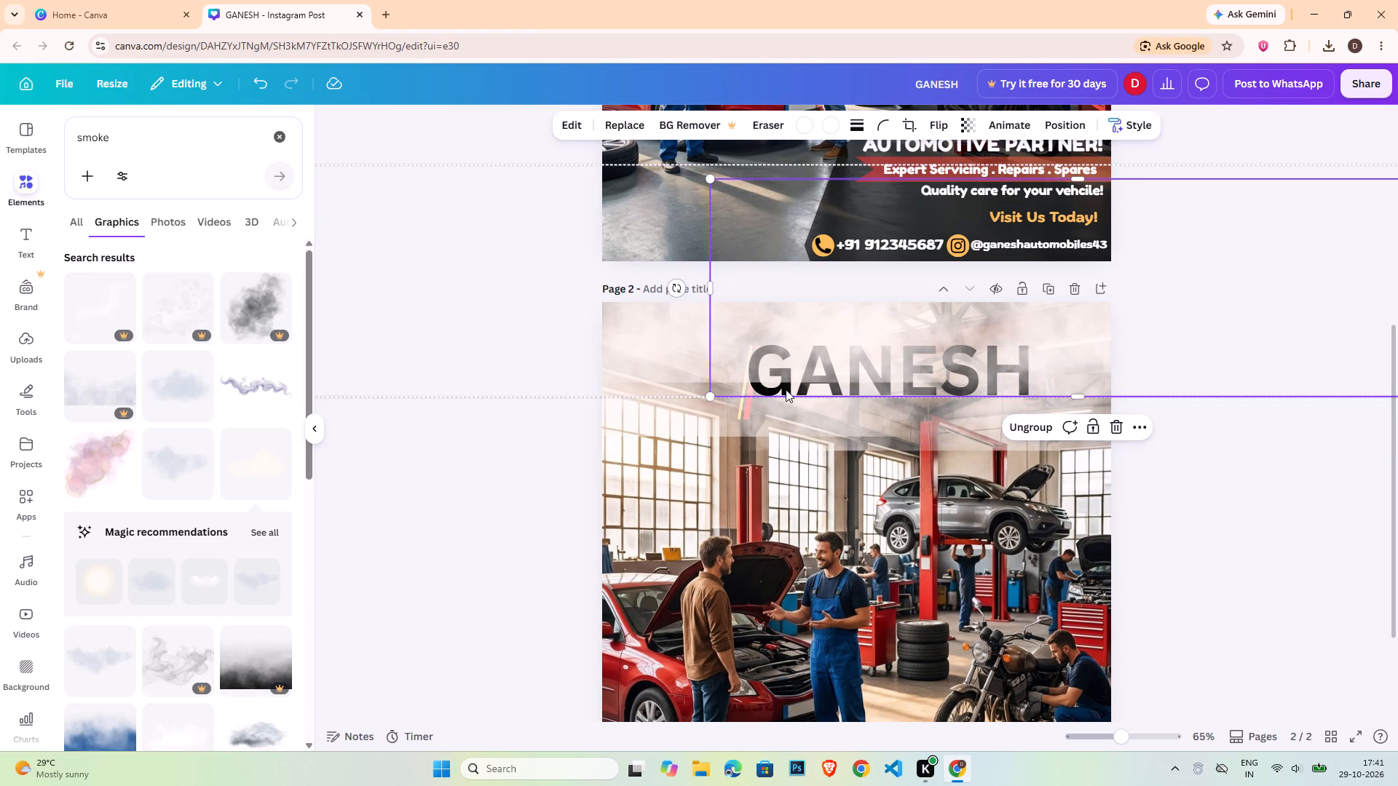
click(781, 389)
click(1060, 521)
Delete the smoke groups, the GANESH heading and the slanted bars together, keeping only the garage photo on page 2.
click(474, 365)
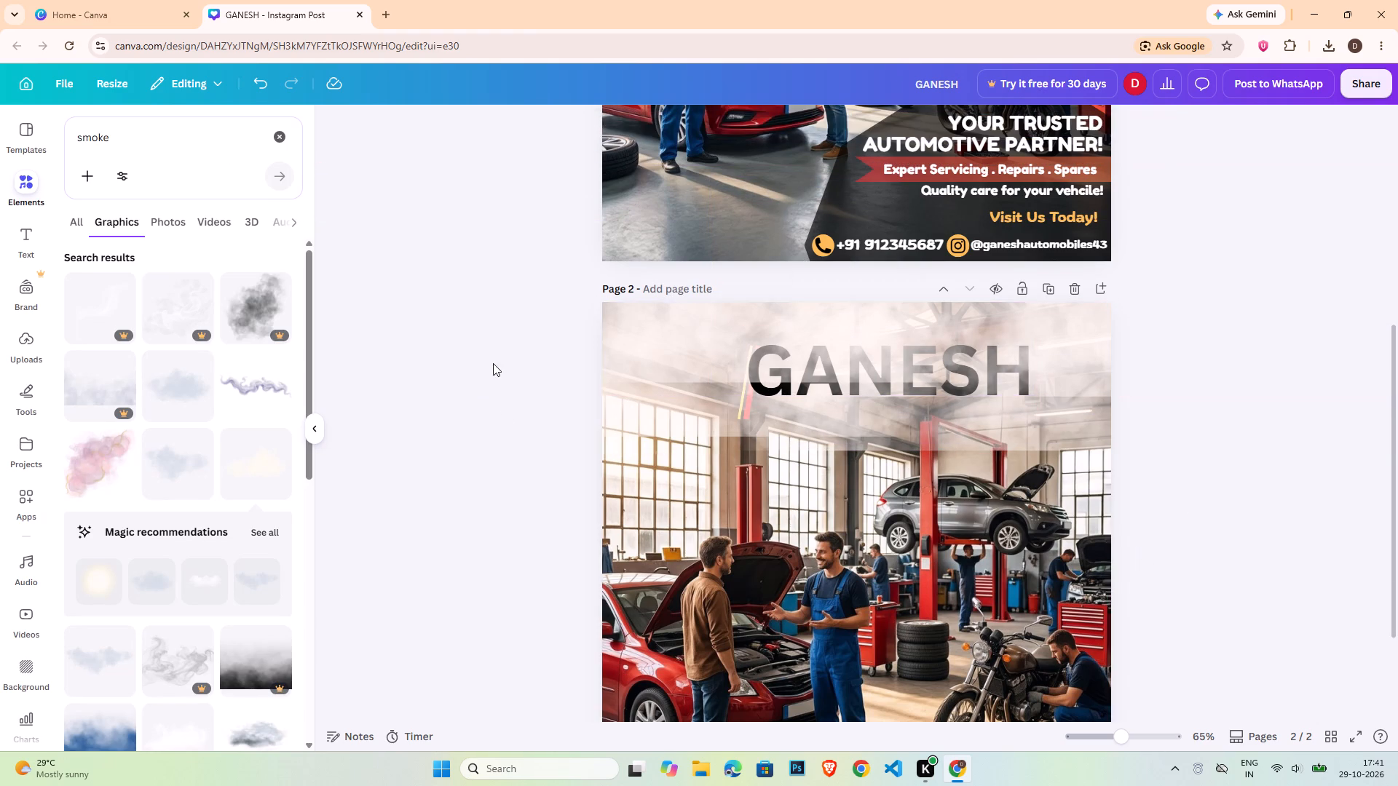
drag(521, 335, 962, 477)
key(Delete)
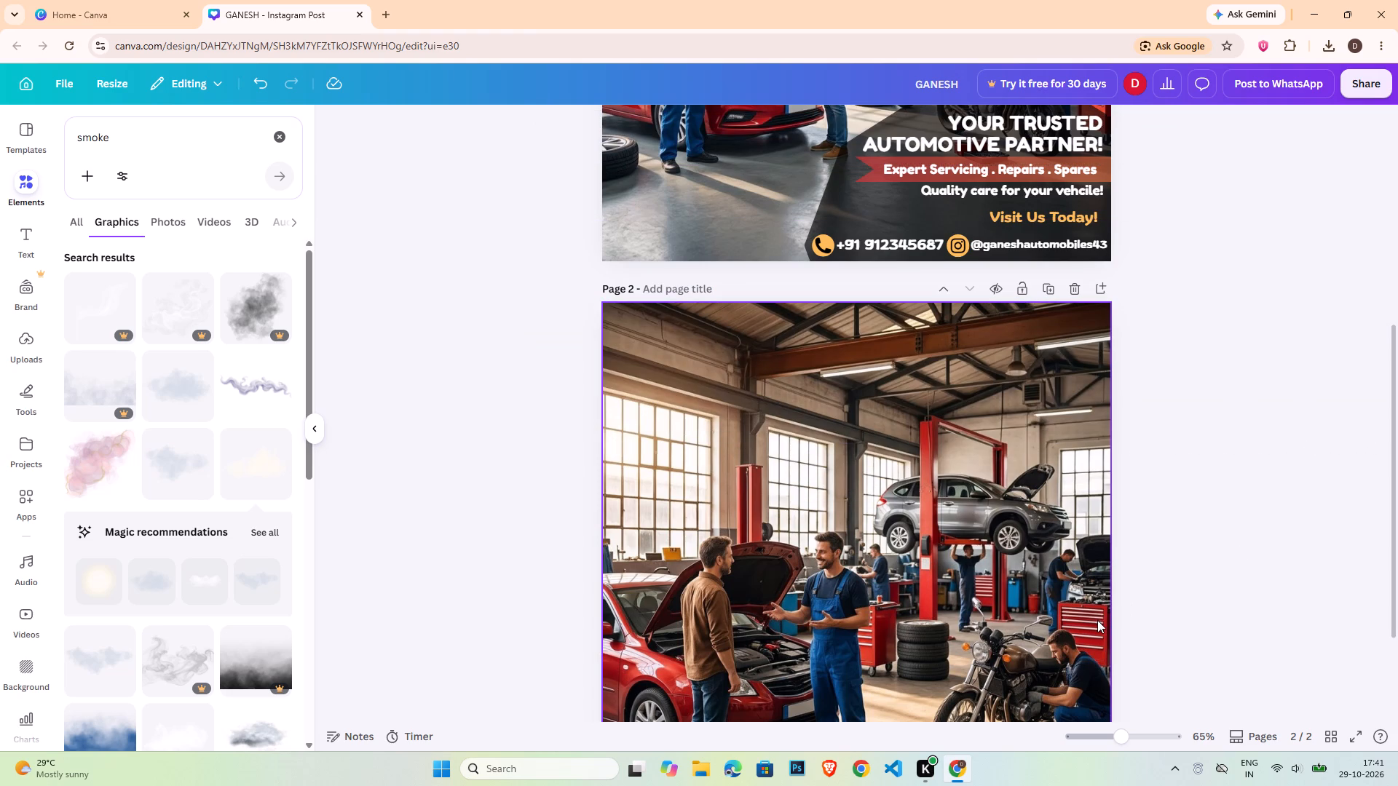
Clear the smoke search from the elements library.
click(283, 130)
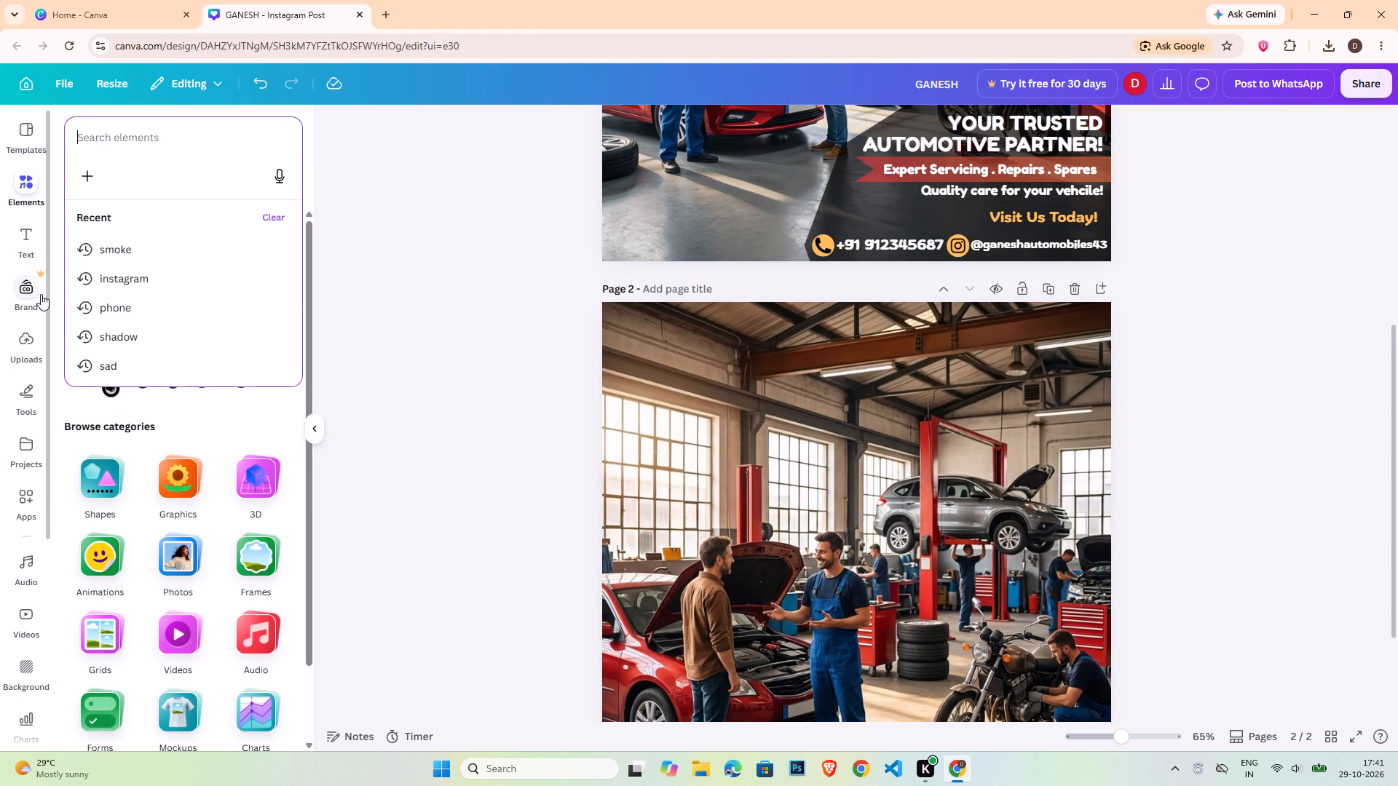
click(387, 494)
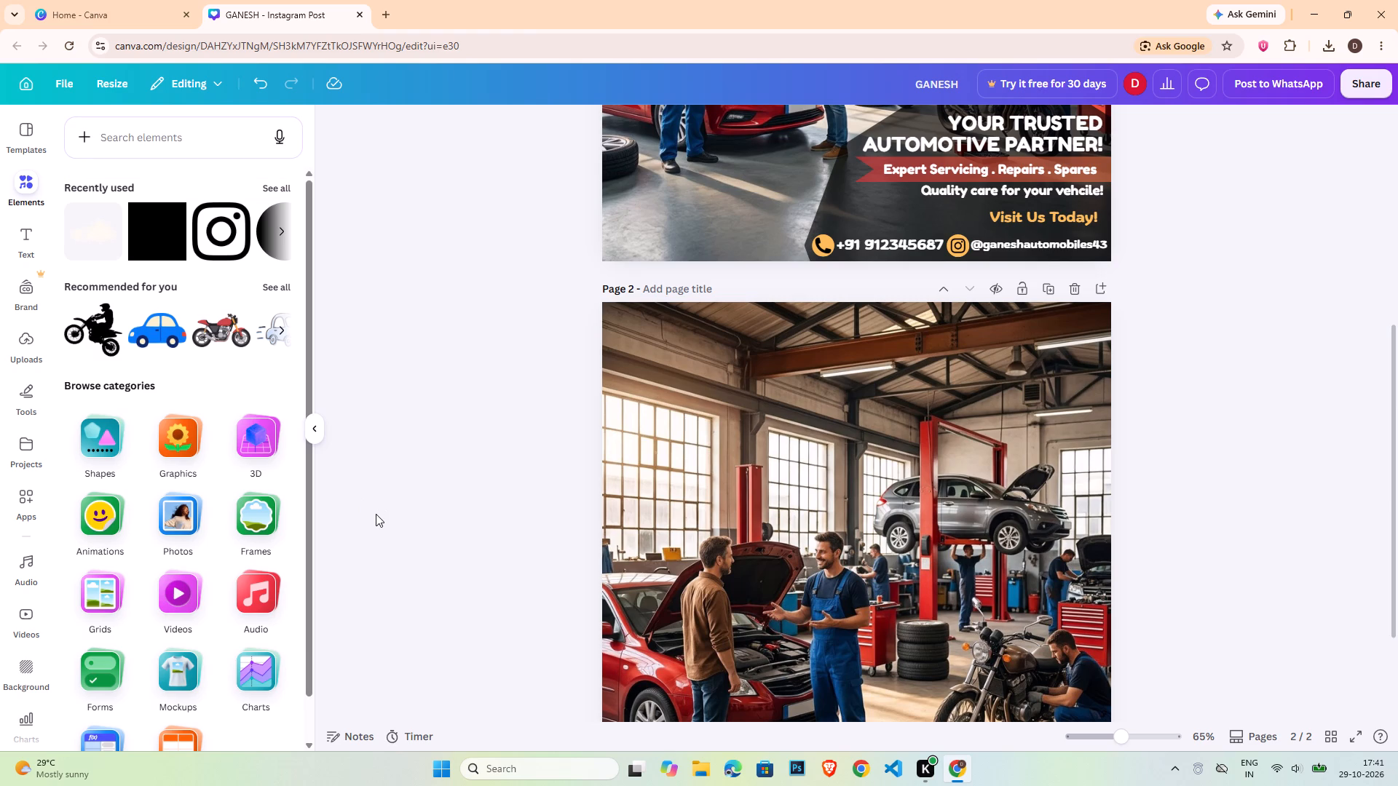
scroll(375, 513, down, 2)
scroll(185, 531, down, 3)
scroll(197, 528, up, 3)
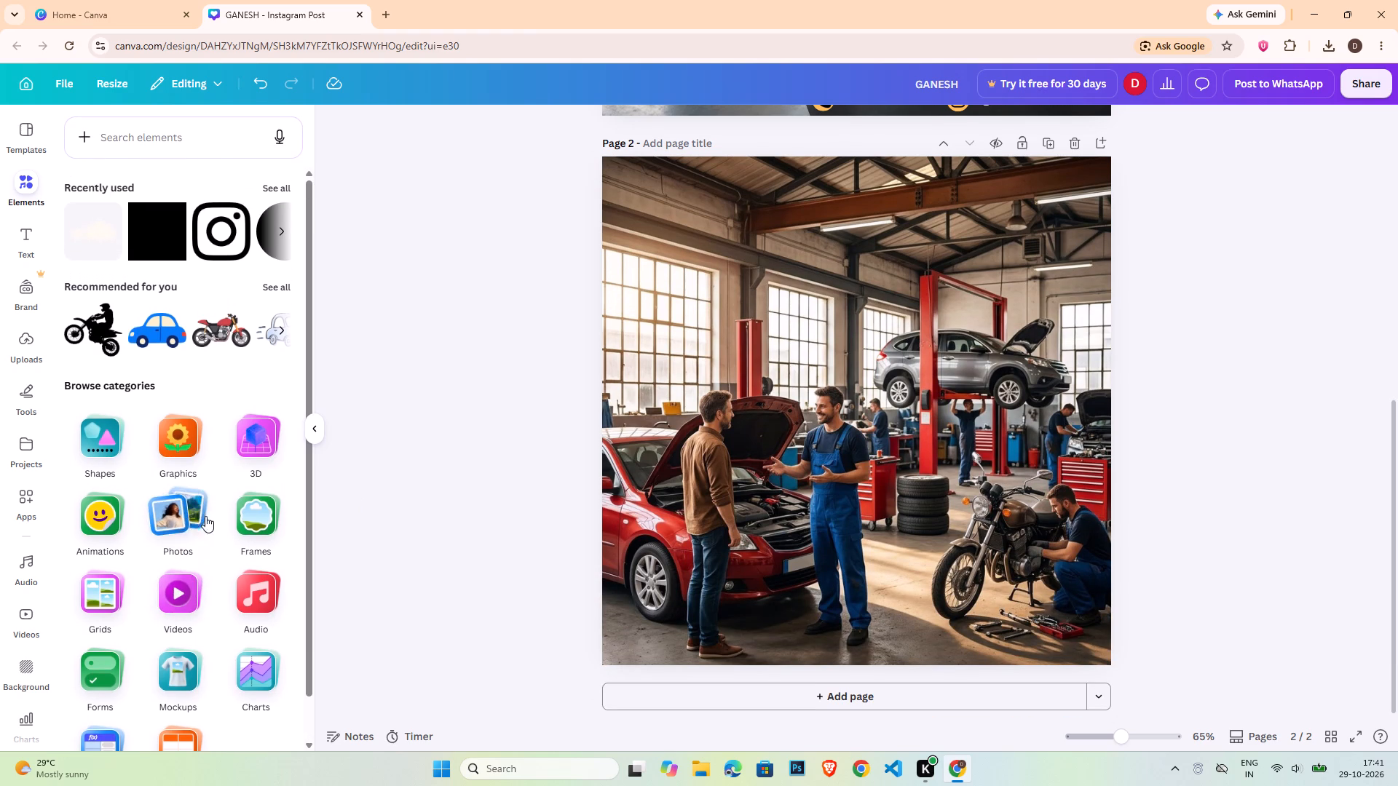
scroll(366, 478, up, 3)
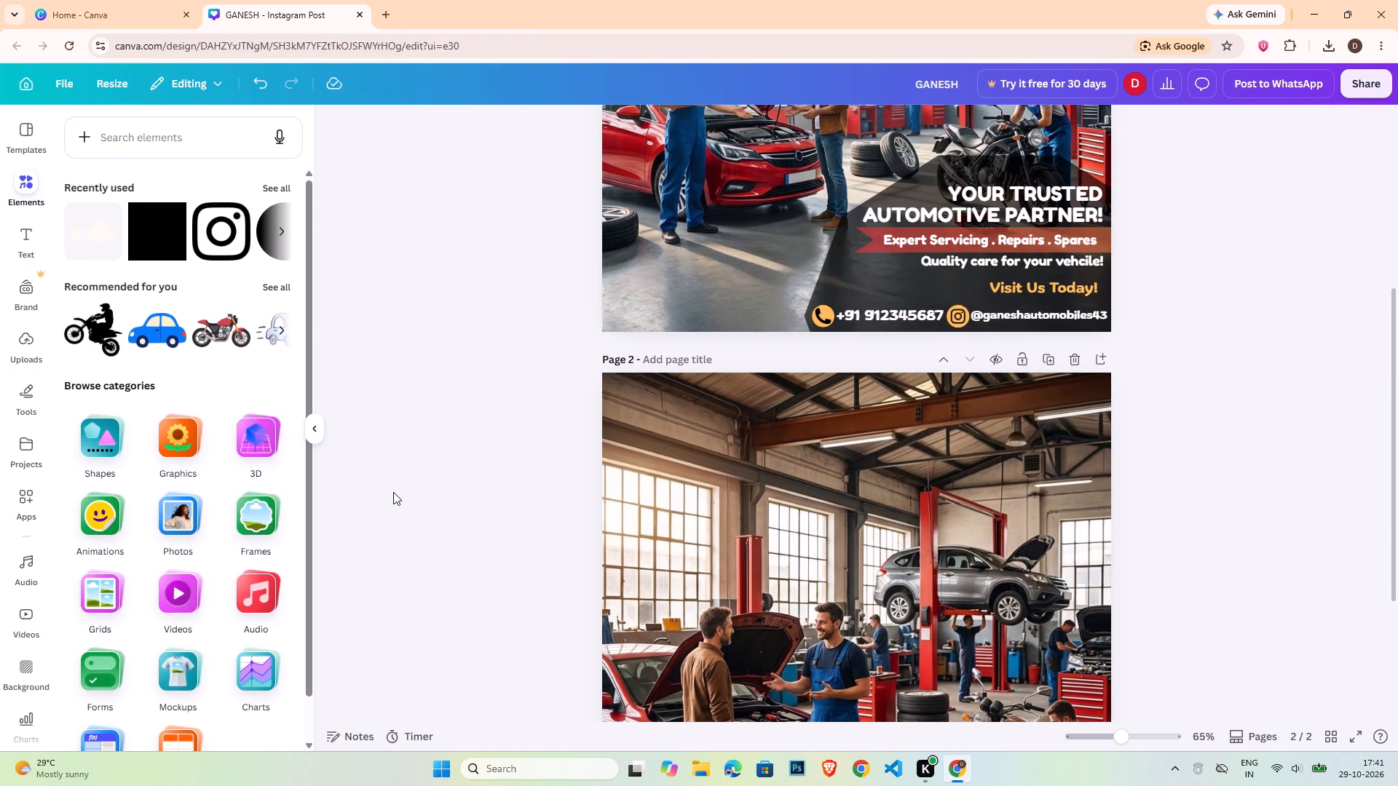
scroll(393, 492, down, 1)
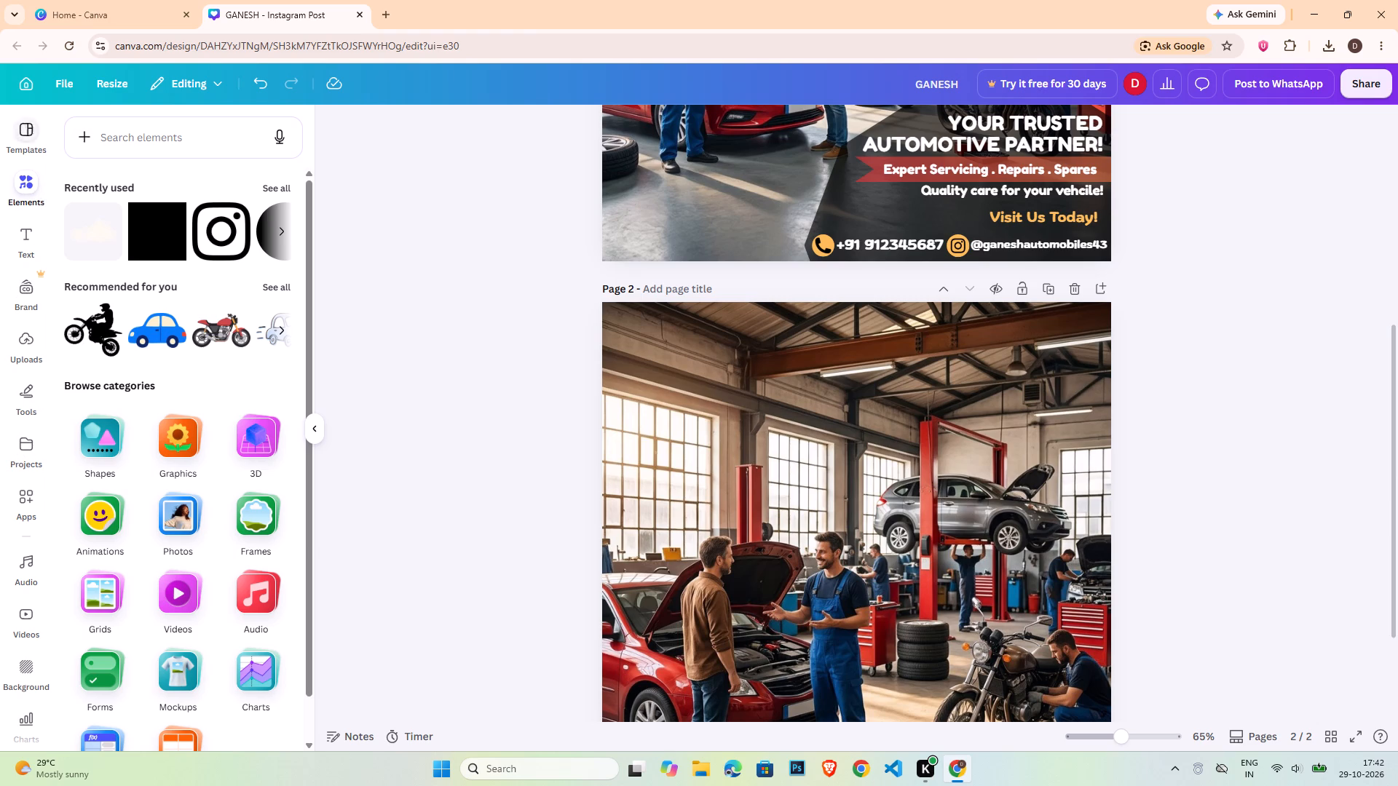
Search the elements library for "white brush" graphics and add a solid white brush stroke near the top of page 2.
click(112, 128)
key(w)
text(hite brush)
key(Return)
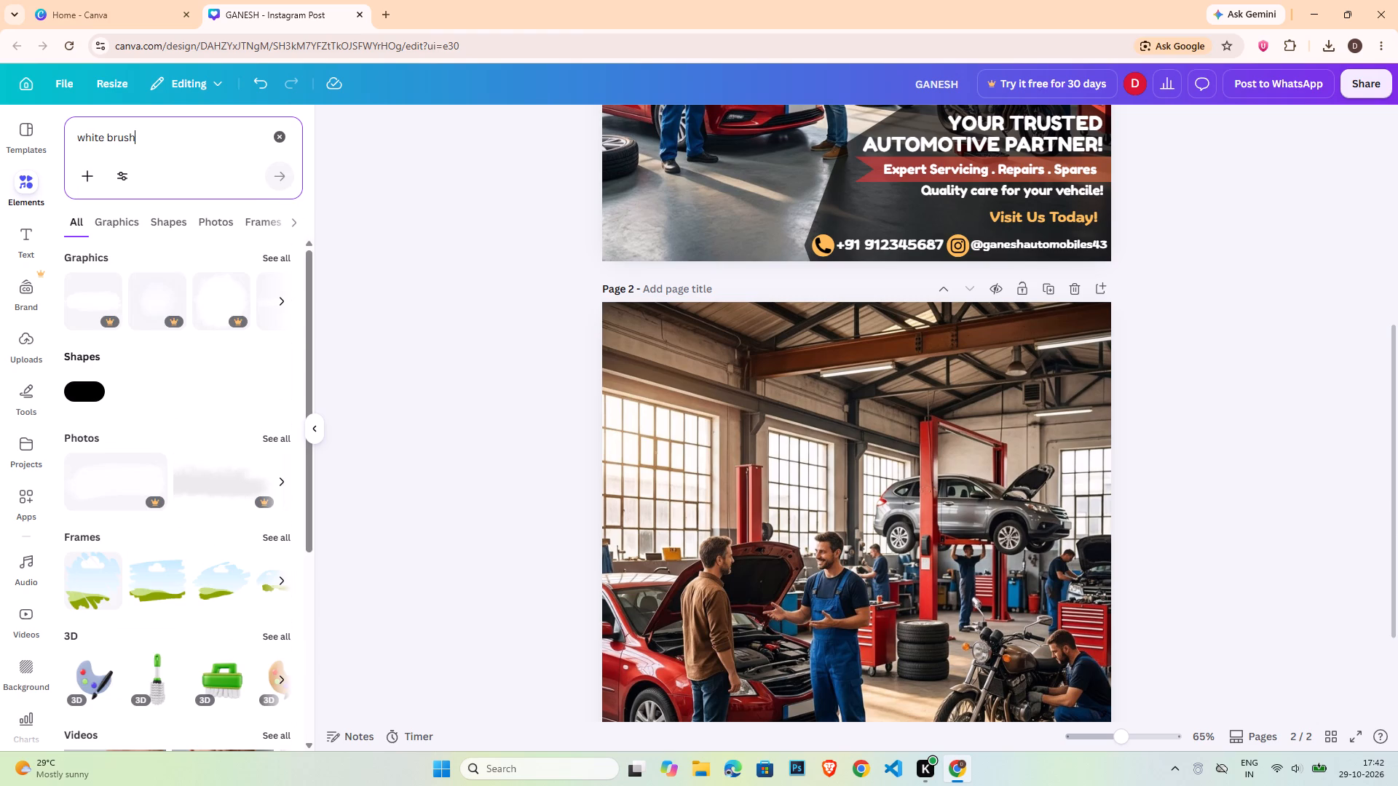
click(282, 255)
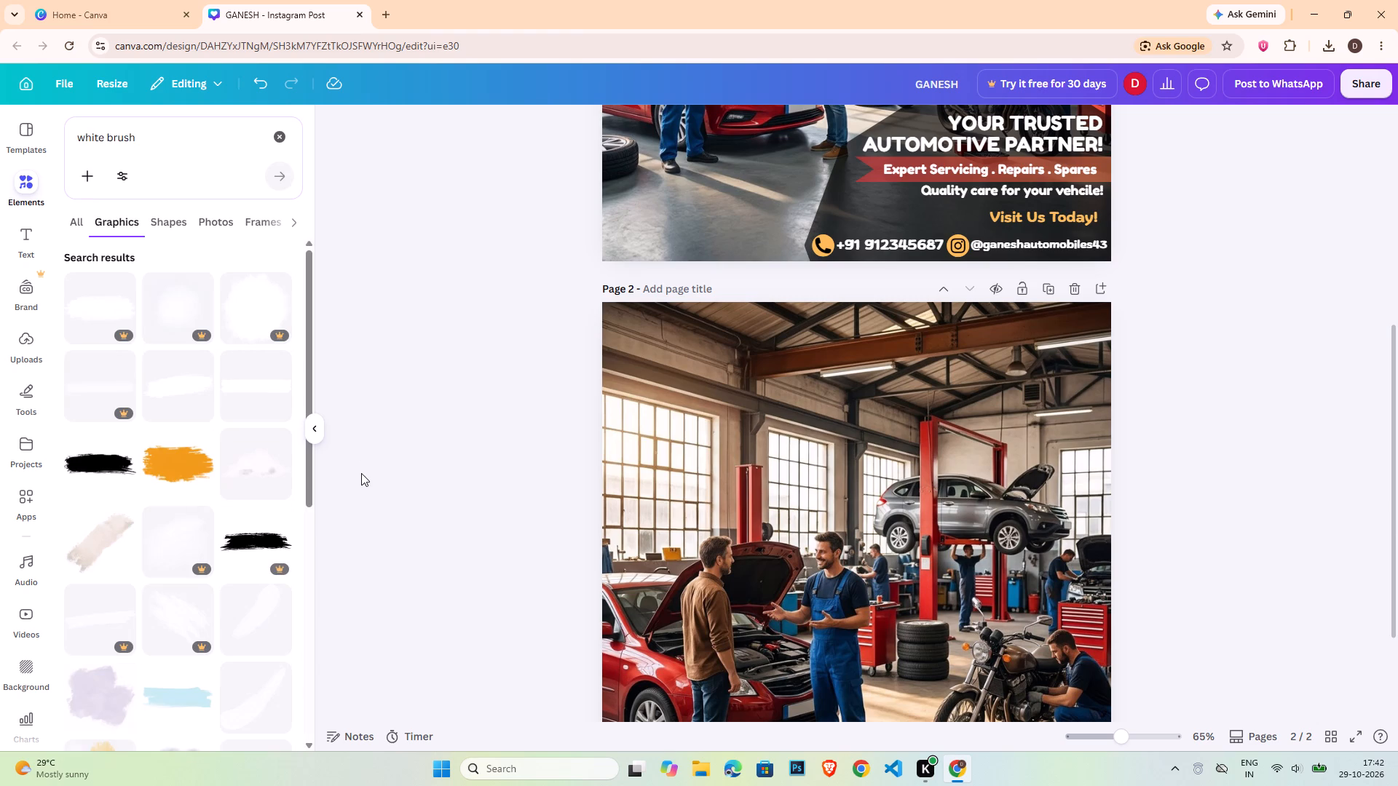
click(192, 404)
drag(837, 570, 738, 355)
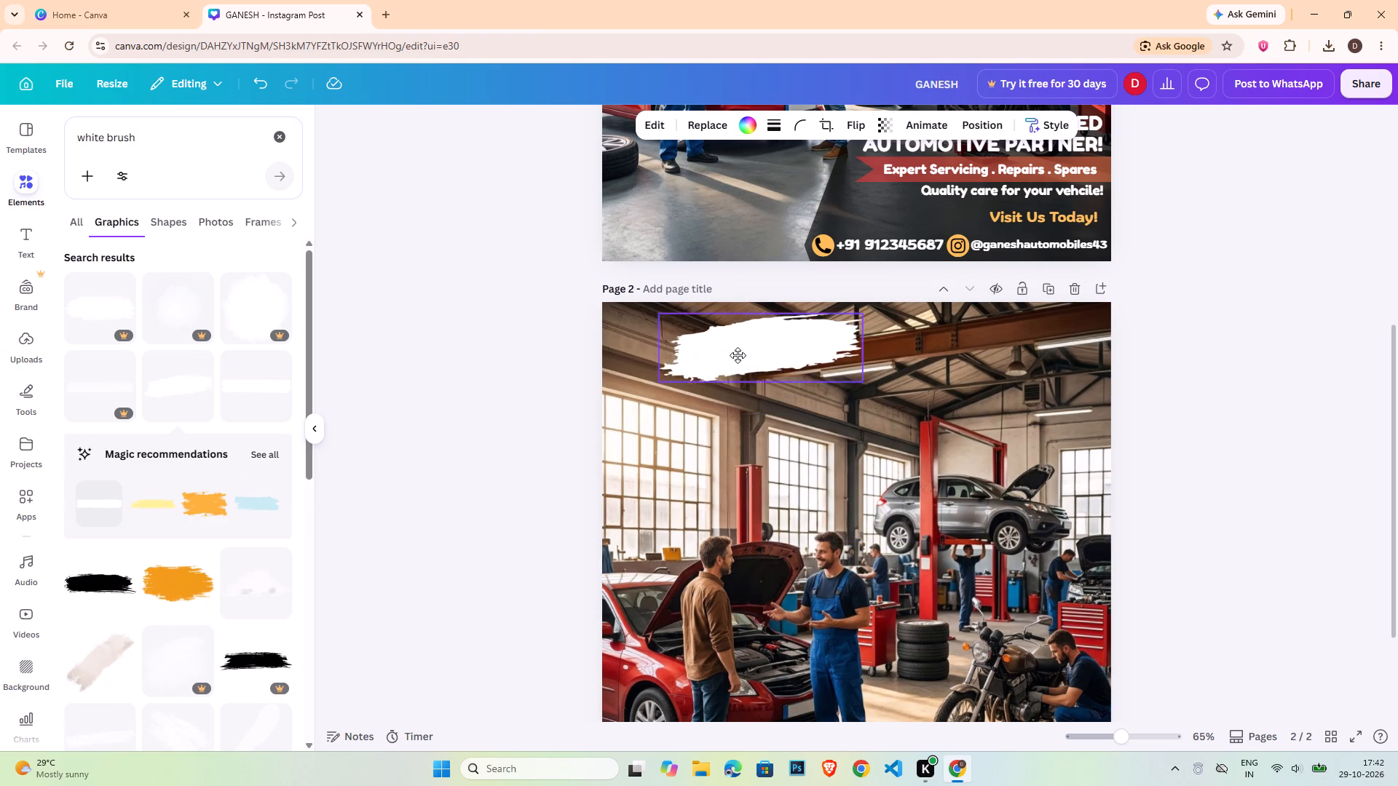
Enlarge the white brush stroke beyond the page width and position it as a band across the top of the photo.
drag(738, 355, 730, 343)
drag(856, 361, 1098, 416)
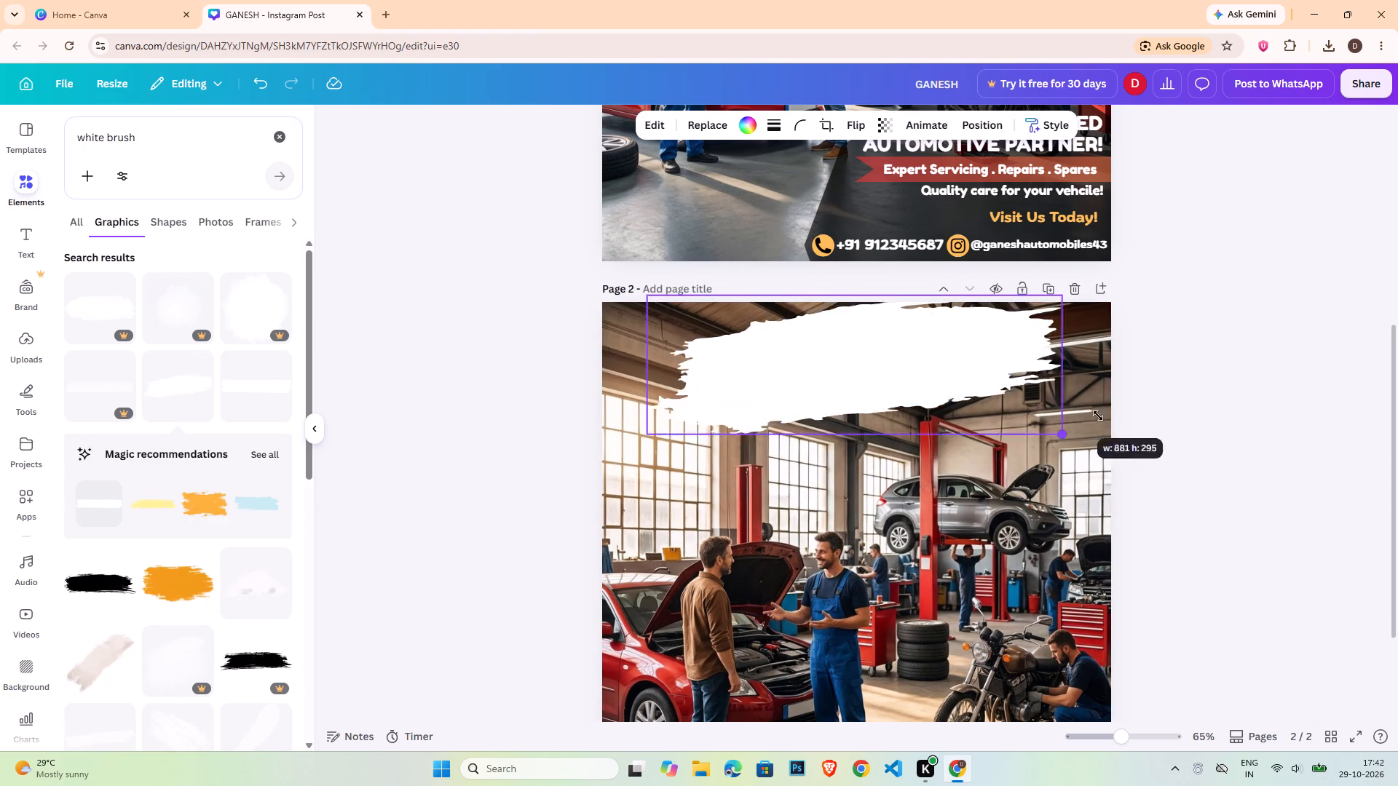
drag(1098, 416, 1205, 430)
drag(992, 386, 871, 329)
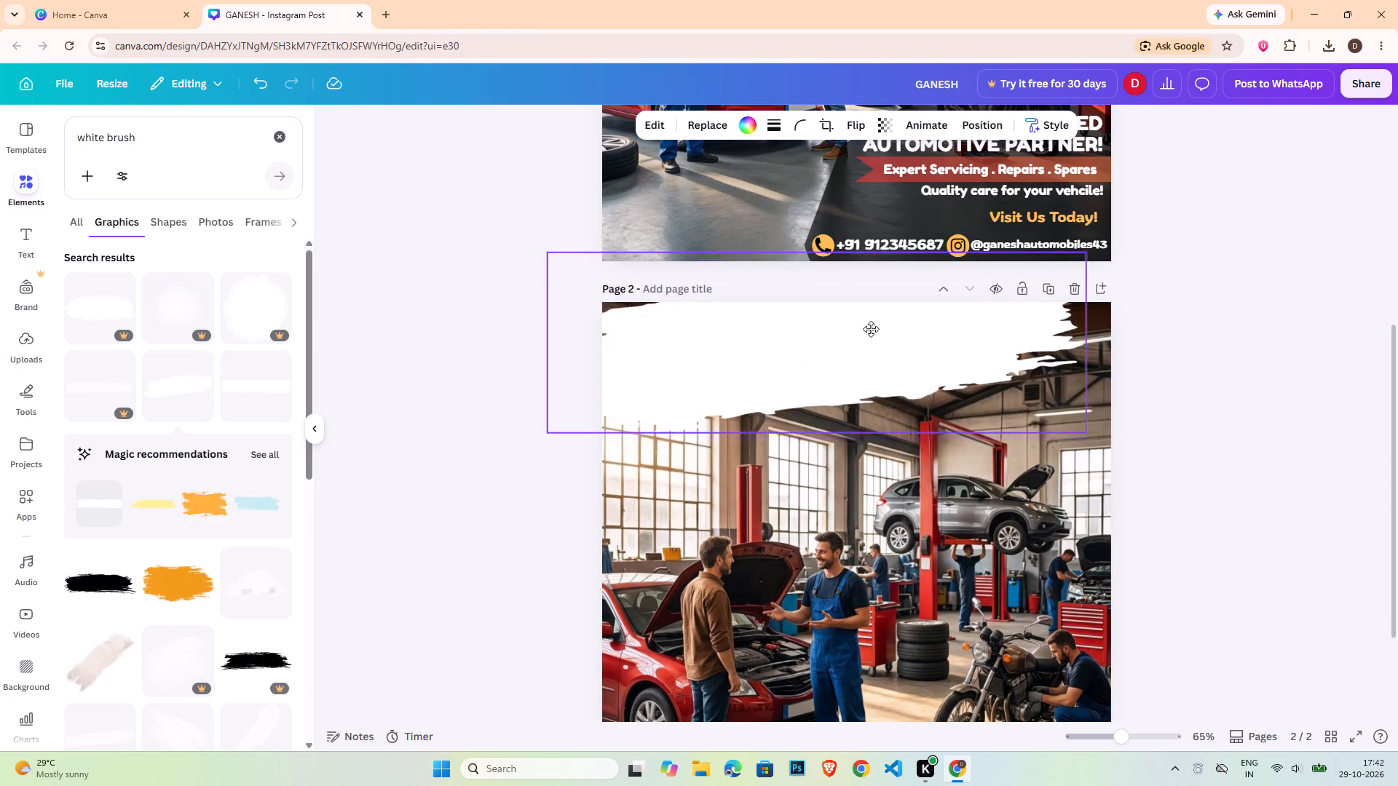
drag(871, 329, 854, 319)
drag(1048, 406, 1245, 500)
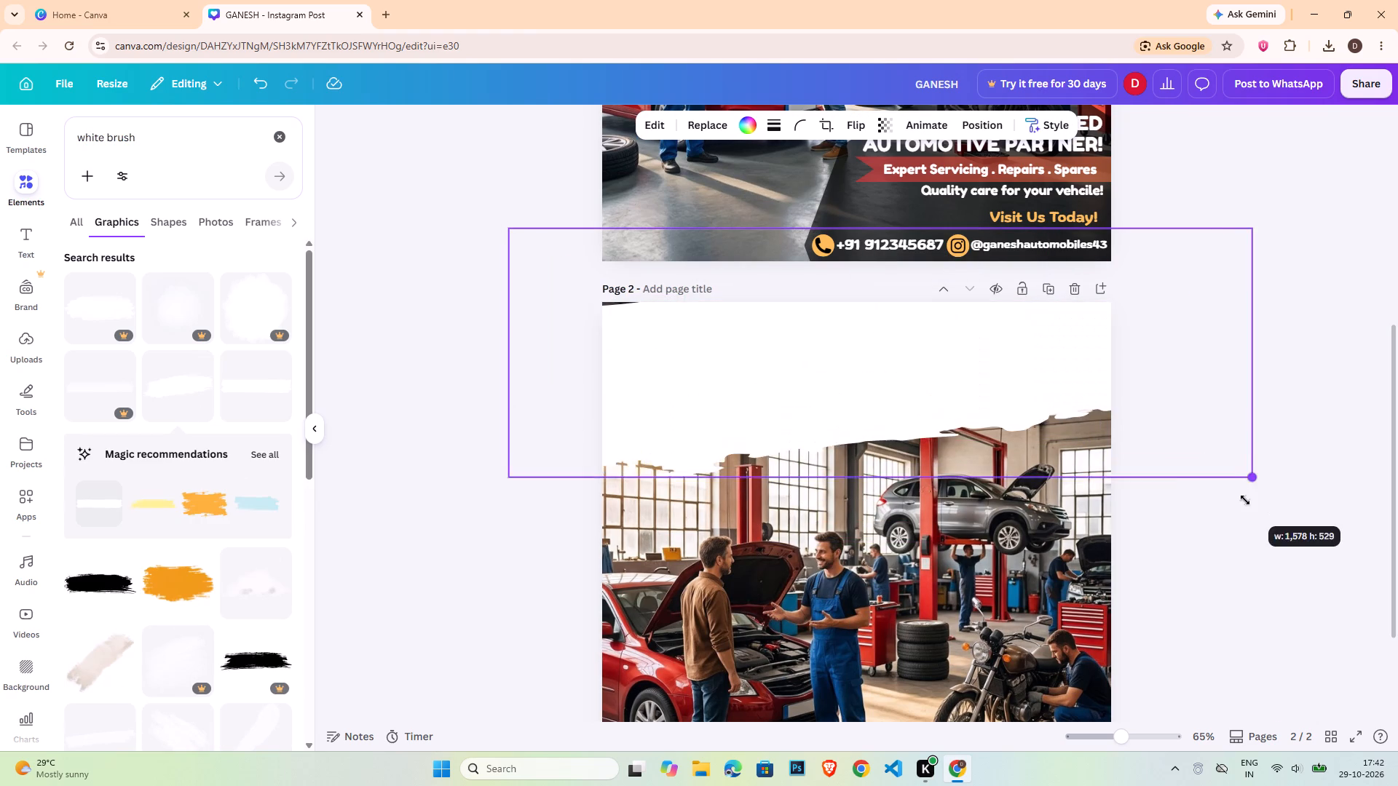
drag(1245, 500, 1290, 523)
drag(861, 360, 883, 405)
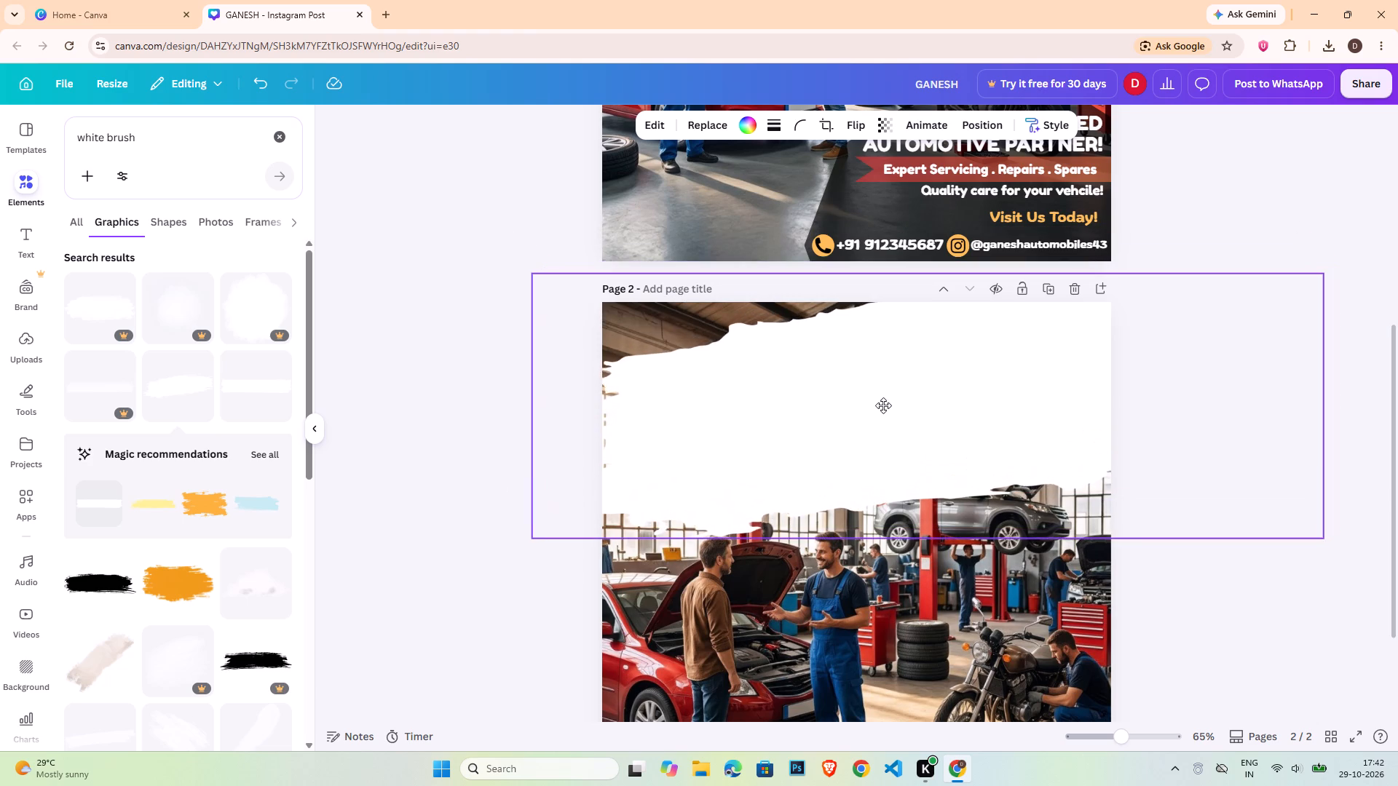
drag(883, 405, 842, 411)
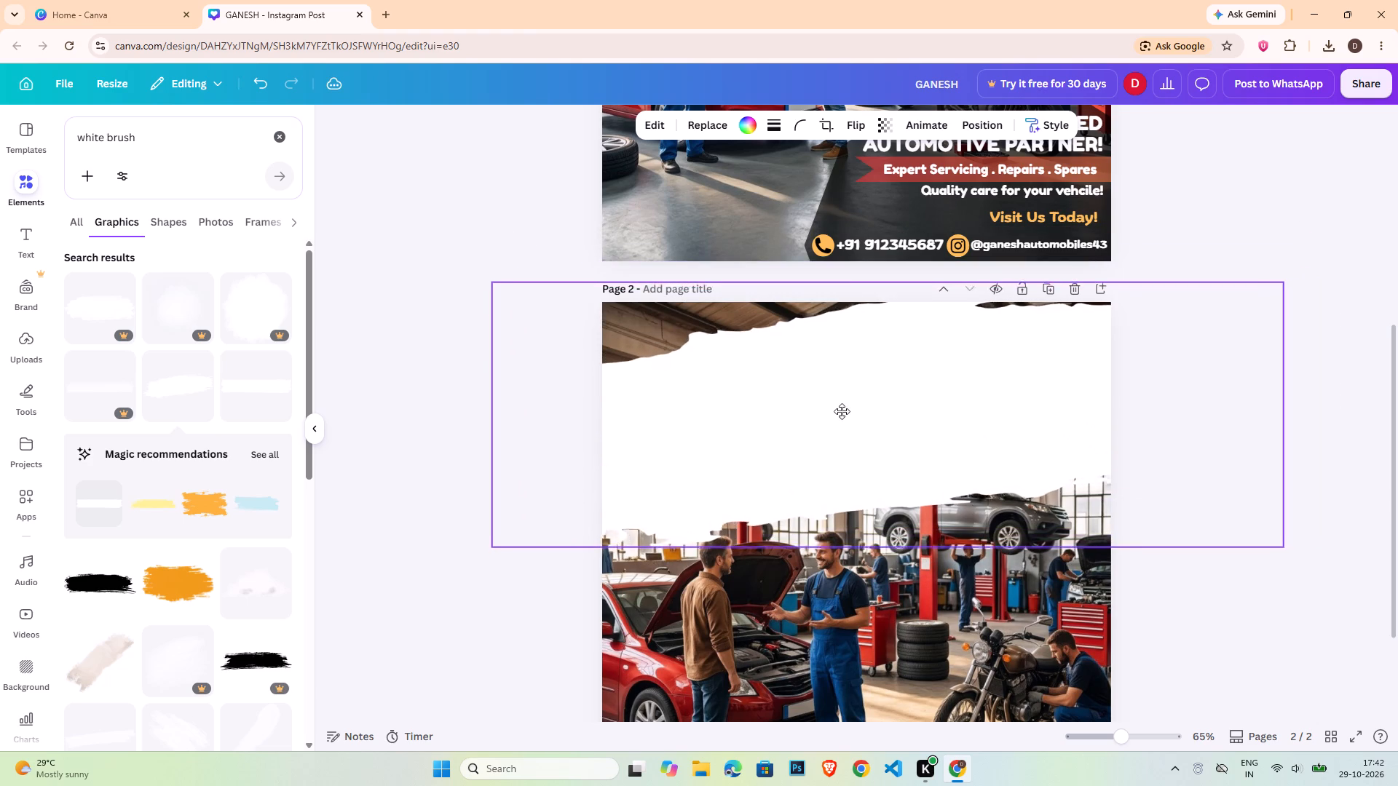
drag(842, 411, 811, 338)
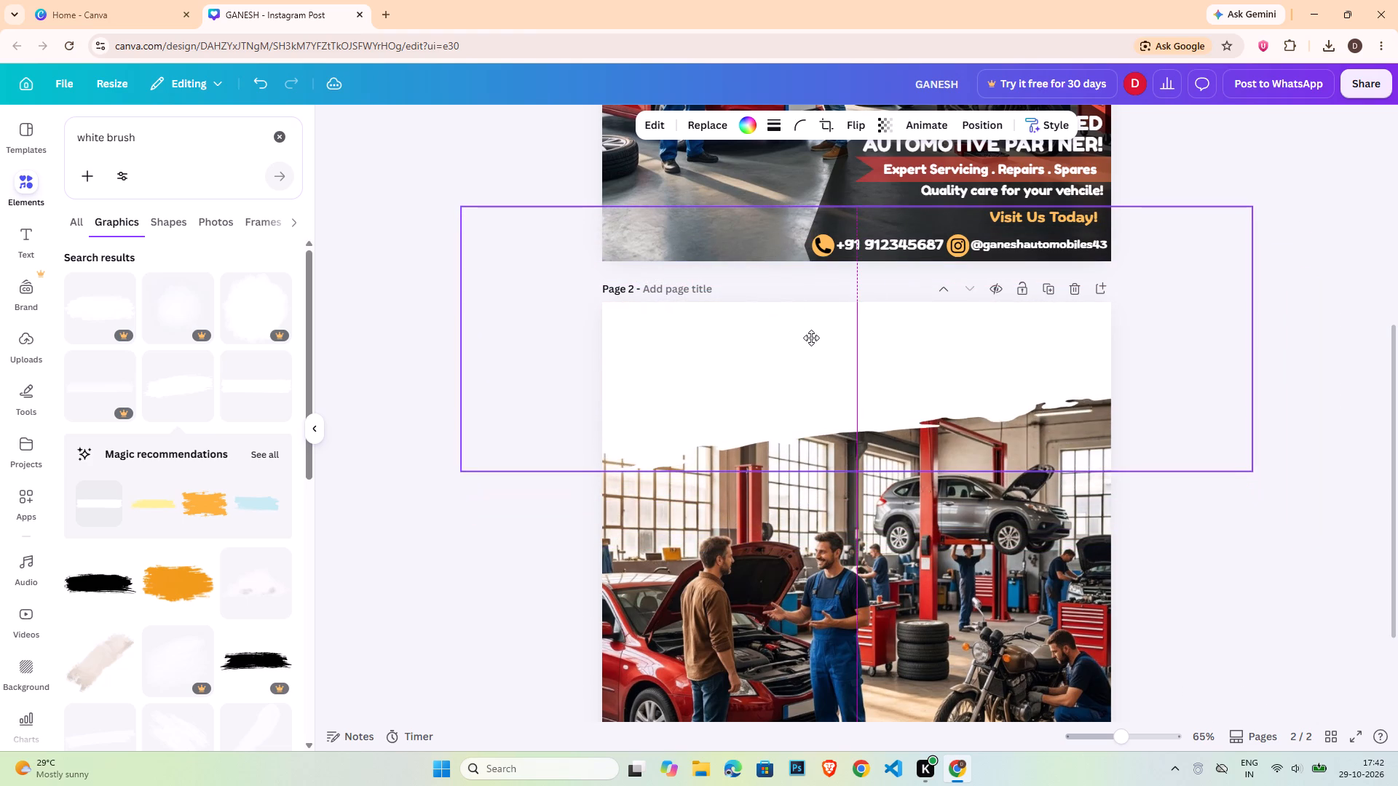
drag(811, 338, 807, 312)
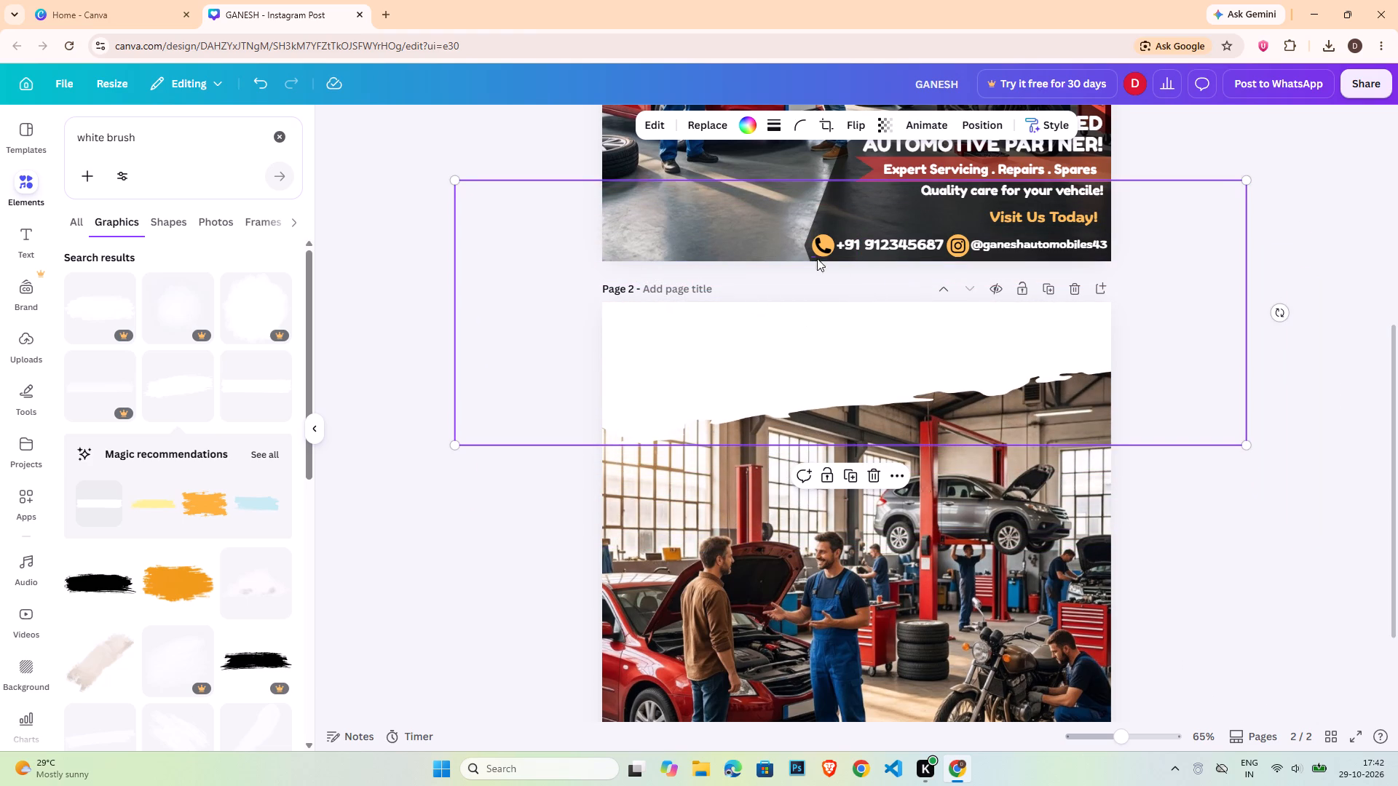
Set the white brush stroke's transparency to about 89.
click(893, 124)
drag(925, 187, 906, 188)
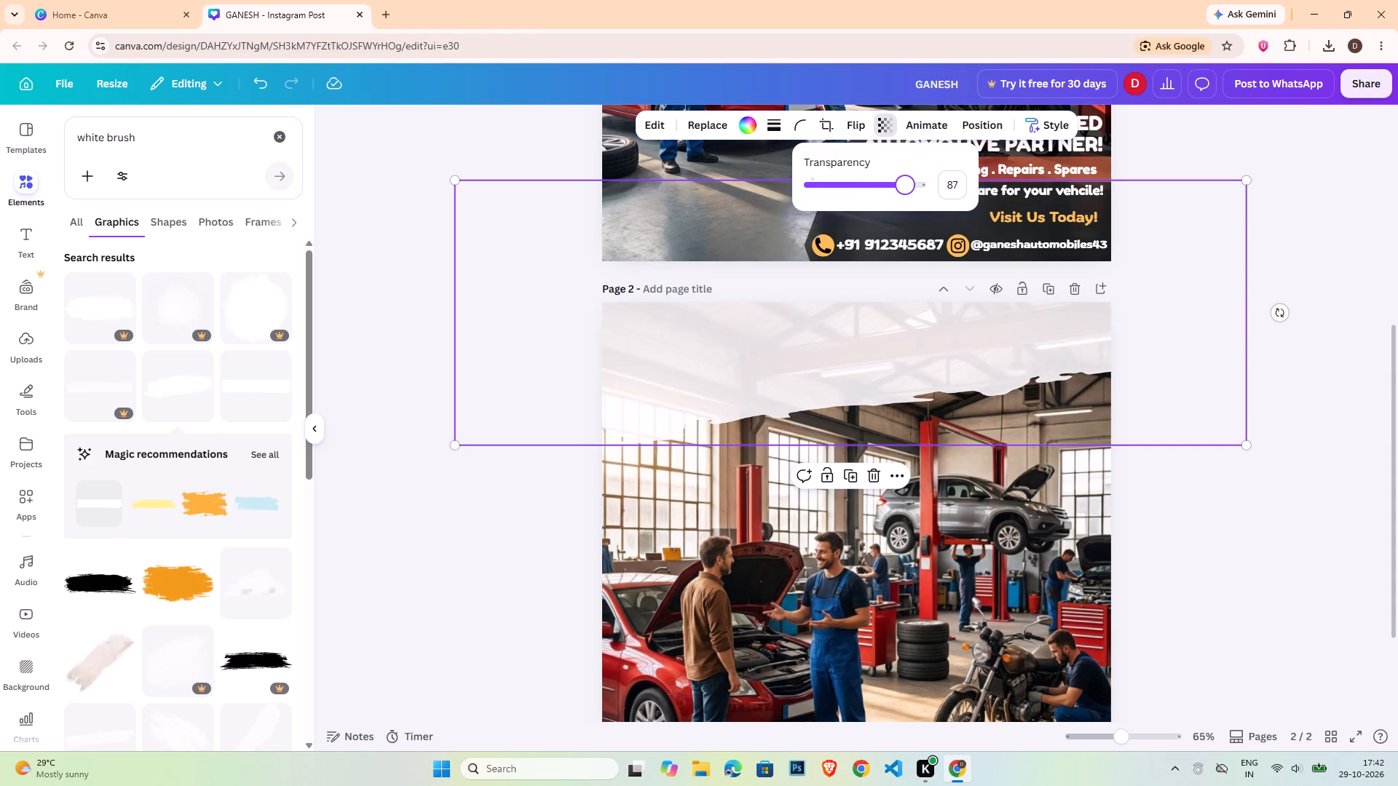
drag(906, 188, 908, 190)
drag(908, 190, 907, 191)
double_click(1227, 504)
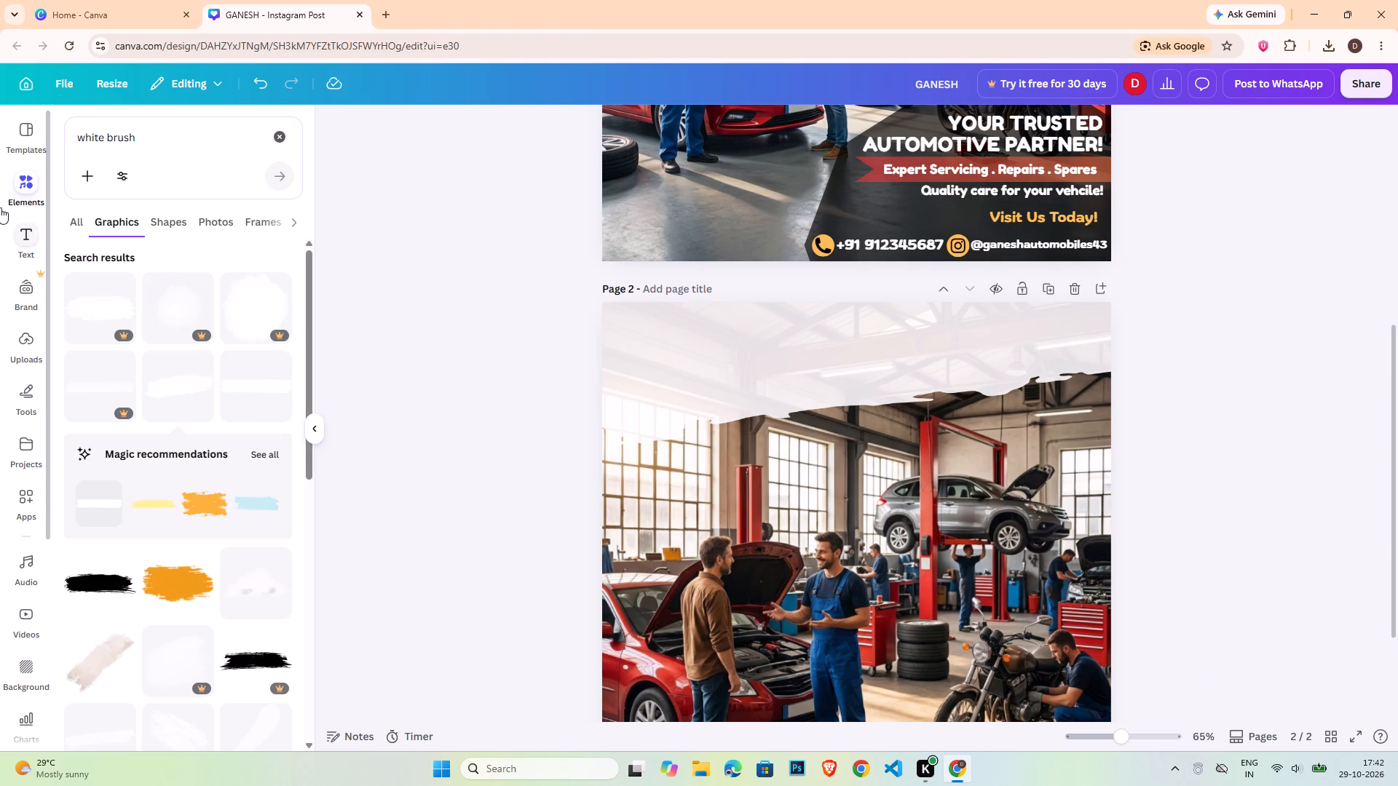
Add a heading reading "GANESH" over the white brush band at the top of page 2.
click(20, 236)
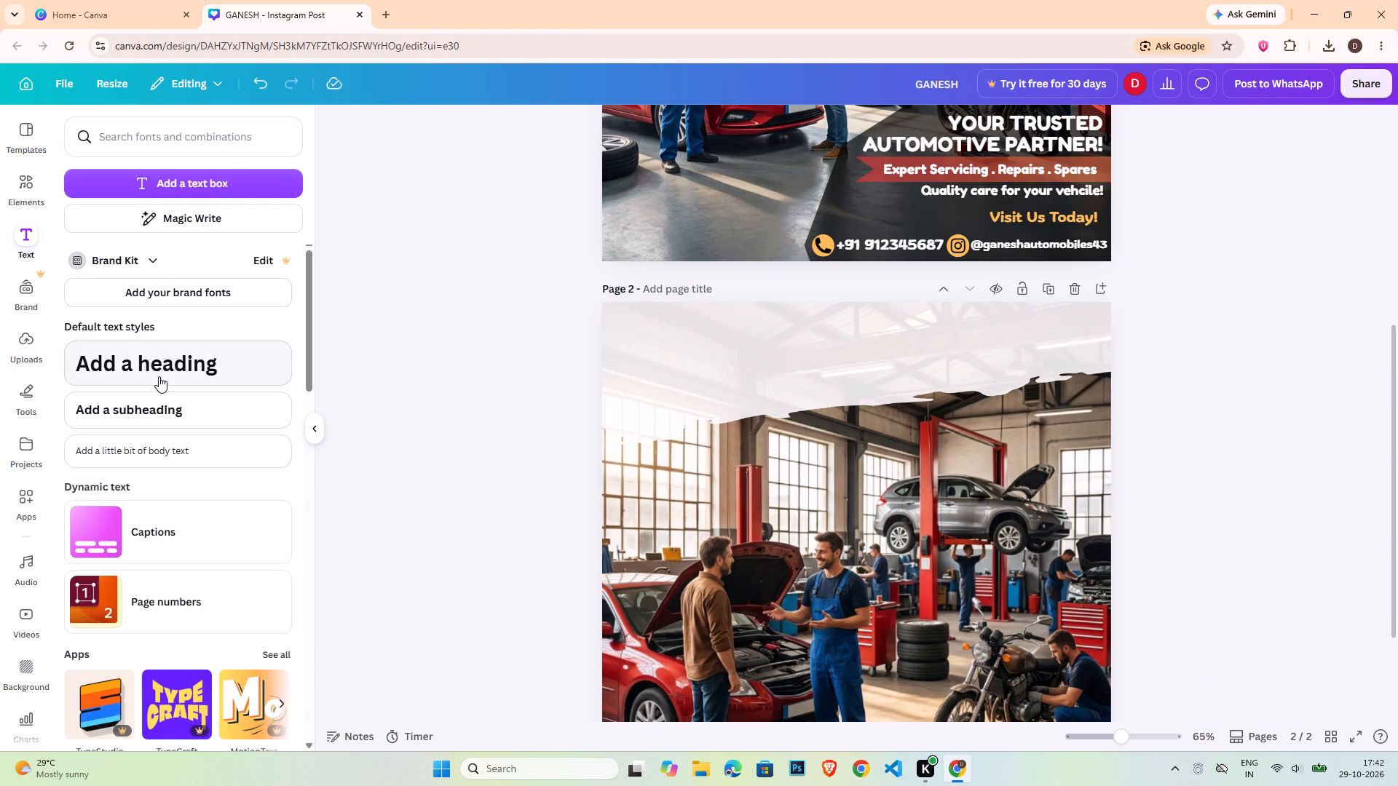
click(159, 376)
click(1249, 504)
drag(912, 525, 907, 379)
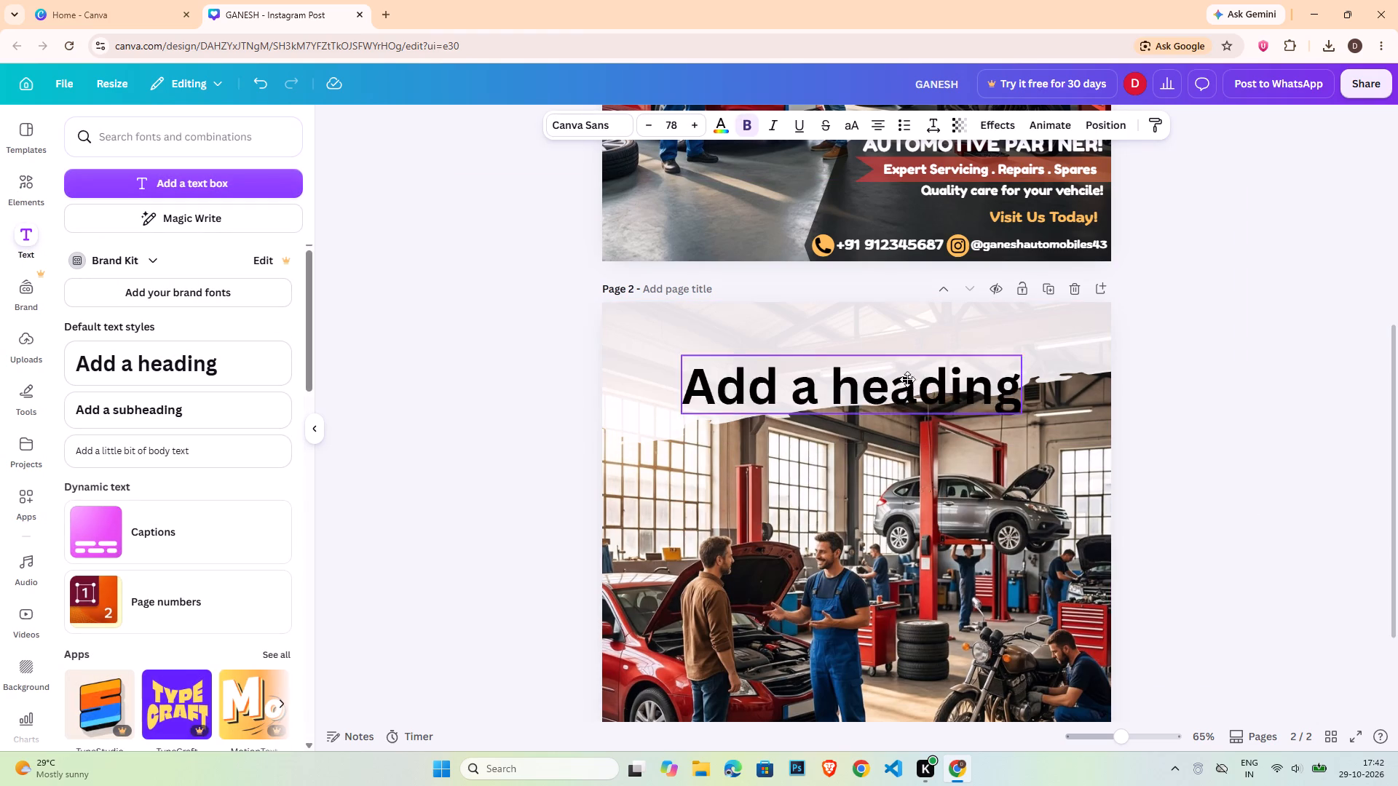
drag(907, 379, 906, 348)
double_click(906, 348)
text(GAN)
key(shift+e)
key(shift+s)
key(shift+h)
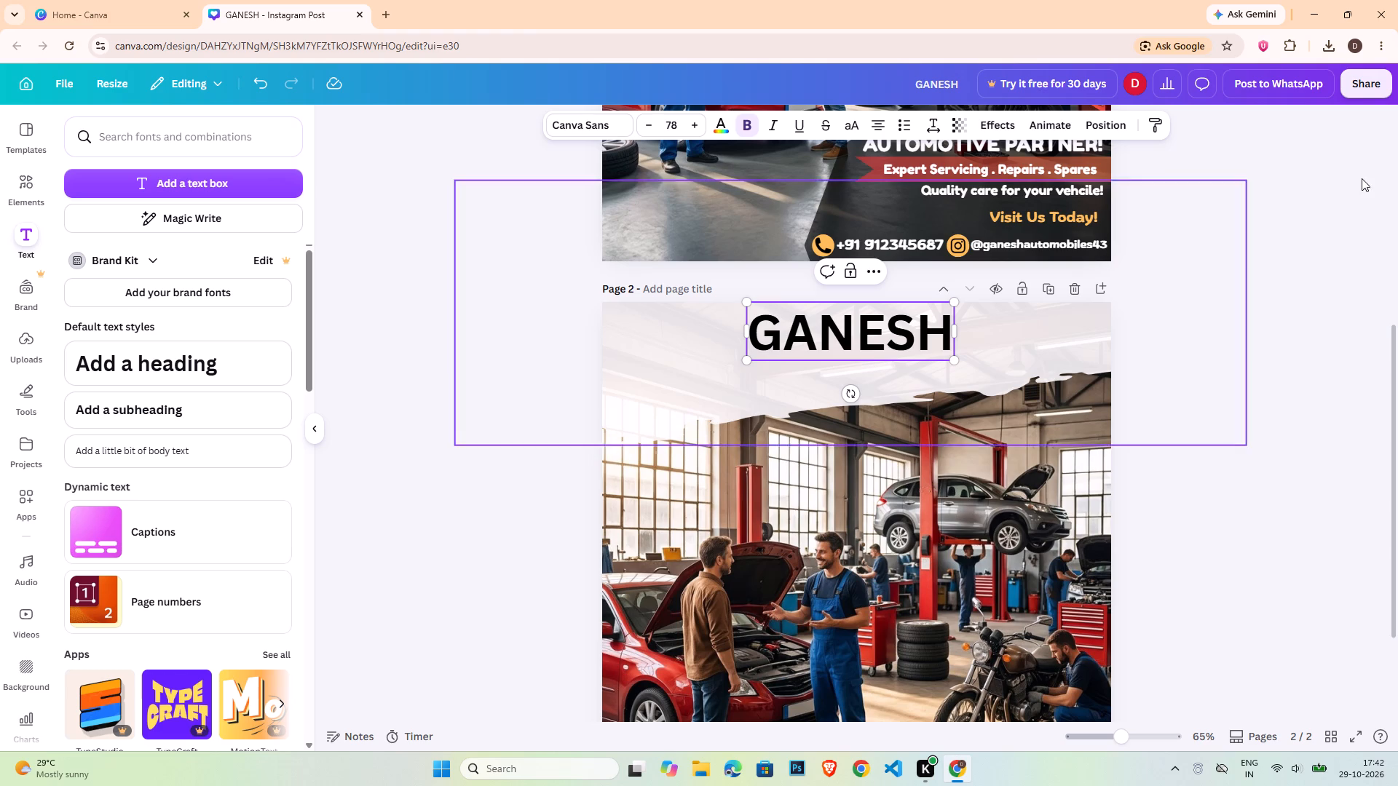
double_click(1218, 307)
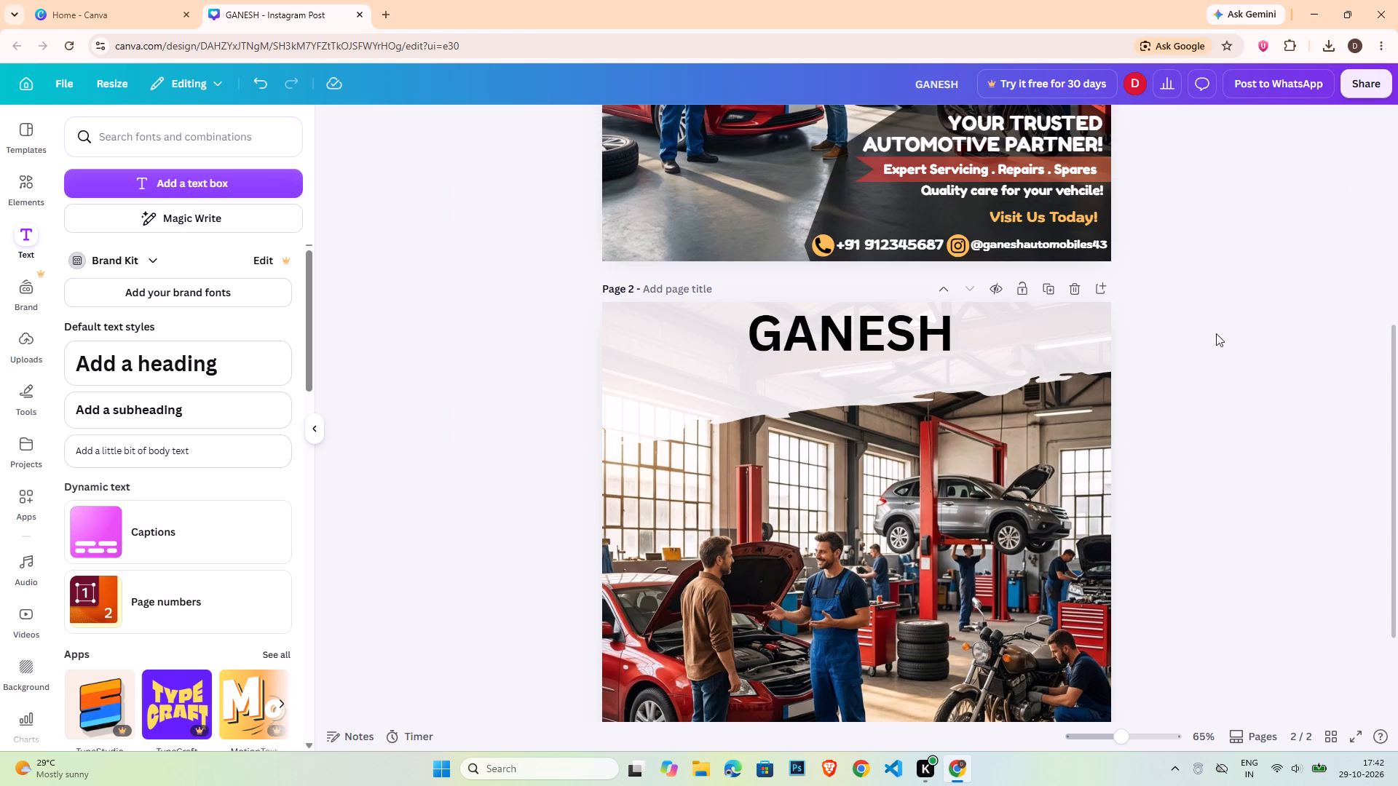
Change the GANESH heading's font to Norwester.
click(930, 325)
double_click(934, 325)
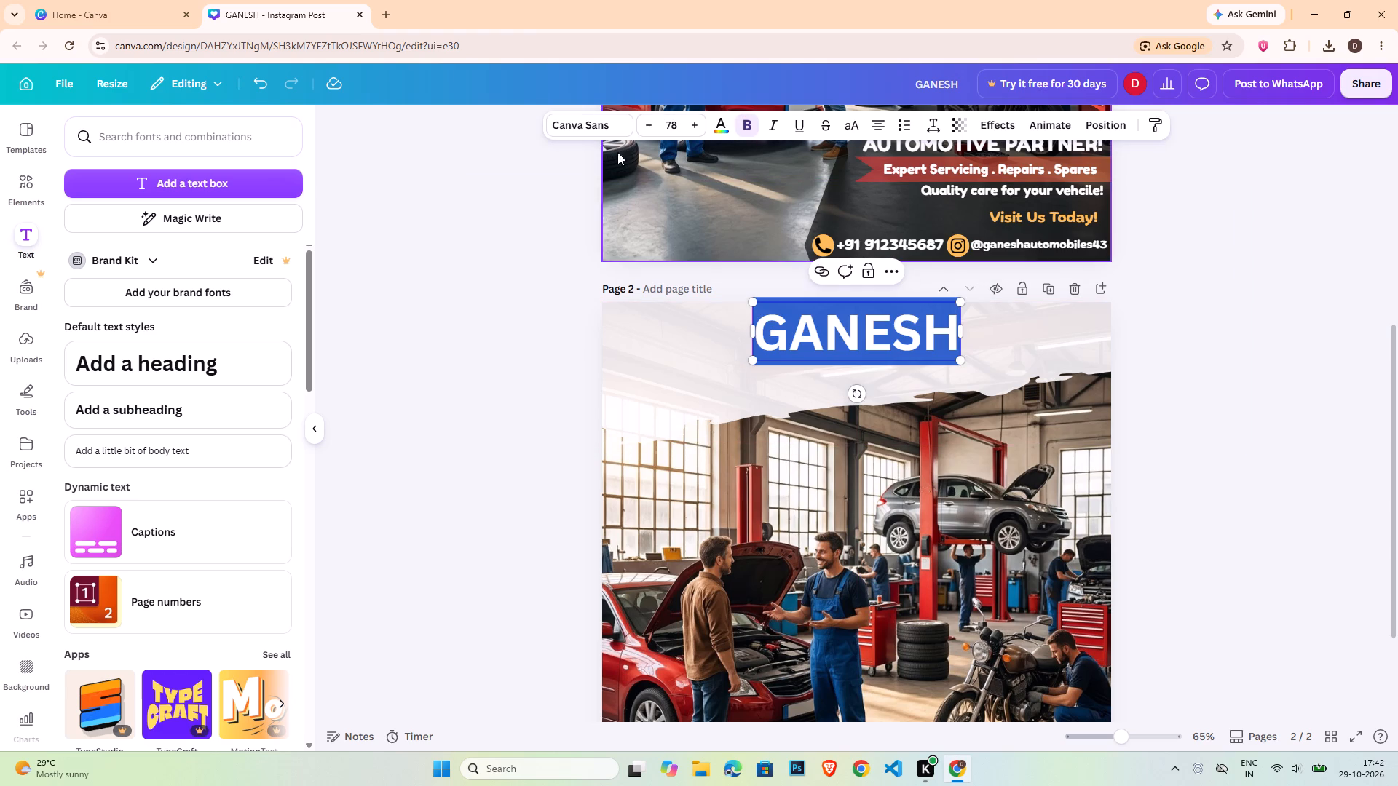
click(617, 130)
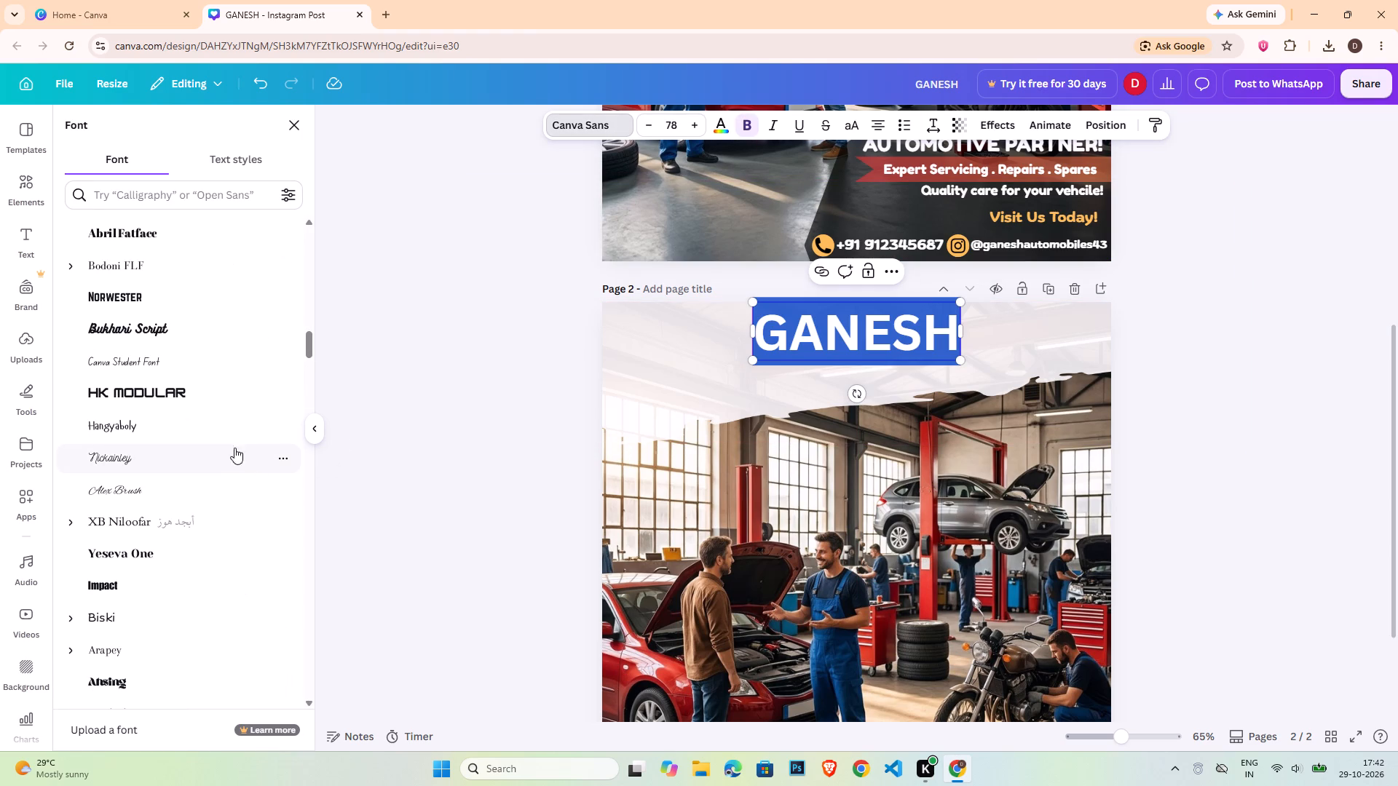
click(157, 303)
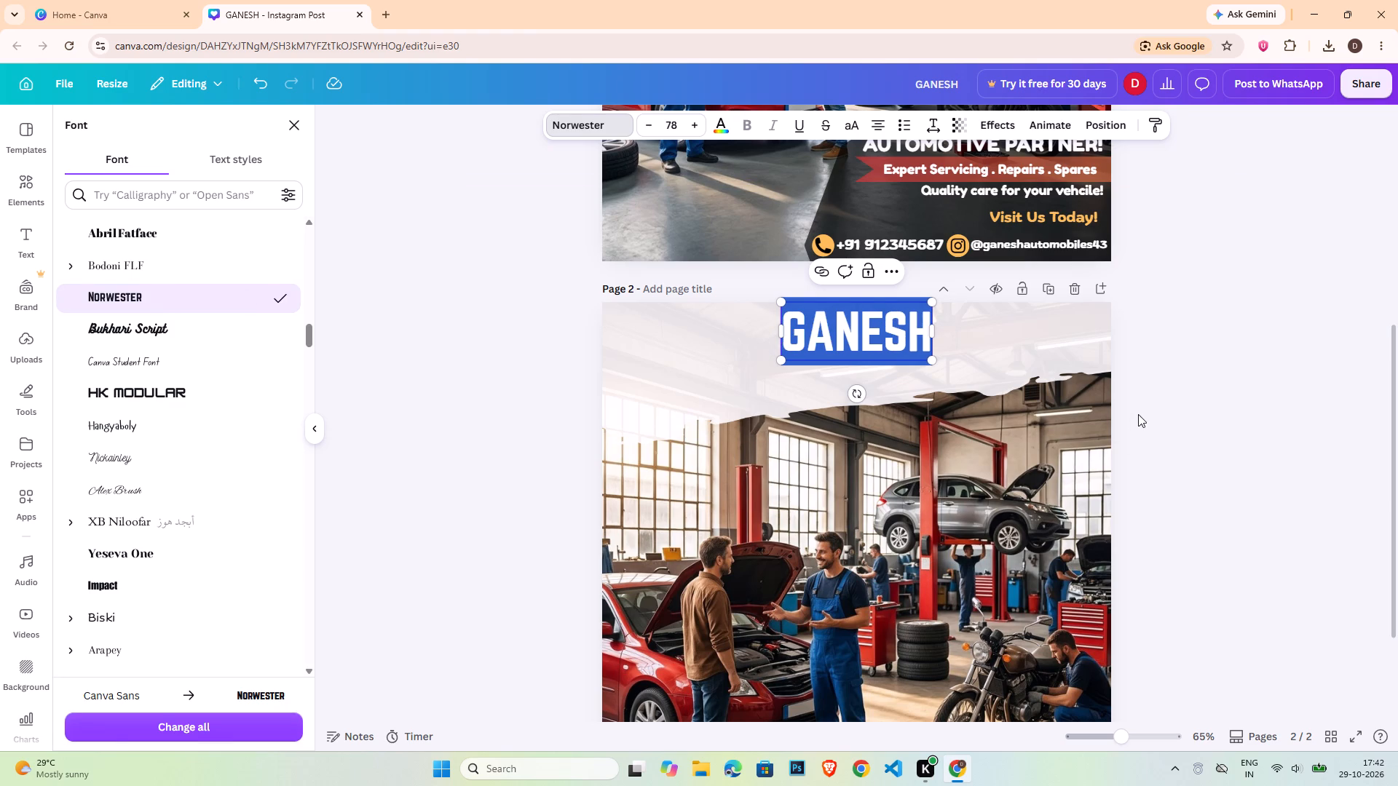
double_click(1207, 412)
Enlarge the GANESH heading to about size 97 and centre it horizontally at the top of page 2.
drag(850, 336, 820, 336)
drag(902, 358, 913, 358)
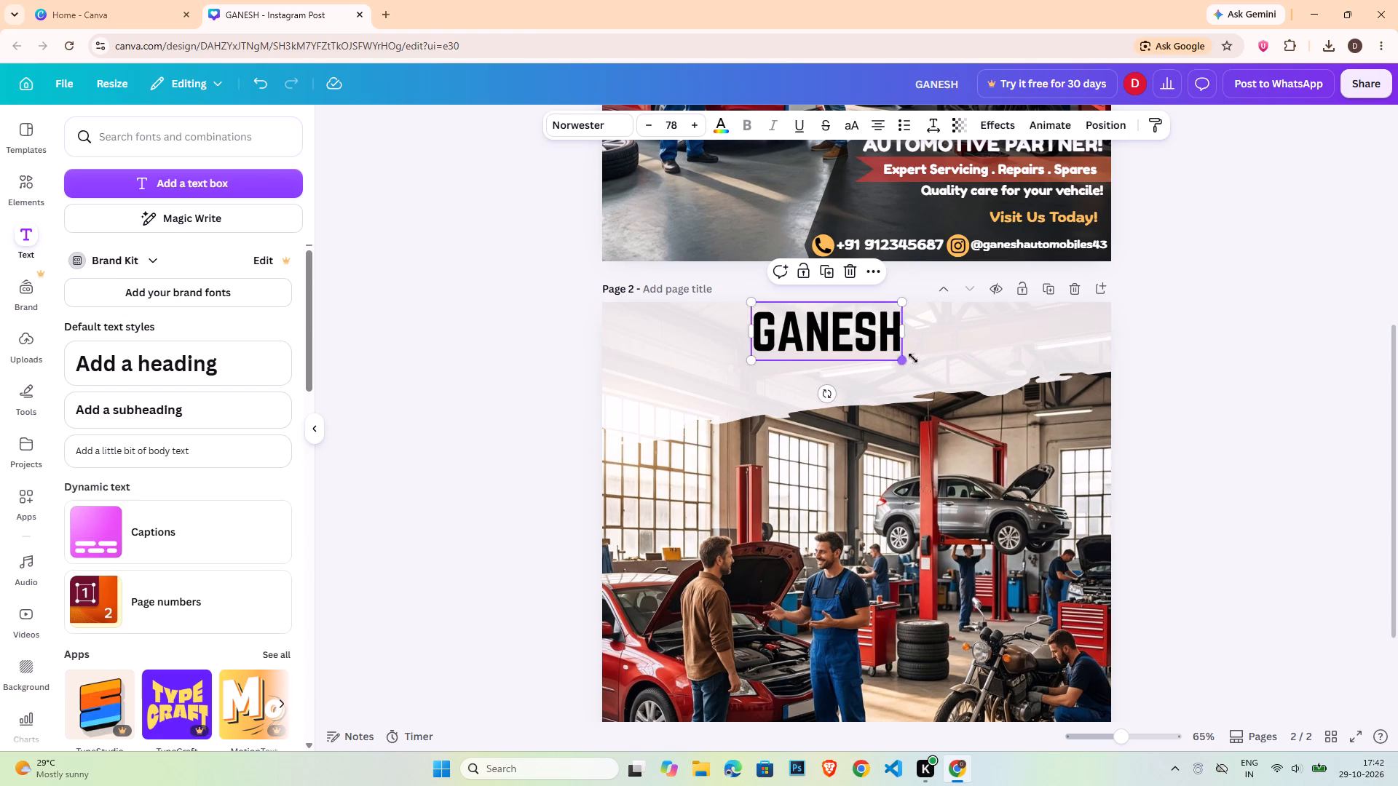
drag(913, 358, 944, 360)
drag(900, 345, 912, 340)
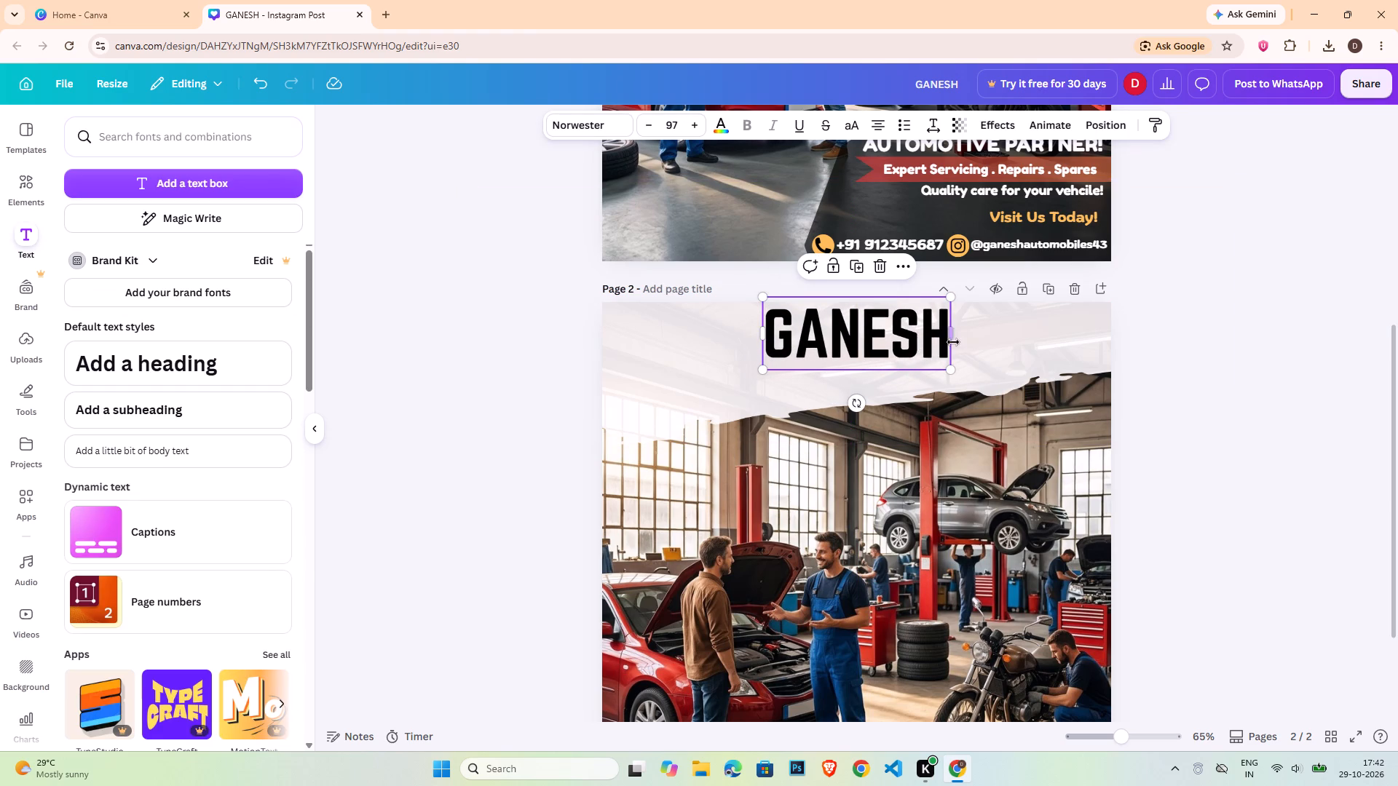
Widen the GANESH heading's letter spacing to about 142 and nudge the heading slightly right of centre.
click(940, 124)
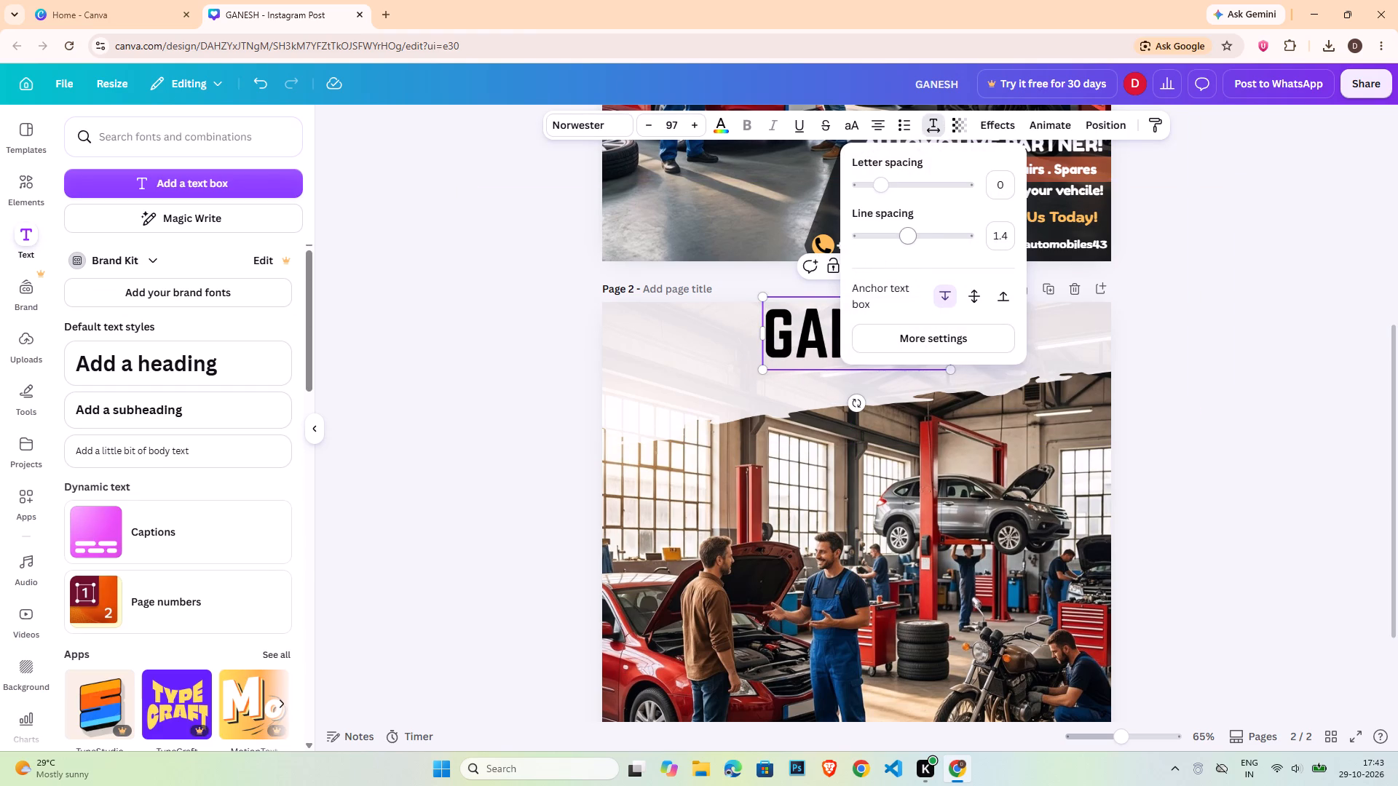
drag(887, 186, 897, 183)
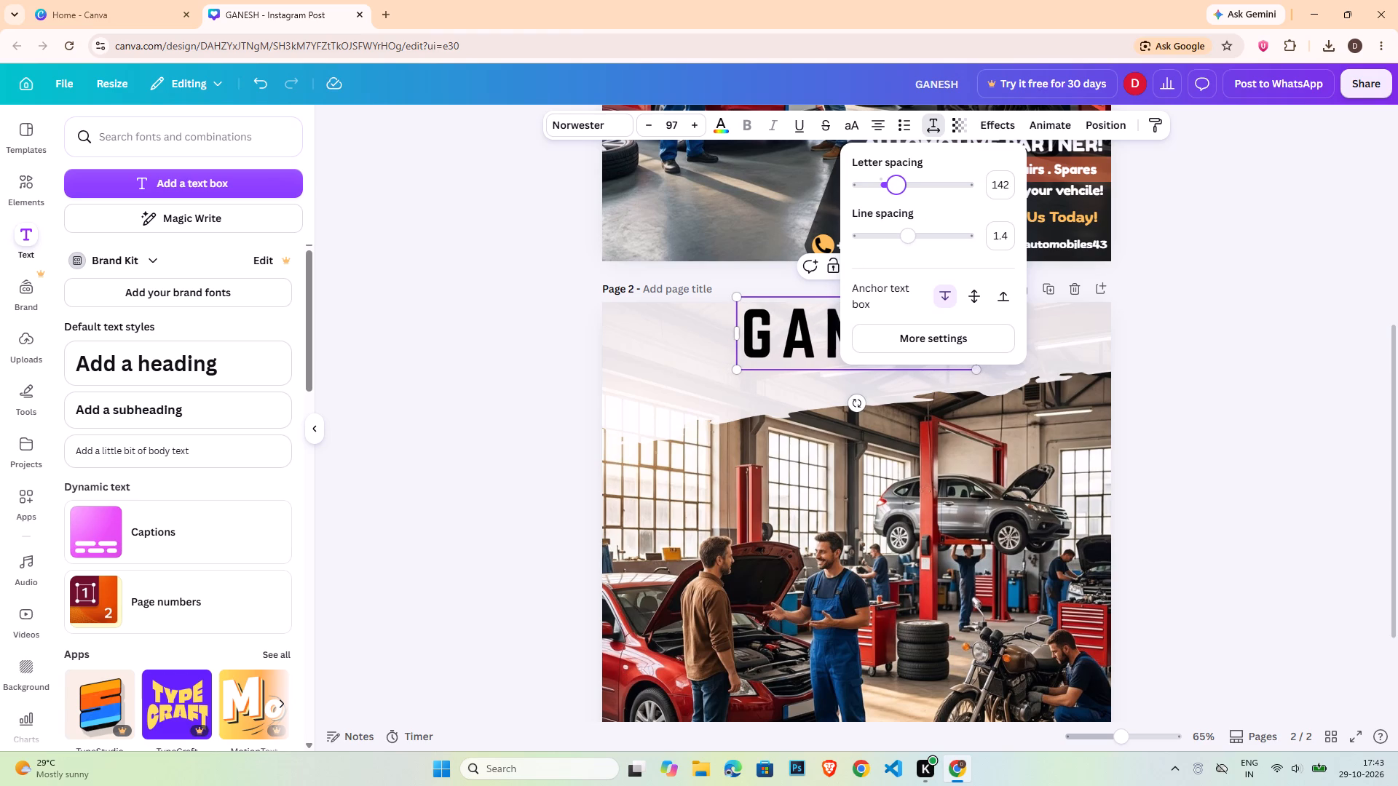
drag(897, 183, 898, 183)
double_click(1335, 409)
drag(890, 349, 897, 347)
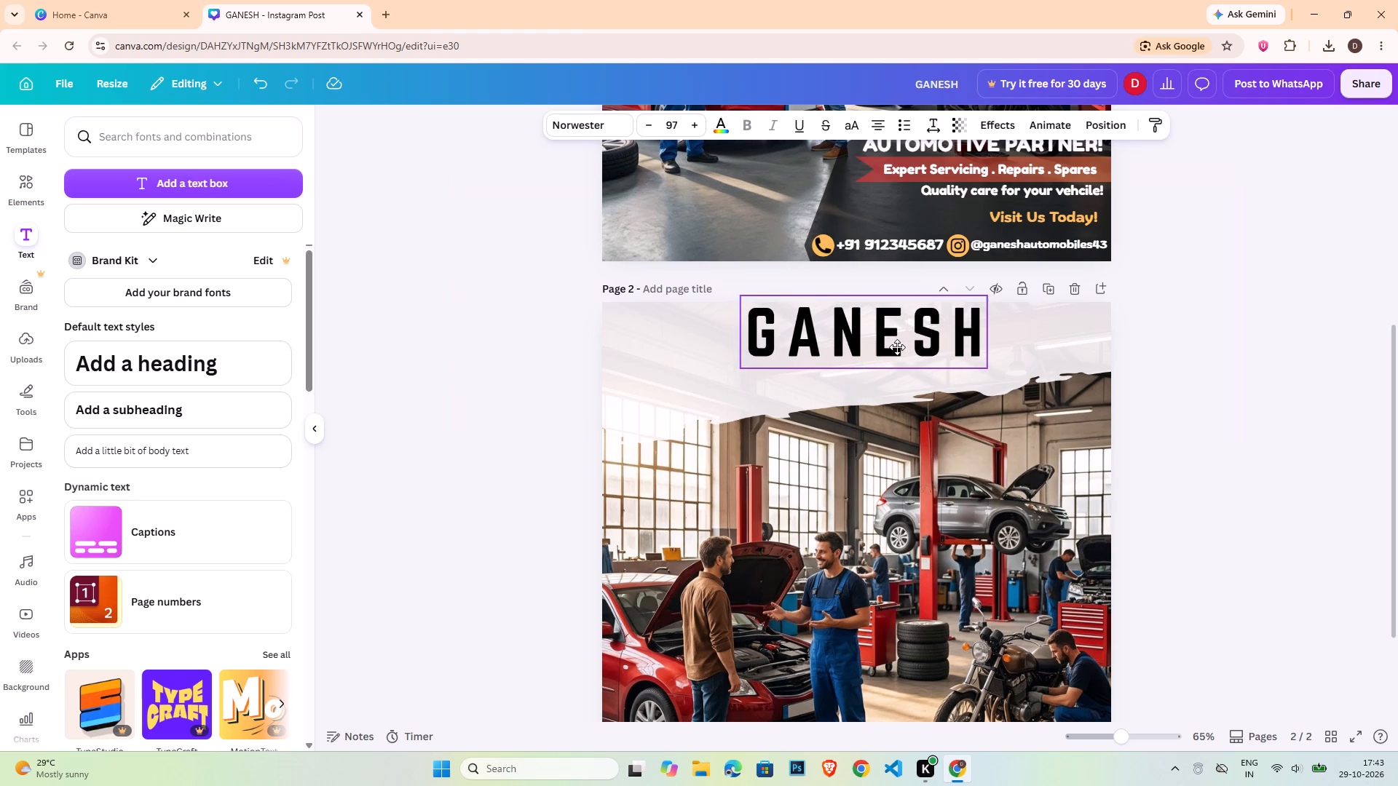
drag(897, 347, 900, 348)
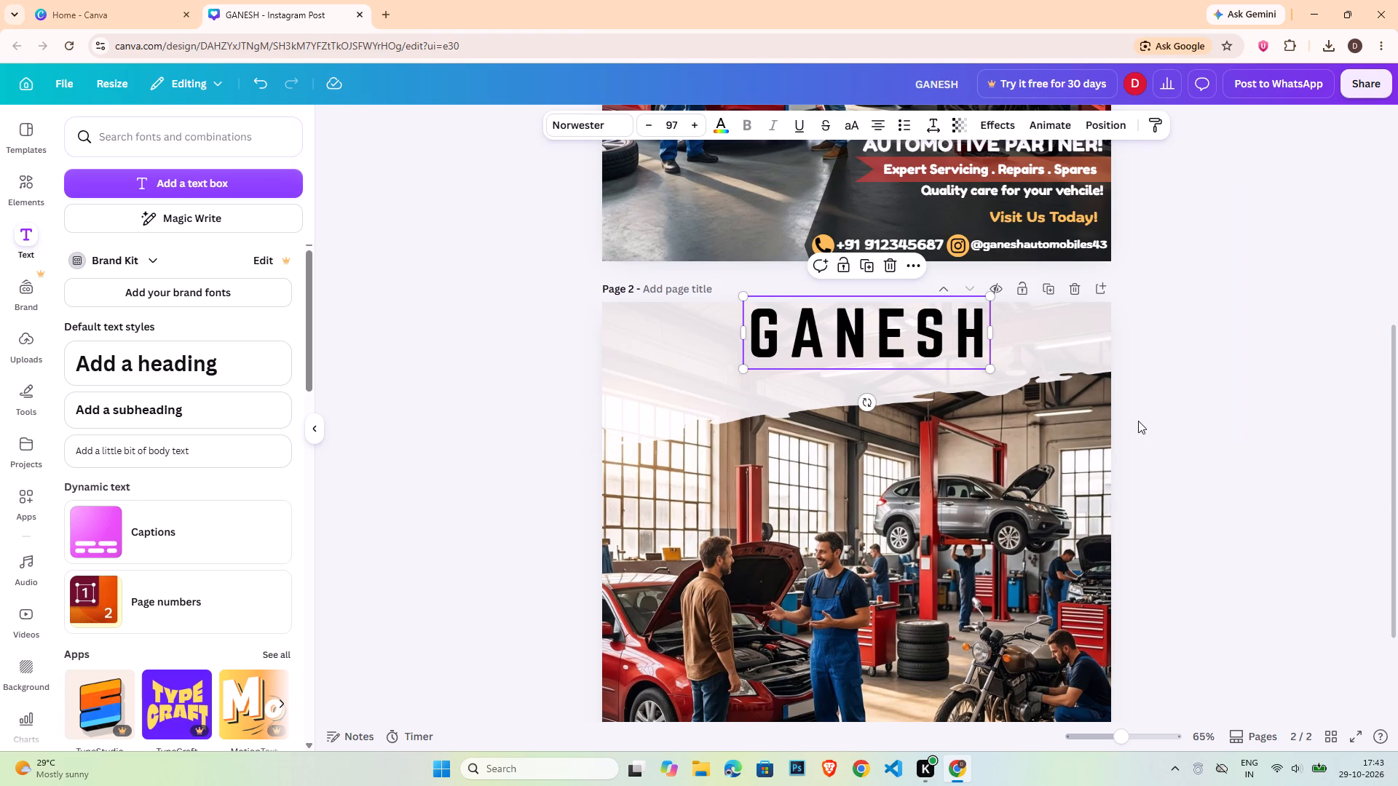
click(1121, 419)
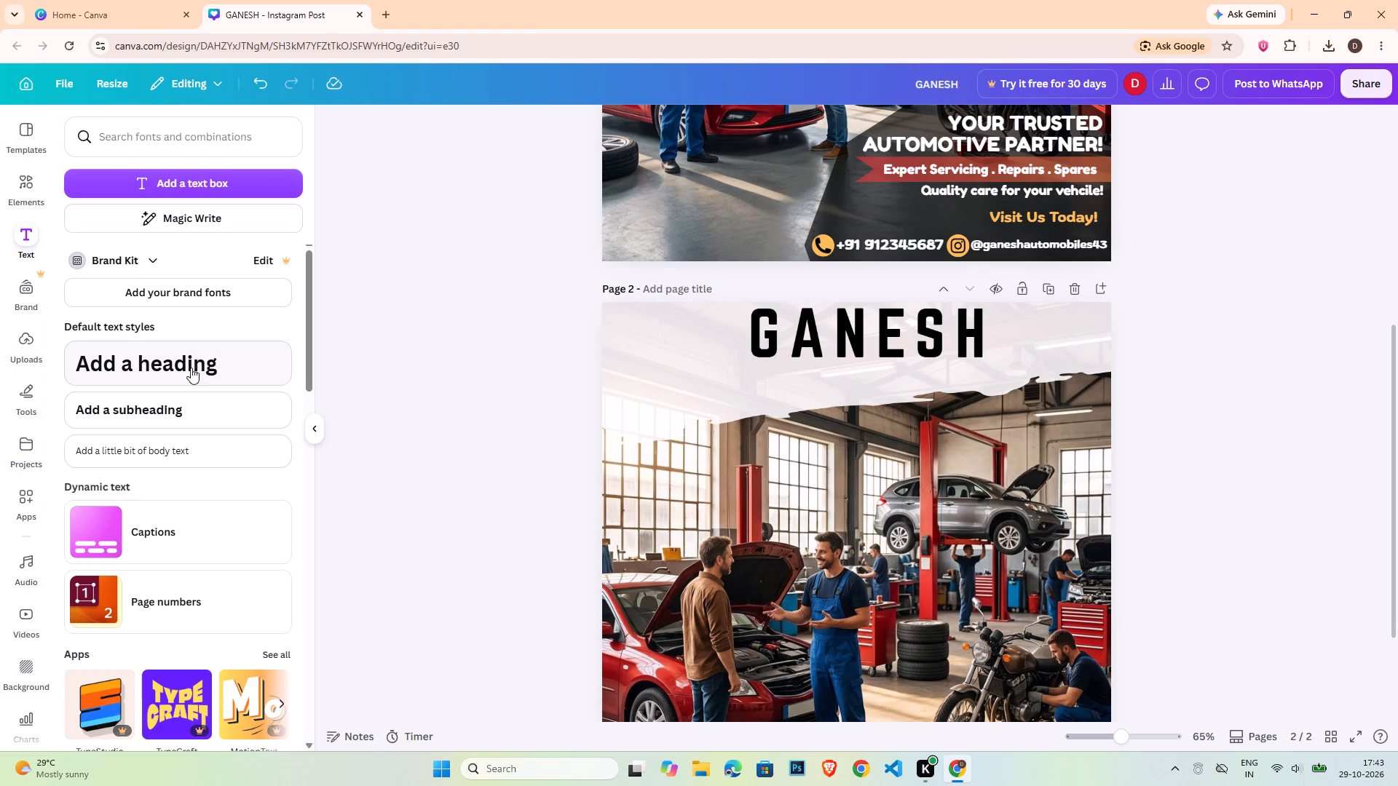
Add a subheading reading "AUTOMOBILES" directly beneath the GANESH heading.
click(187, 404)
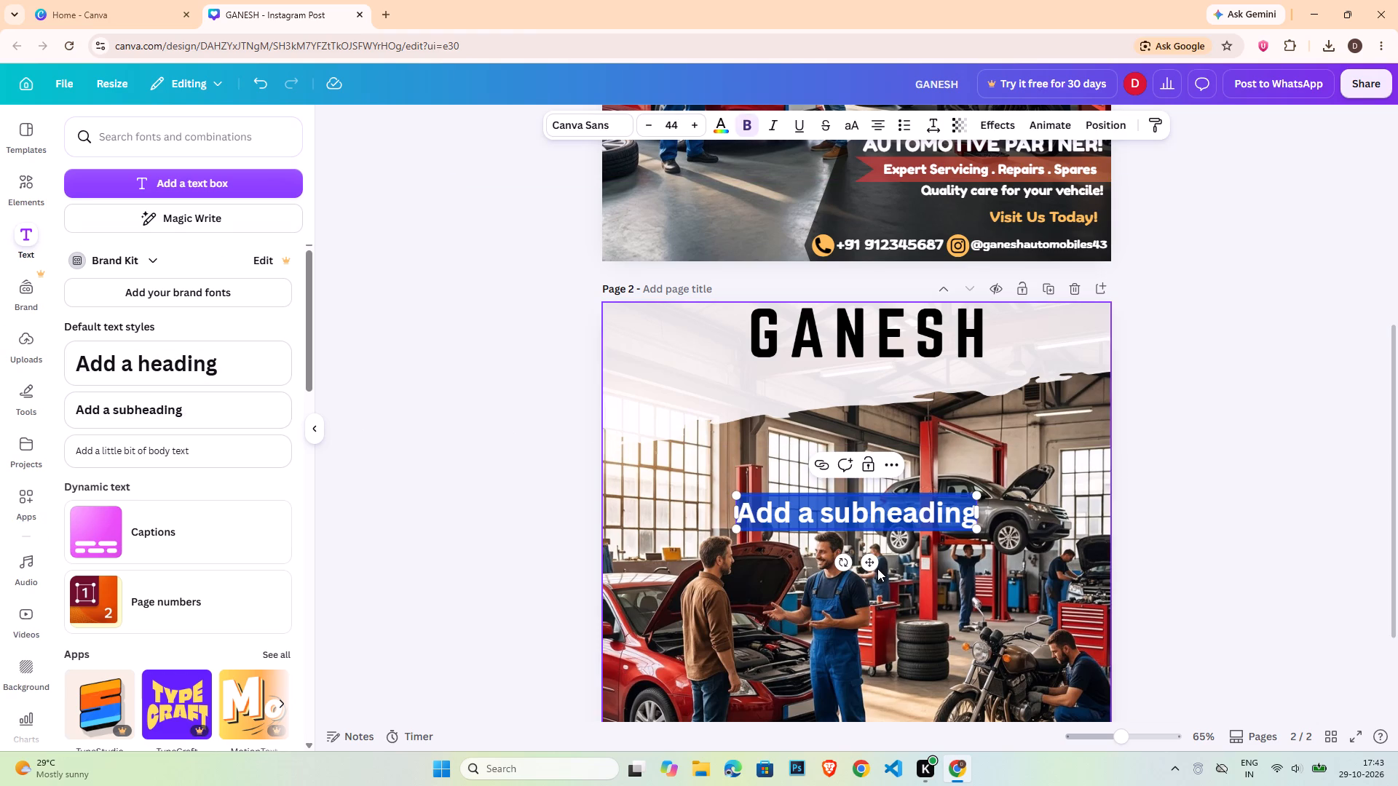
drag(874, 566, 880, 433)
double_click(877, 389)
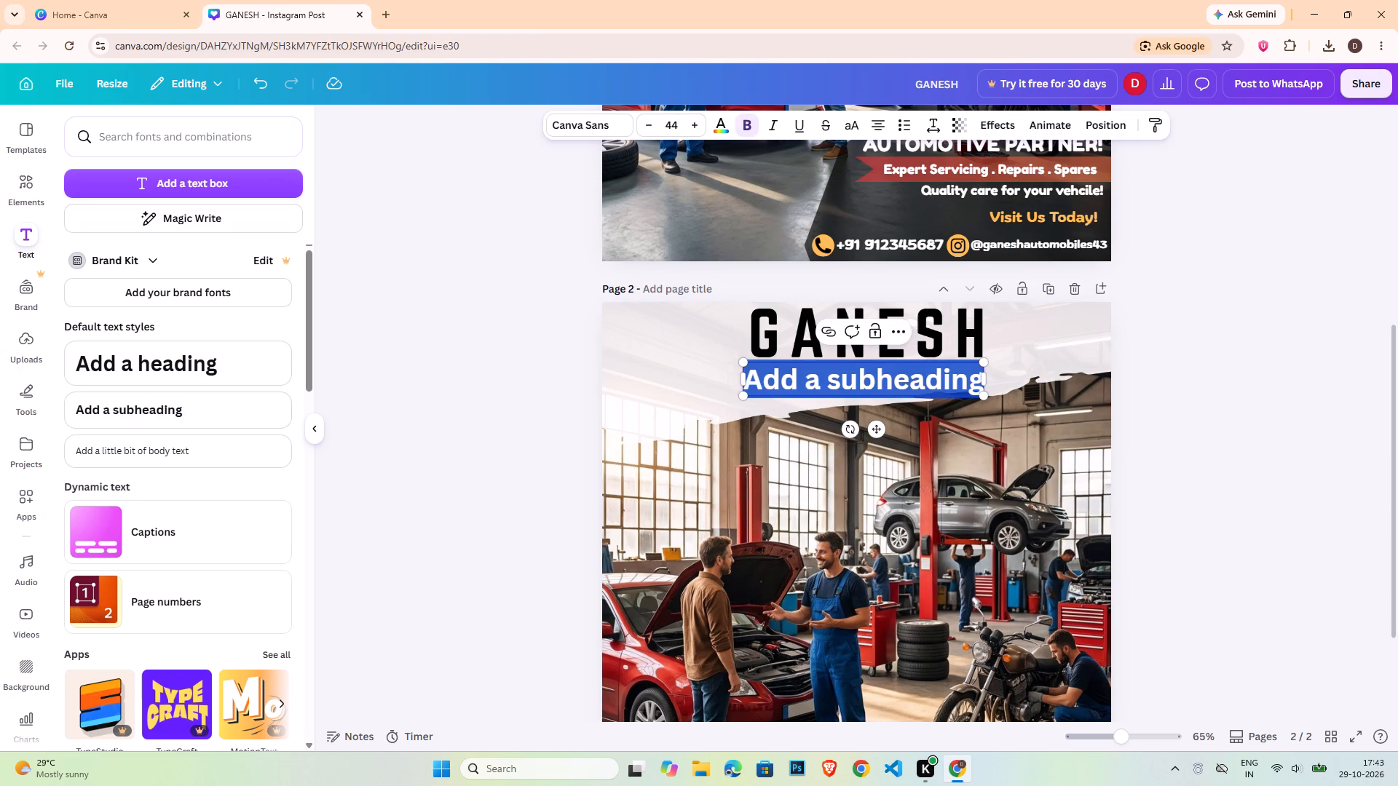
key(shift+a)
key(shift+u)
key(shift+t)
key(shift+o)
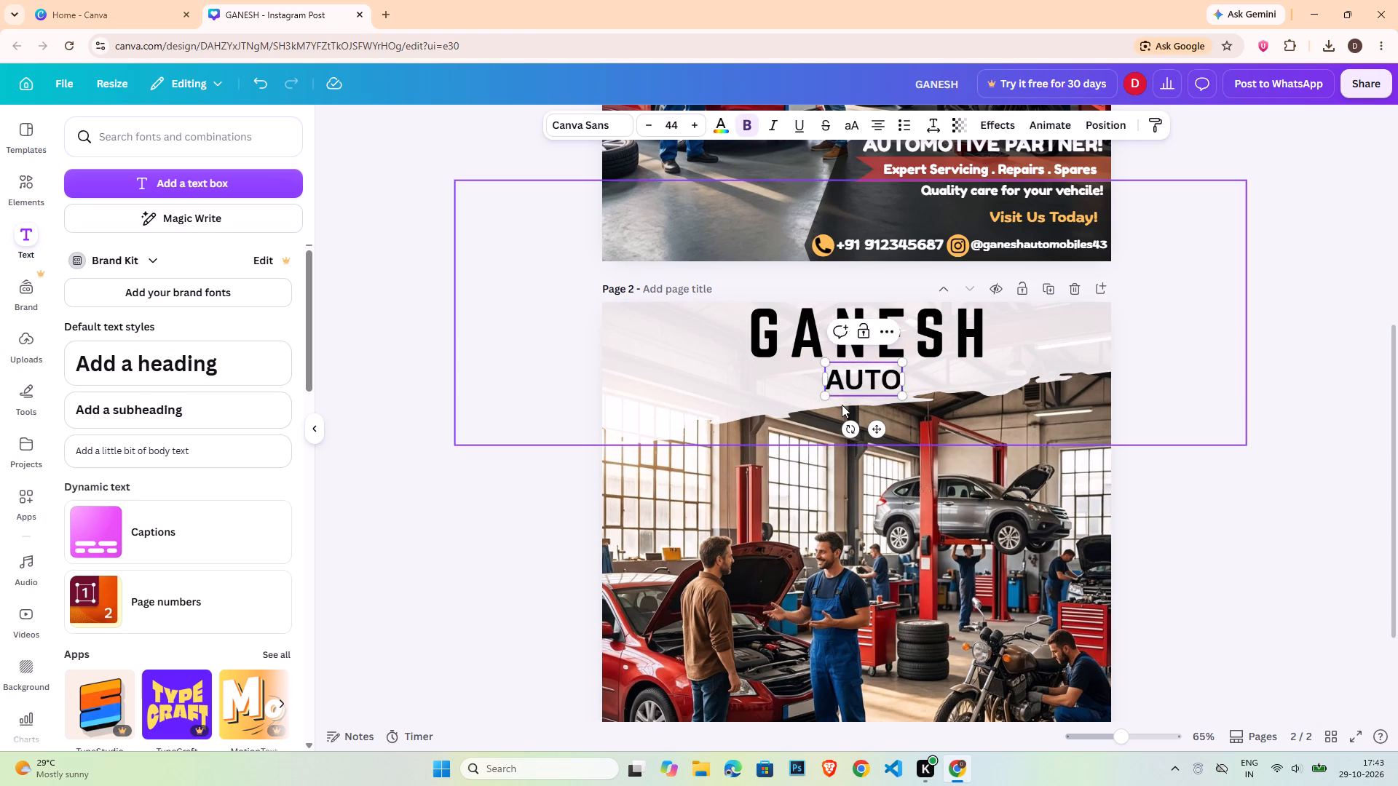
key(shift+m)
key(shift+o)
key(shift+b)
key(shift+i)
key(shift+l)
key(shift+e)
key(shift+s)
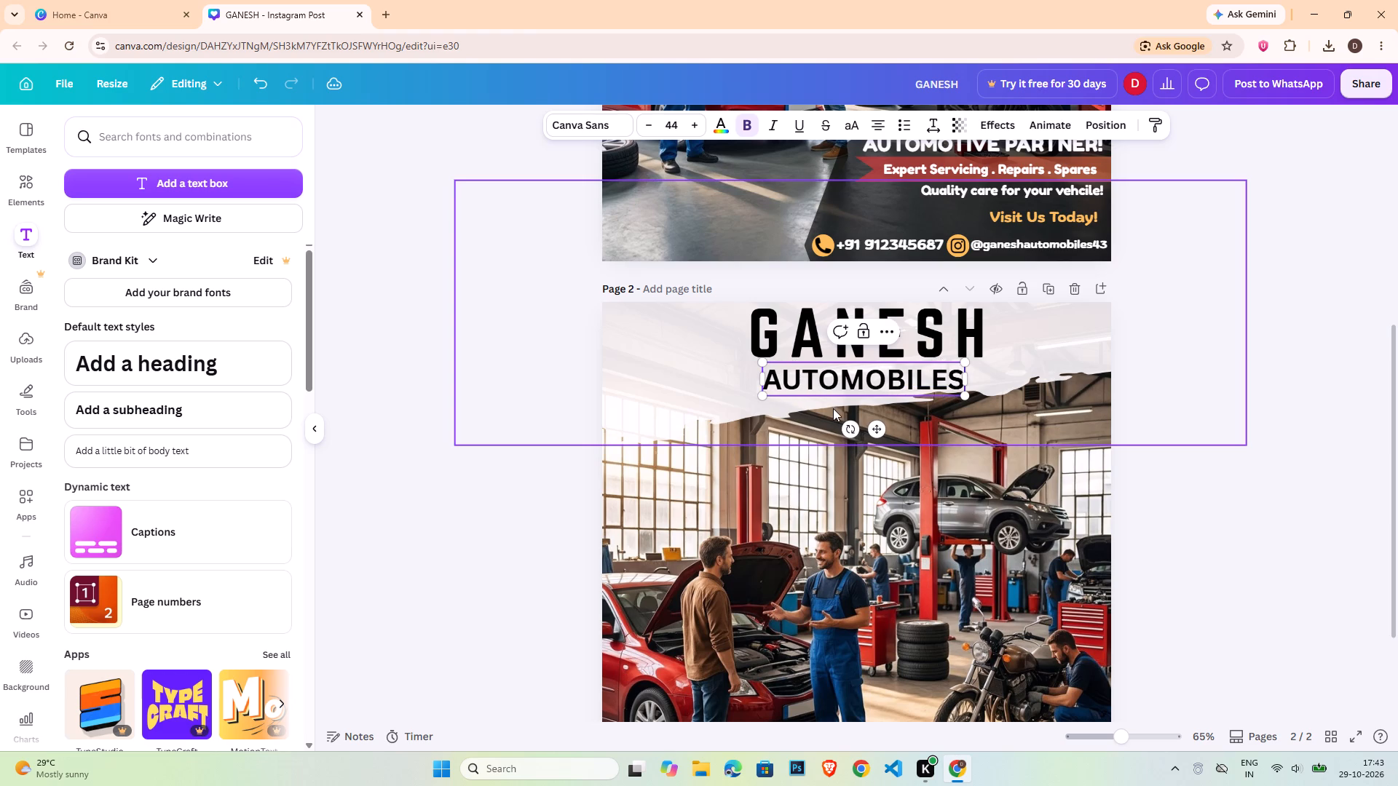
click(1247, 525)
Move the white brush band slightly down behind the headings.
click(1097, 365)
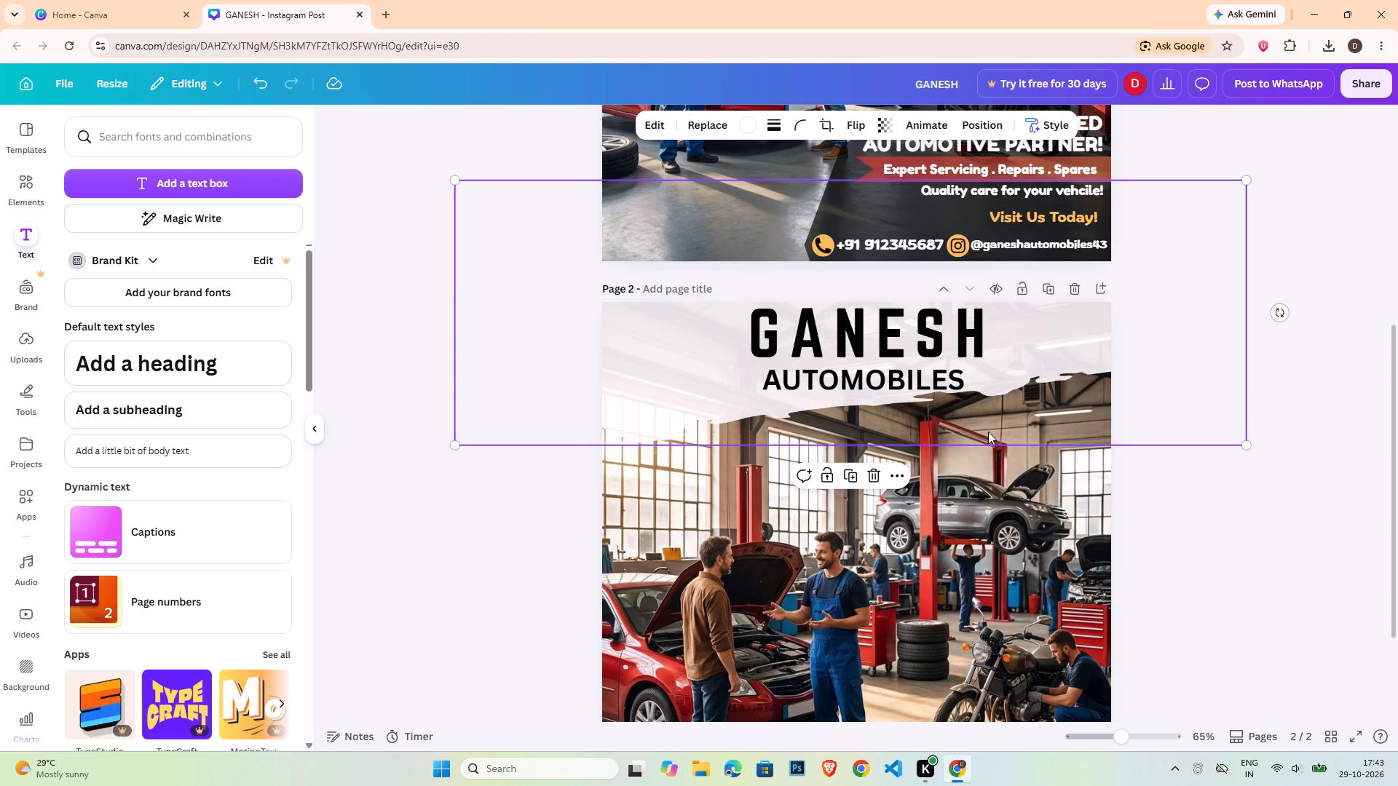
click(1102, 352)
click(1286, 508)
drag(1058, 352, 1057, 356)
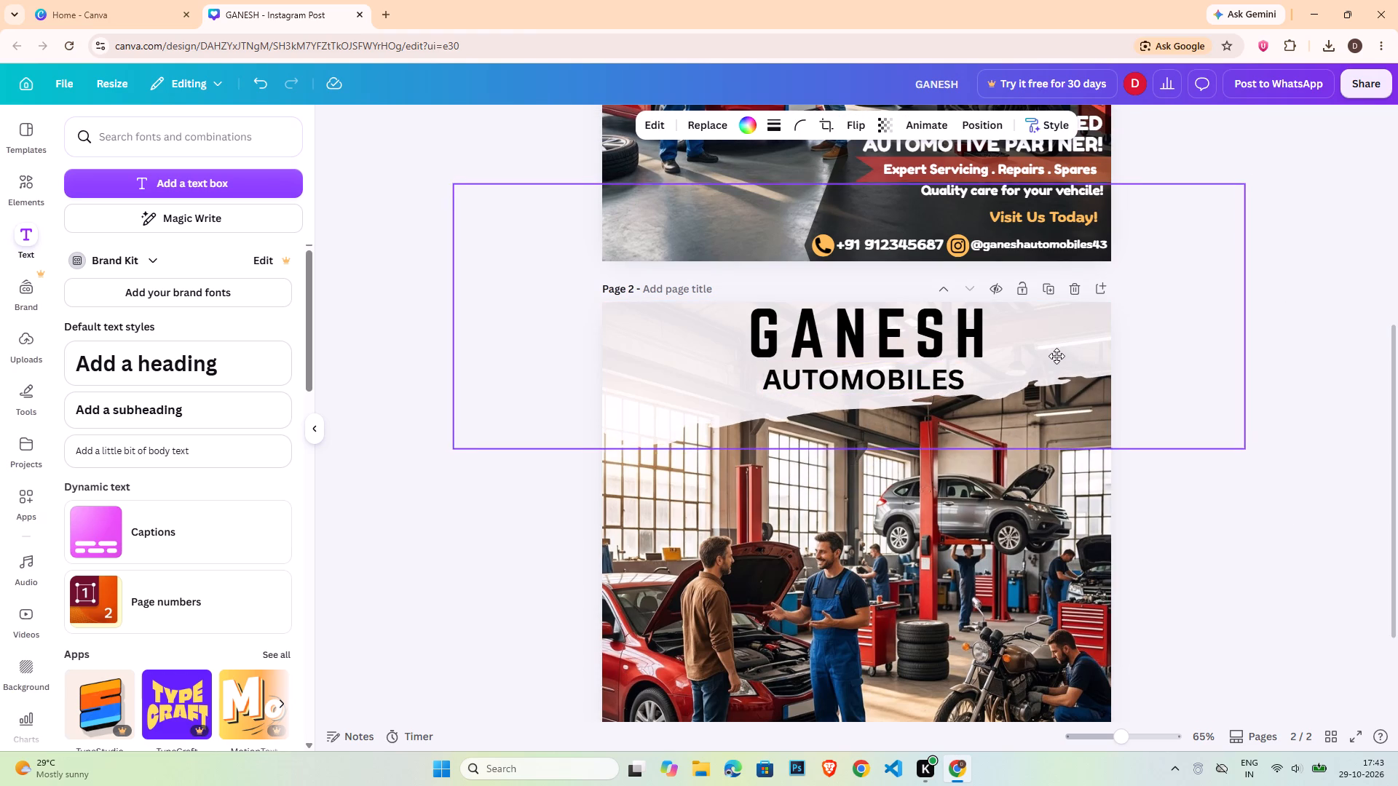
drag(1057, 356, 1057, 362)
click(1257, 560)
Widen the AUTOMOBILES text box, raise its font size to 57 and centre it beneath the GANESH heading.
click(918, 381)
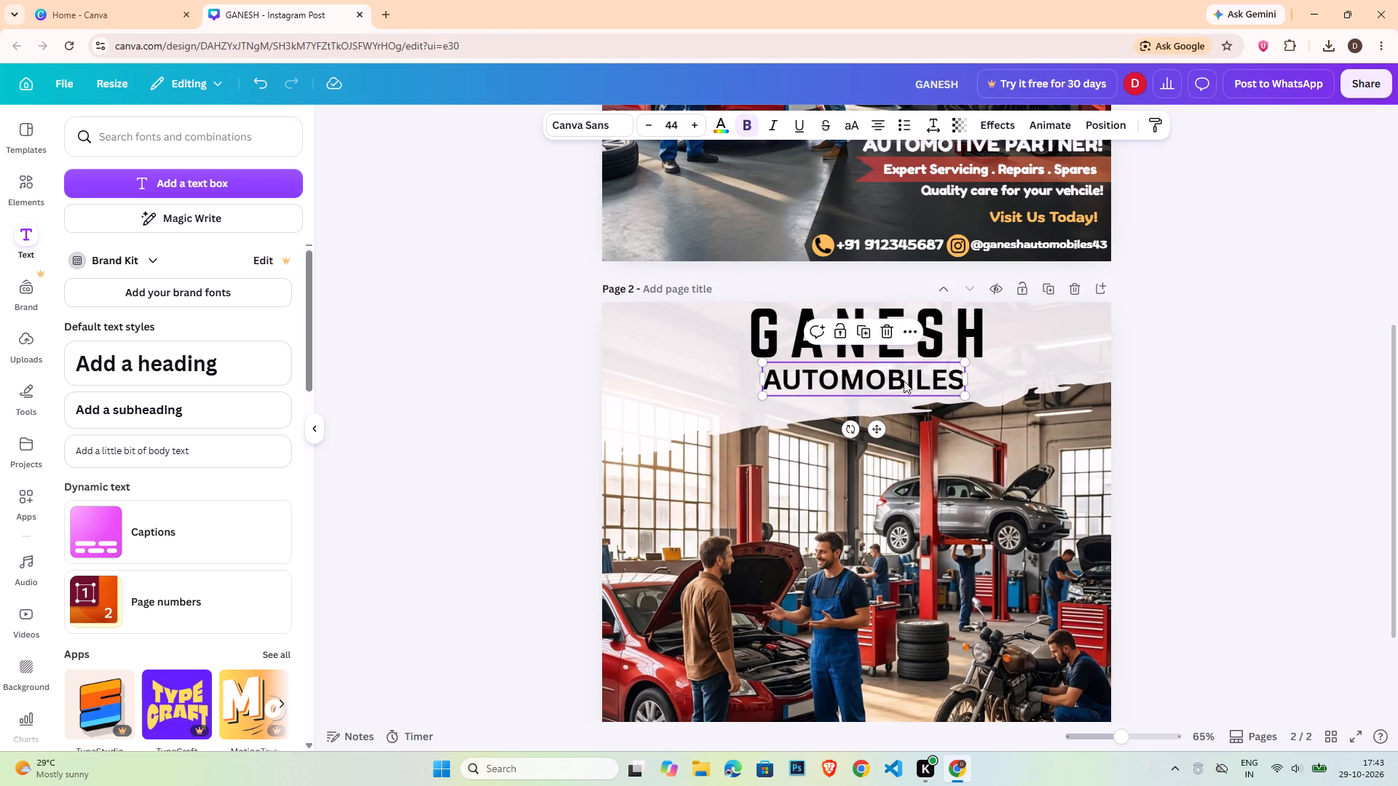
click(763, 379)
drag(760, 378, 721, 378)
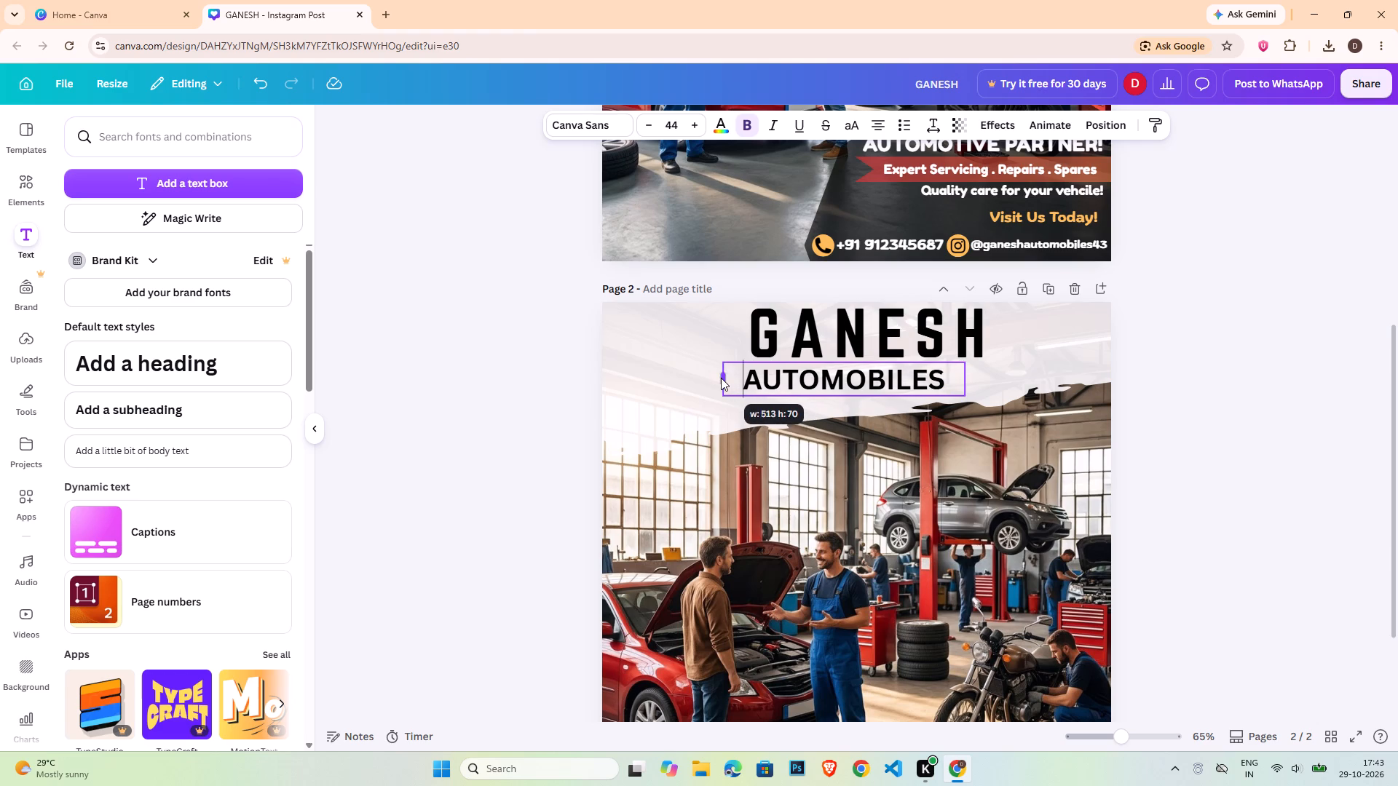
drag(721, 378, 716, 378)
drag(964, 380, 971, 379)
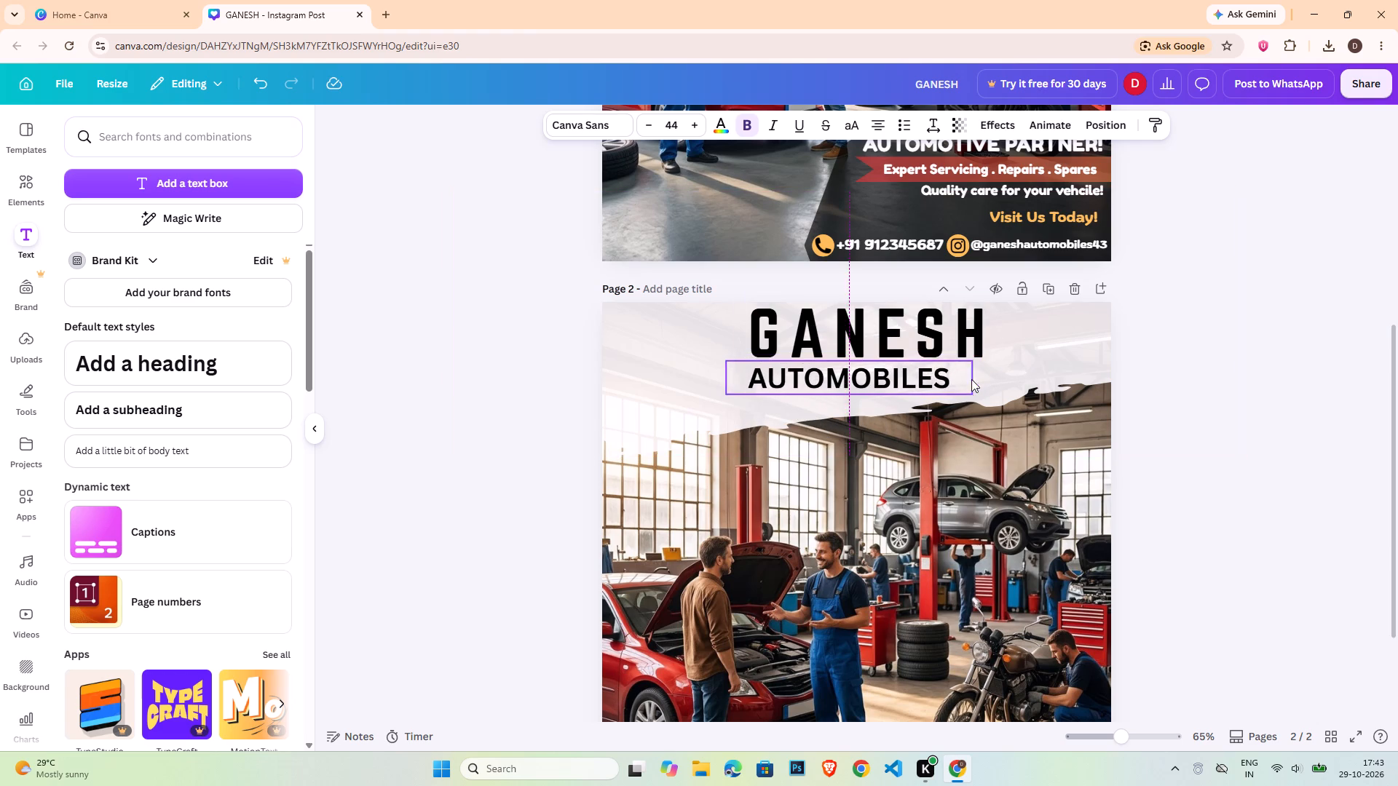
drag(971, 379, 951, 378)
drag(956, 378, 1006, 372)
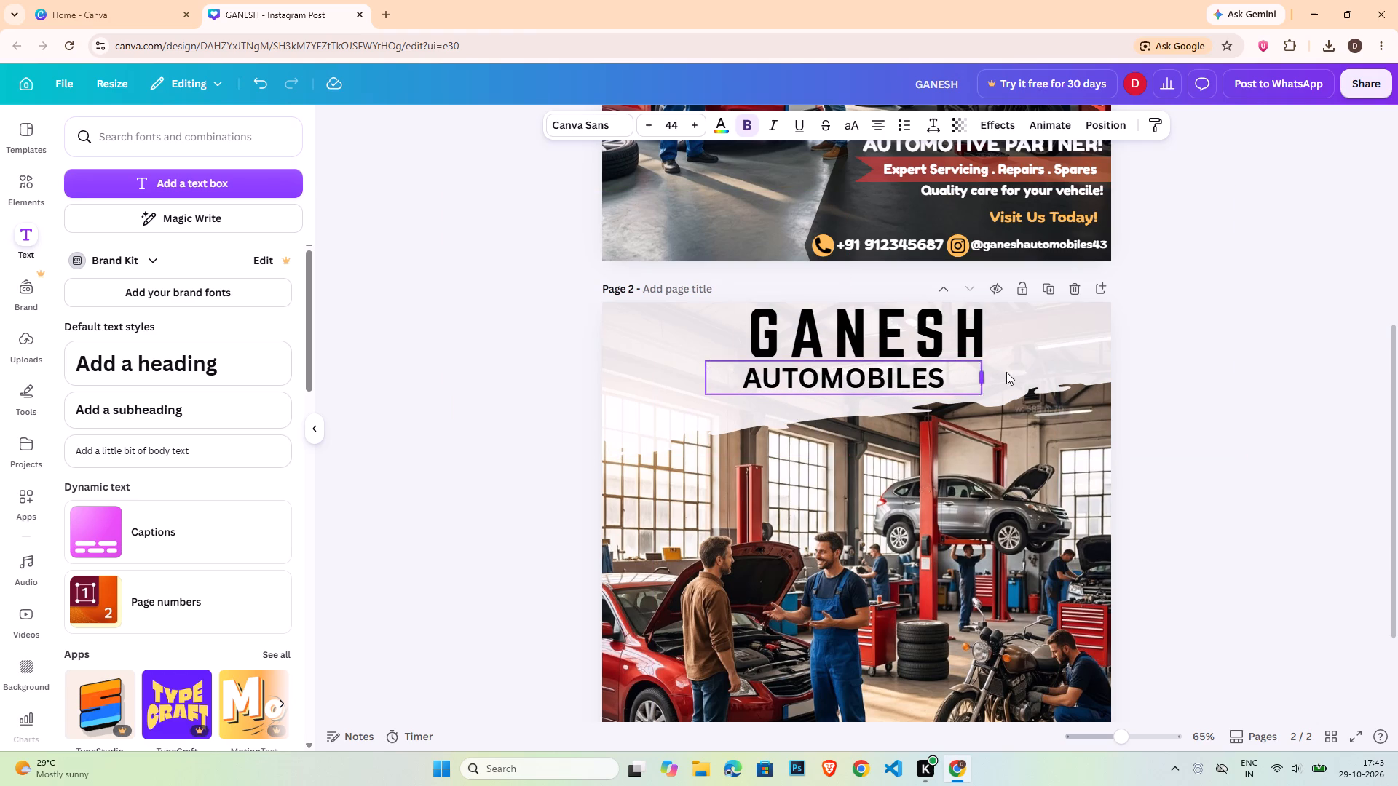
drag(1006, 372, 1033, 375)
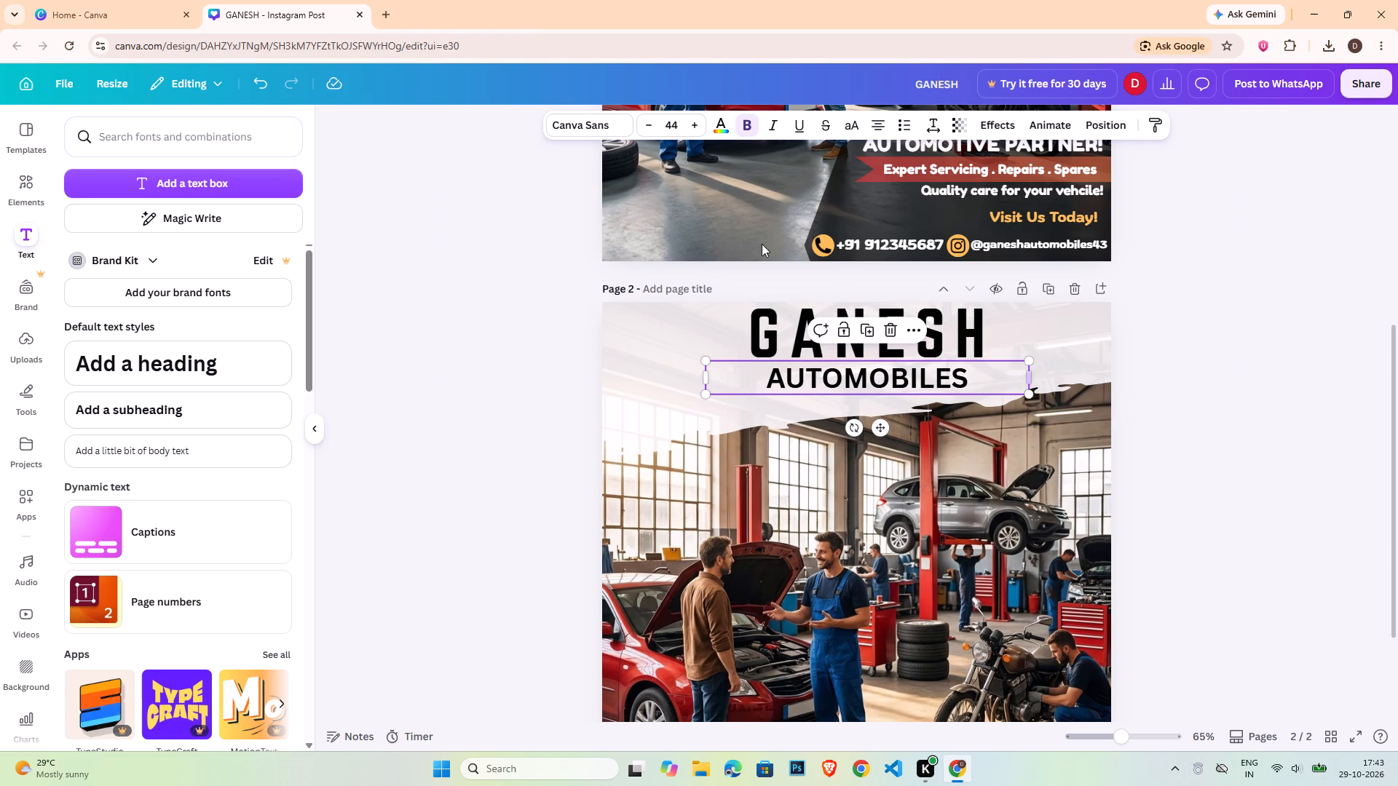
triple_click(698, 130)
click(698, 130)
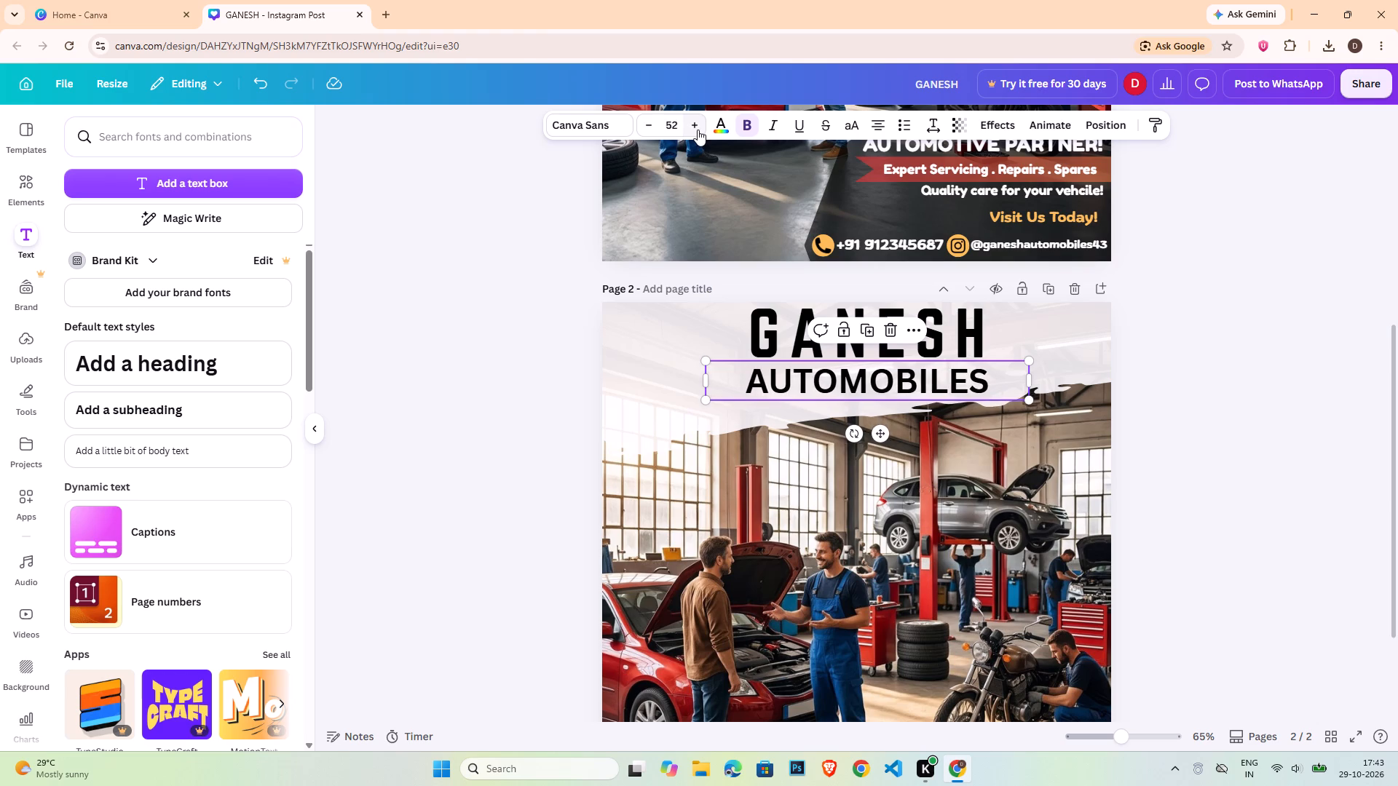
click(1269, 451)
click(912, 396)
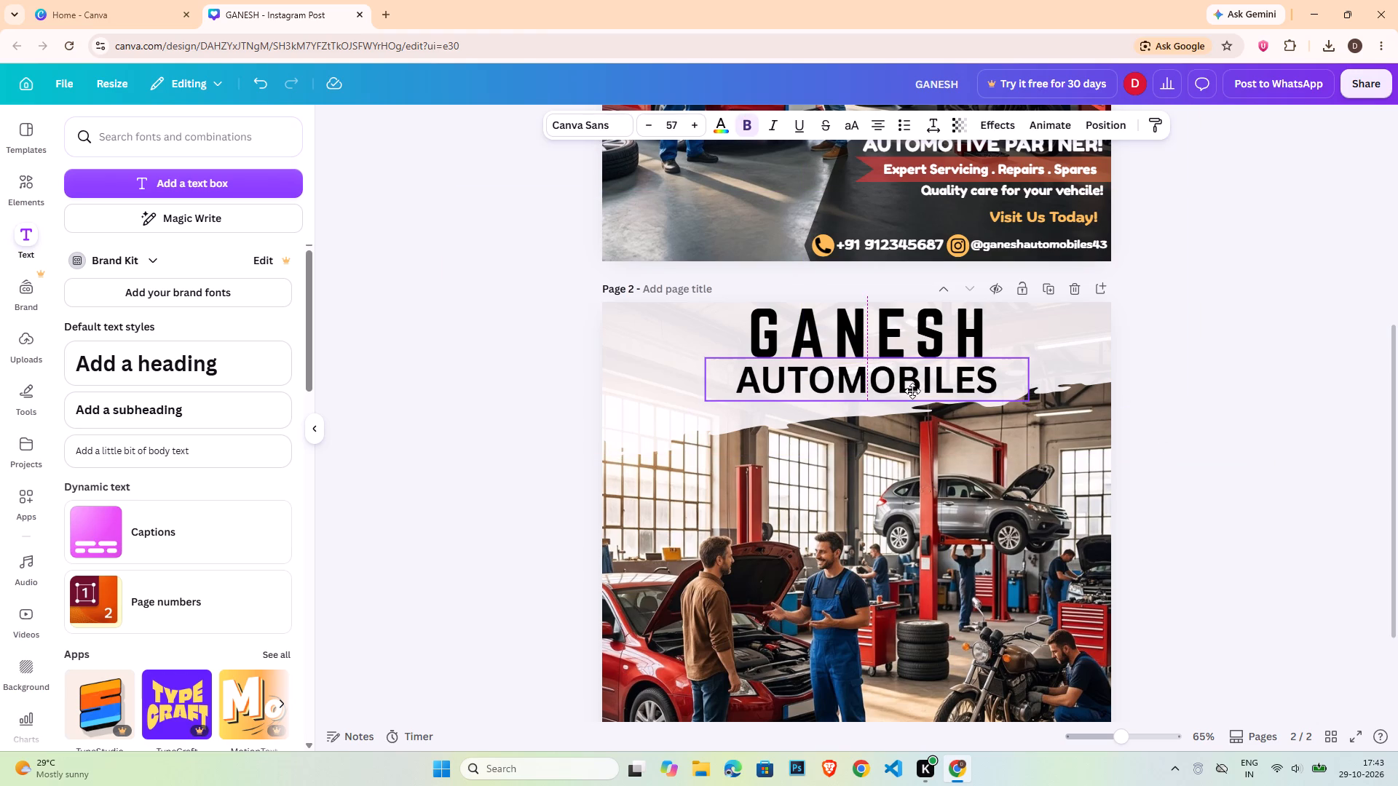
Try Hangyaboly, Yeseva One, Blaka and Chewy on the AUTOMOBILES subheading, settling on the Marykate font.
click(564, 117)
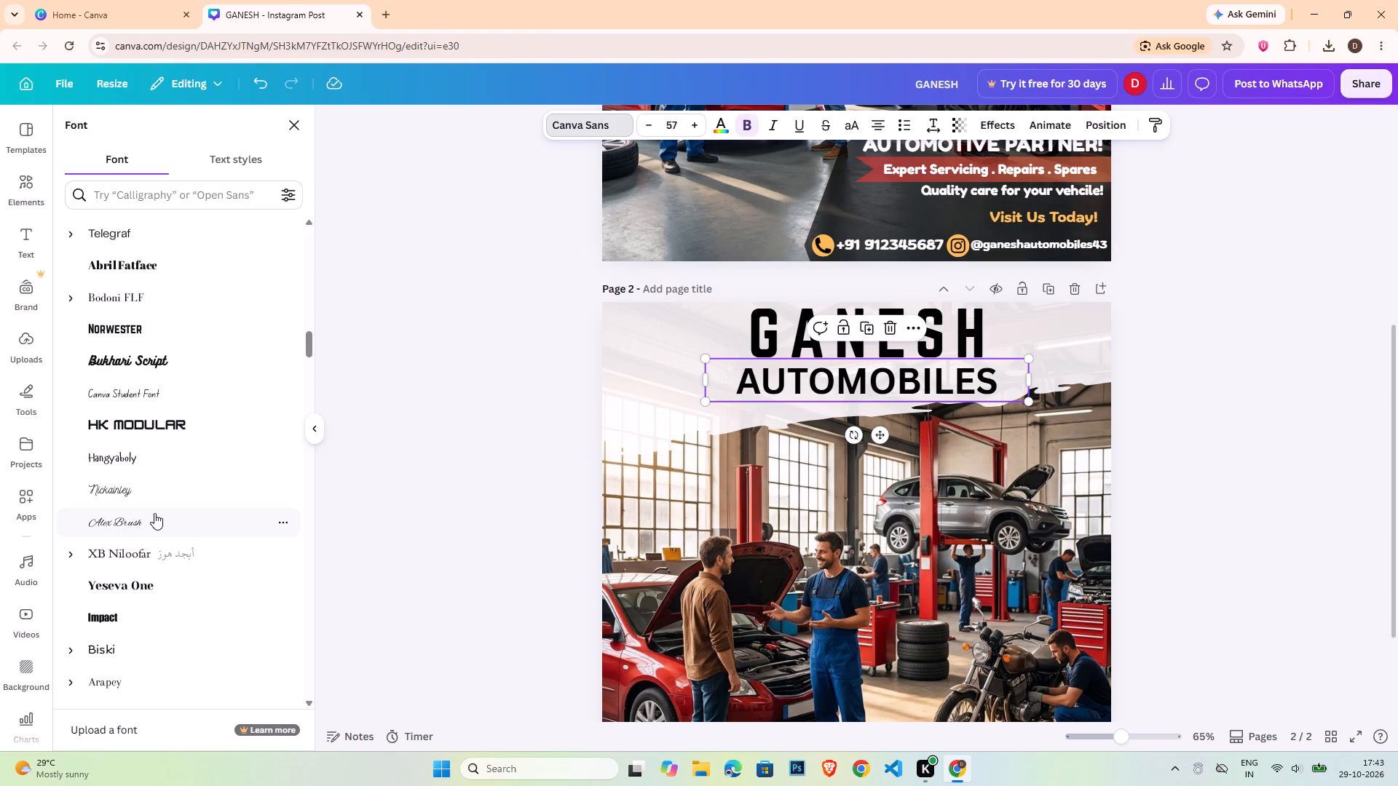
click(169, 452)
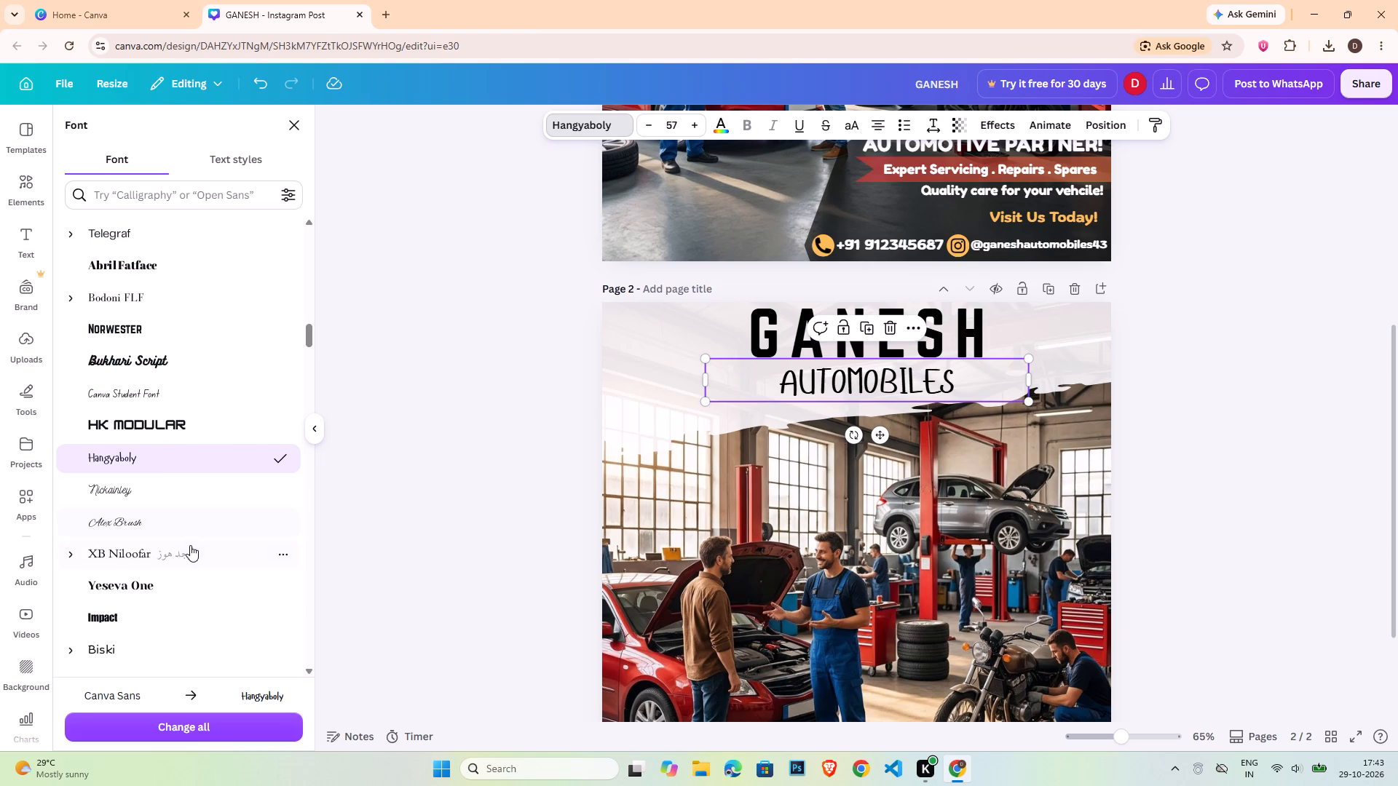
click(182, 584)
scroll(183, 585, down, 3)
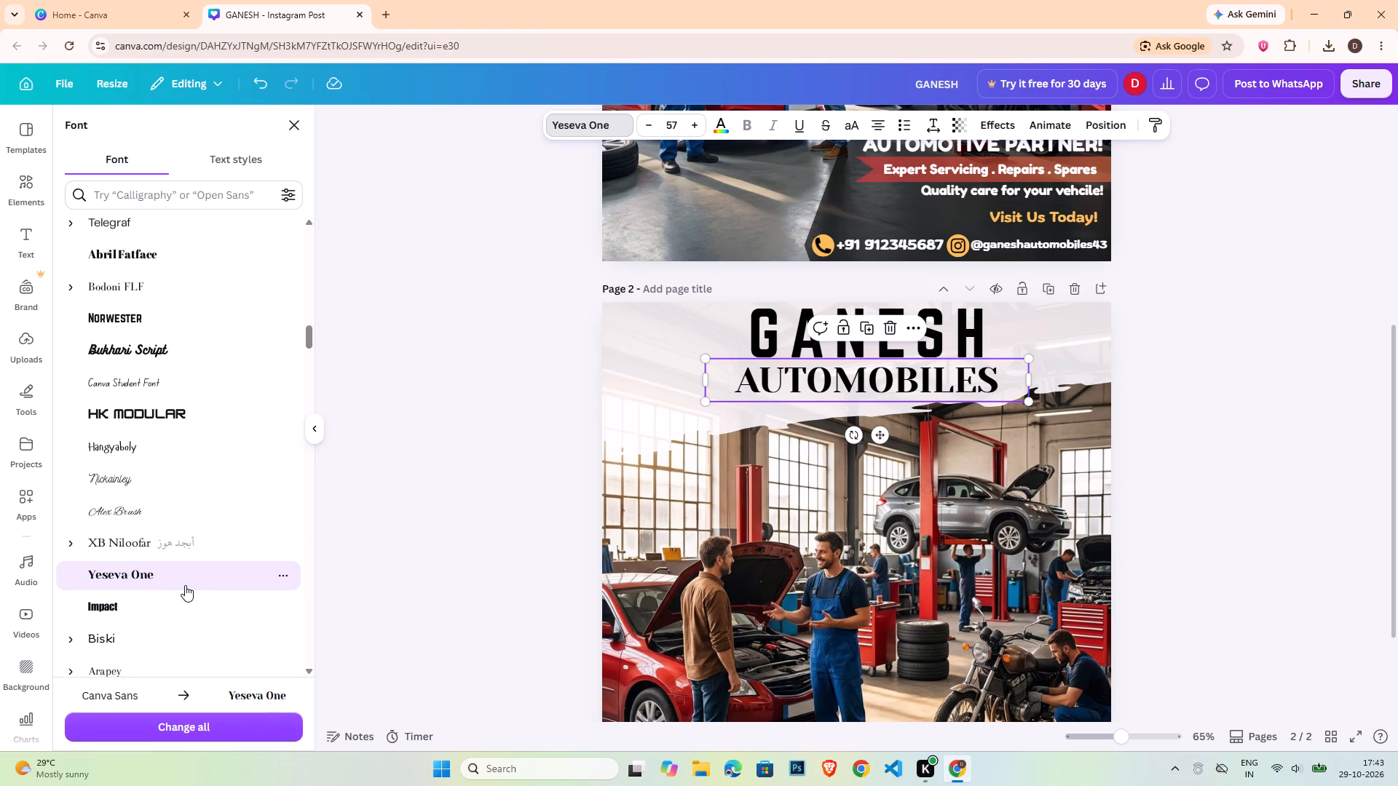
scroll(185, 585, down, 1)
click(185, 585)
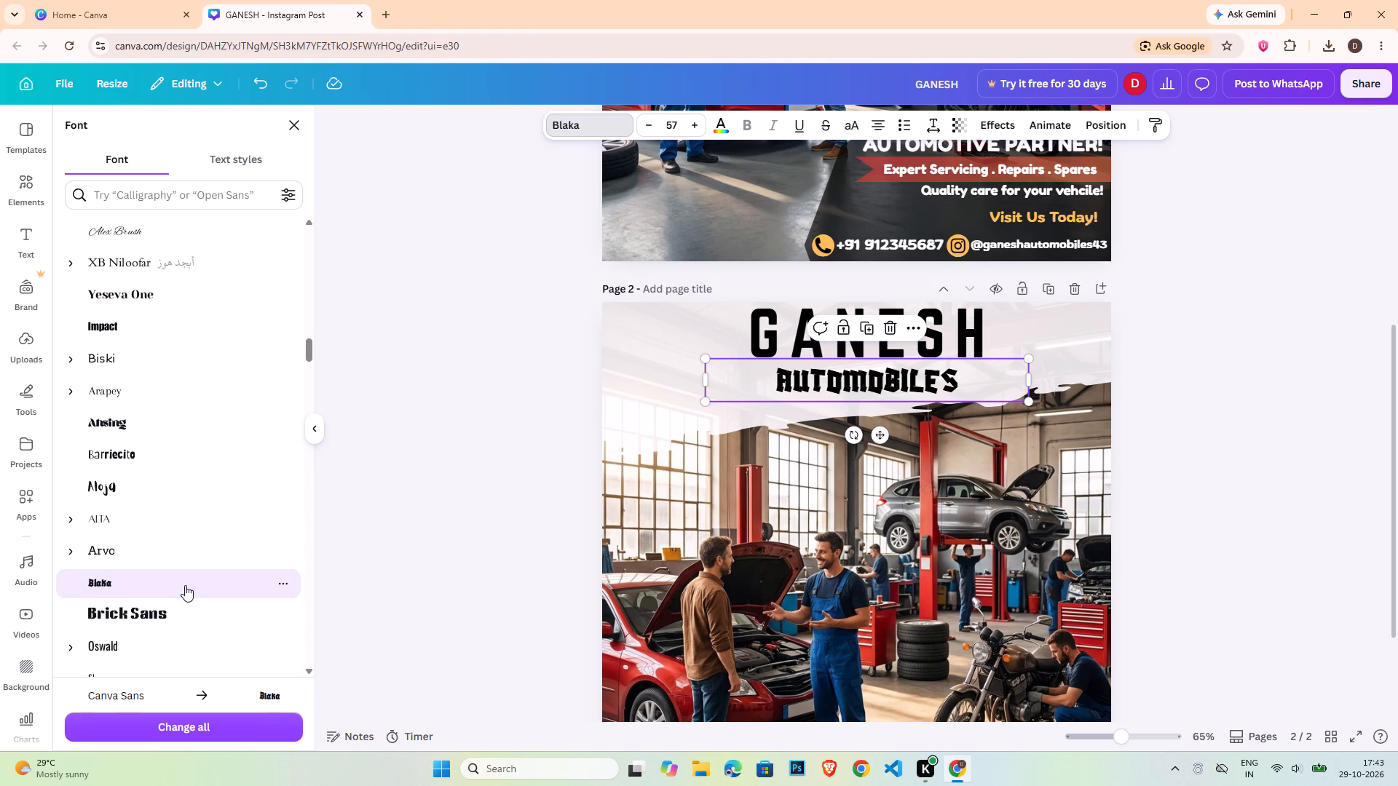
scroll(185, 585, down, 4)
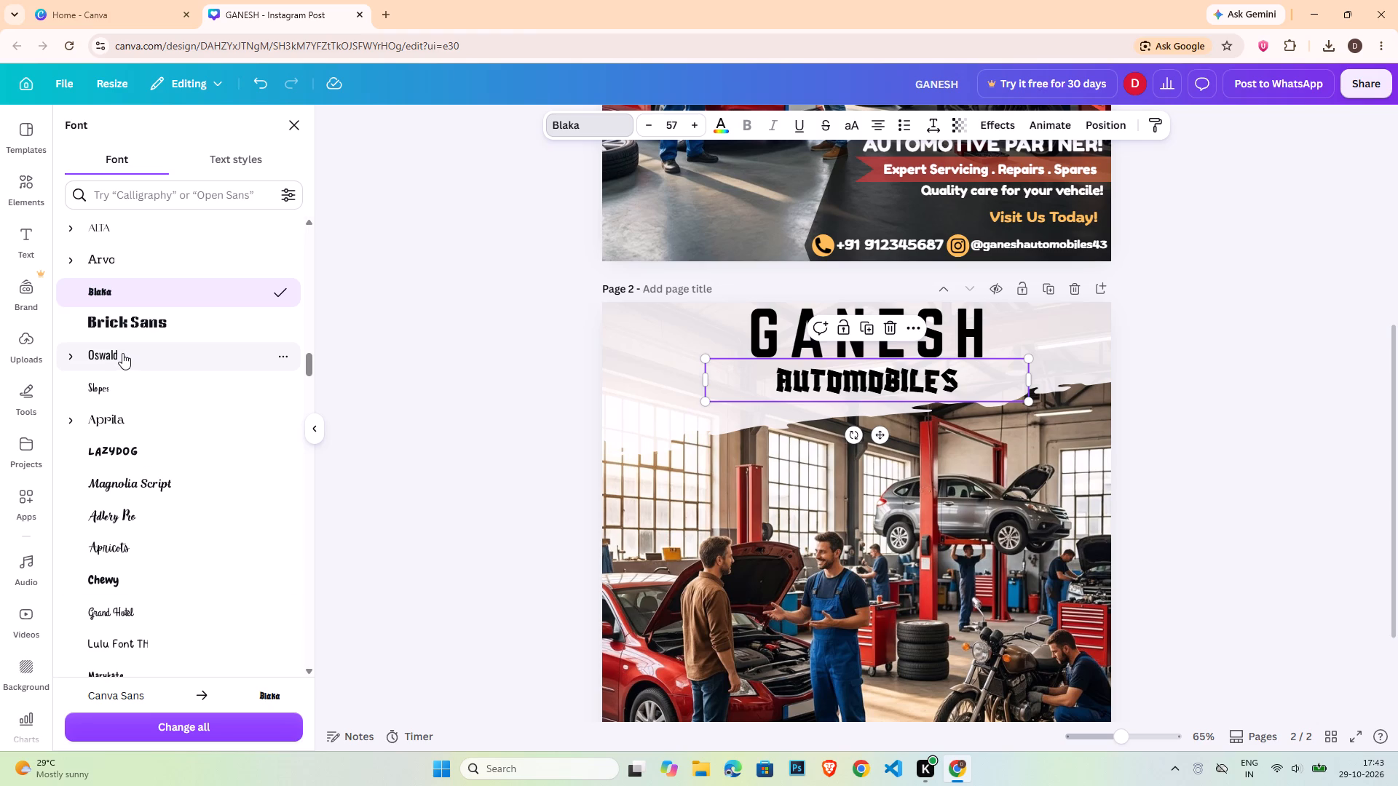
click(169, 574)
scroll(169, 576, down, 2)
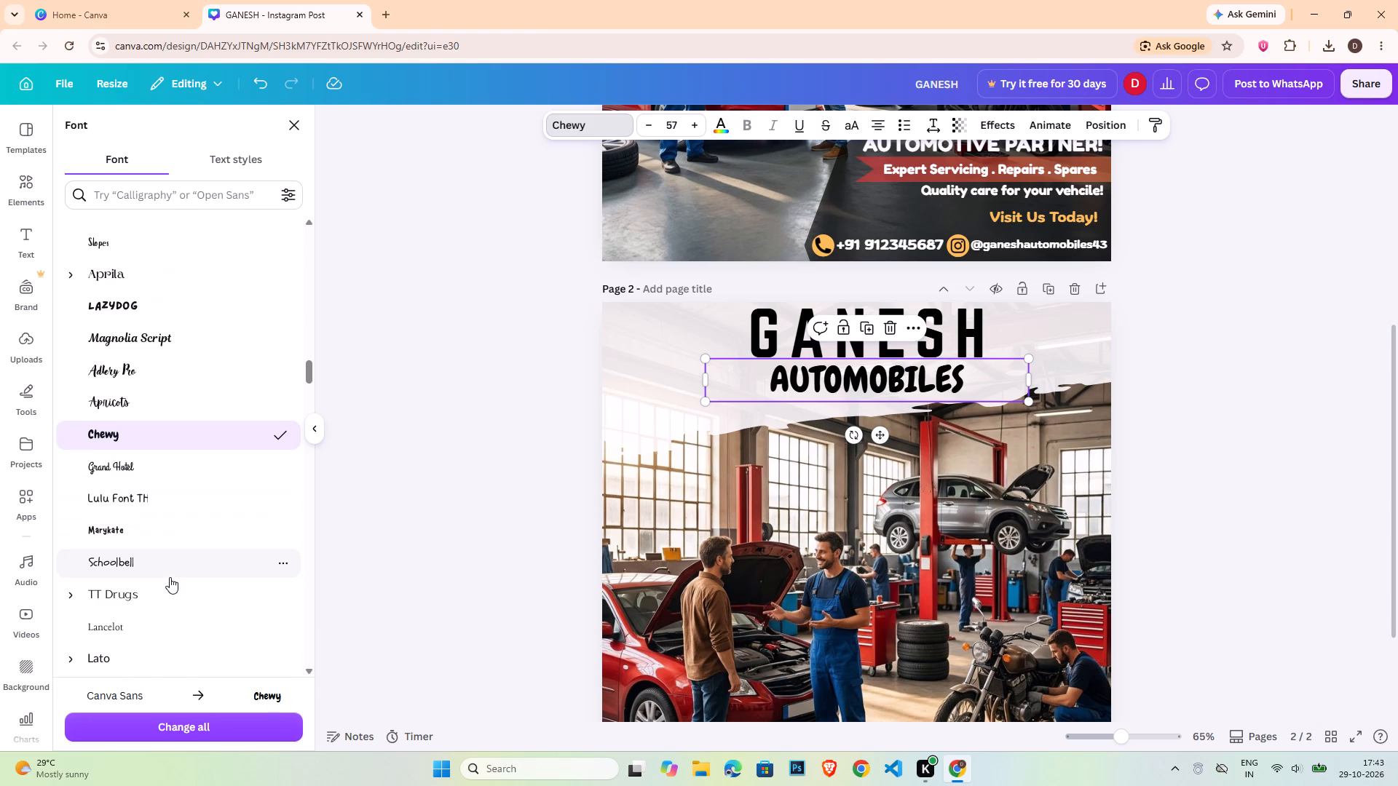
click(183, 536)
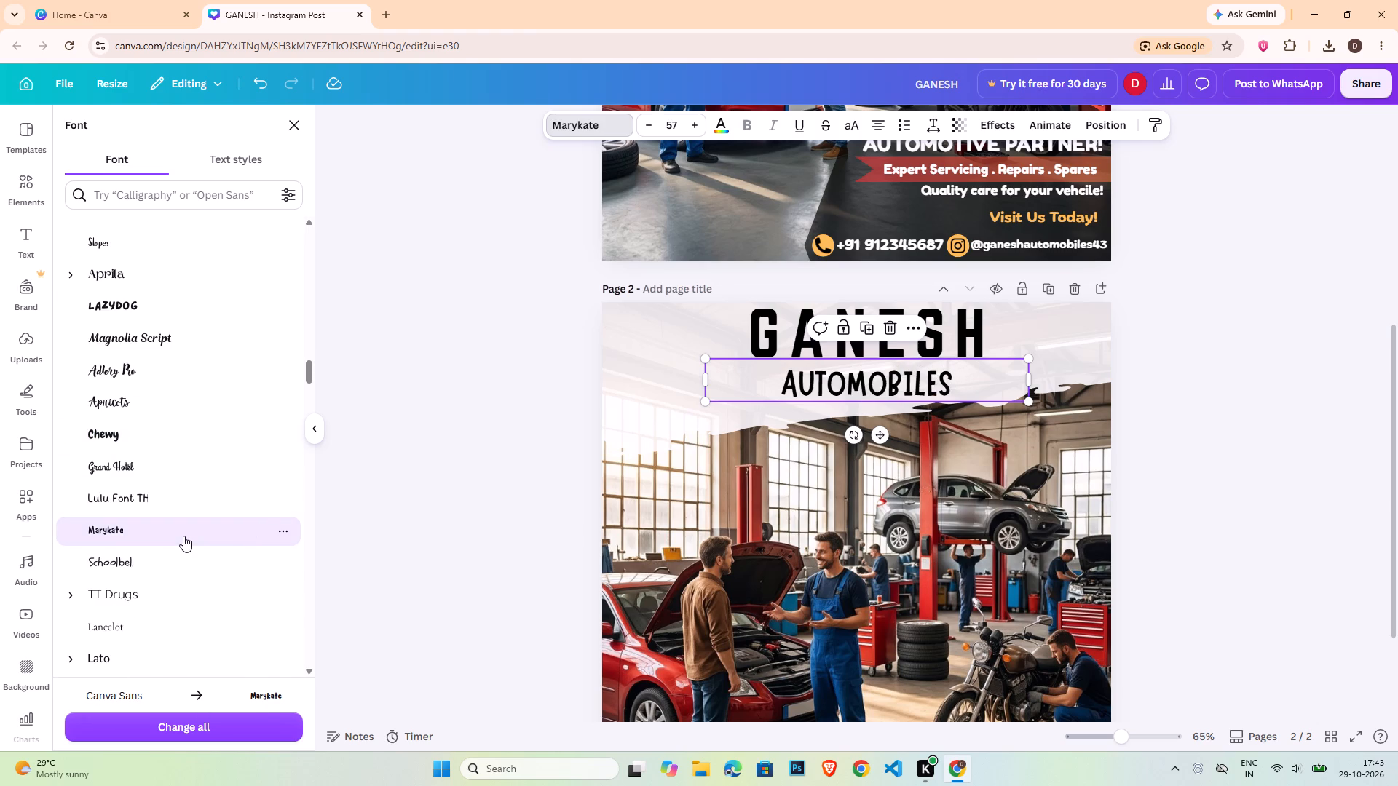
Fit the AUTOMOBILES text box to its word, enlarge it to about size 112 and place it beneath GANESH.
drag(1029, 378, 944, 369)
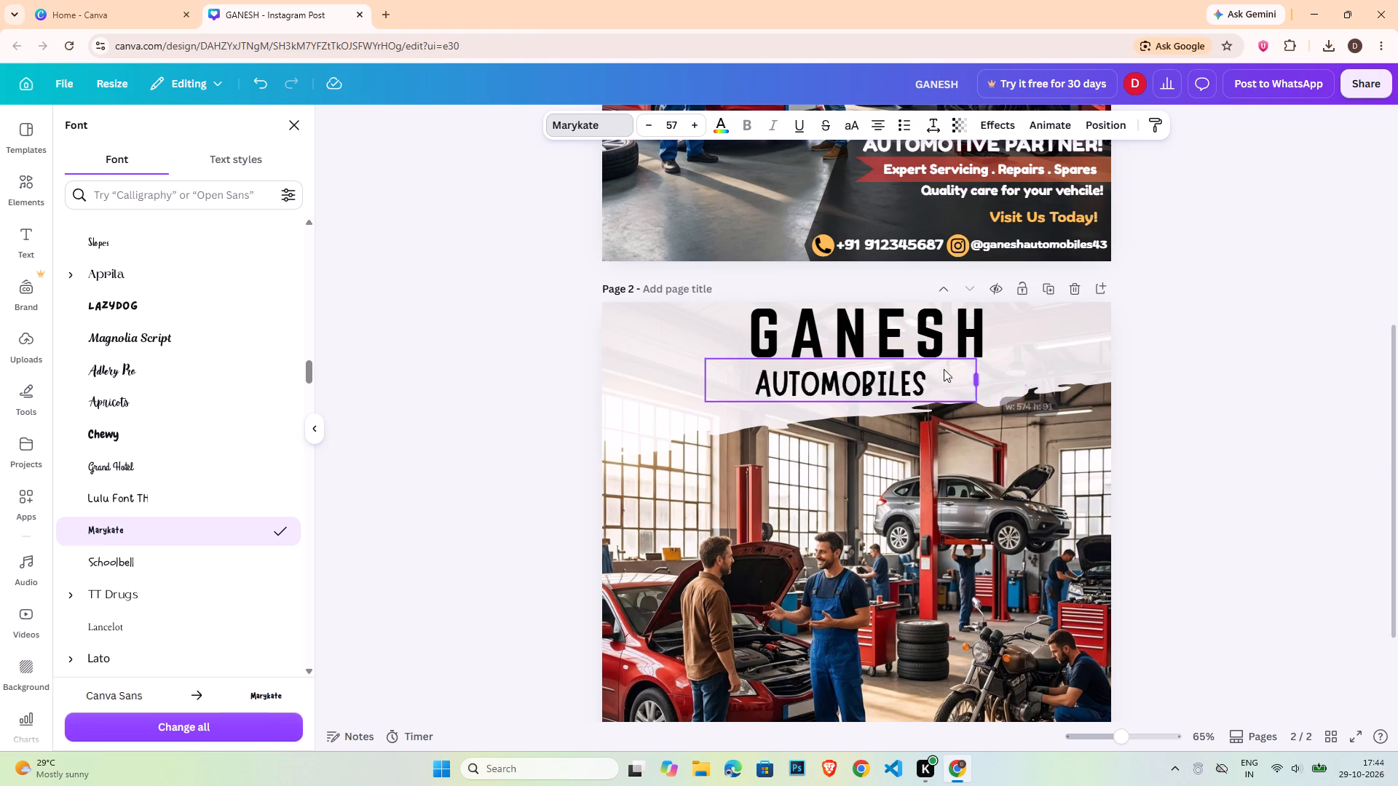
drag(944, 369, 880, 373)
drag(882, 402, 885, 402)
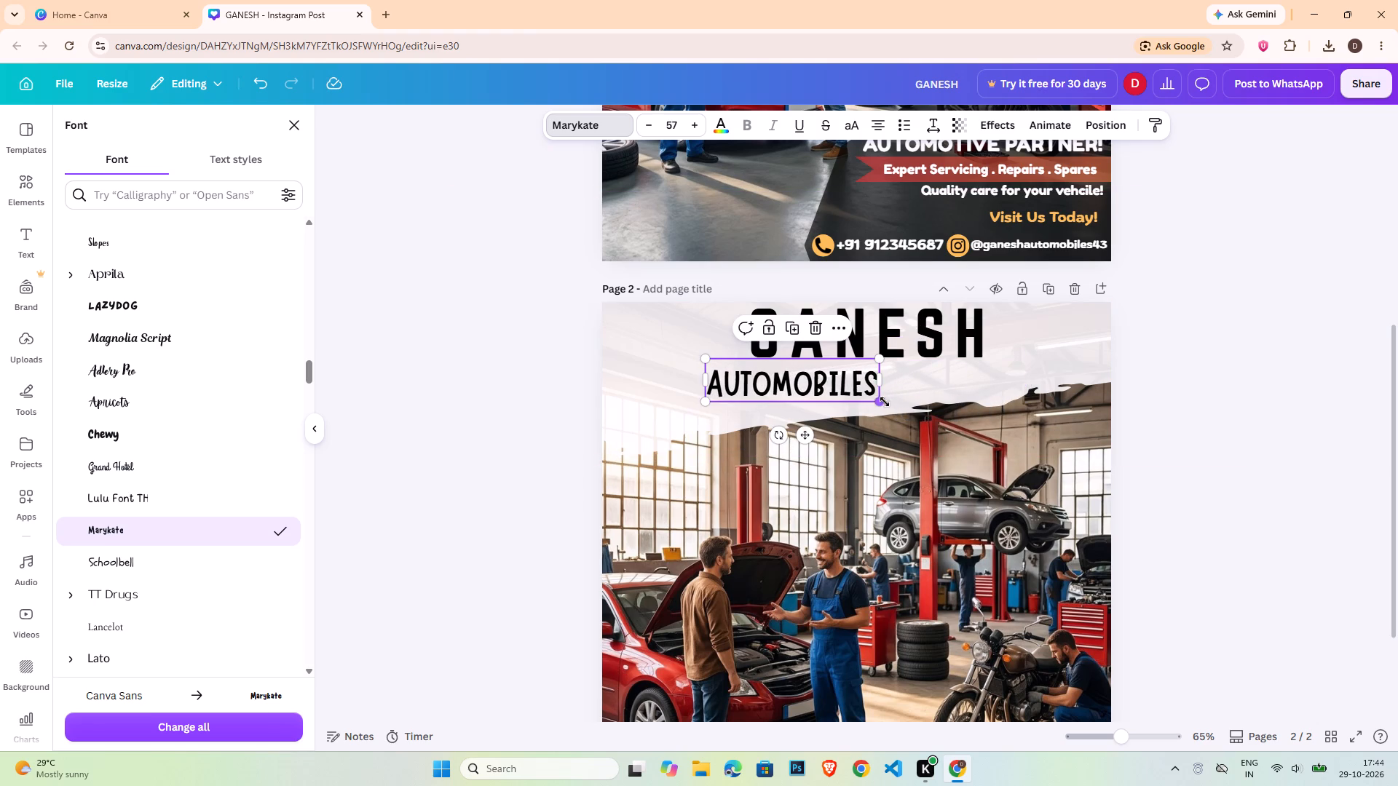
drag(885, 402, 970, 399)
drag(913, 397, 937, 382)
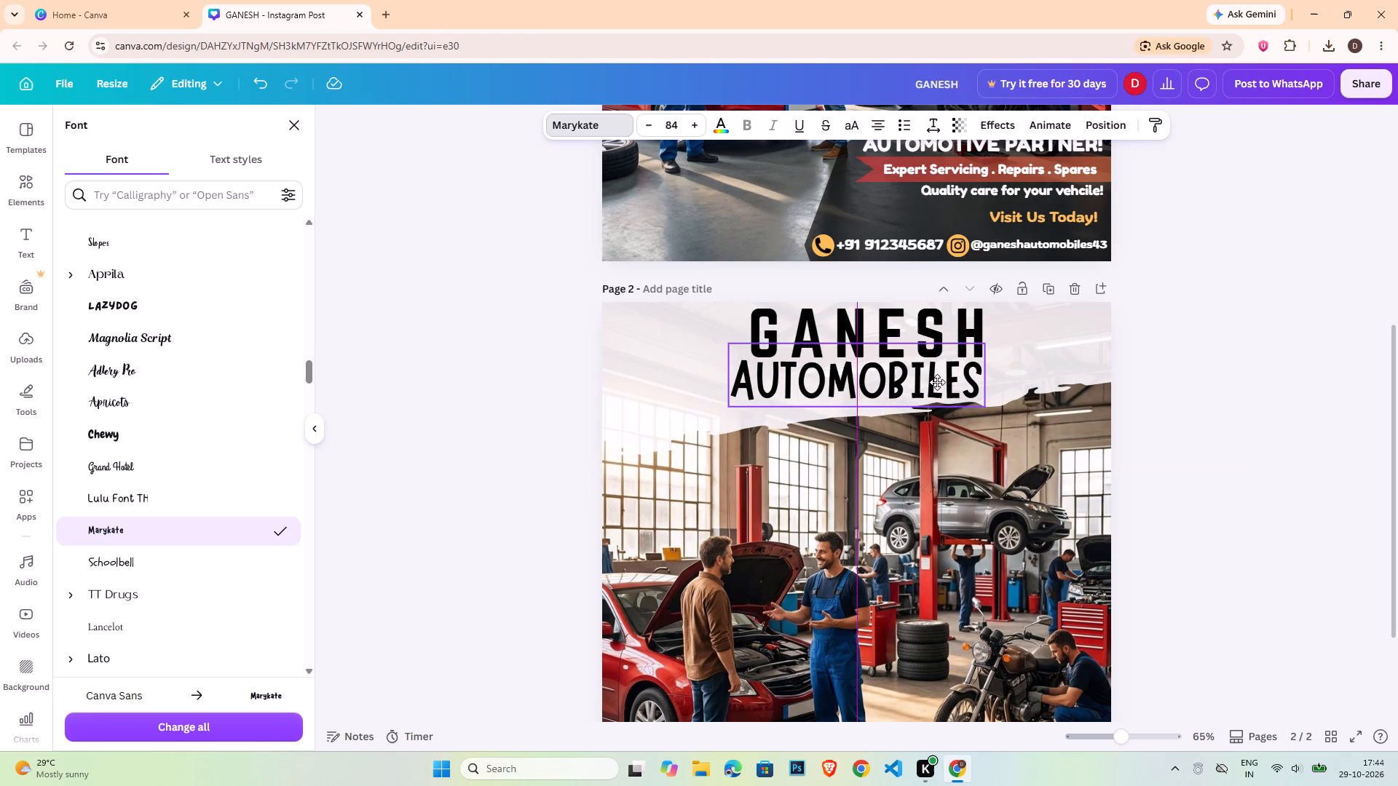
drag(937, 382, 901, 377)
drag(952, 402, 995, 401)
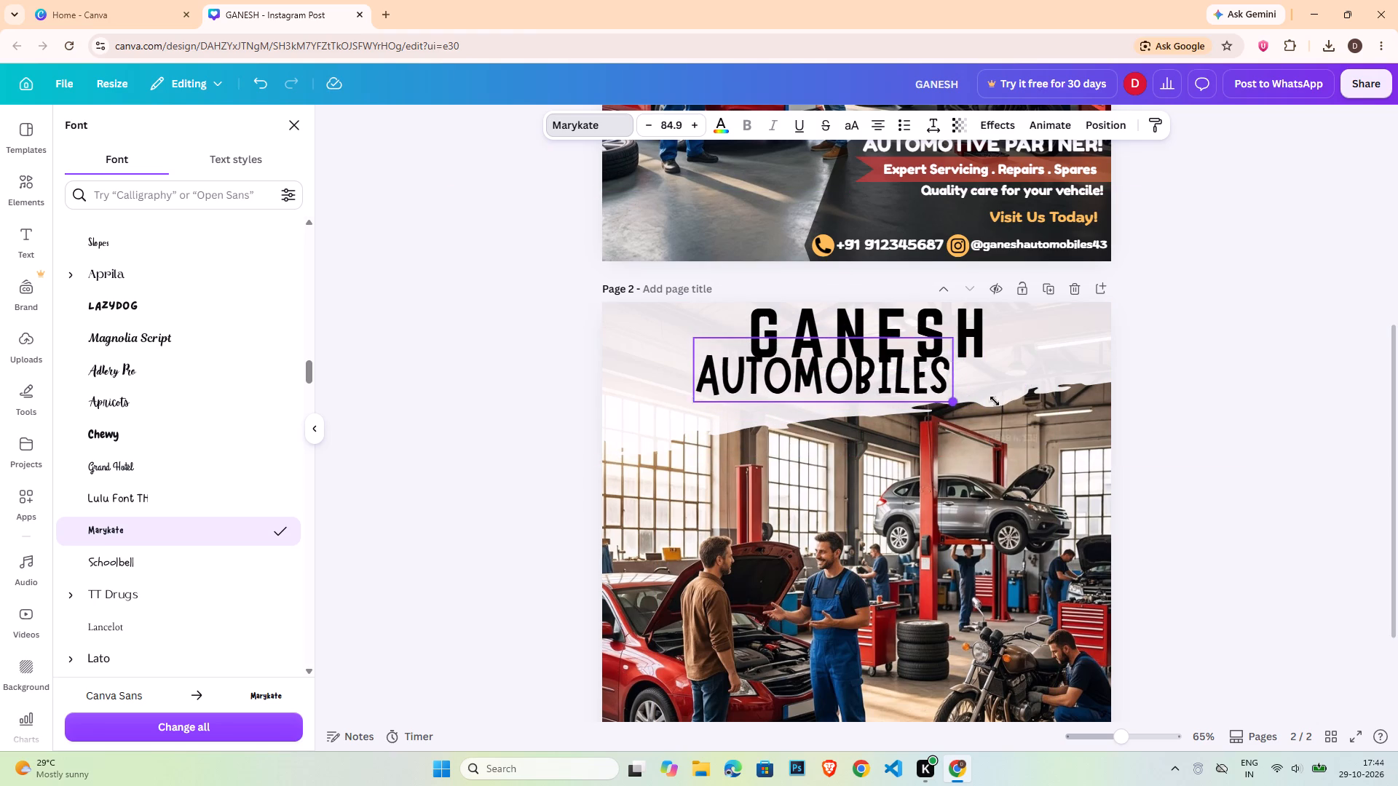
drag(995, 401, 1042, 403)
drag(984, 398, 991, 405)
Move the white brush band down and slightly left so it sits behind both title lines.
click(1069, 377)
drag(1081, 373, 1078, 402)
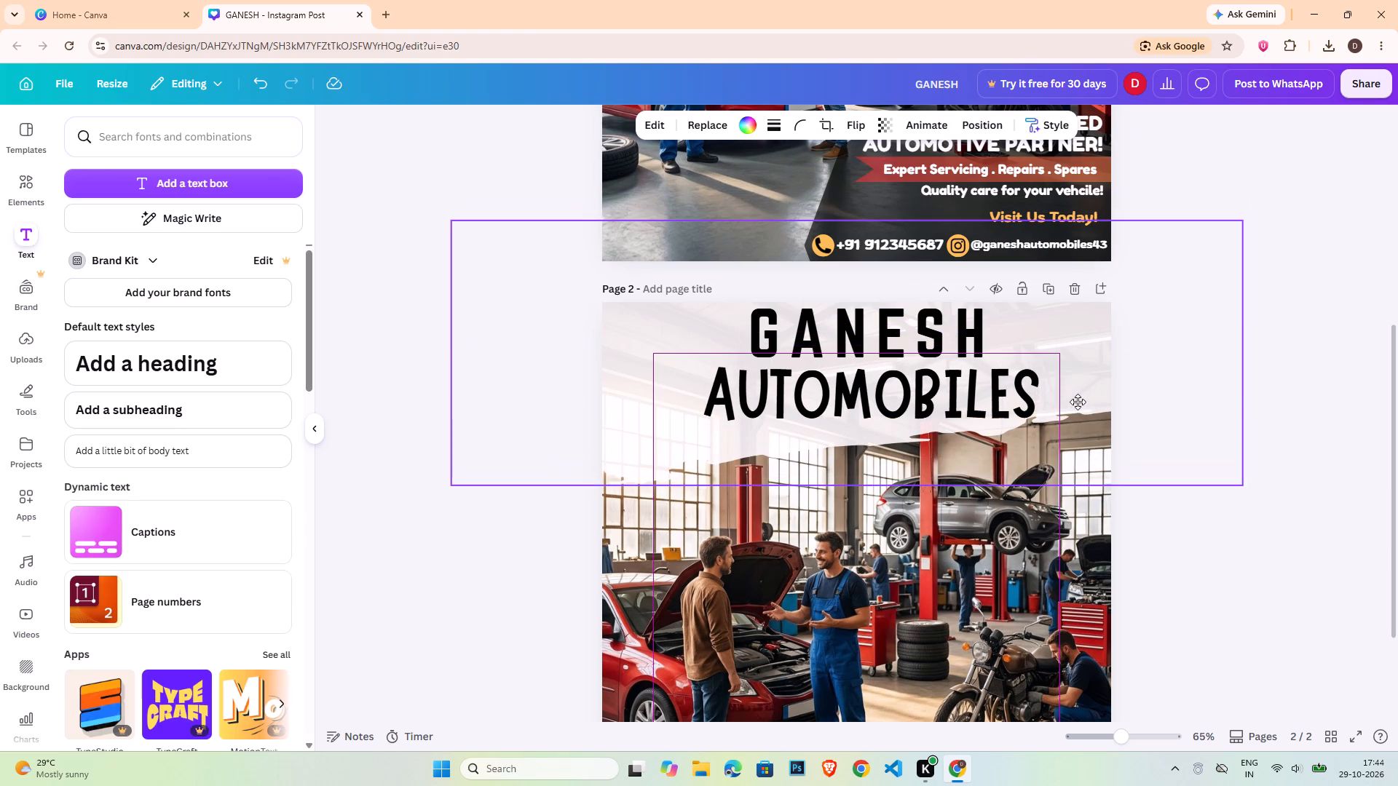
drag(1078, 402, 1078, 406)
click(1293, 426)
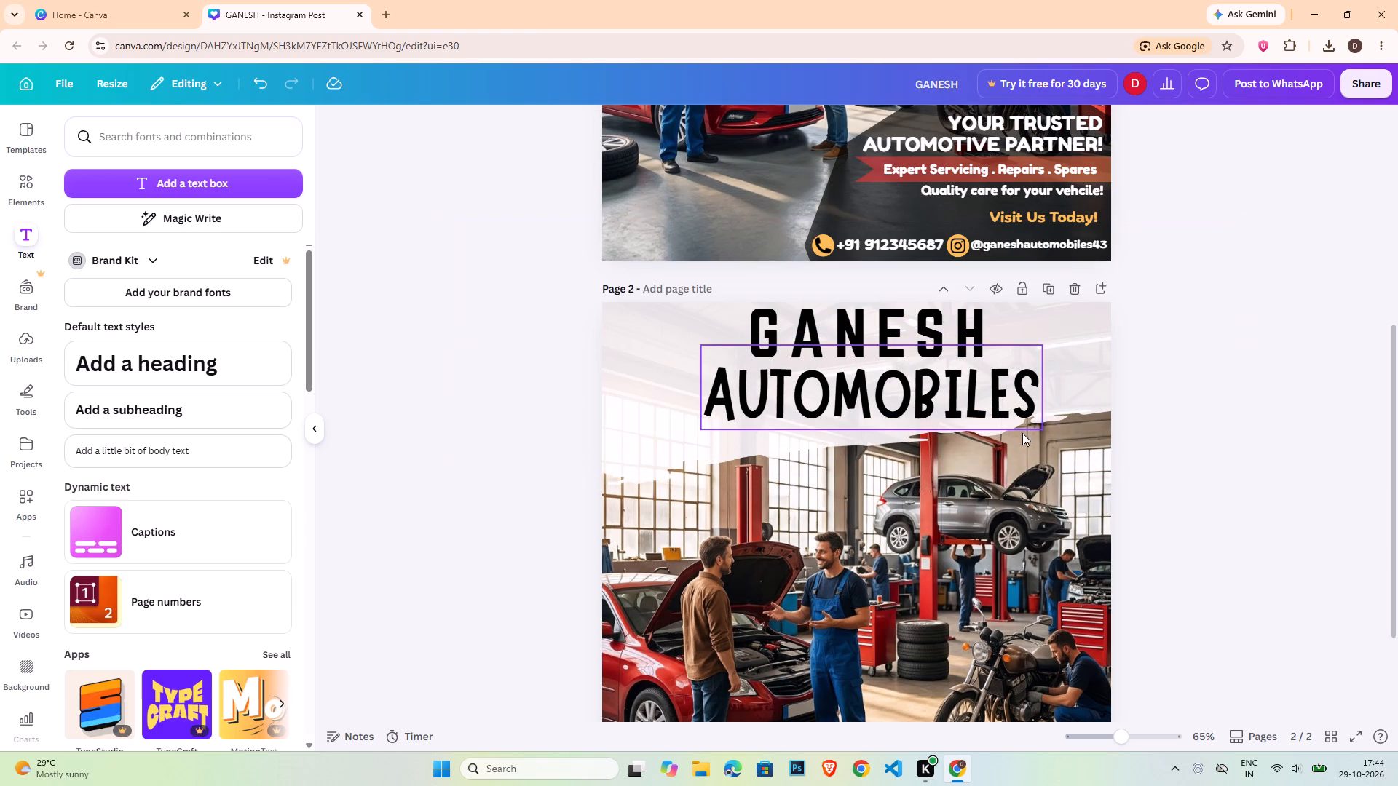
drag(1085, 394, 1088, 405)
drag(1117, 387, 1097, 386)
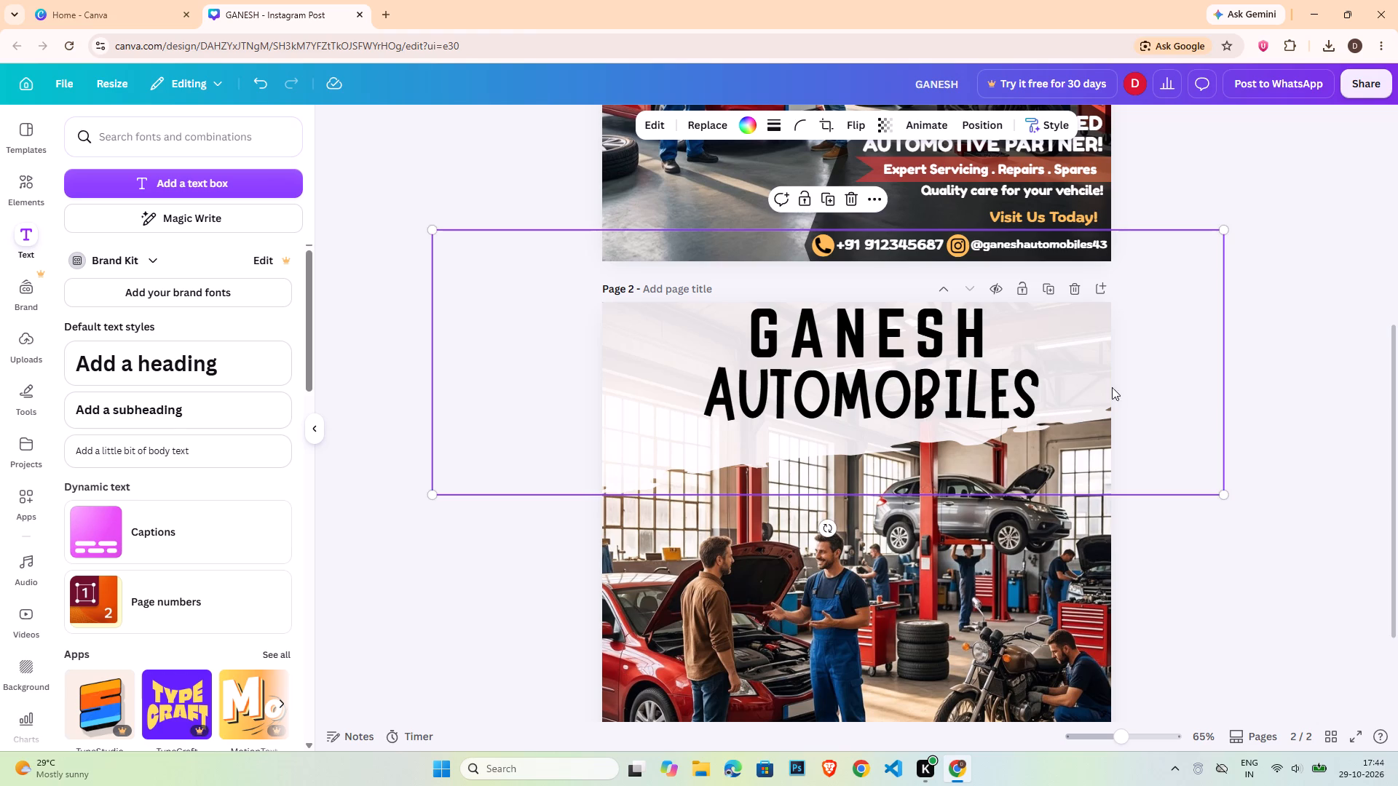
double_click(1249, 381)
Nudge AUTOMOBILES slightly down and tighten its letter spacing to about -62.
click(919, 391)
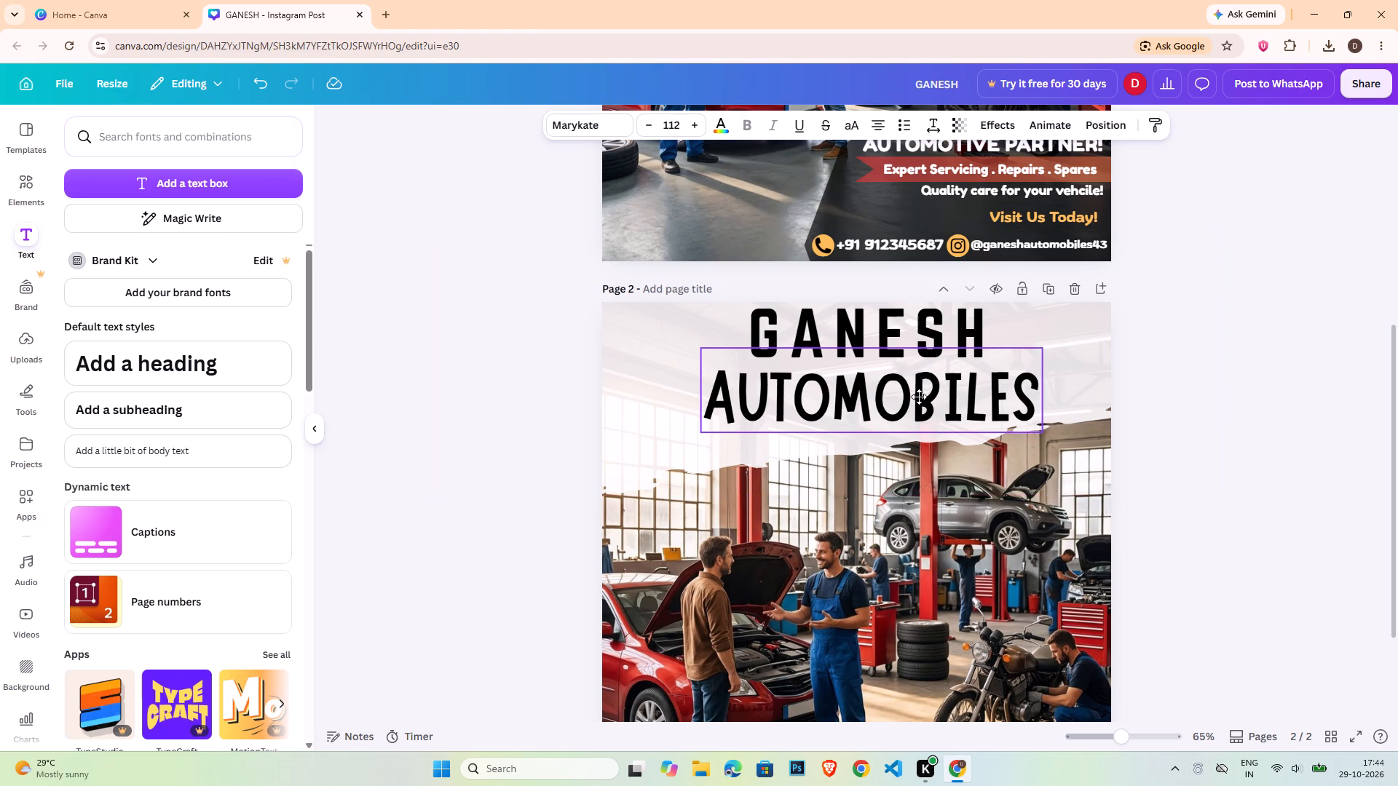
double_click(919, 397)
click(939, 123)
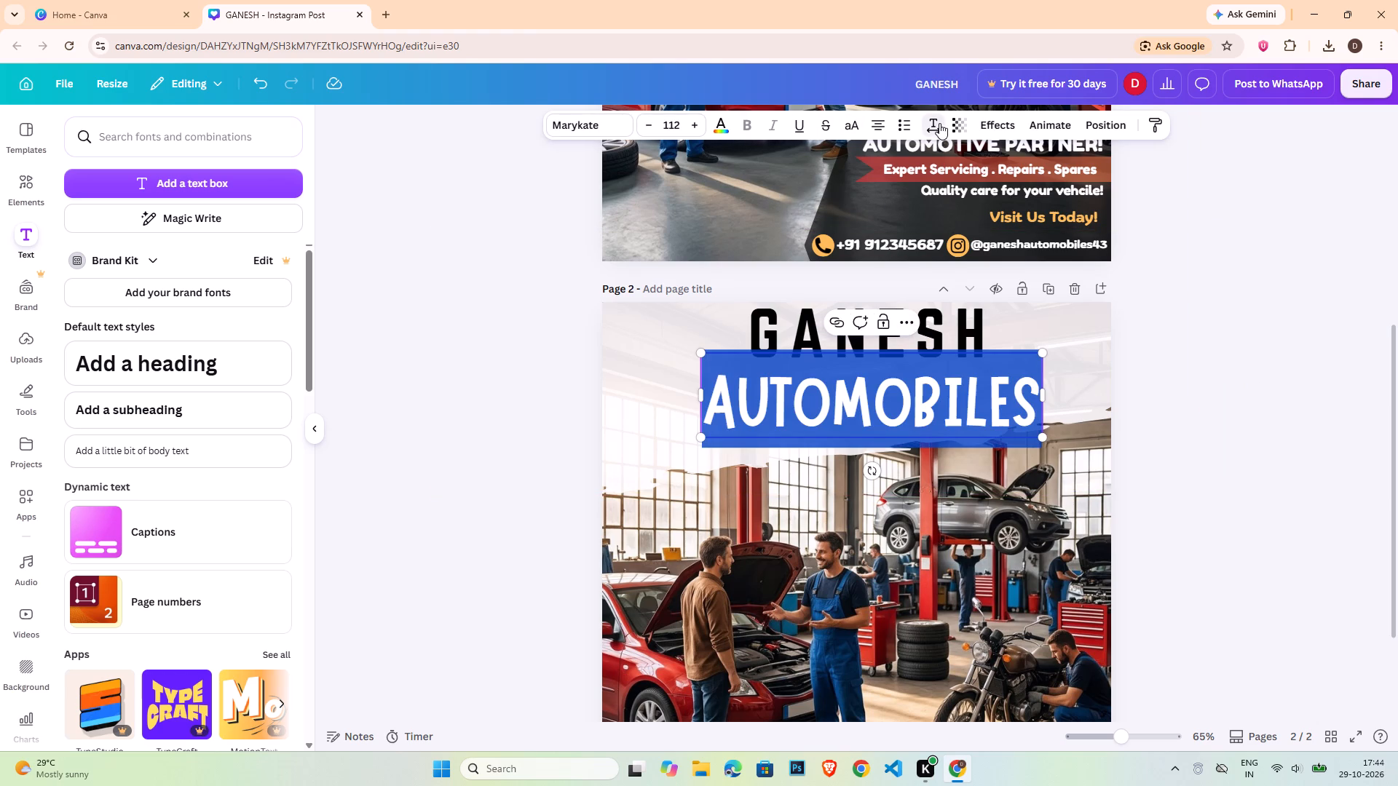
drag(890, 186, 882, 190)
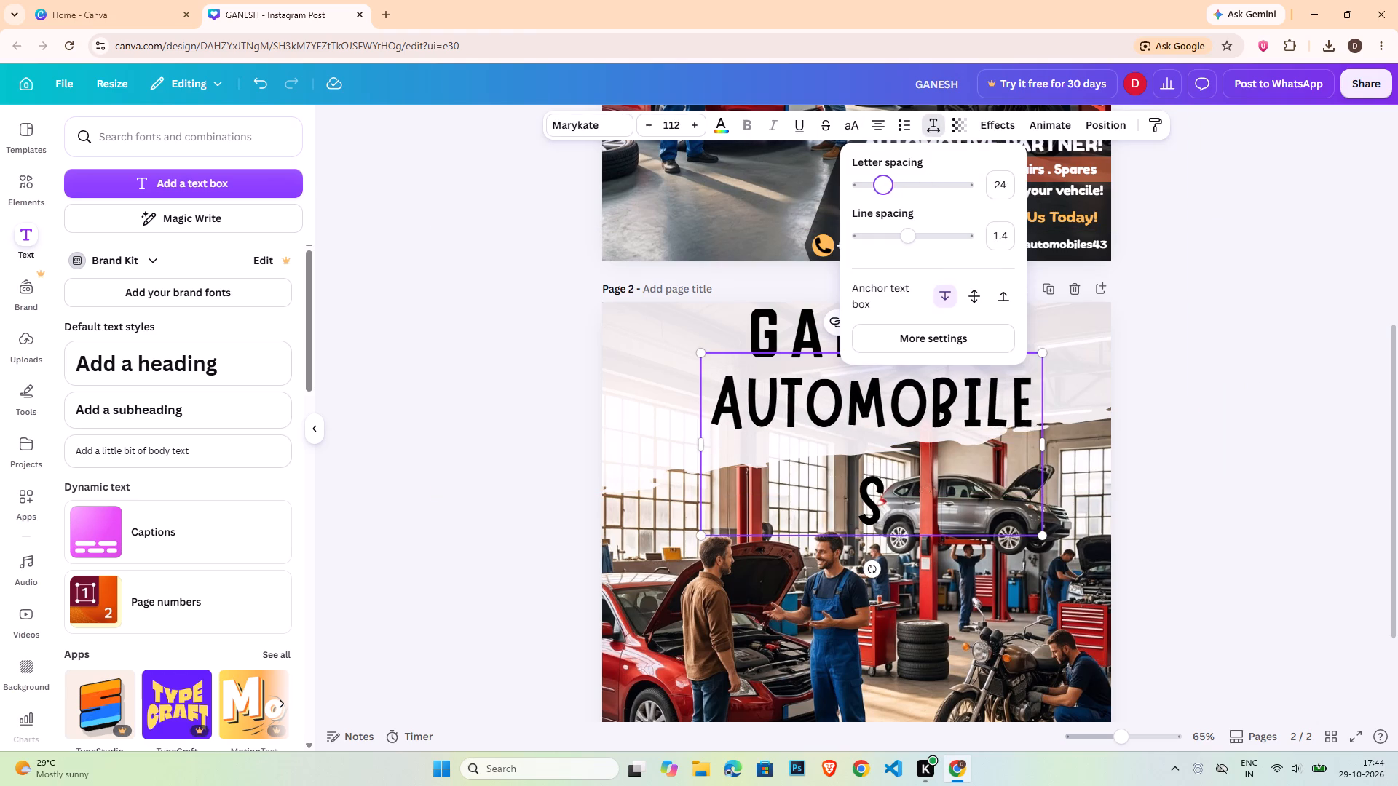
drag(882, 190, 873, 195)
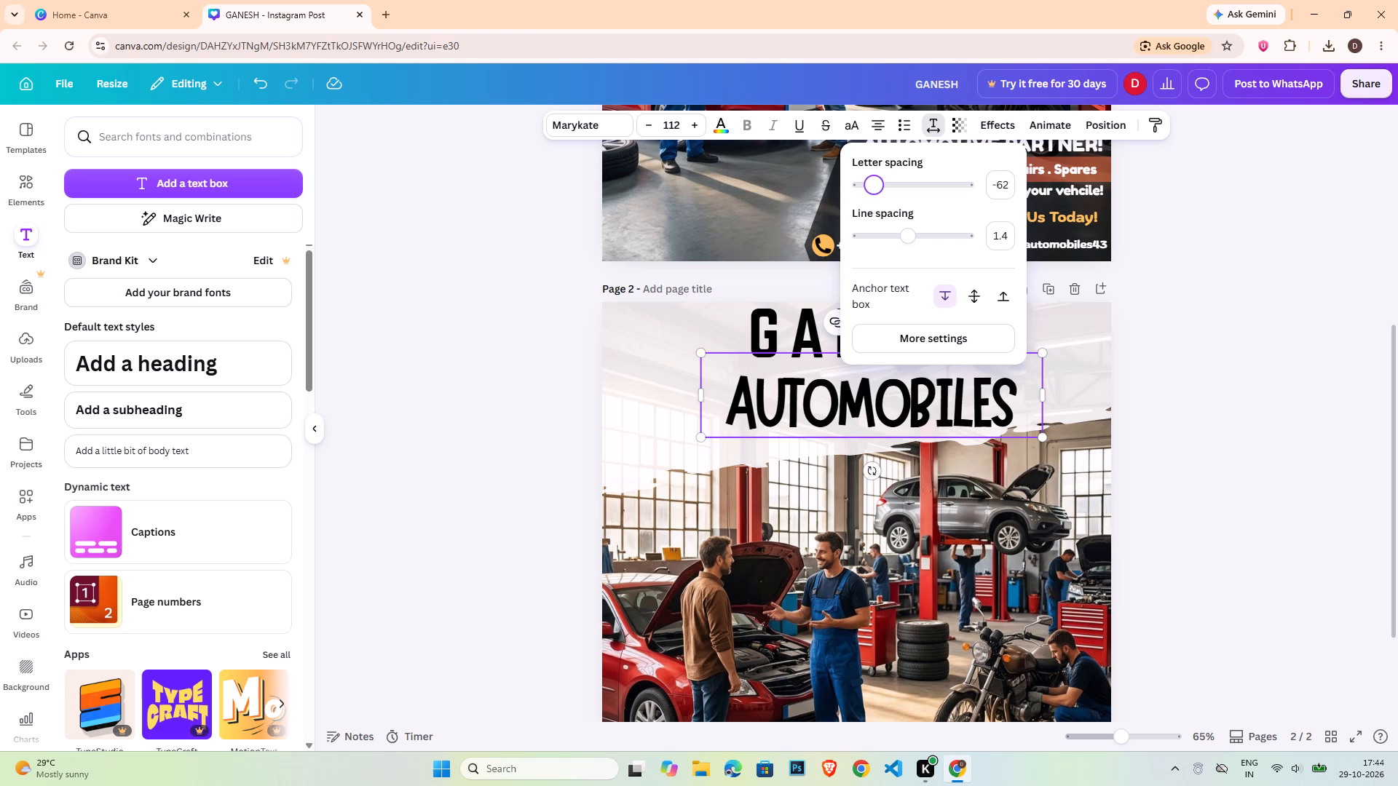
drag(873, 195, 872, 197)
double_click(1182, 469)
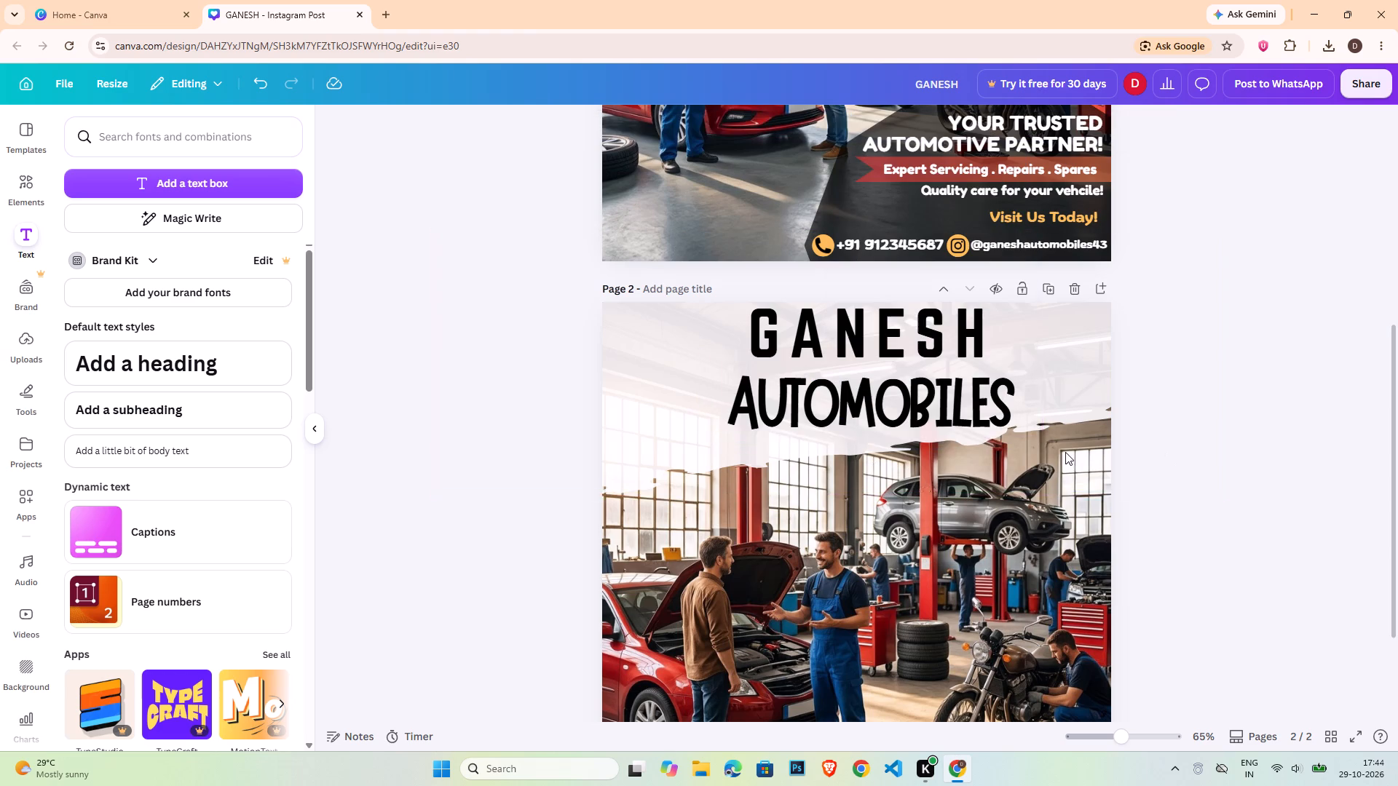
Enlarge AUTOMOBILES to about size 139 and position it slightly right of the page centre beneath GANESH.
drag(873, 399, 776, 386)
drag(946, 425, 993, 429)
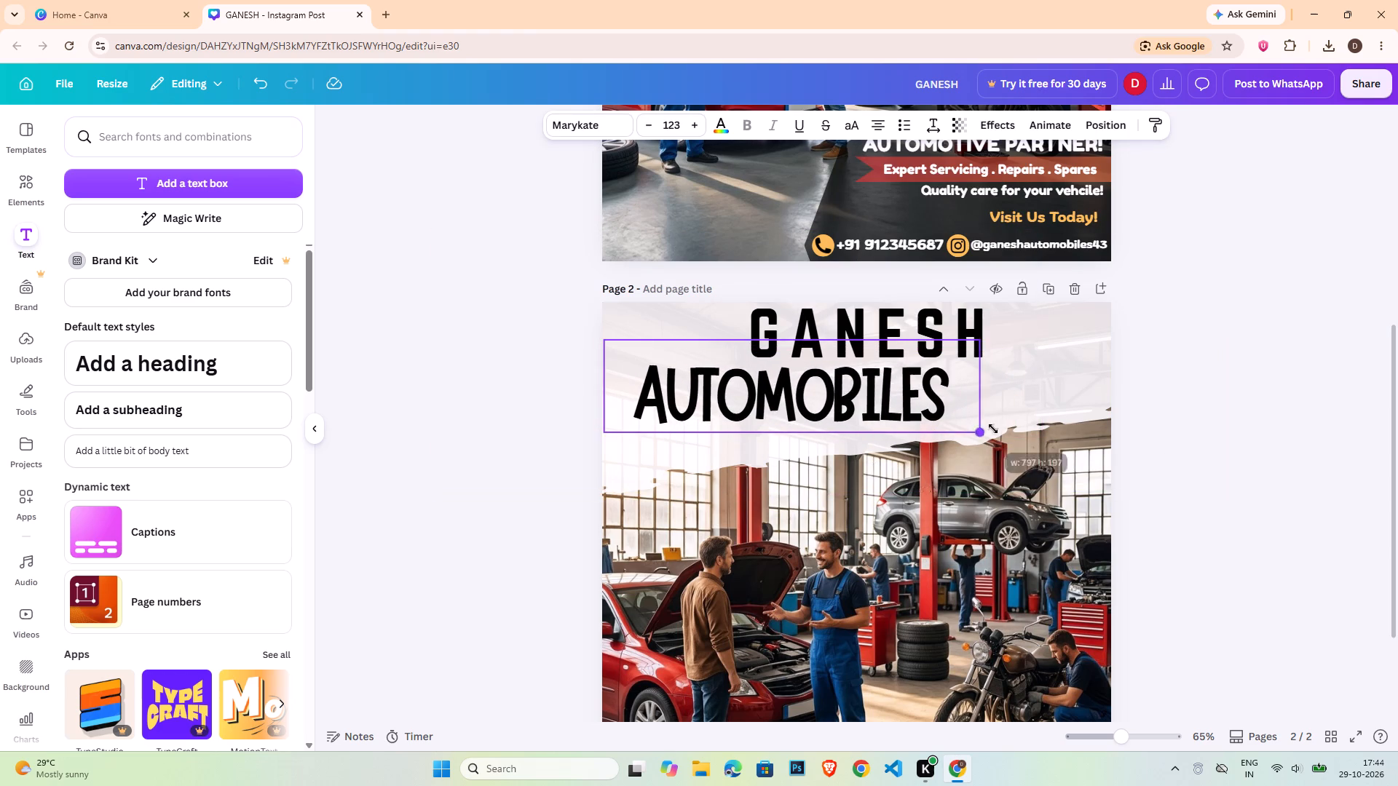
drag(993, 429, 1032, 432)
drag(963, 413, 1003, 413)
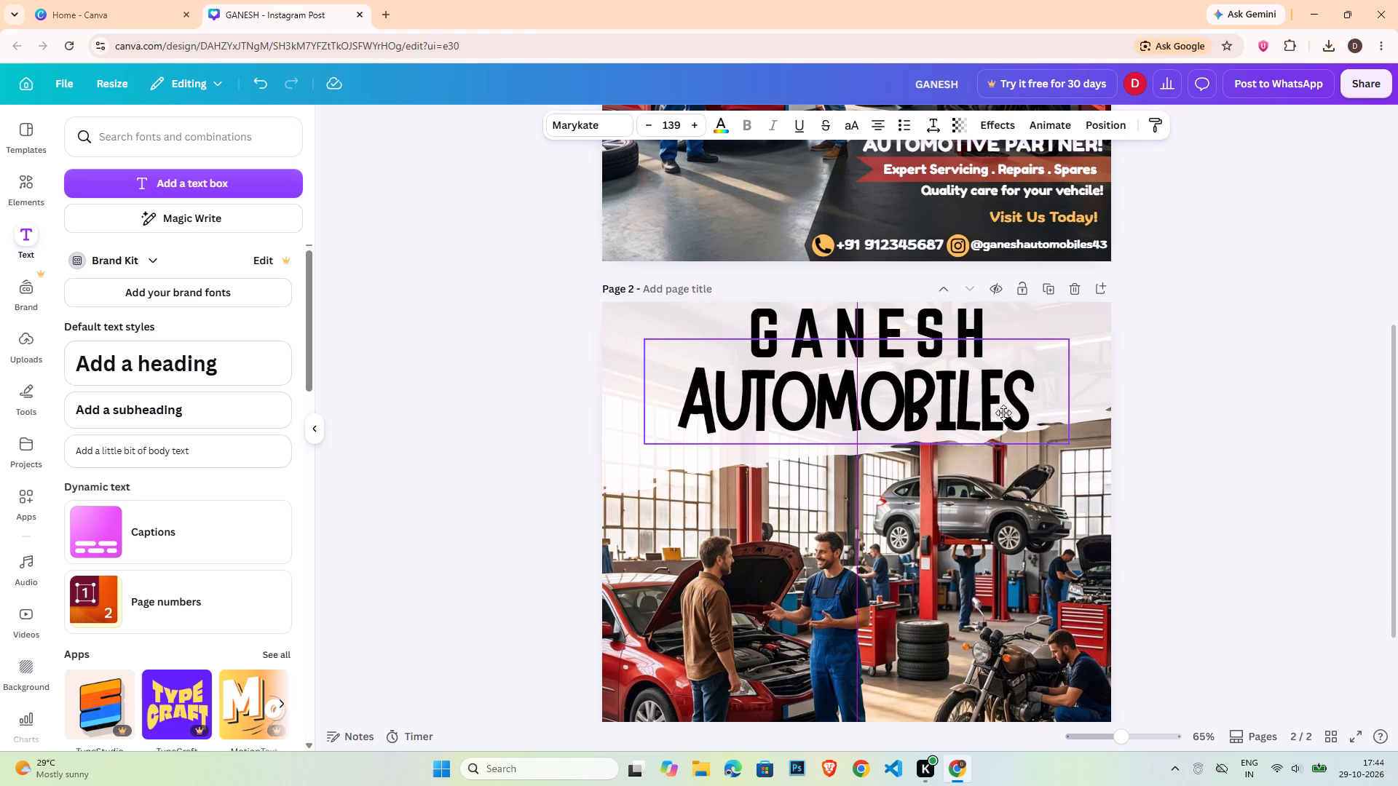
drag(1003, 413, 1023, 415)
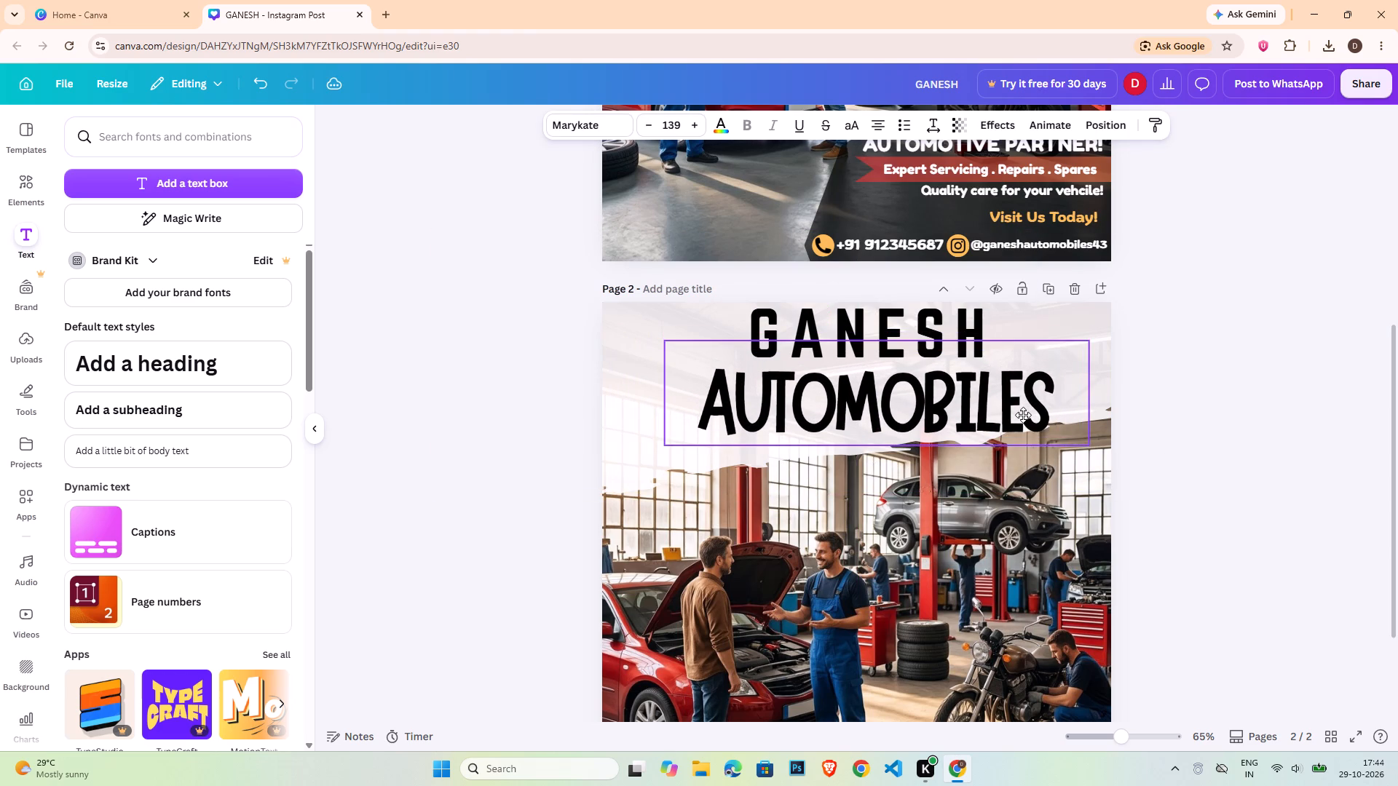
drag(1023, 415, 1024, 411)
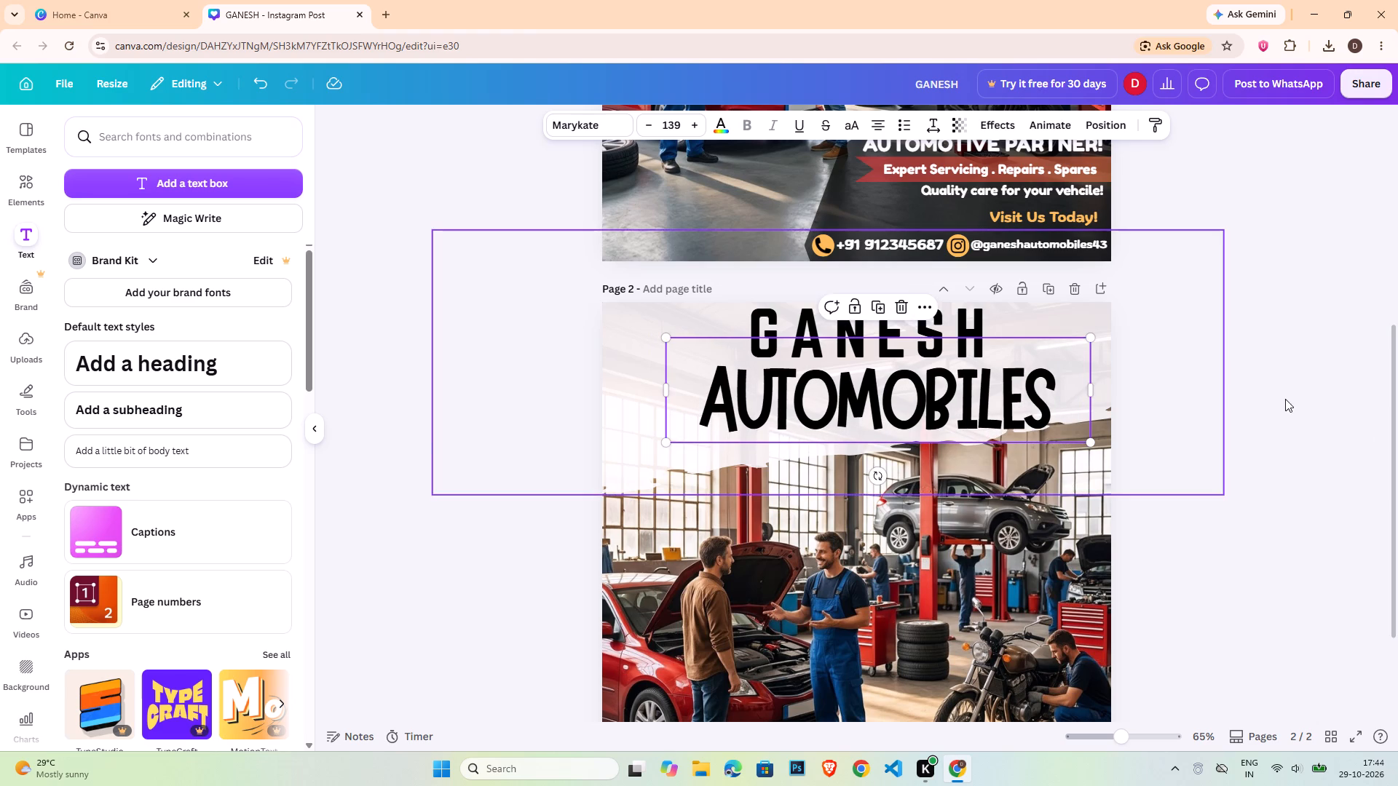
click(1285, 397)
click(1290, 395)
Reduce the GANESH heading to about size 90 and centre it directly above AUTOMOBILES.
click(864, 322)
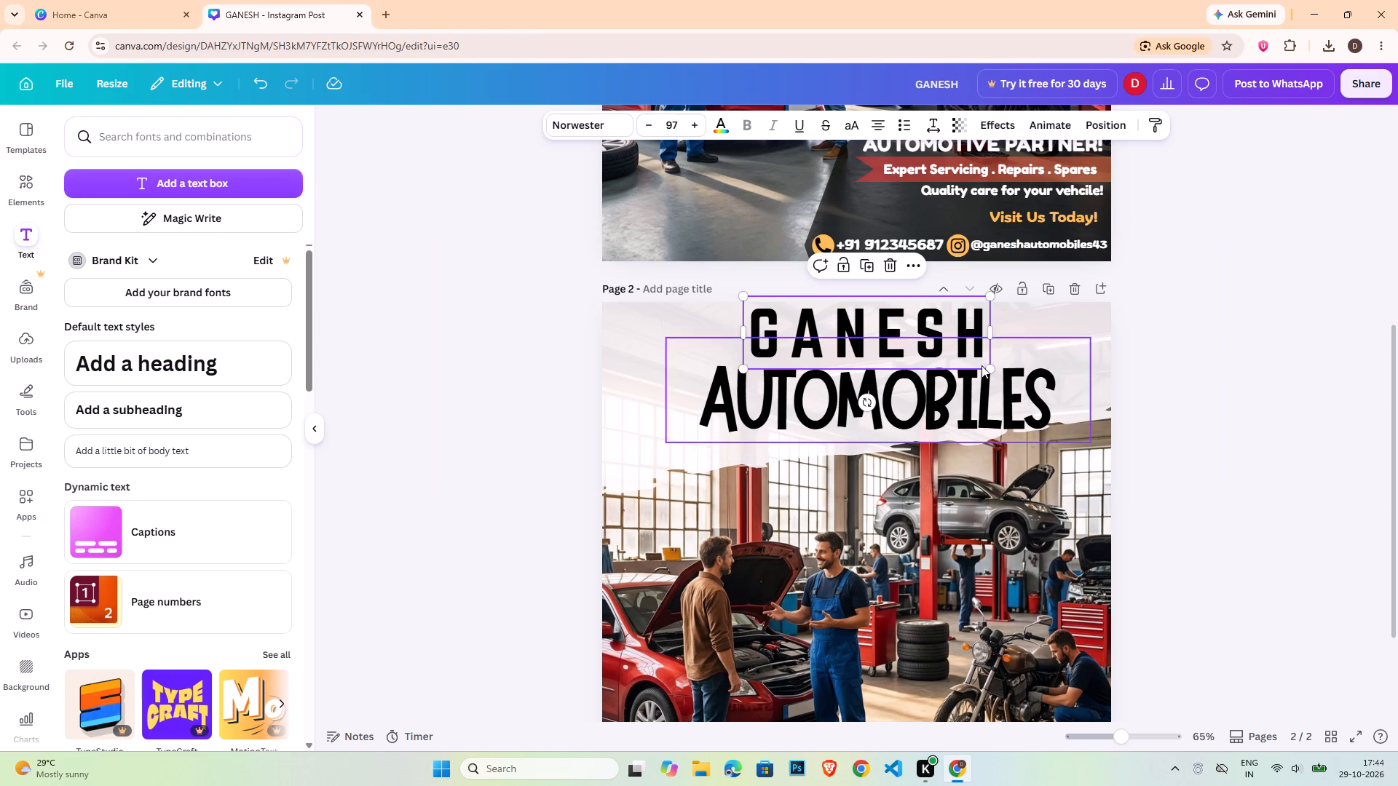
drag(993, 371, 945, 358)
click(882, 338)
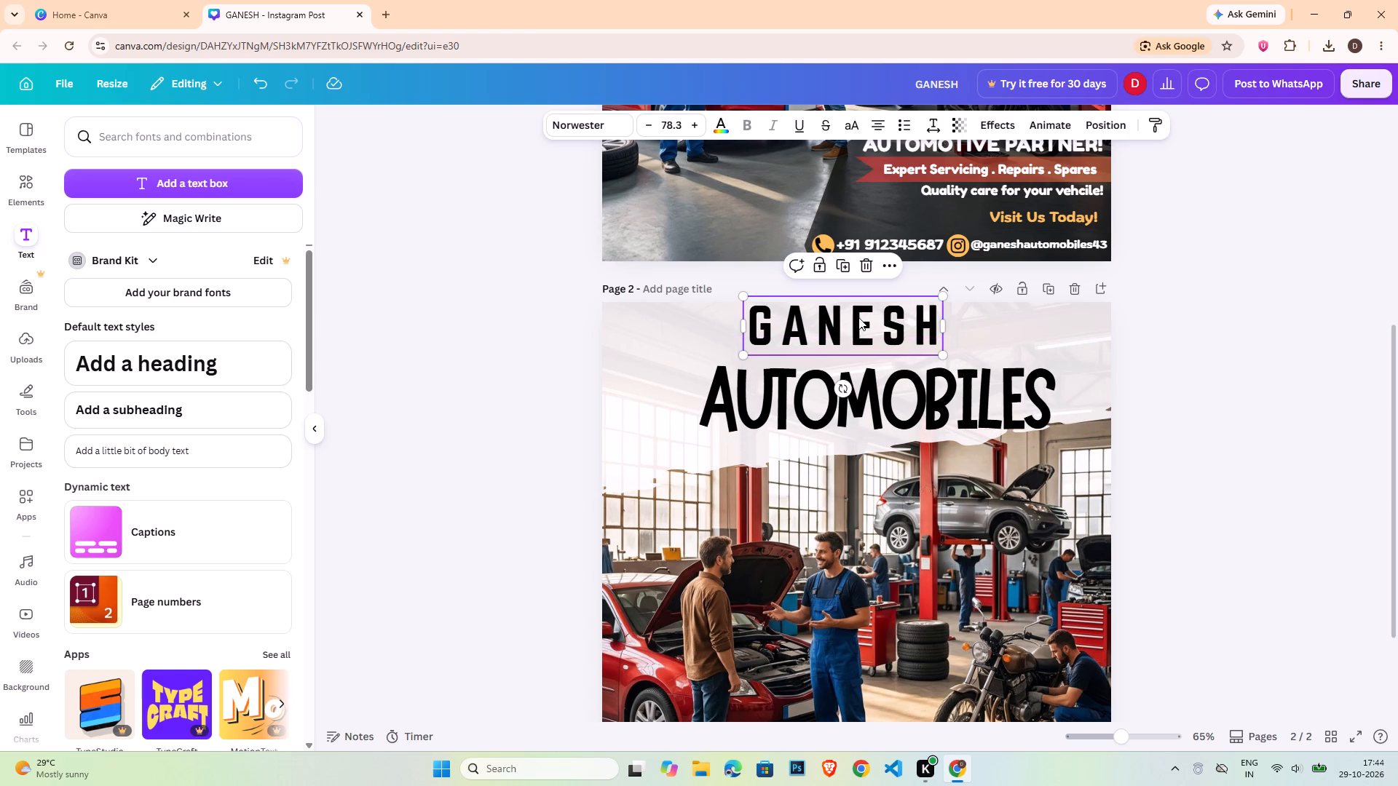
drag(858, 317, 829, 319)
drag(913, 354, 944, 360)
click(889, 341)
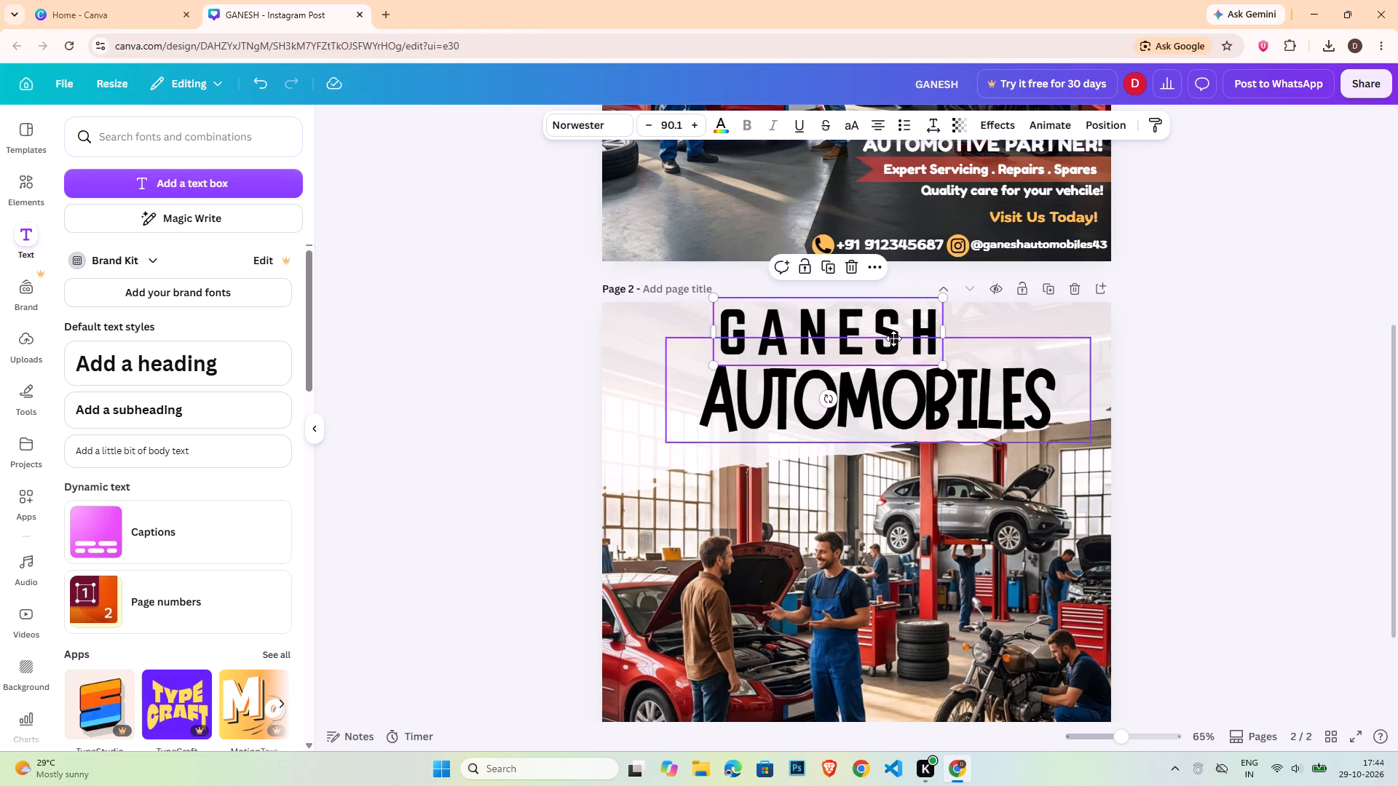
drag(893, 327, 934, 339)
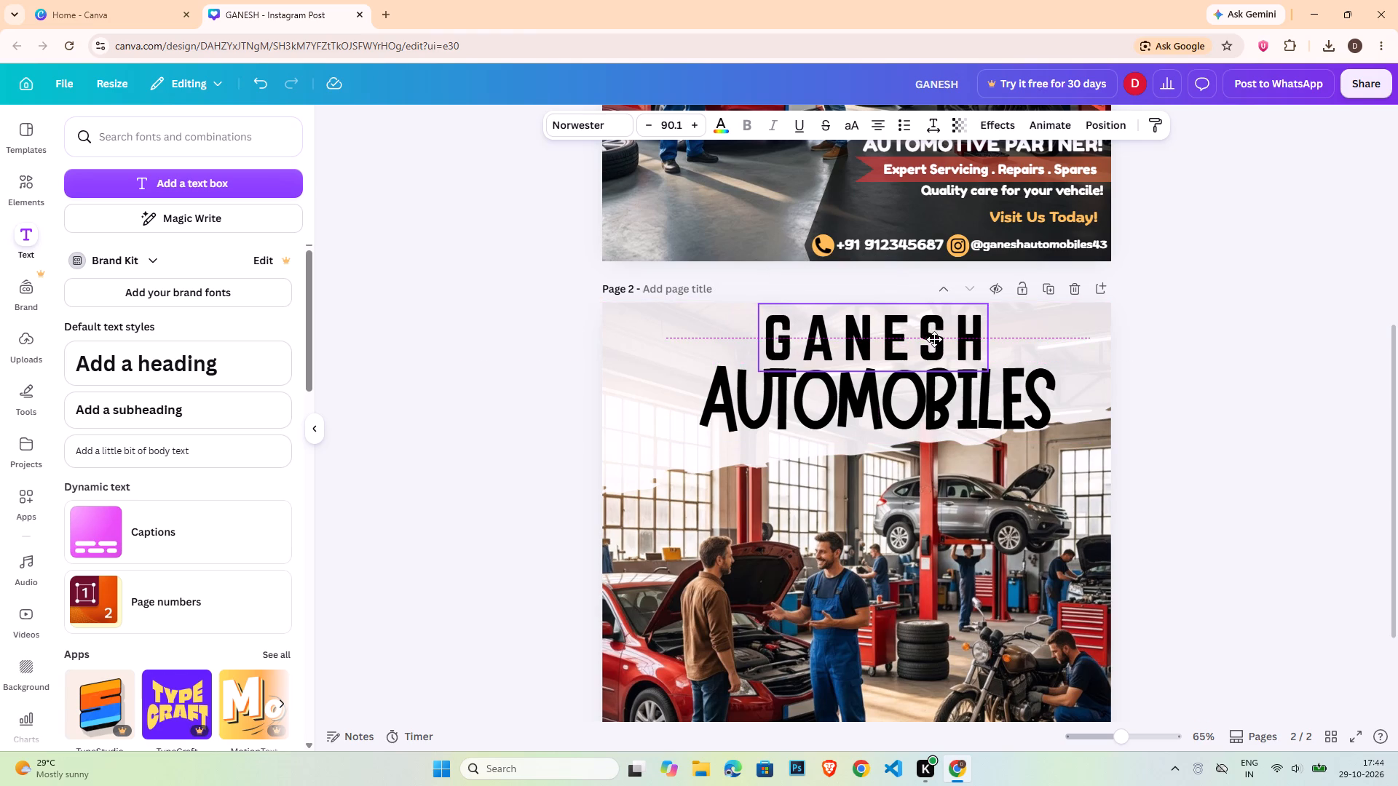
drag(934, 339, 936, 338)
Tighten the GANESH heading's letter spacing to about 63 and nudge it slightly right above AUTOMOBILES.
click(938, 127)
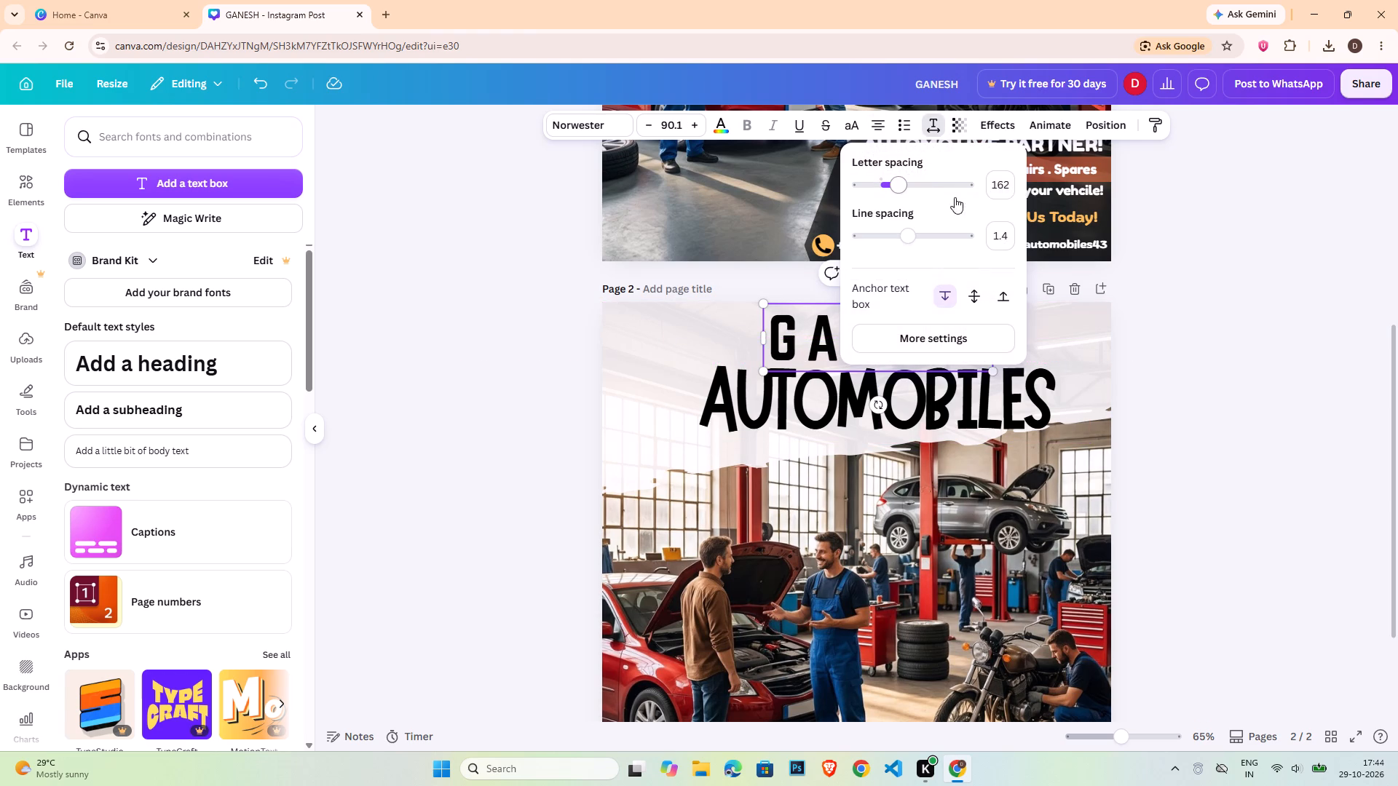
drag(897, 180, 887, 183)
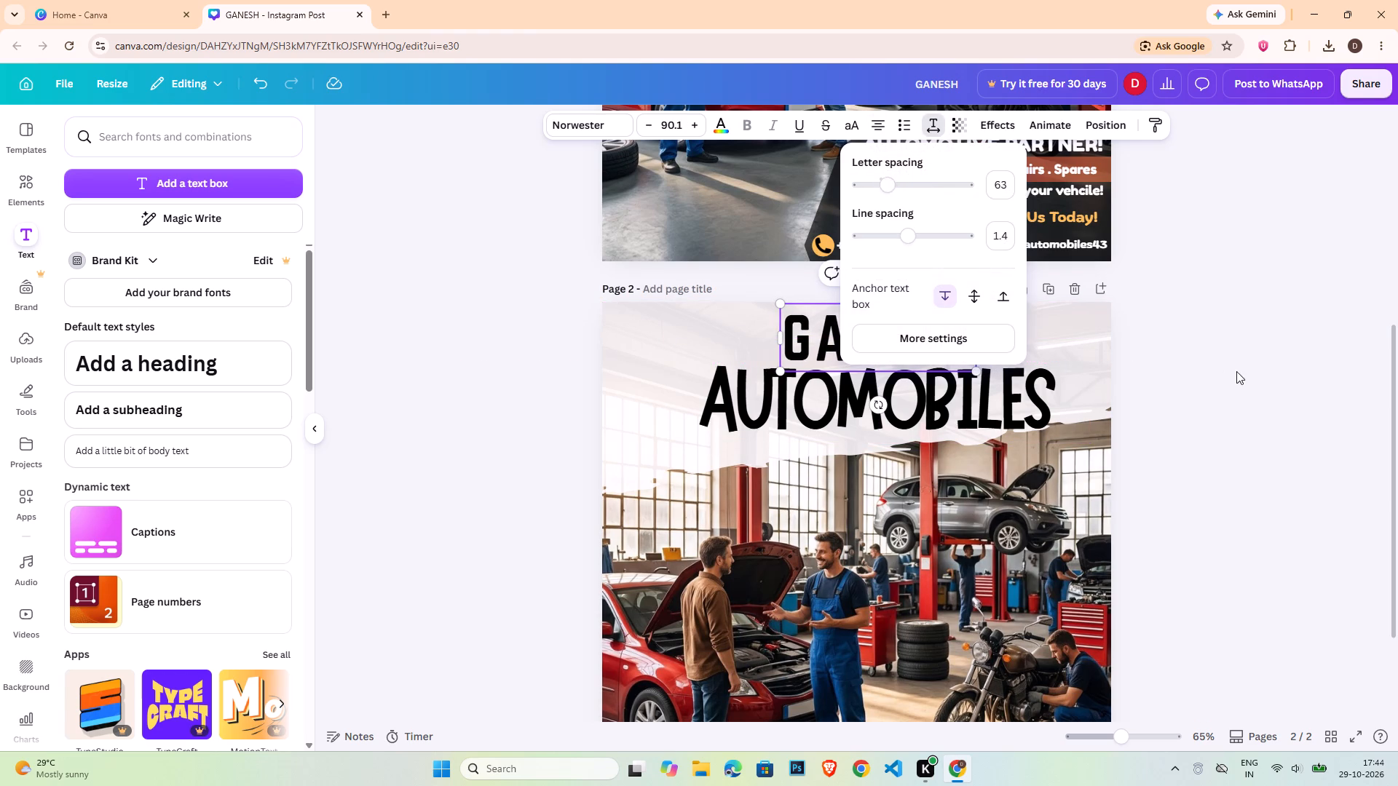
click(1236, 371)
click(929, 325)
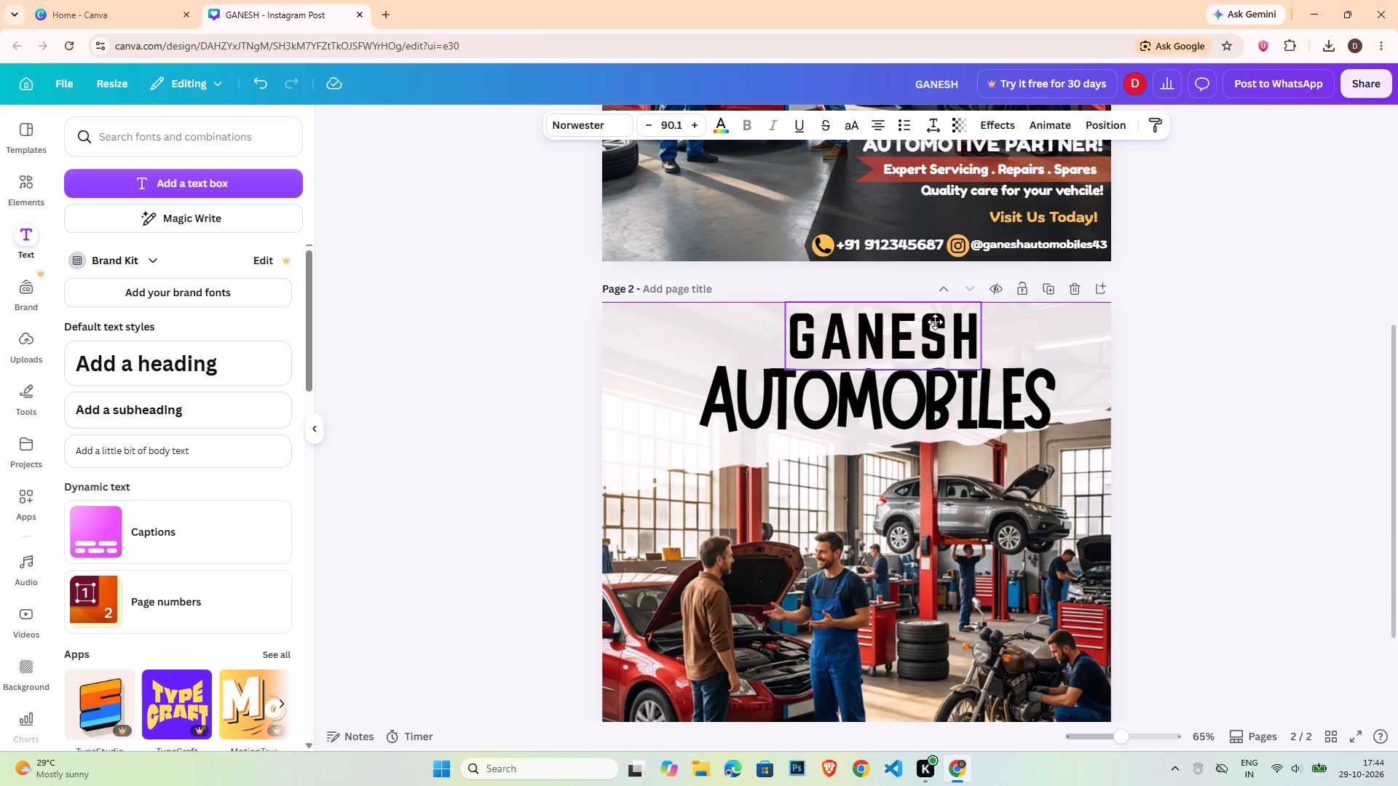
click(1203, 373)
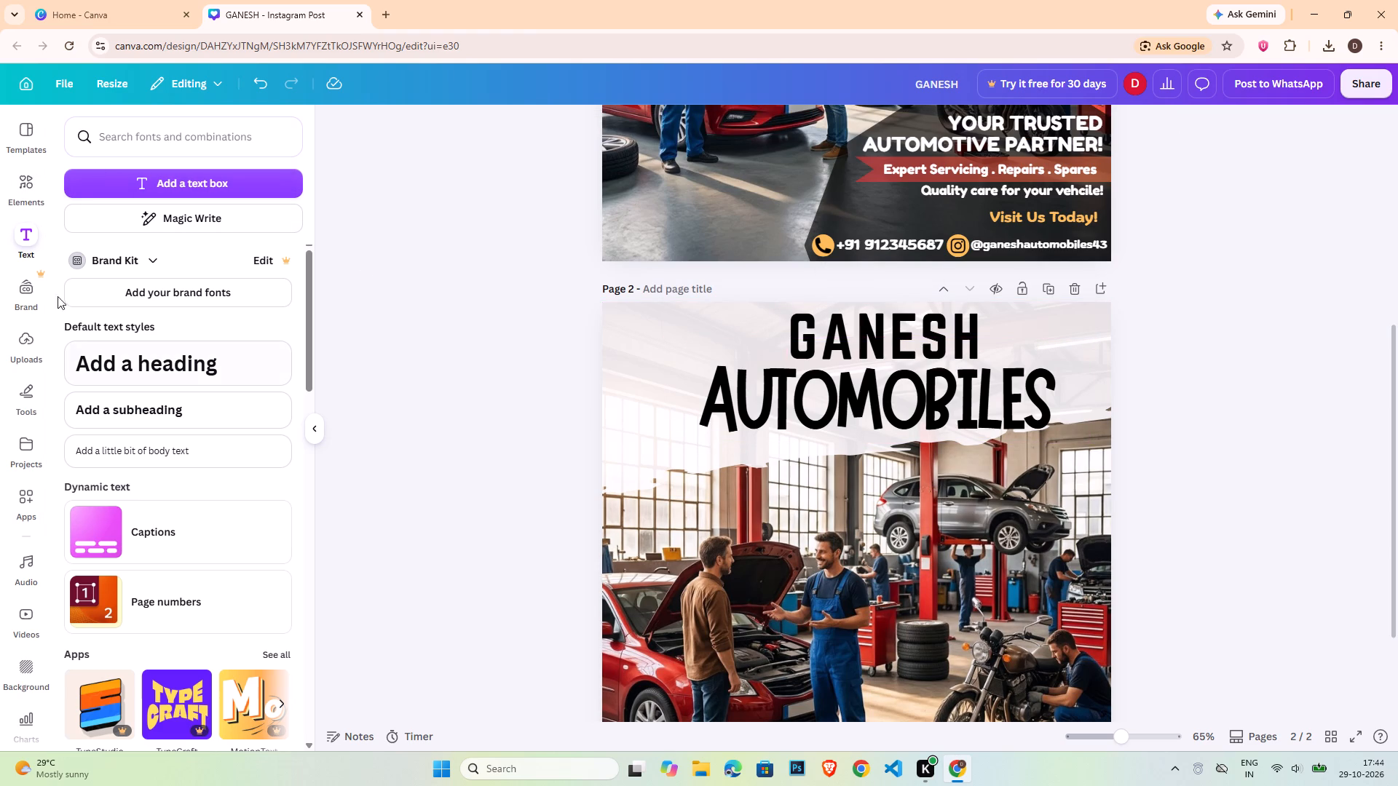
Add a square shape to page 2 below the title and turn it into a narrow bar slanting to the right.
click(21, 194)
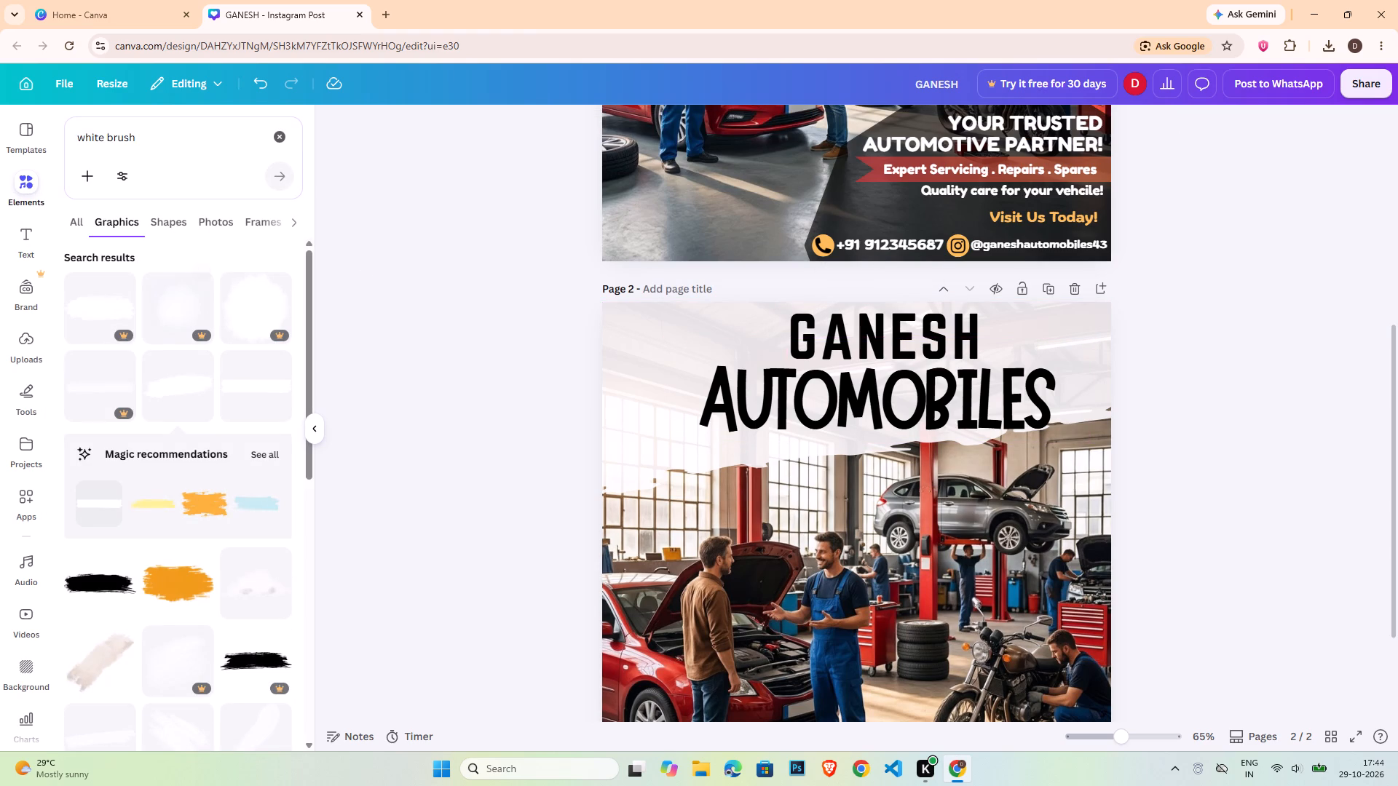
click(284, 138)
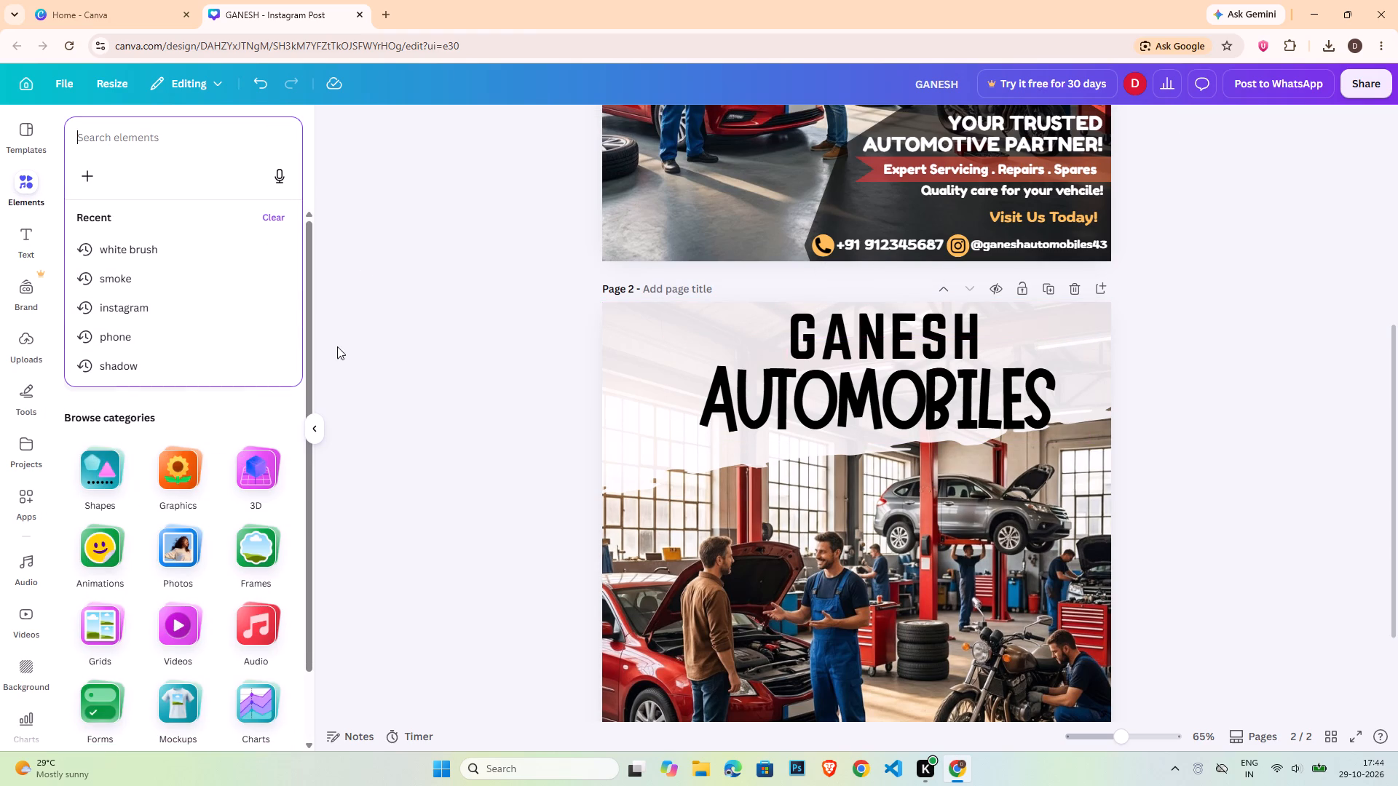
click(355, 351)
click(1113, 737)
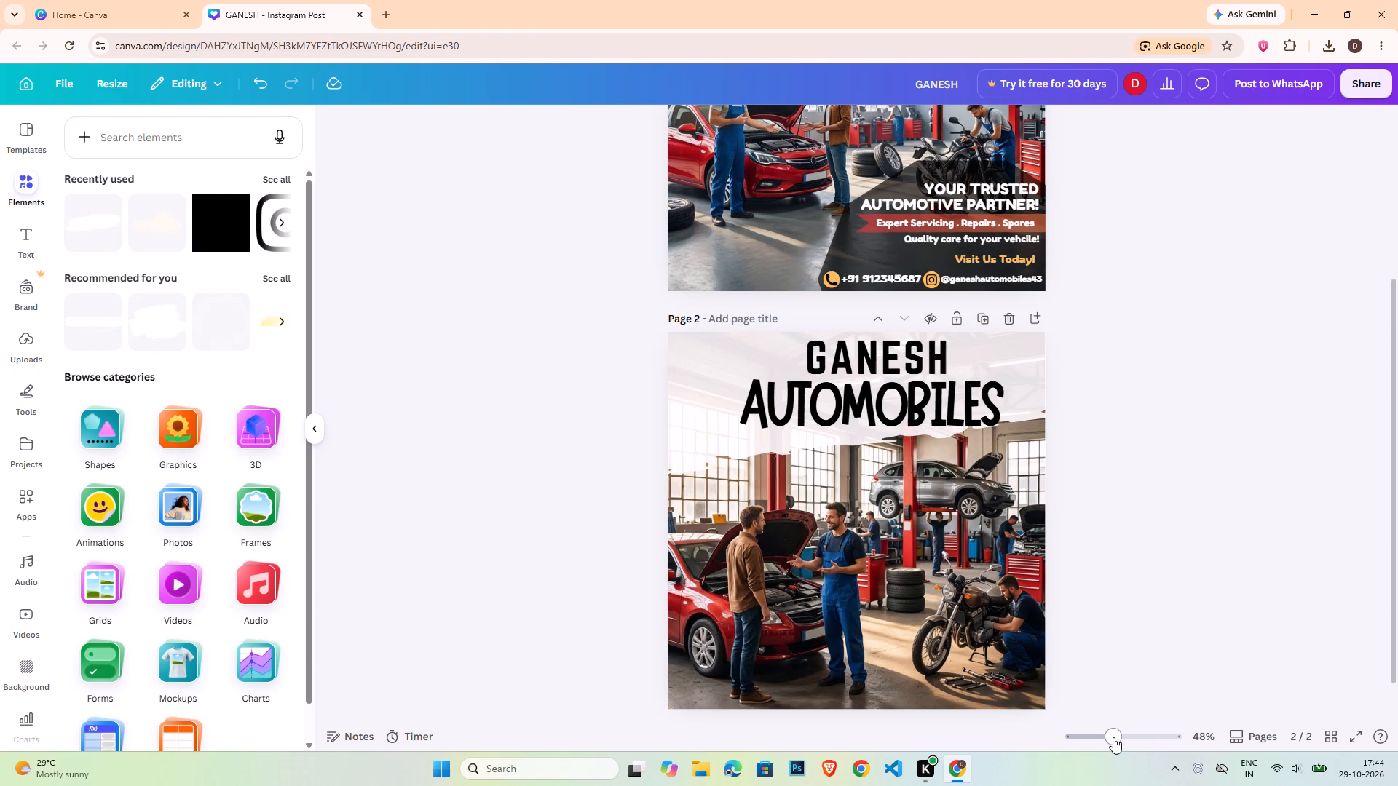
click(99, 432)
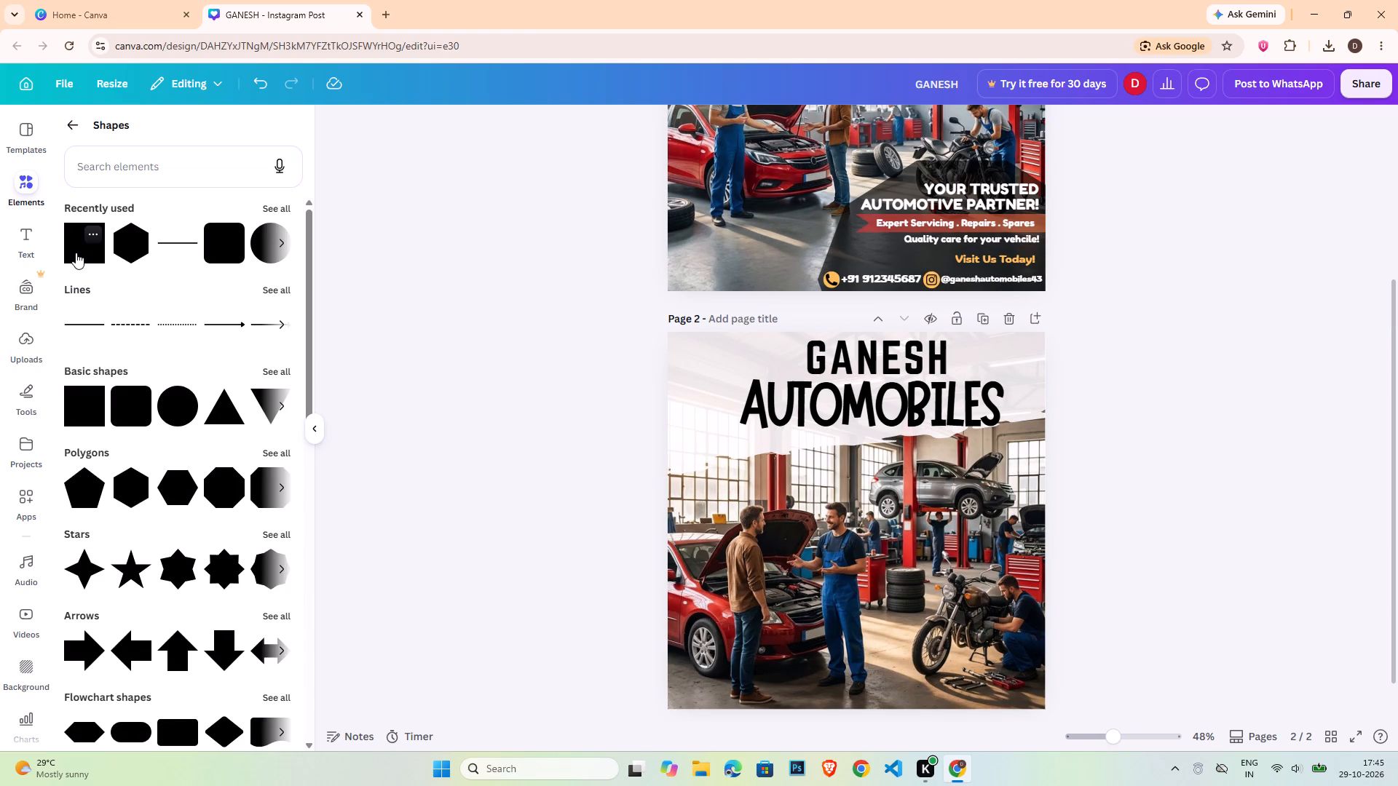
click(75, 253)
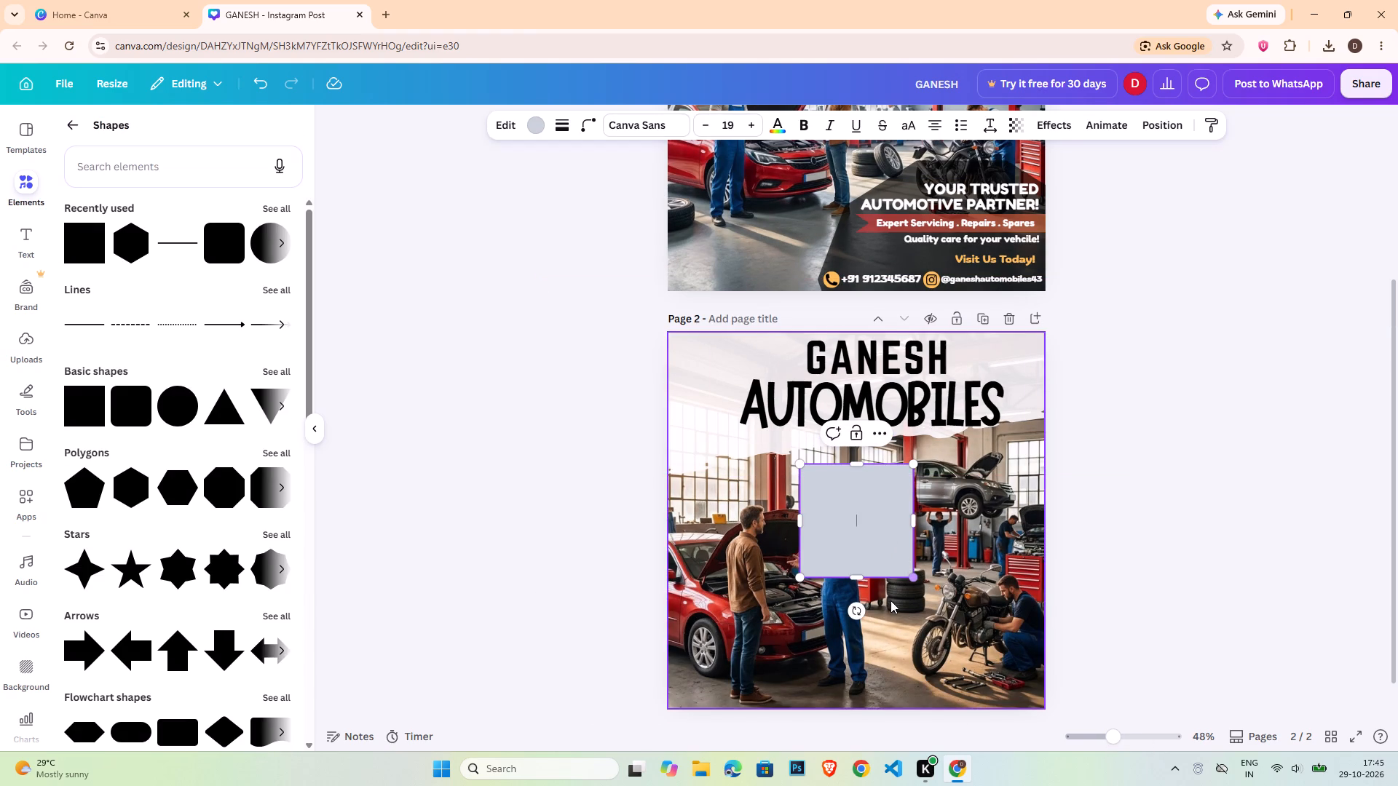
drag(851, 609, 807, 609)
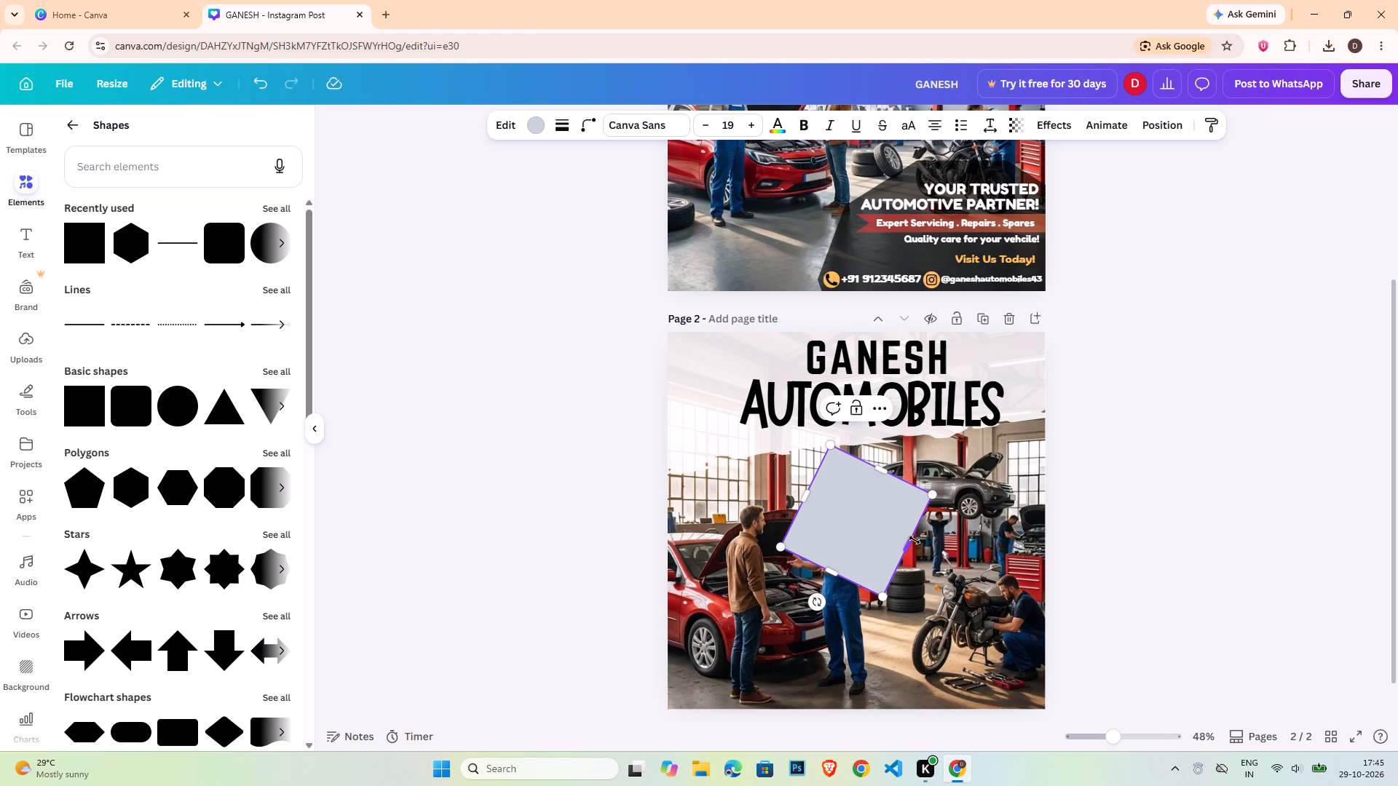
drag(911, 540, 831, 493)
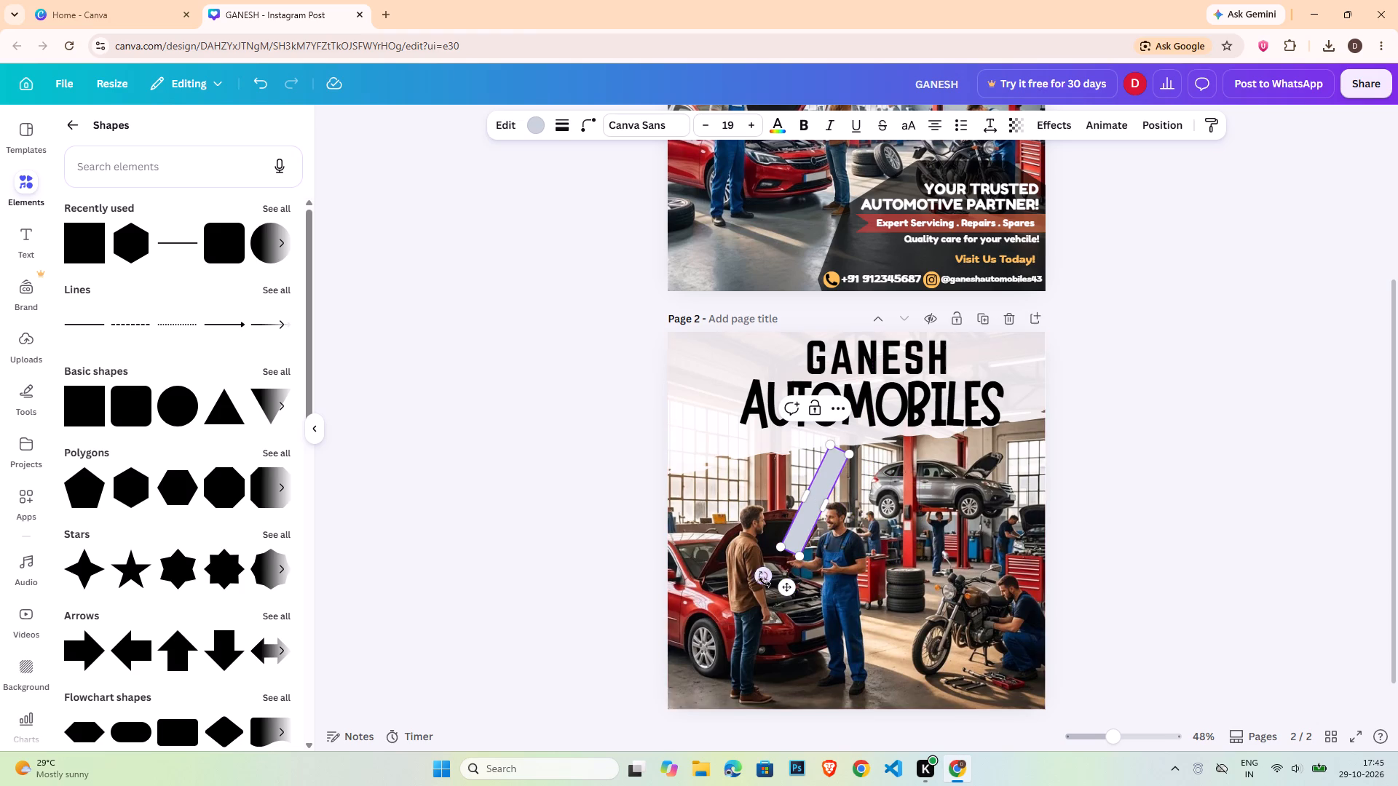
drag(762, 579, 799, 587)
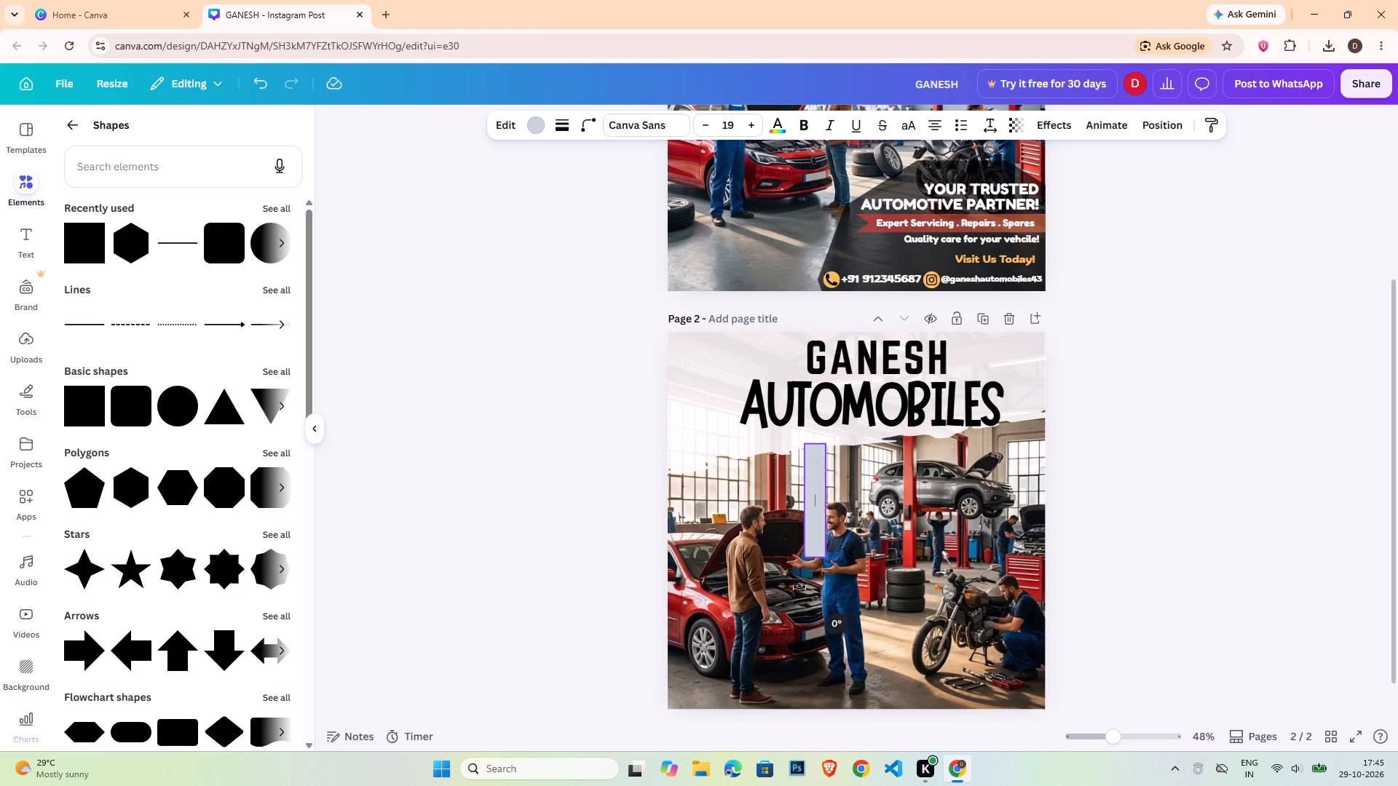
drag(799, 587, 781, 584)
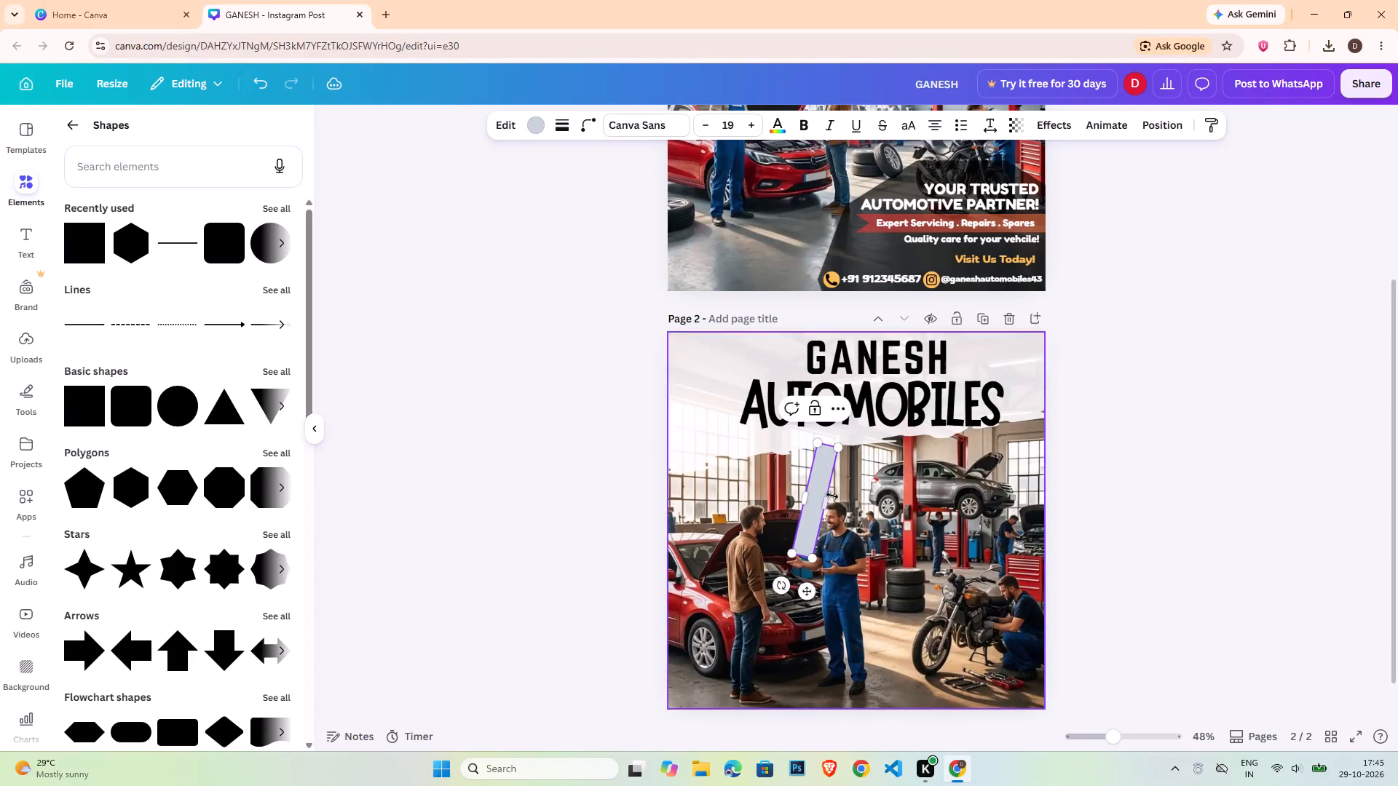
drag(824, 504, 815, 504)
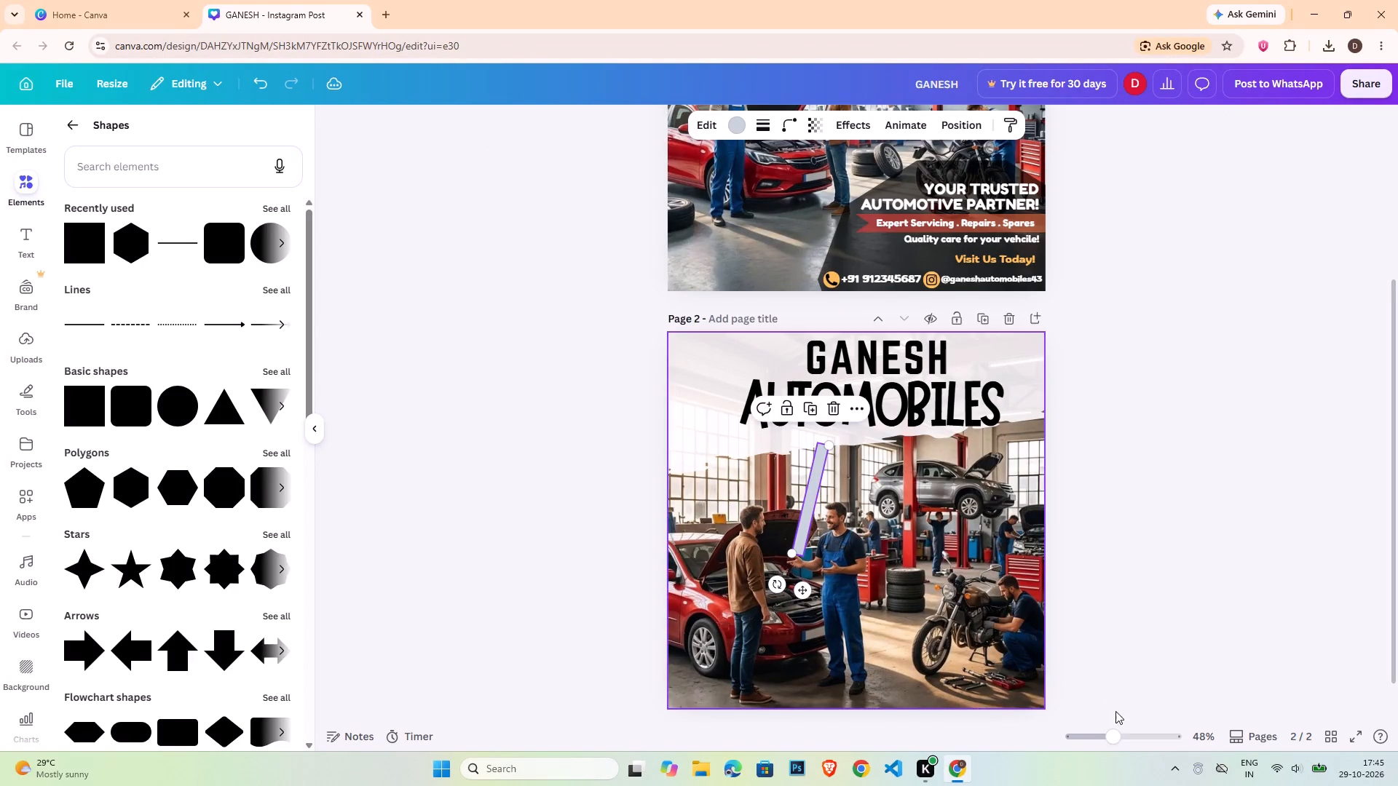
Slim the slanted bar to a width of about 13 and shorten it to roughly half its length.
click(1148, 734)
scroll(786, 590, down, 4)
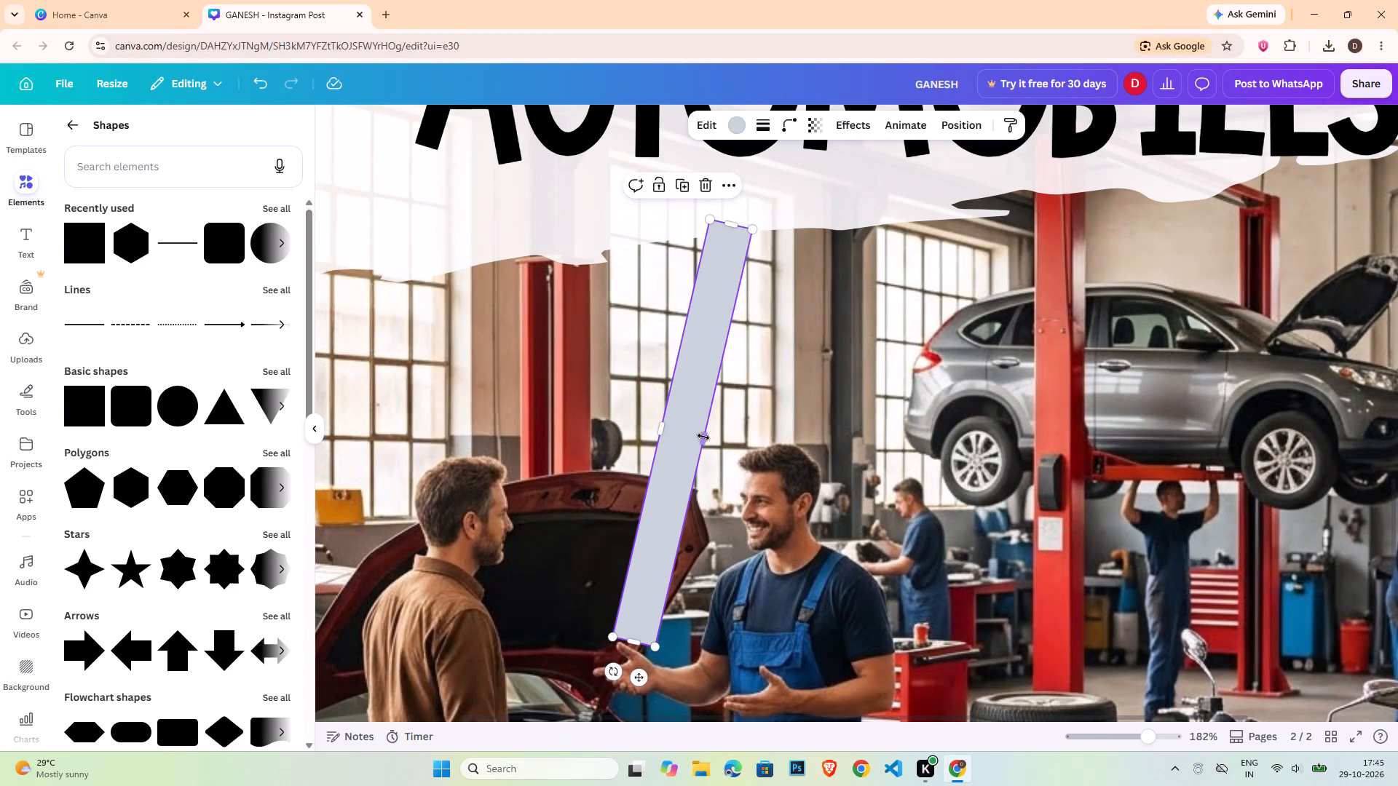
drag(703, 437, 678, 432)
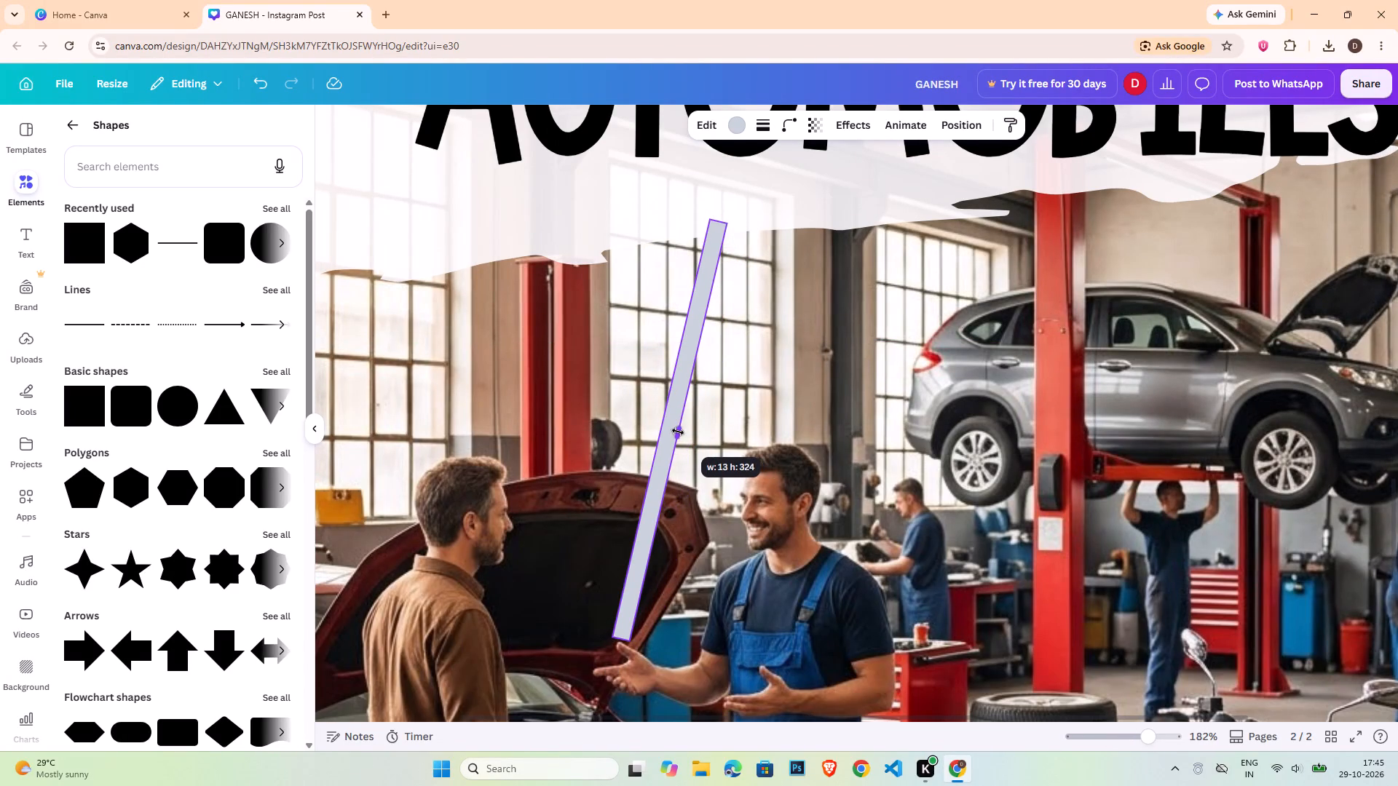
drag(678, 432, 679, 434)
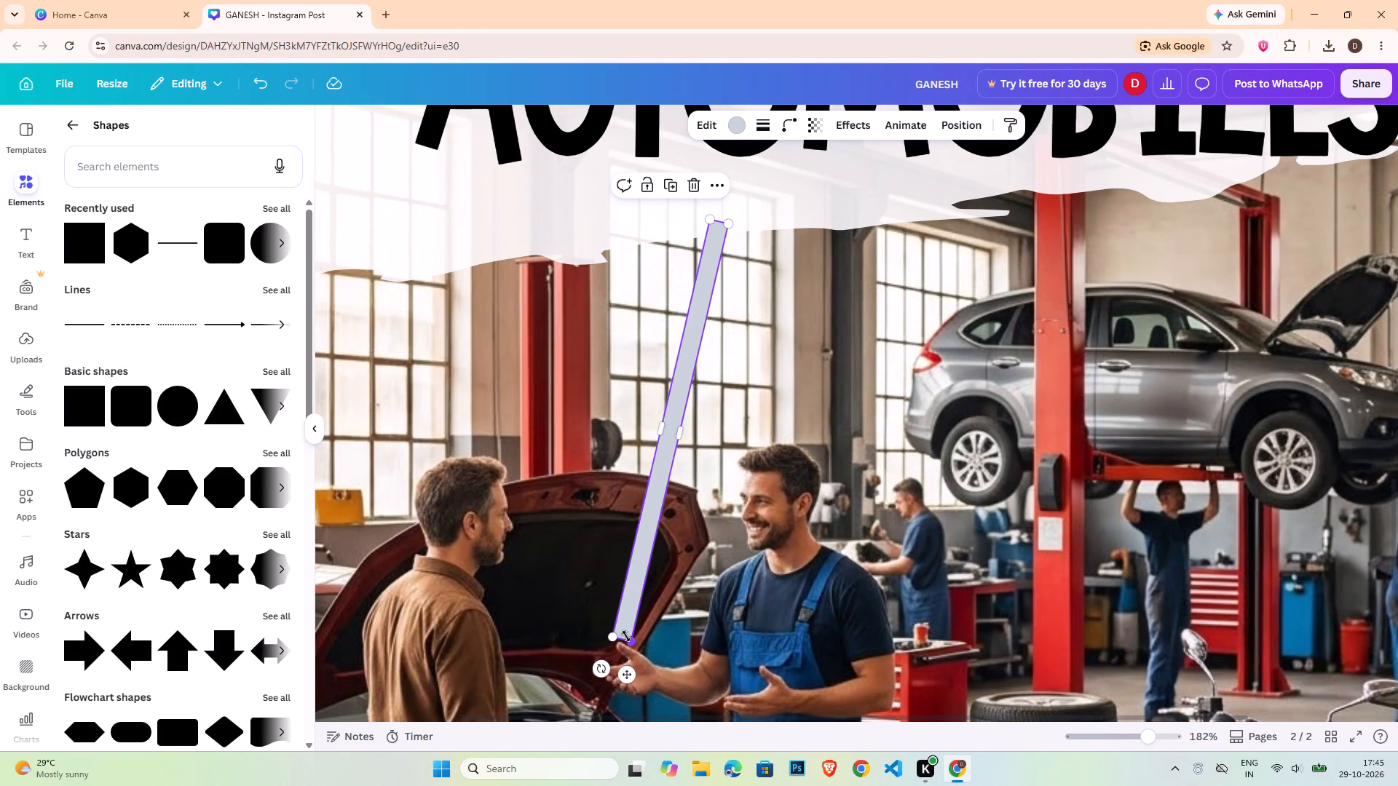
drag(623, 638, 674, 453)
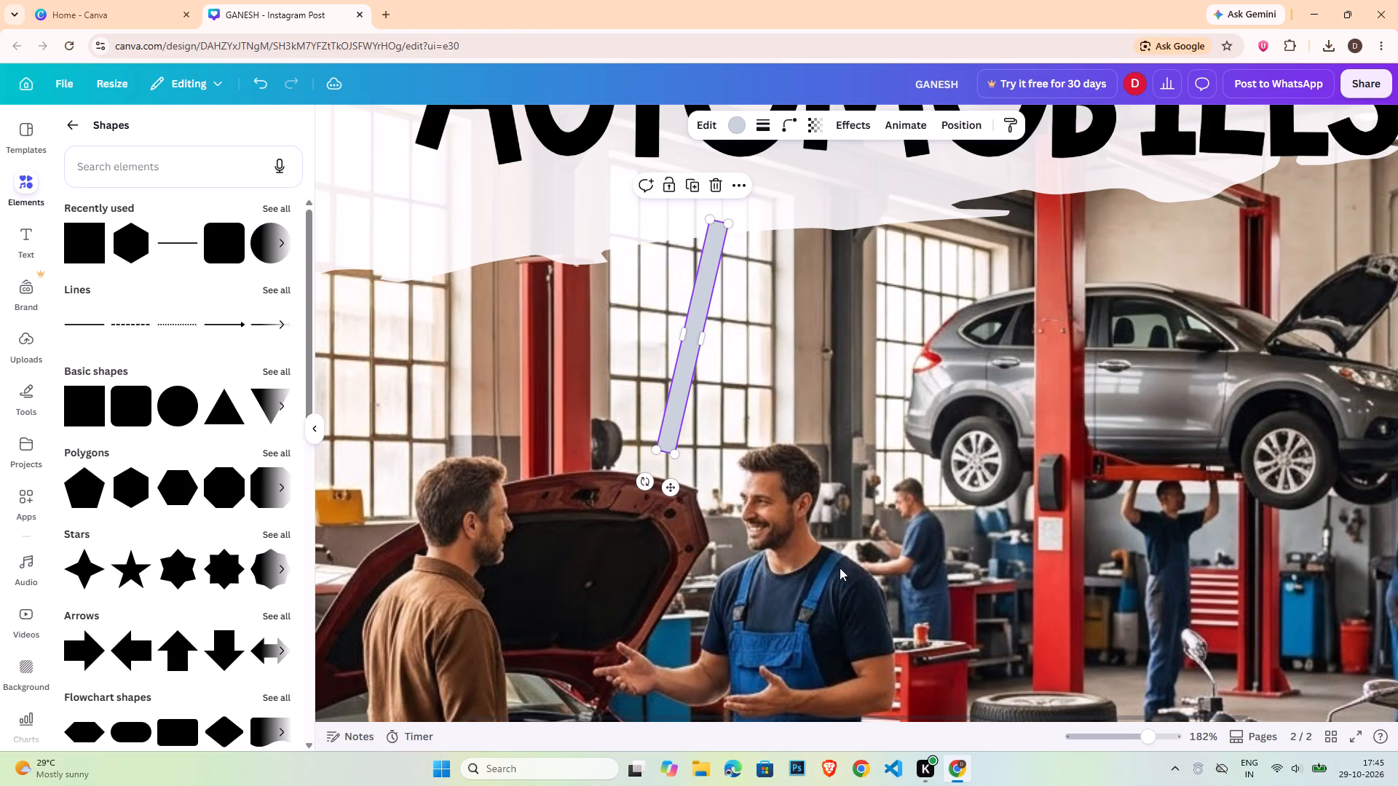
Move the slanted bar to just left of GANESH and shorten it to slightly more than the heading's letter height.
scroll(982, 658, up, 3)
scroll(875, 630, up, 1)
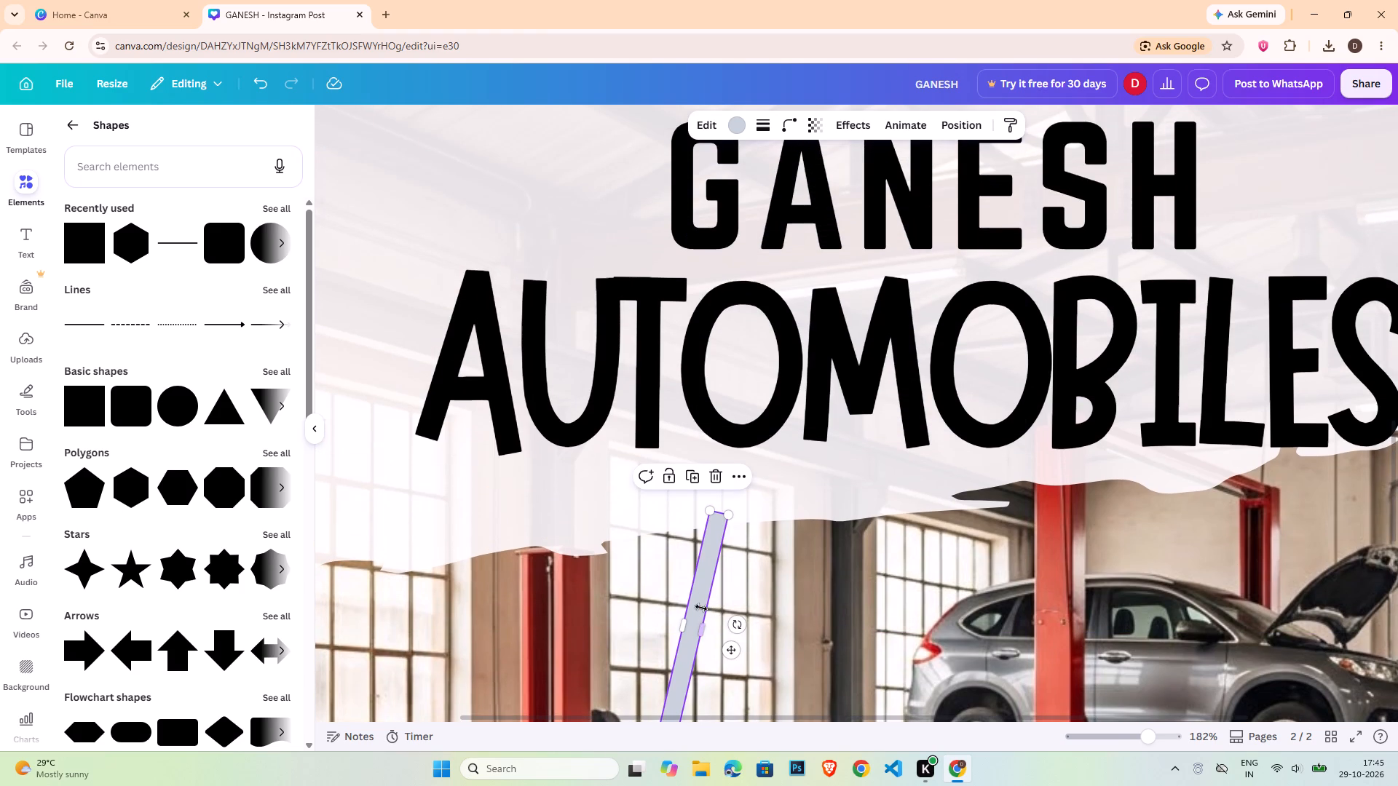
click(701, 608)
drag(732, 651, 642, 220)
scroll(684, 323, up, 3)
drag(591, 602, 592, 597)
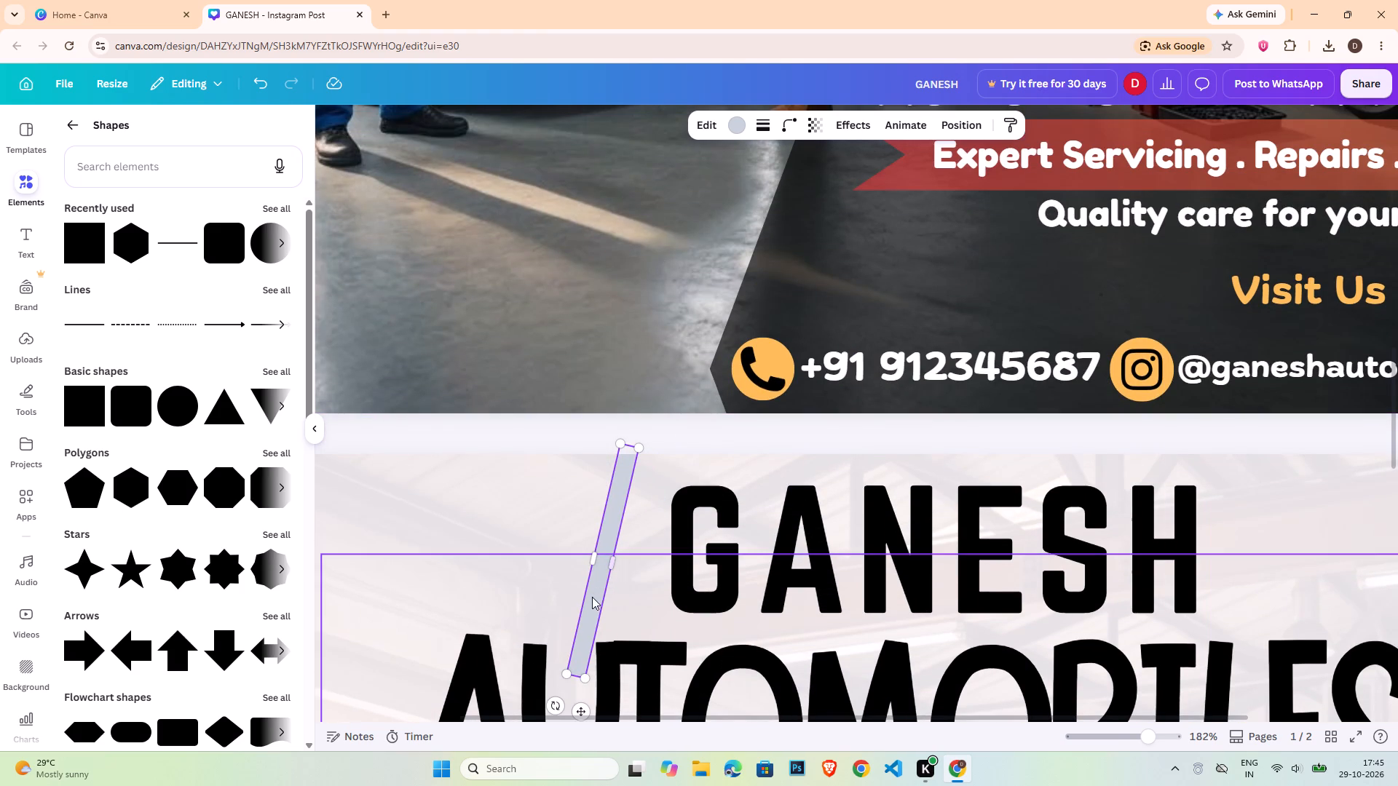
drag(592, 597, 617, 541)
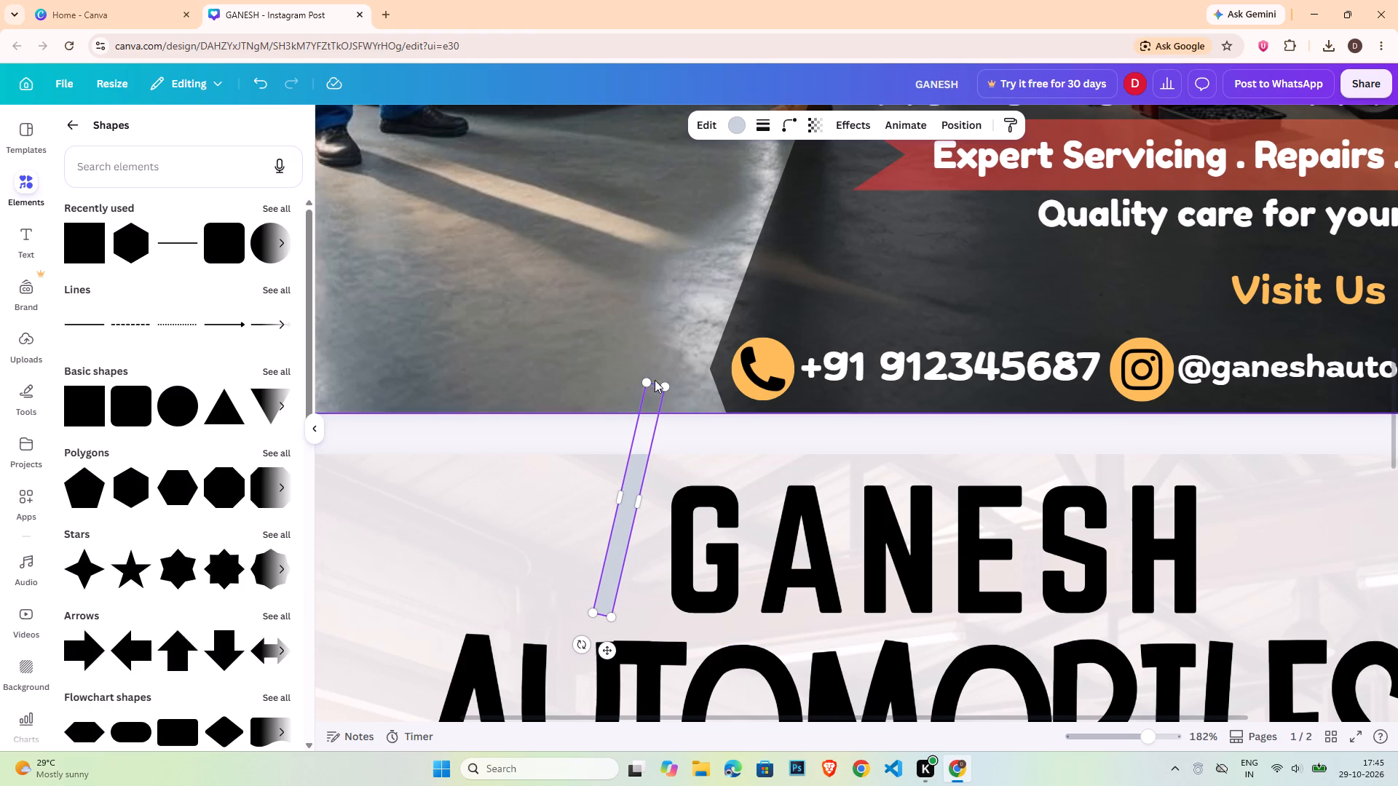
drag(655, 384, 635, 467)
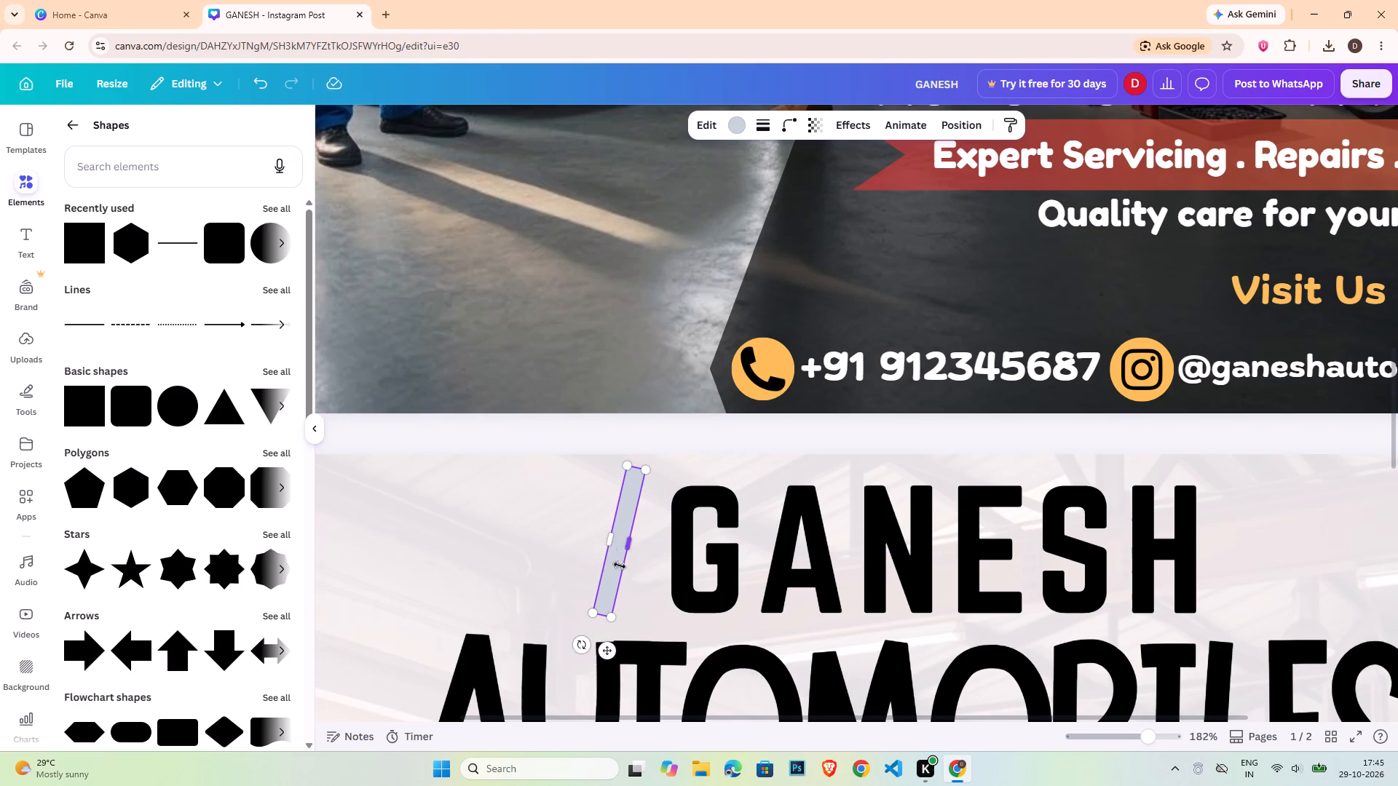
drag(608, 649, 579, 650)
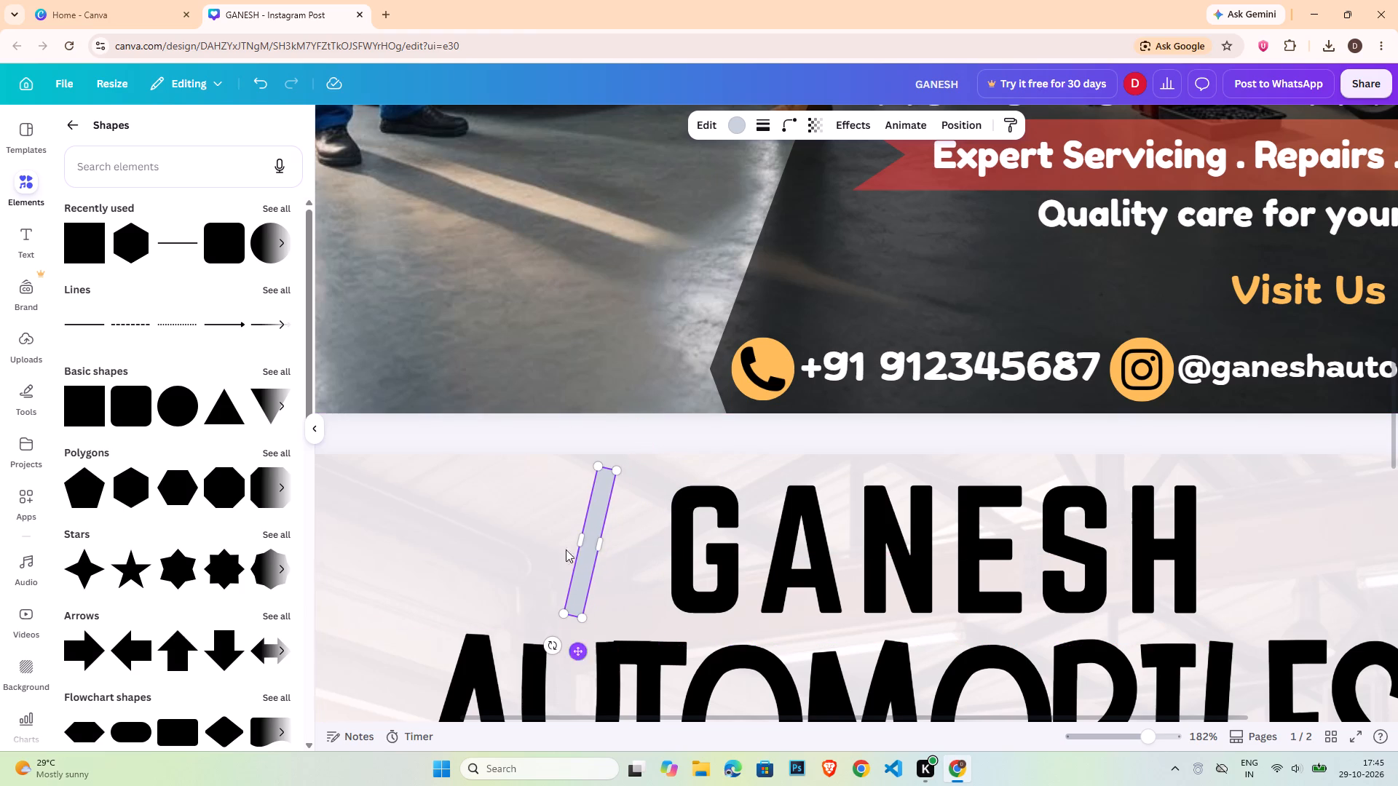
Fill the slanted bar with yellow from the default solid colors.
click(743, 119)
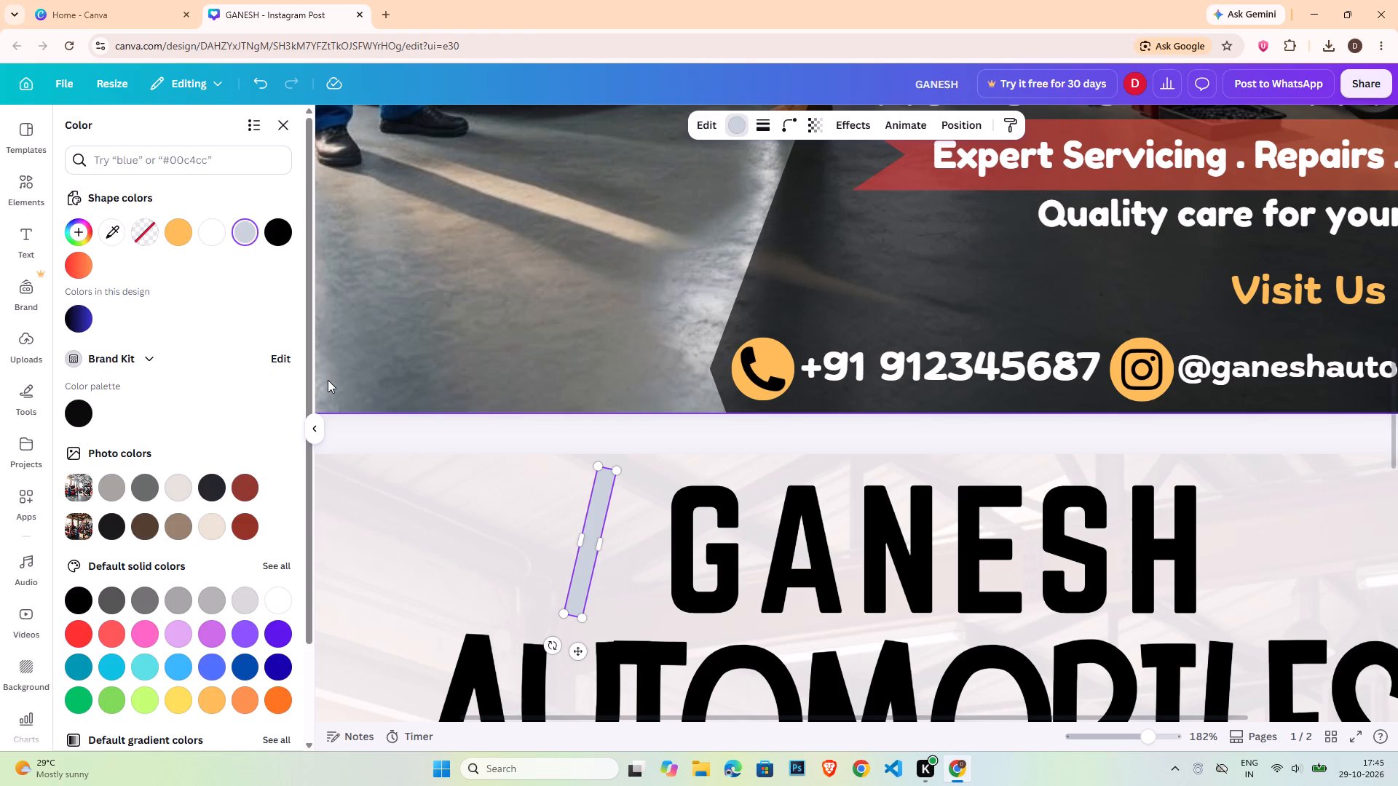
click(167, 702)
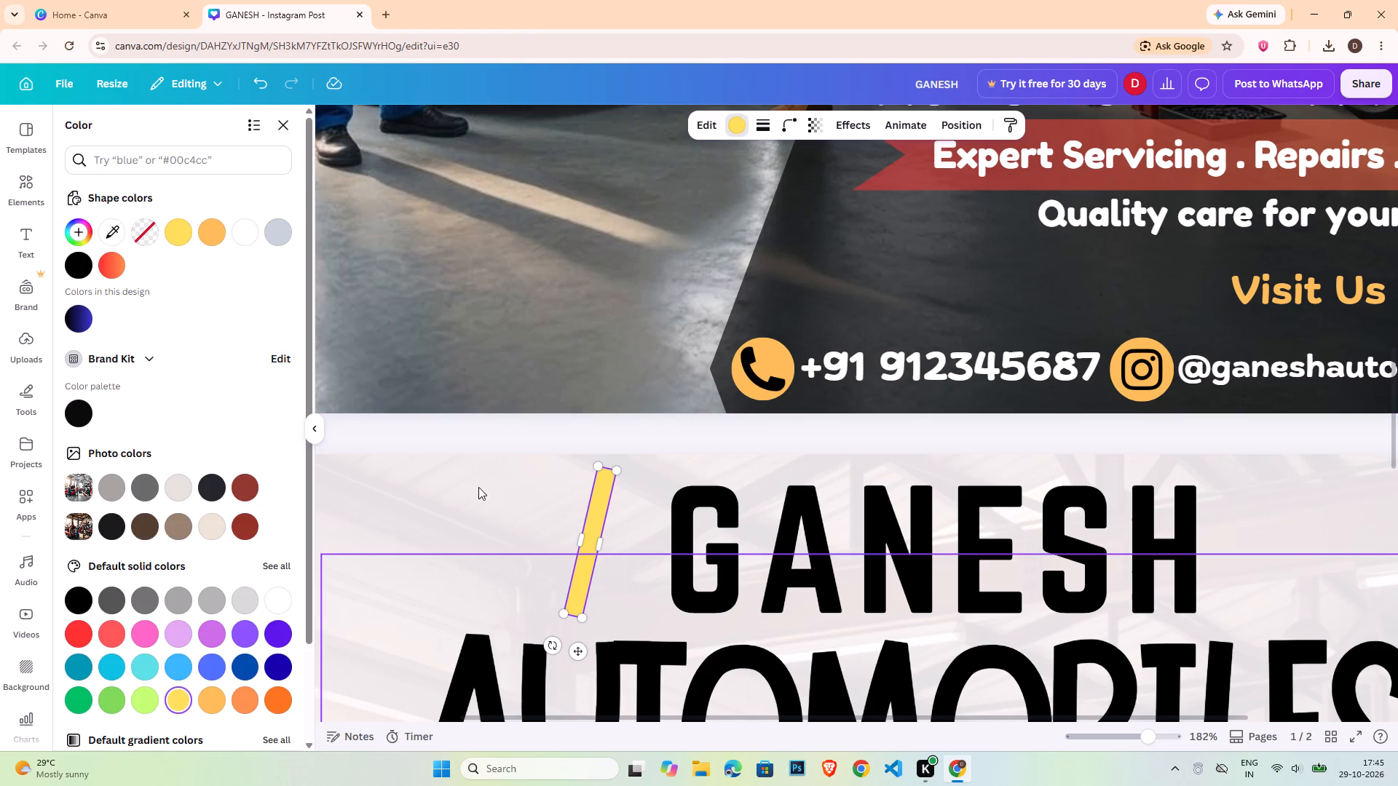
click(378, 386)
Duplicate the yellow bar, place the copy between the original and GANESH, and widen the copy slightly.
click(581, 525)
click(590, 525)
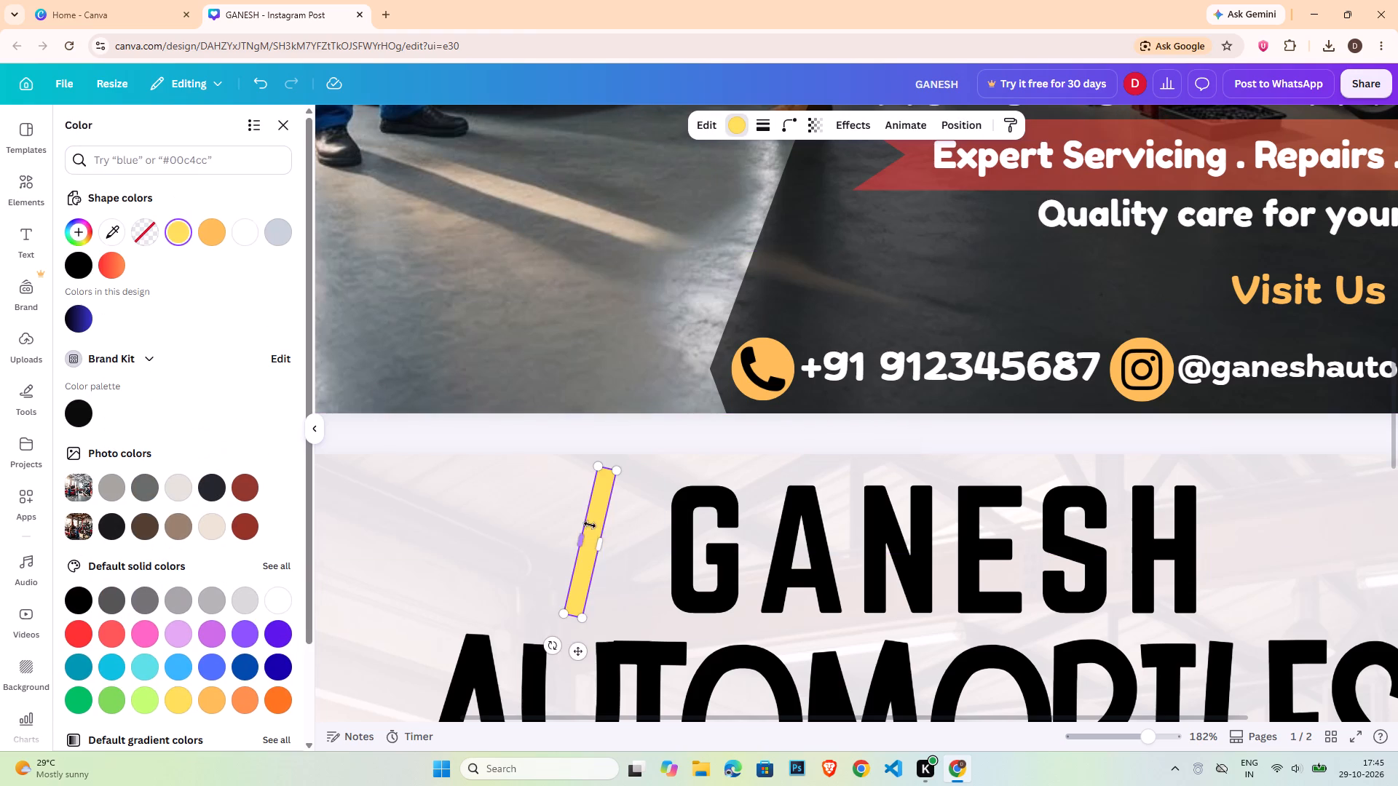
key(ctrl+c)
key(ctrl+v)
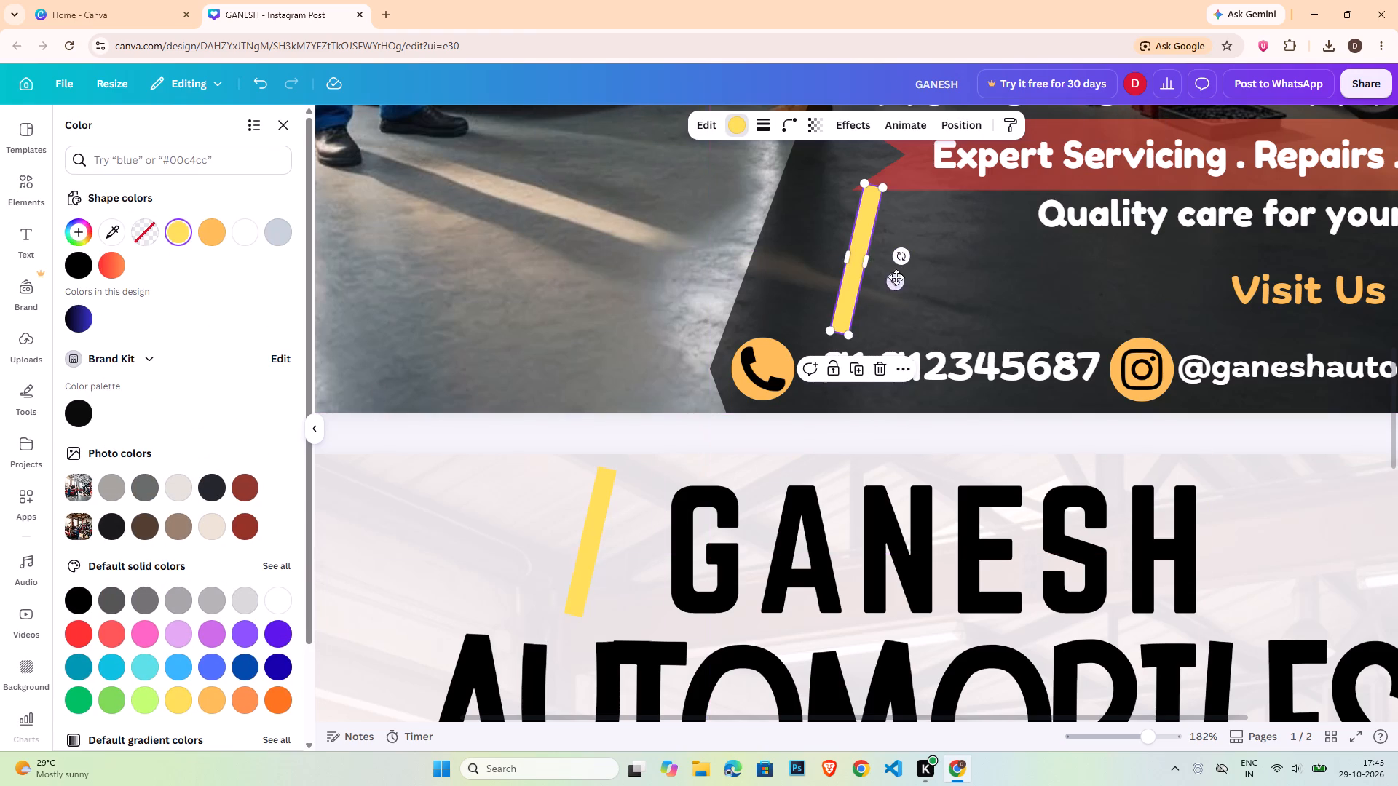
drag(896, 277, 660, 566)
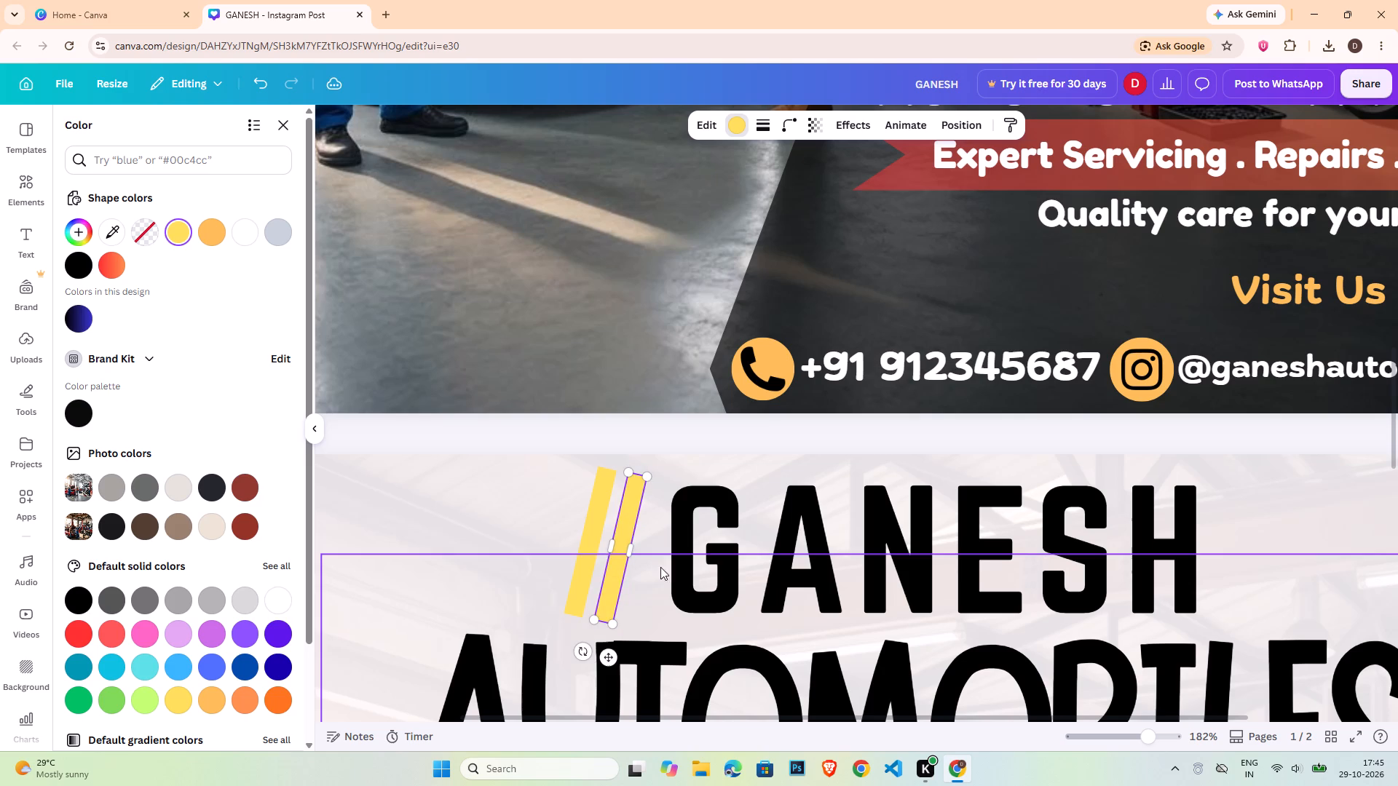
drag(631, 550, 643, 552)
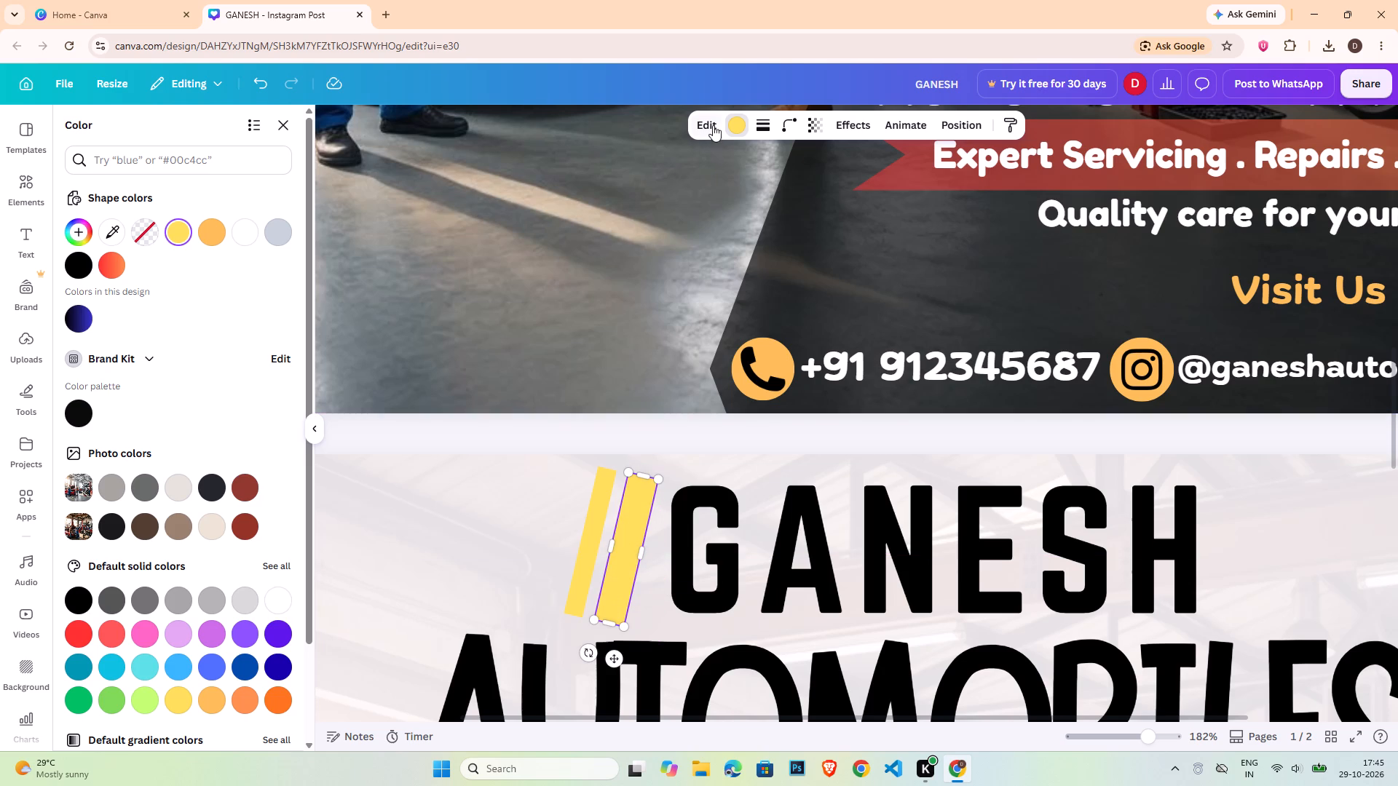
Fill the wider bar next to GANESH with bright red from the default solid colors.
click(81, 635)
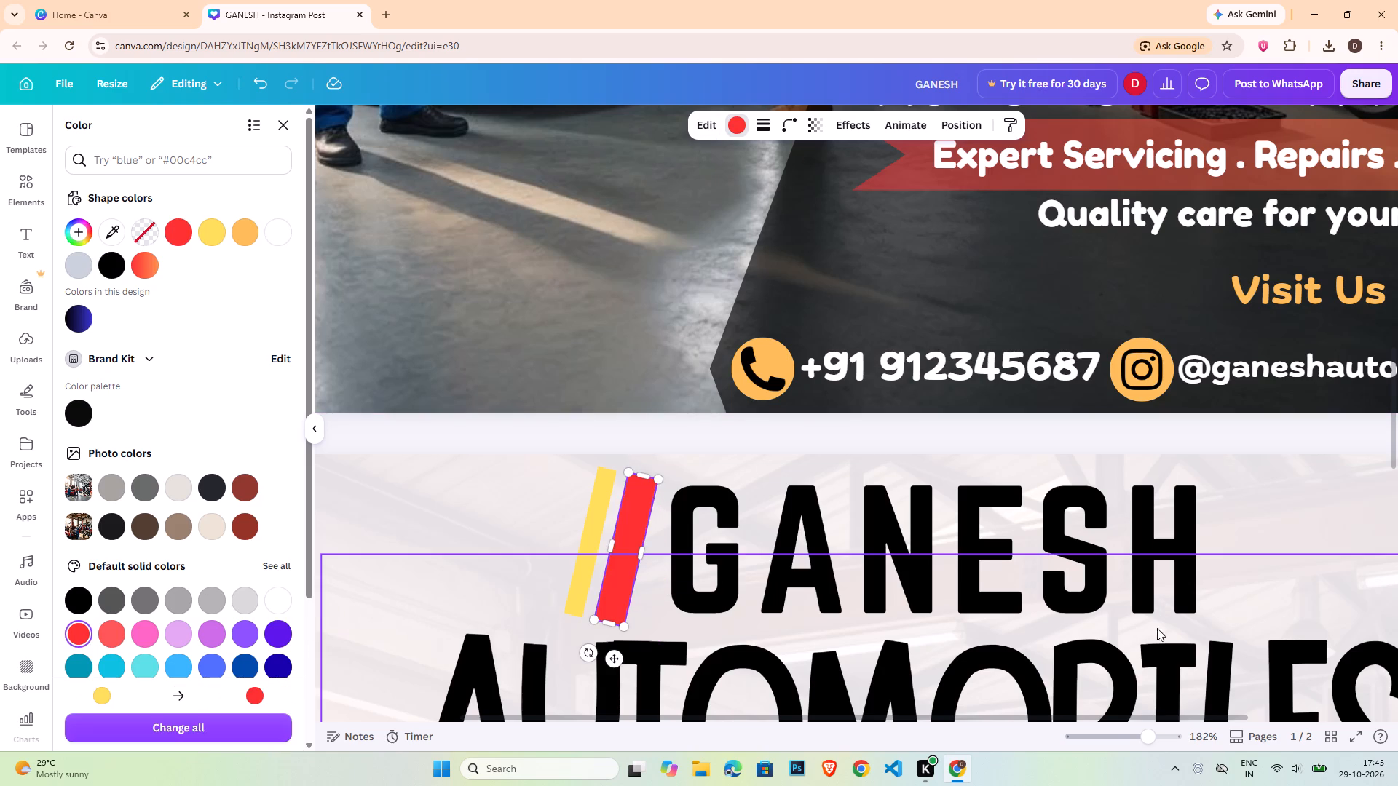
click(1142, 734)
click(1134, 737)
click(1132, 737)
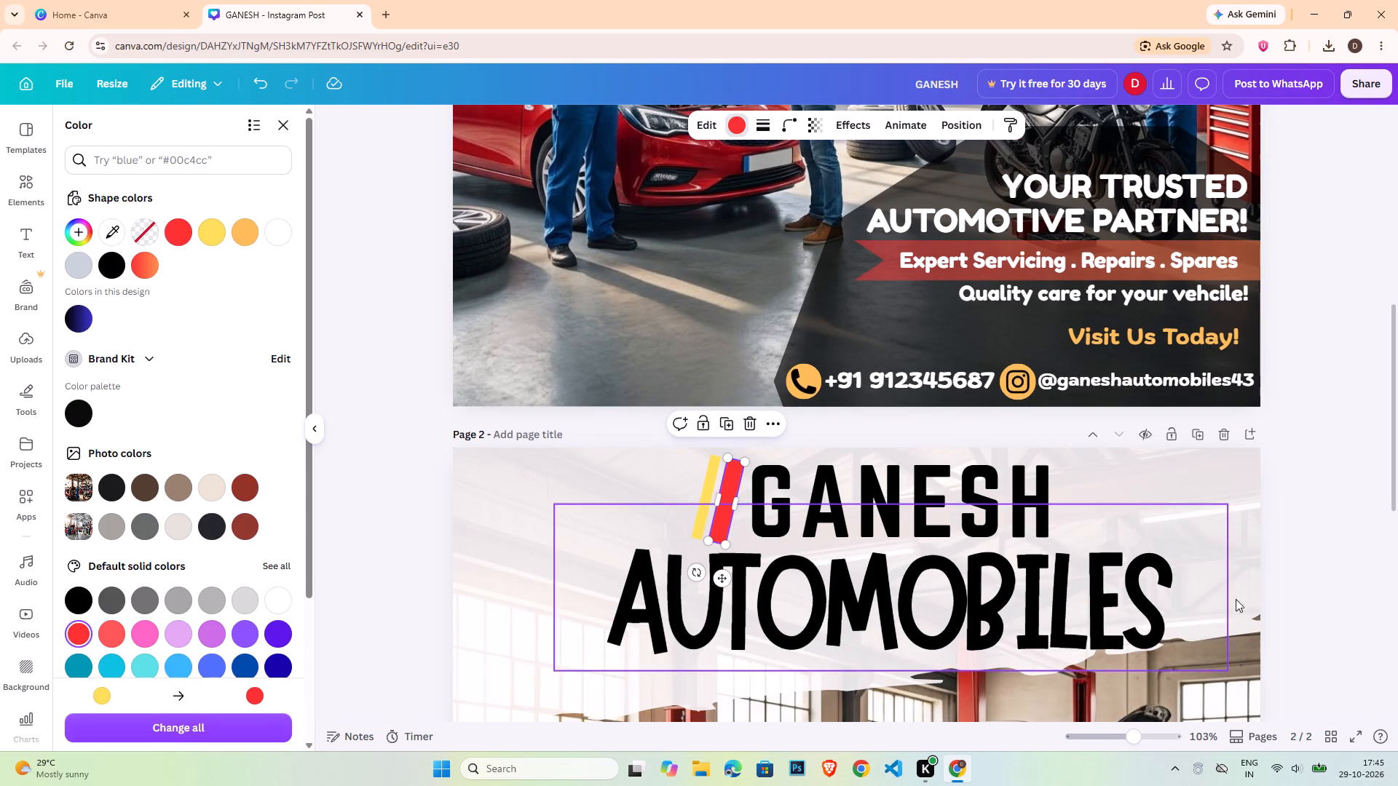
click(1310, 542)
click(1314, 540)
Select the yellow and red bars together and rotate them a few degrees toward upright beside GANESH.
click(711, 533)
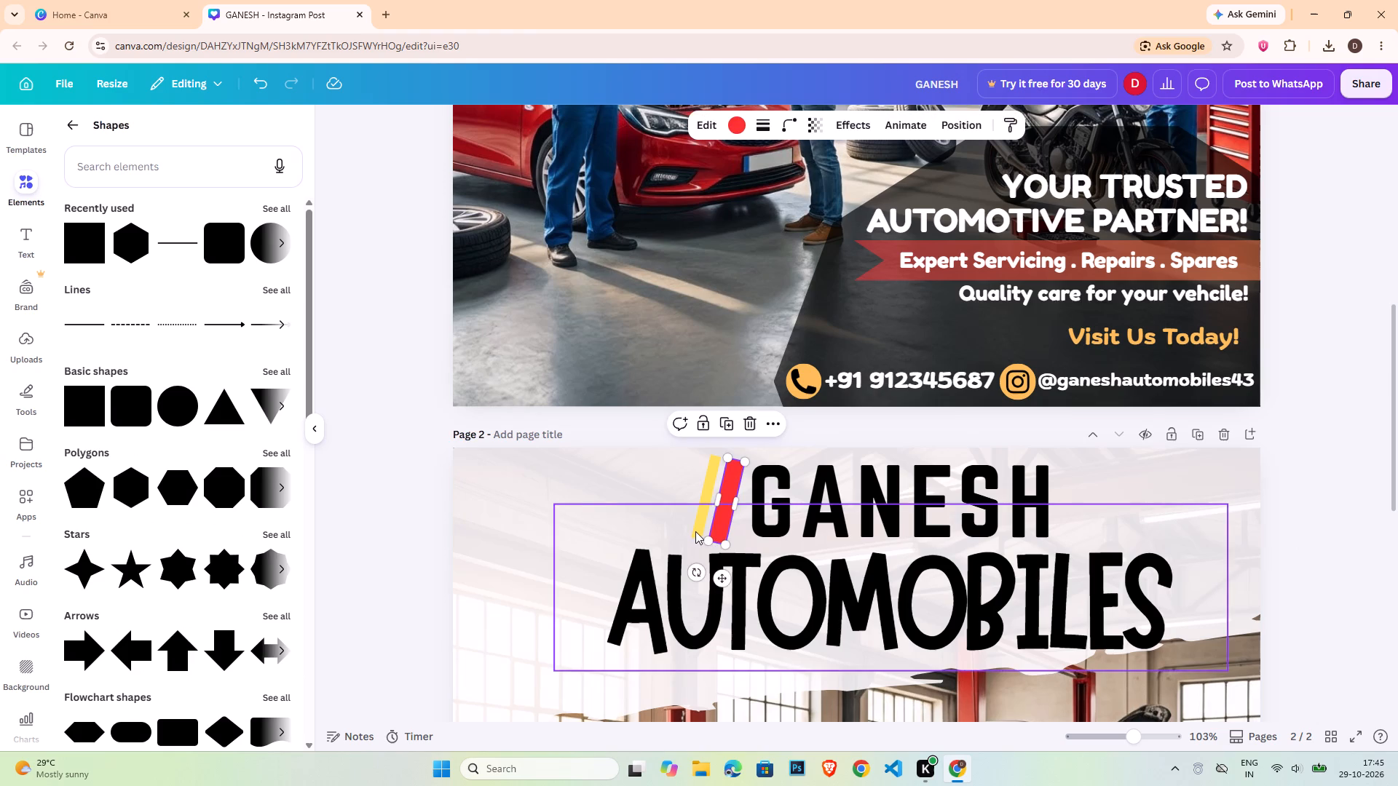
shift+click(695, 531)
click(728, 489)
click(1332, 472)
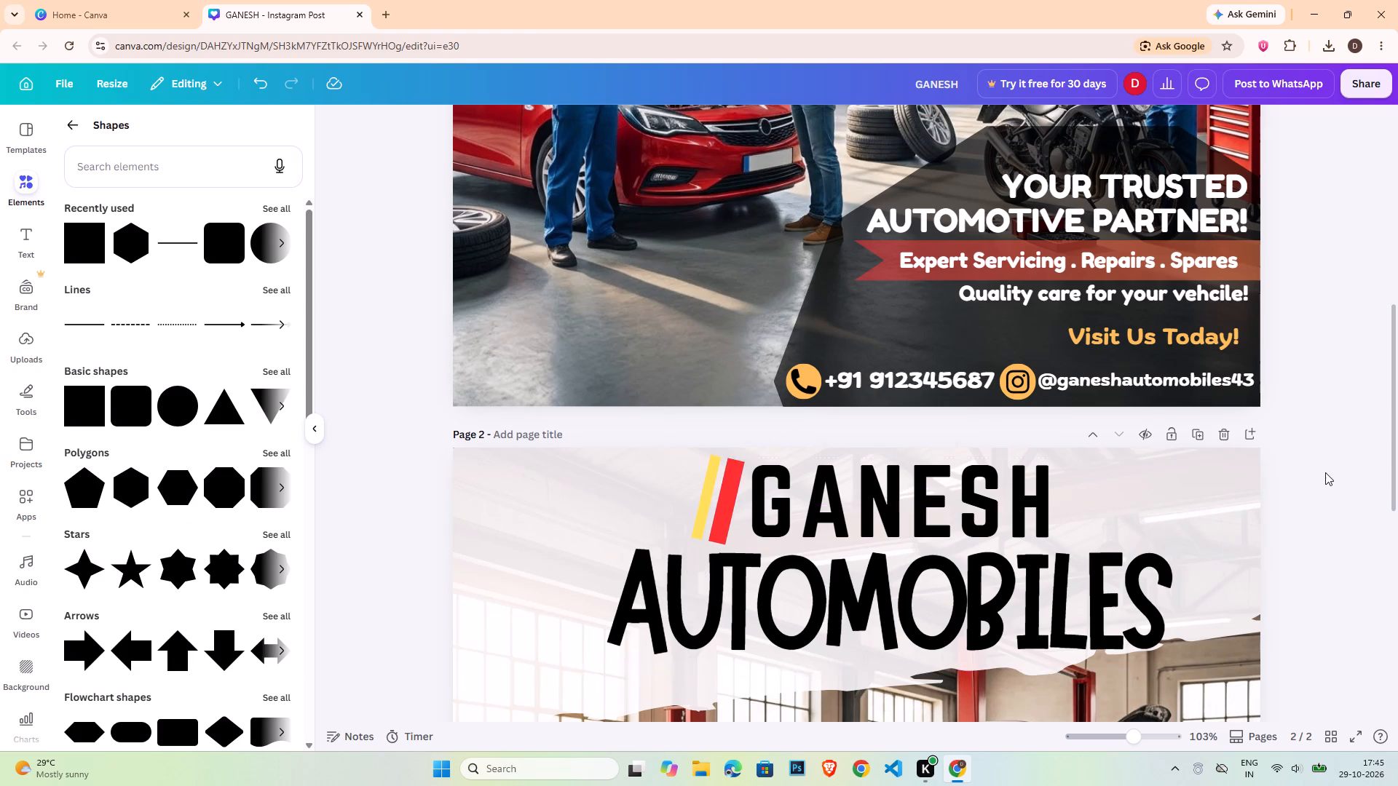
click(719, 461)
shift+click(735, 467)
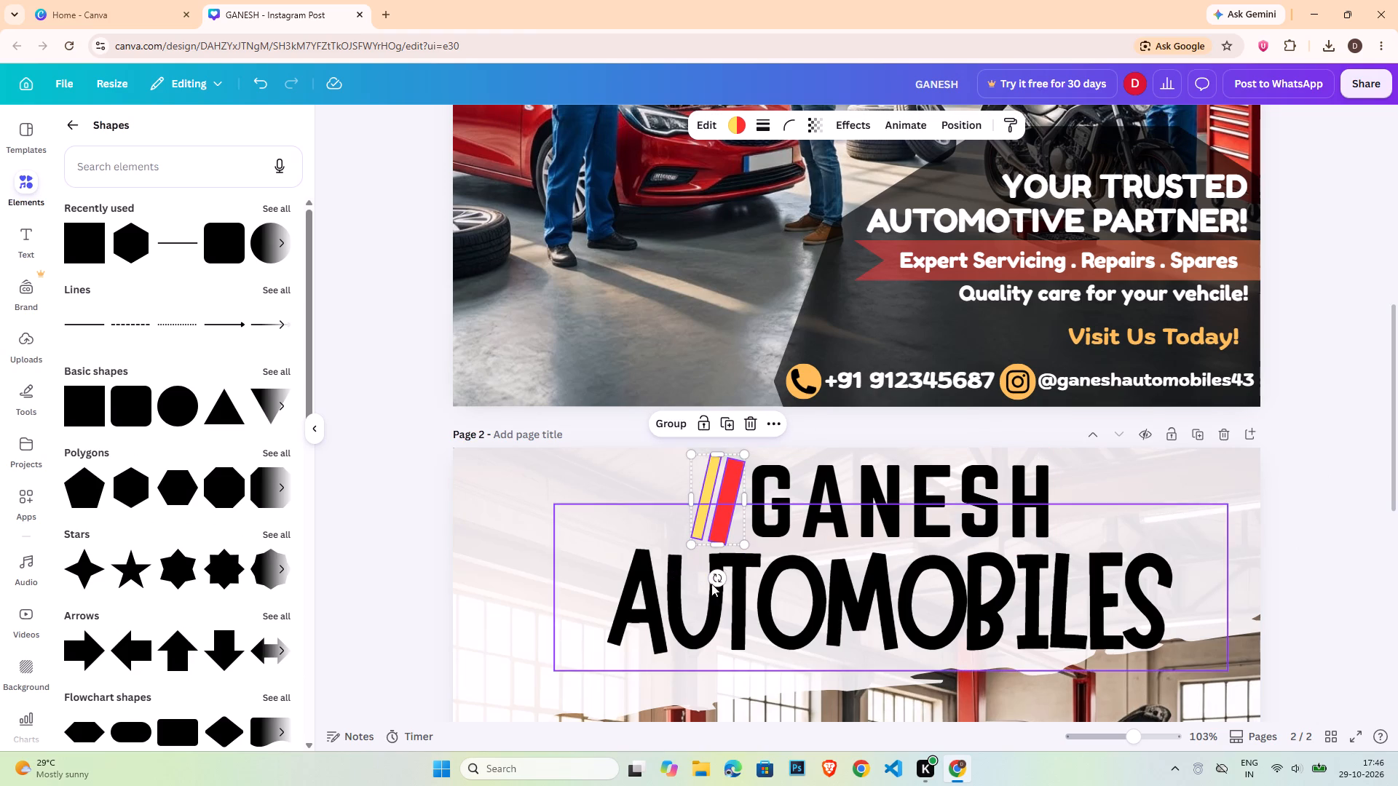
drag(716, 579, 728, 581)
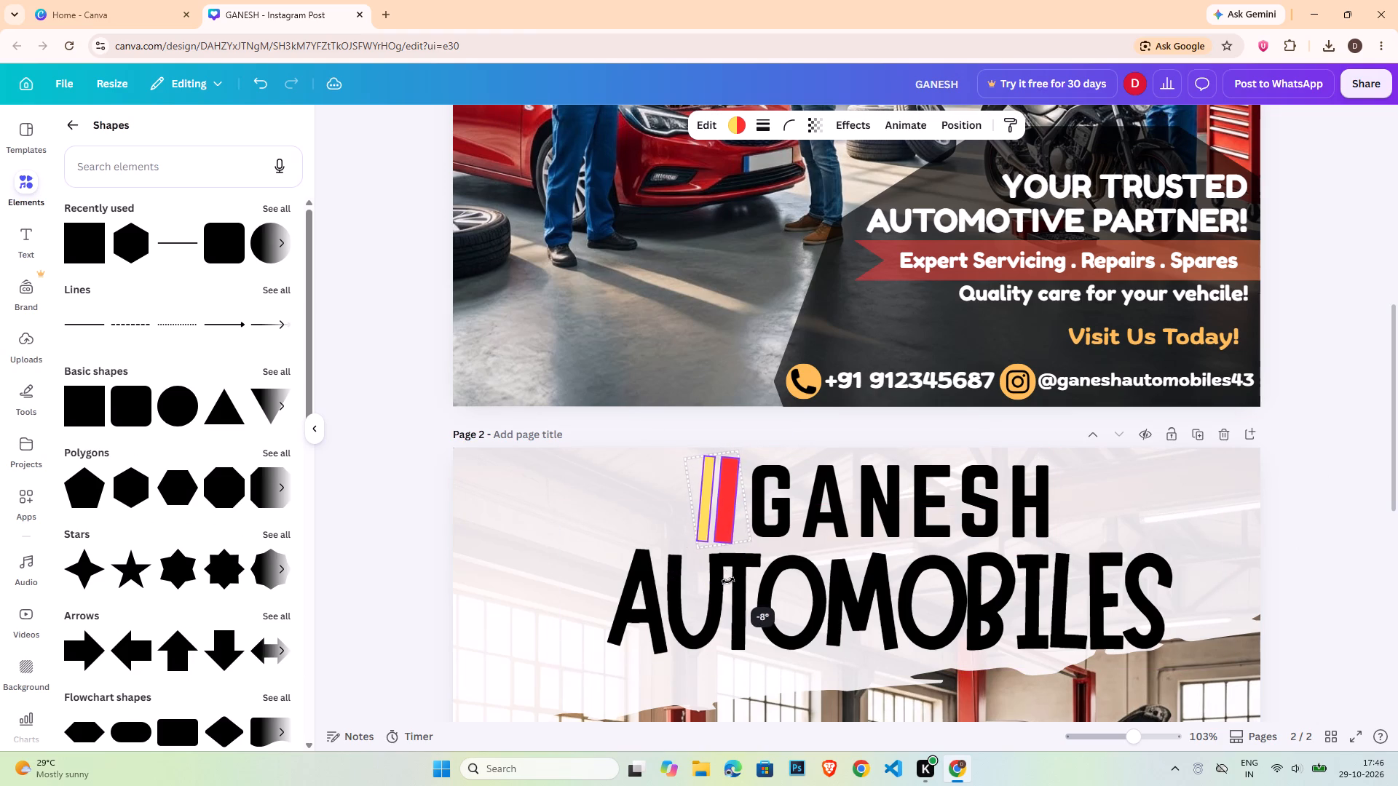
drag(728, 581, 724, 579)
double_click(1295, 472)
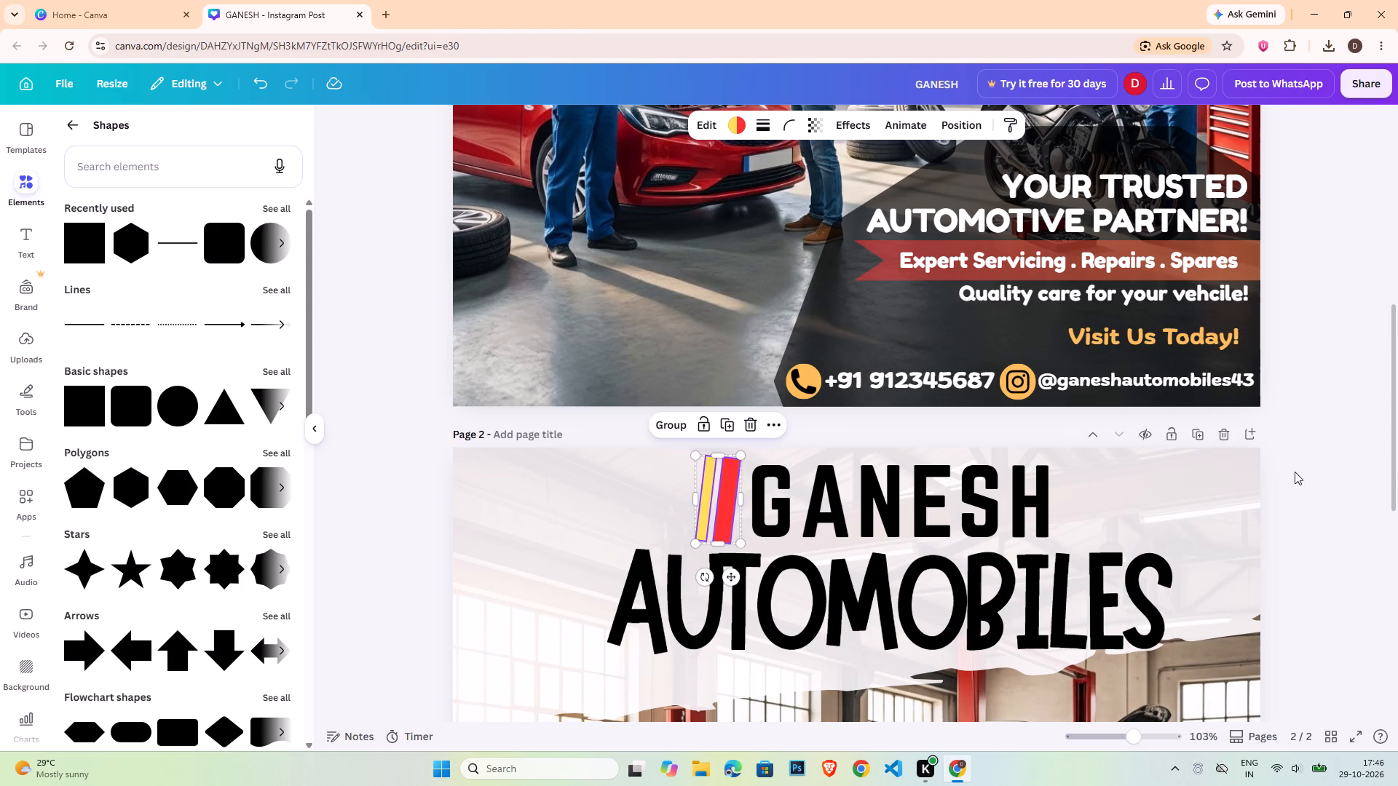
Narrow the red bar slightly from the side facing GANESH.
click(733, 477)
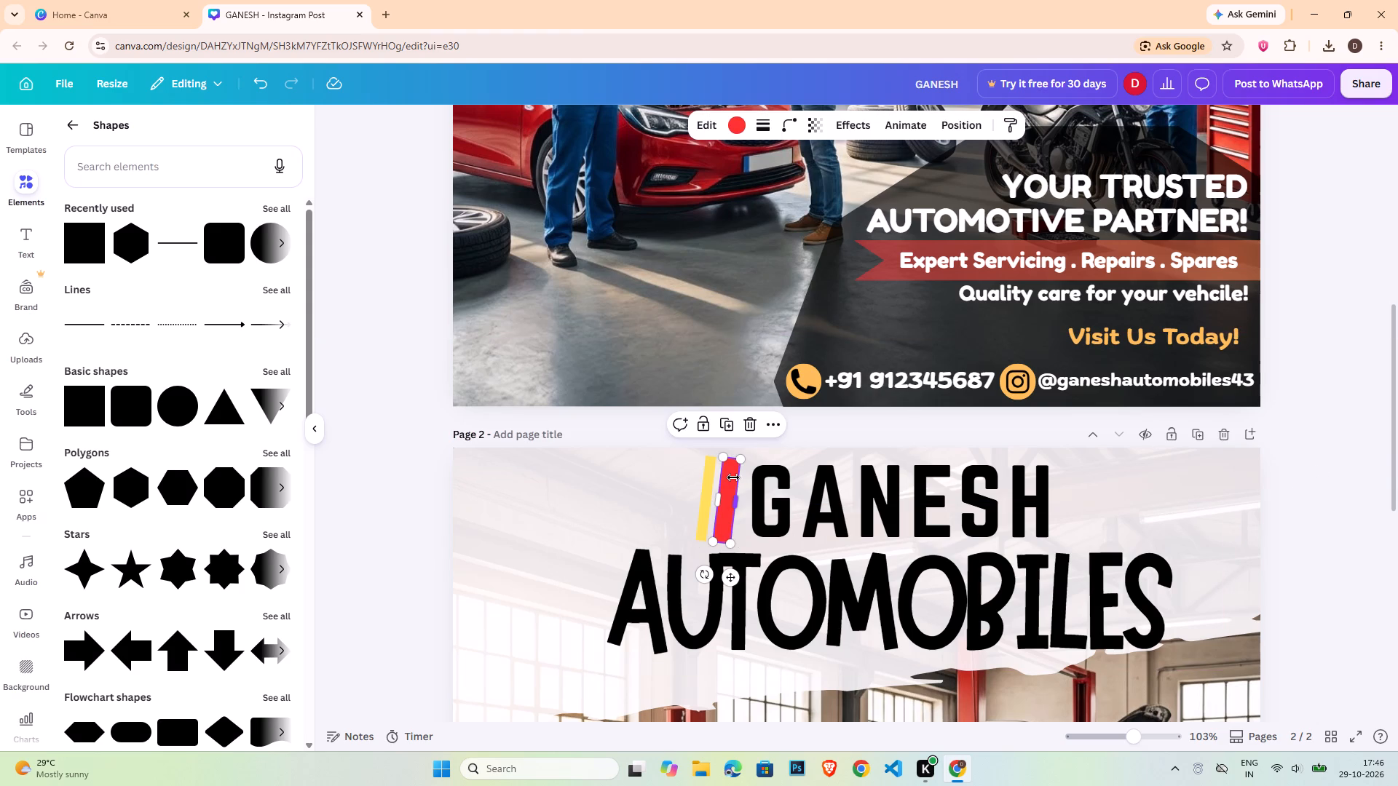
drag(736, 504, 729, 507)
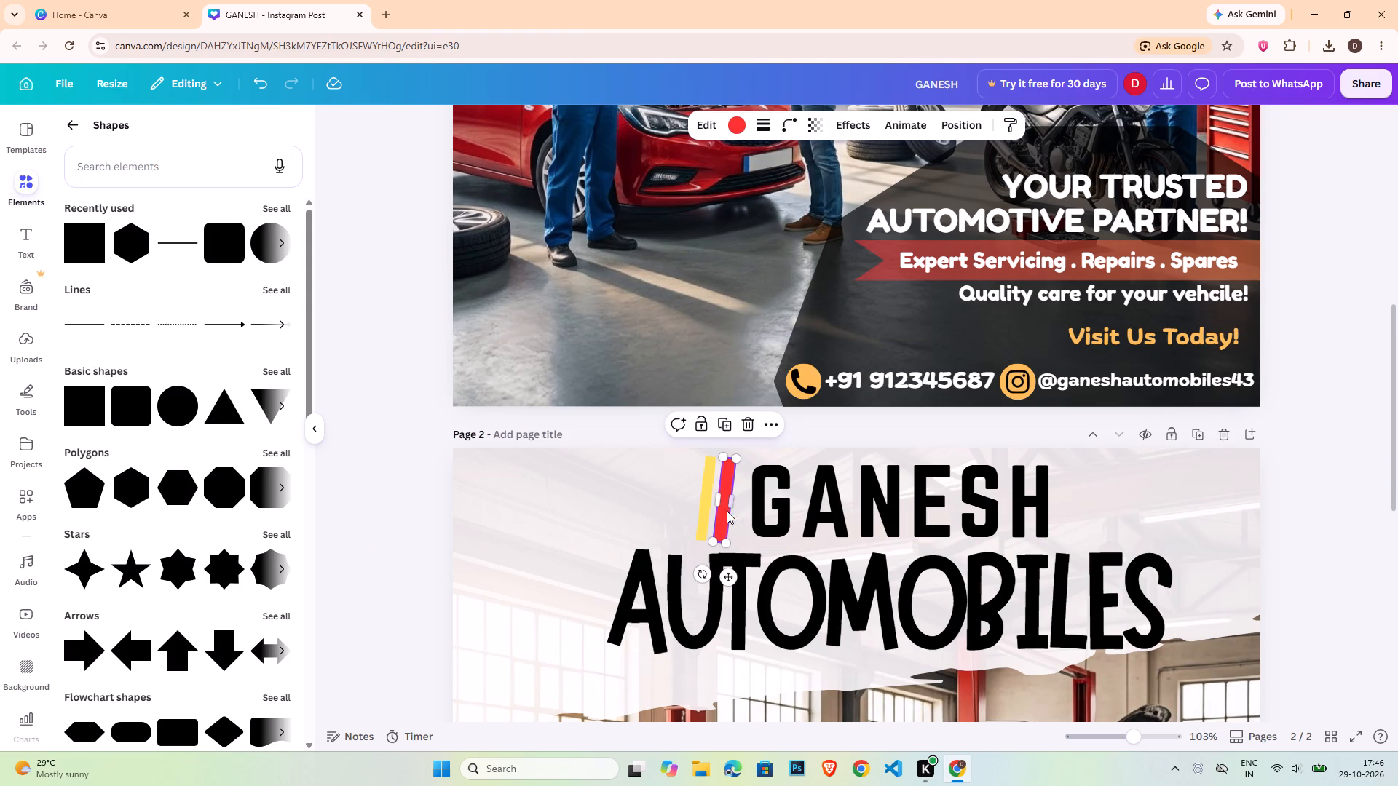
Group the yellow and red accent bars.
click(712, 476)
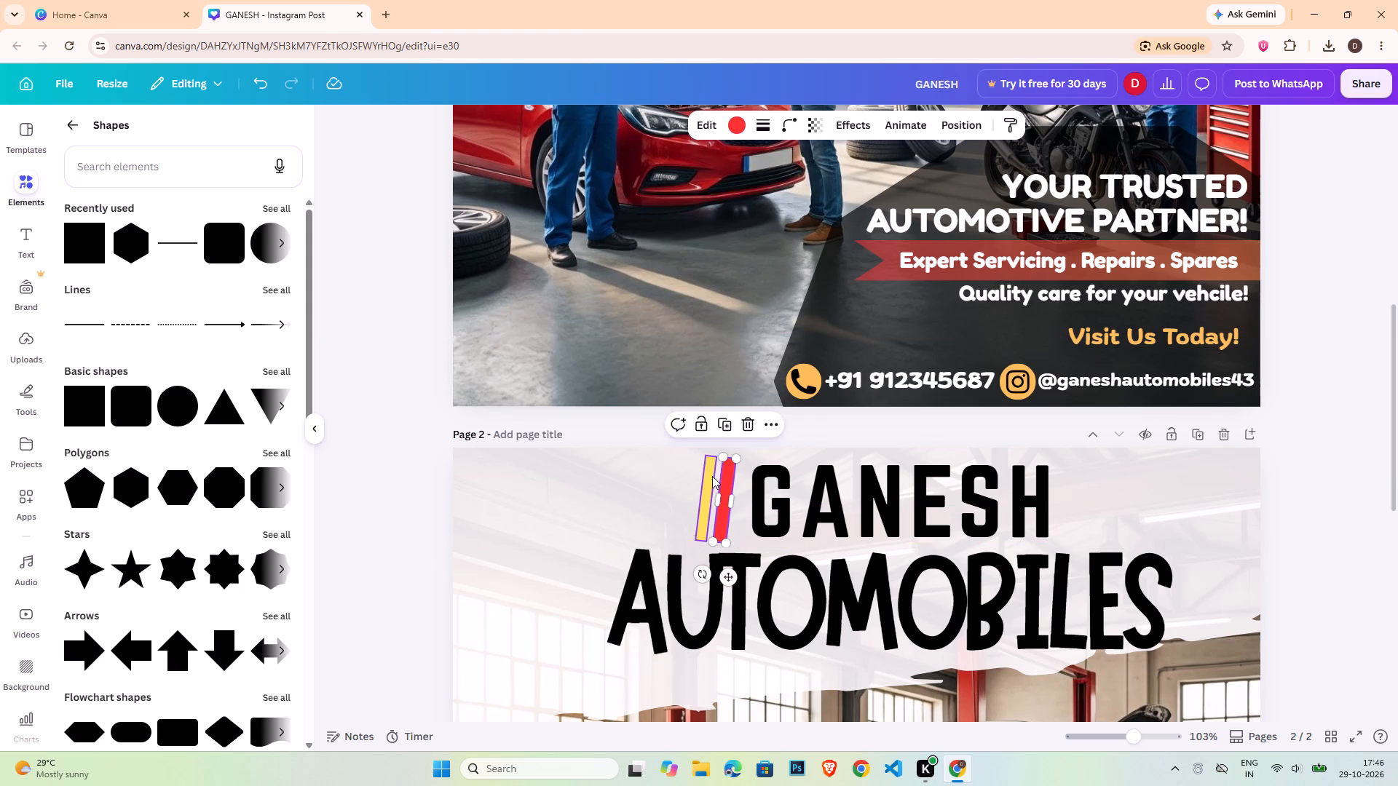
shift+click(727, 476)
click(679, 425)
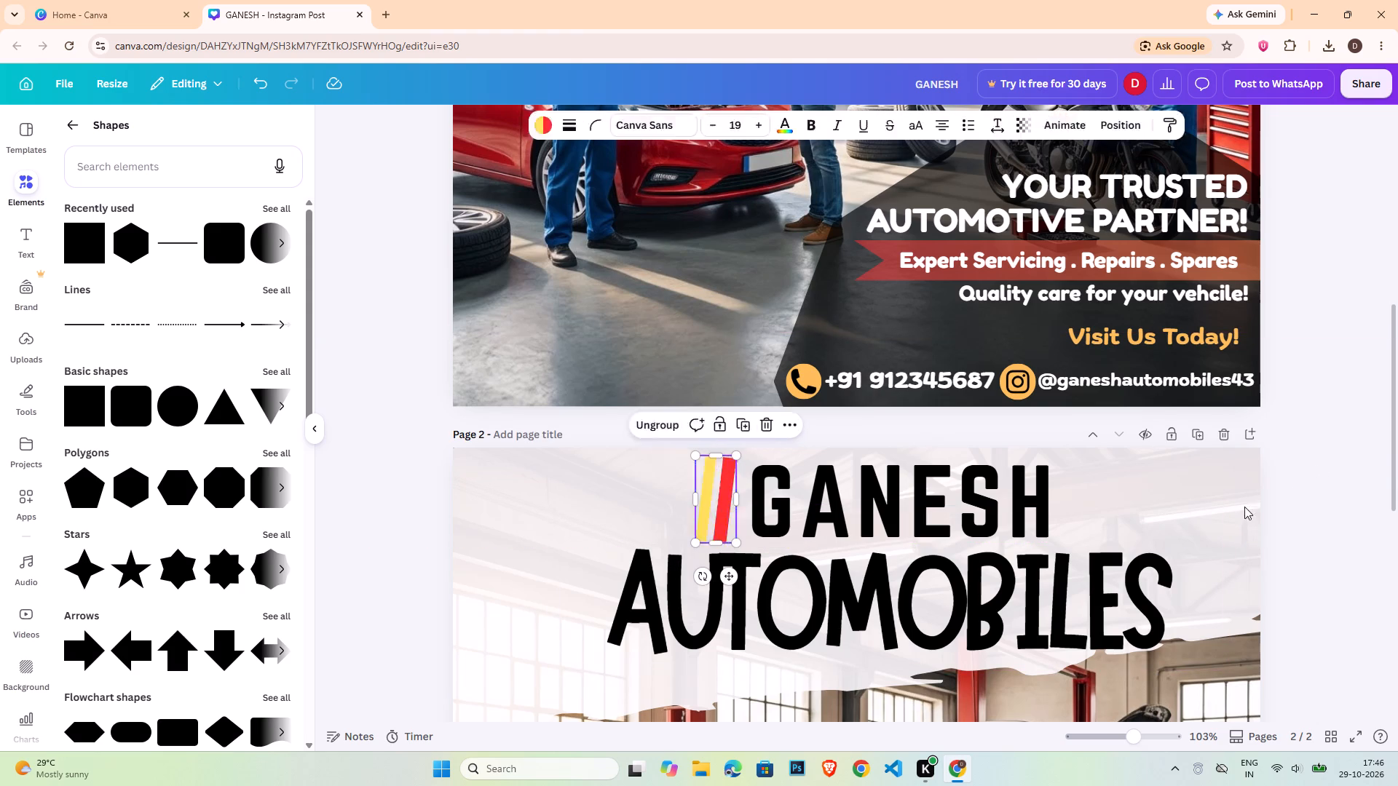
click(1316, 511)
Add a rounded square over the lower part of page 2 and stretch it into a panel spanning nearly the page width.
click(1119, 727)
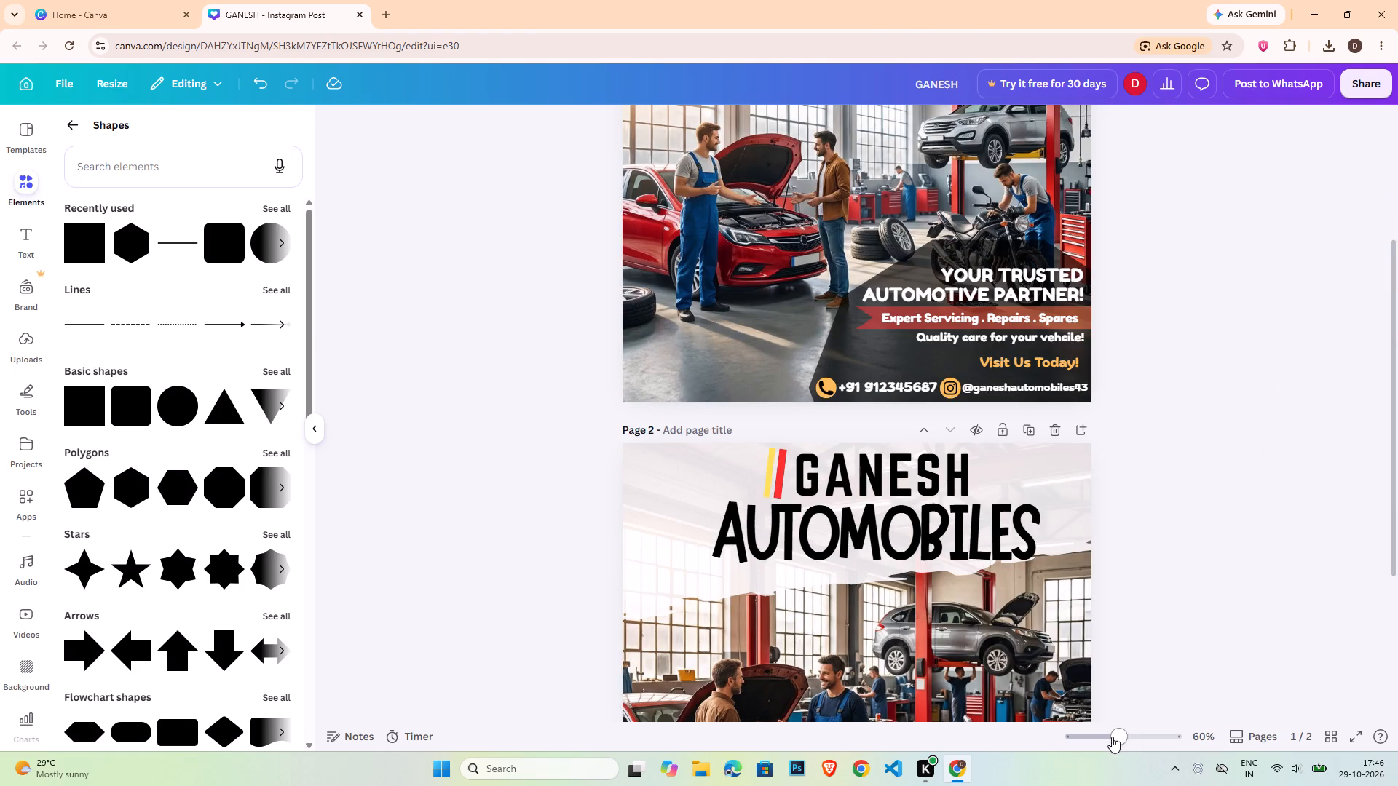
click(1112, 737)
click(1171, 504)
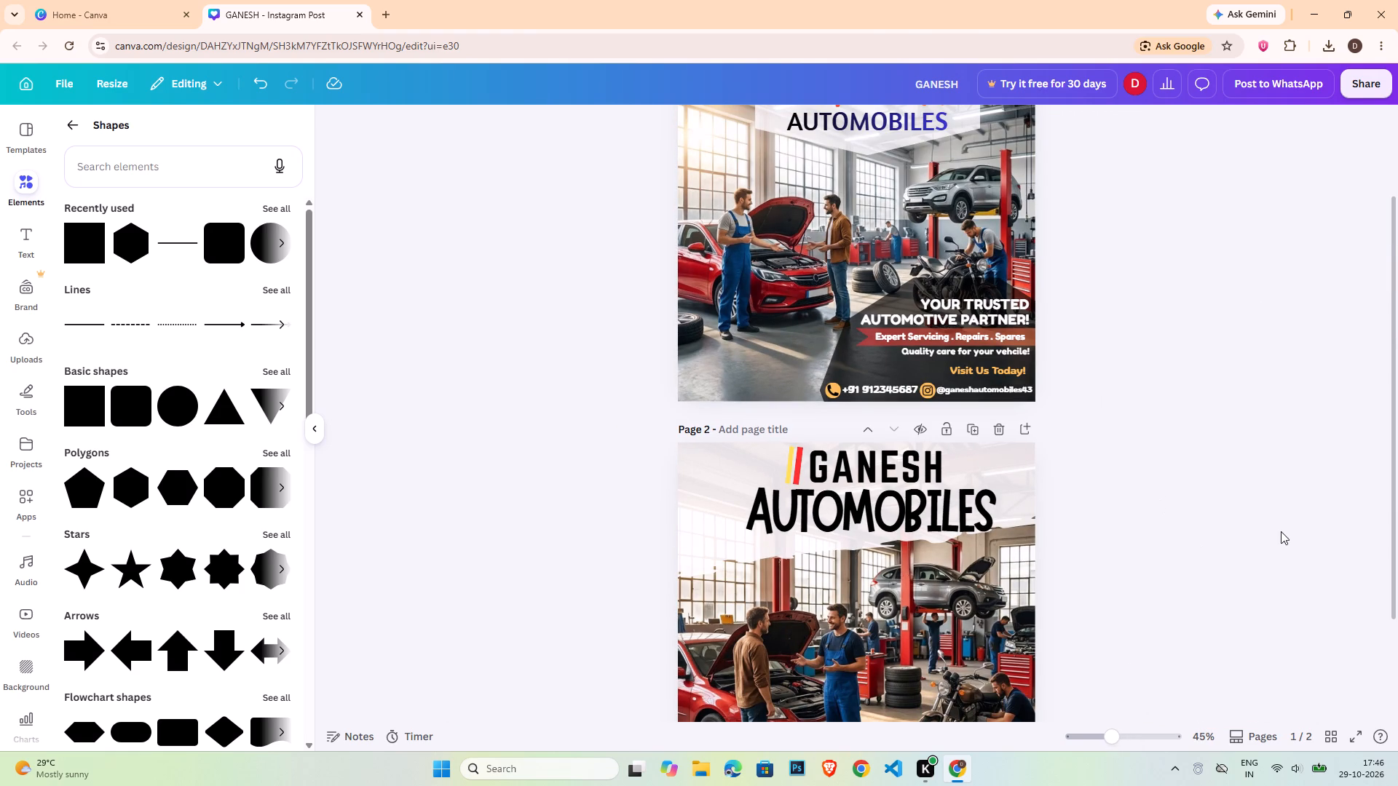
scroll(1244, 536, down, 2)
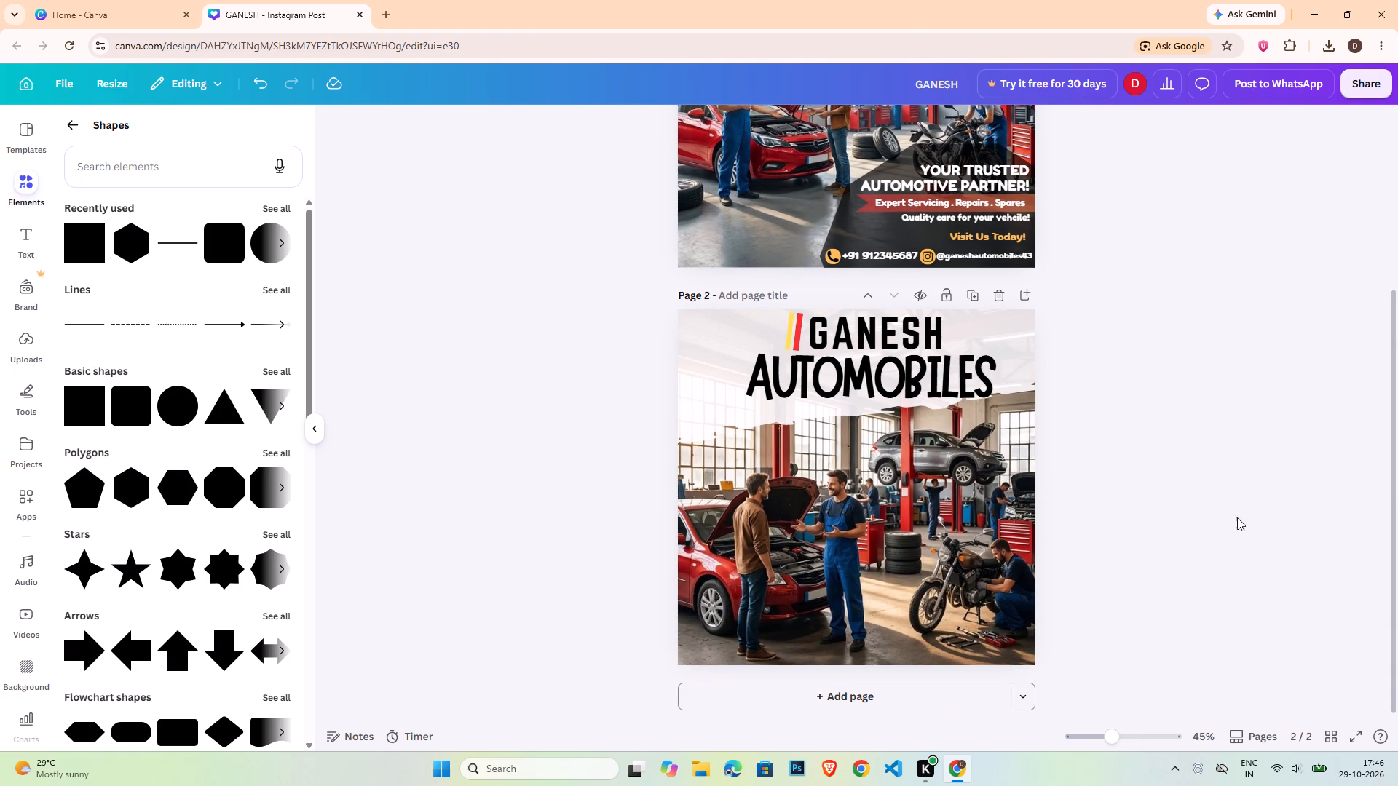
click(1198, 491)
click(218, 250)
click(1118, 380)
click(1140, 469)
drag(851, 499, 797, 587)
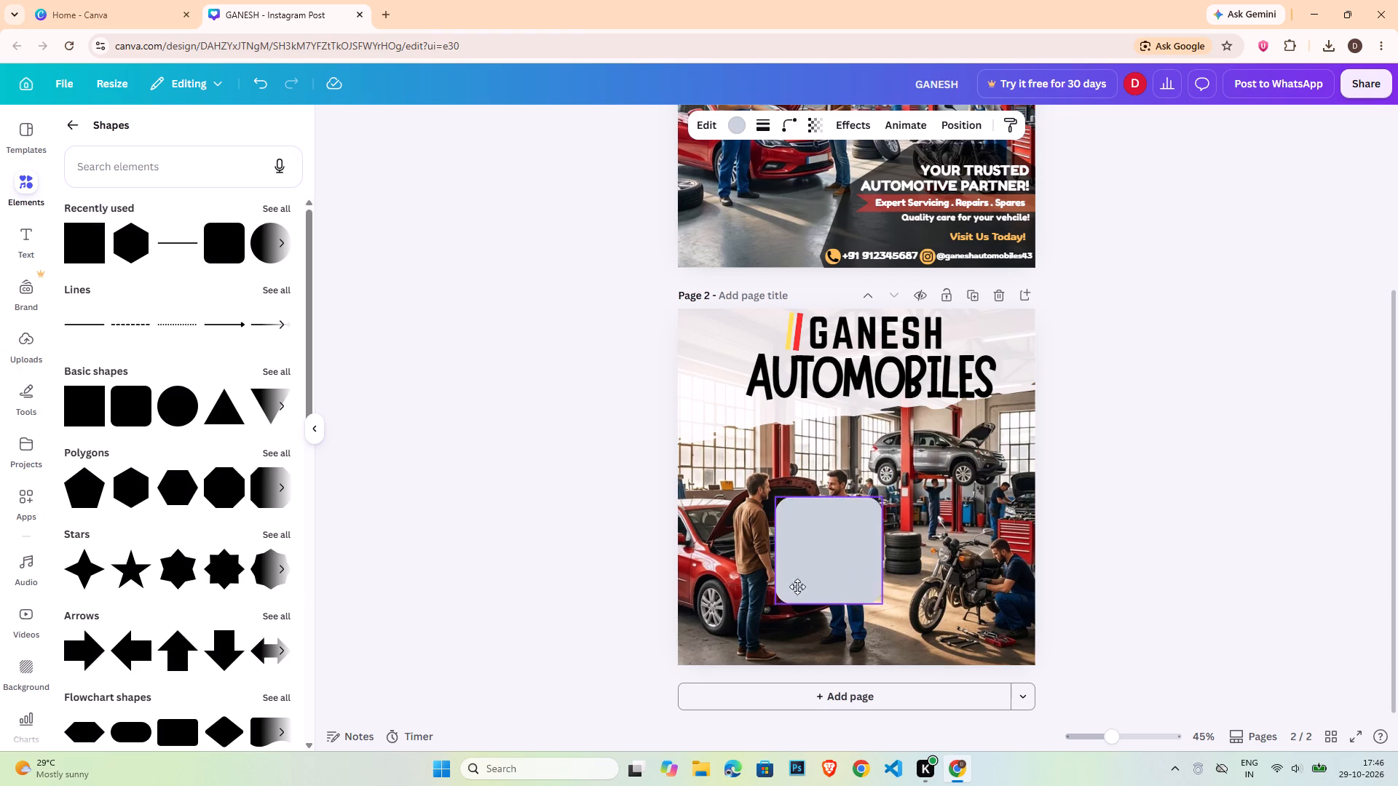
drag(797, 587, 738, 607)
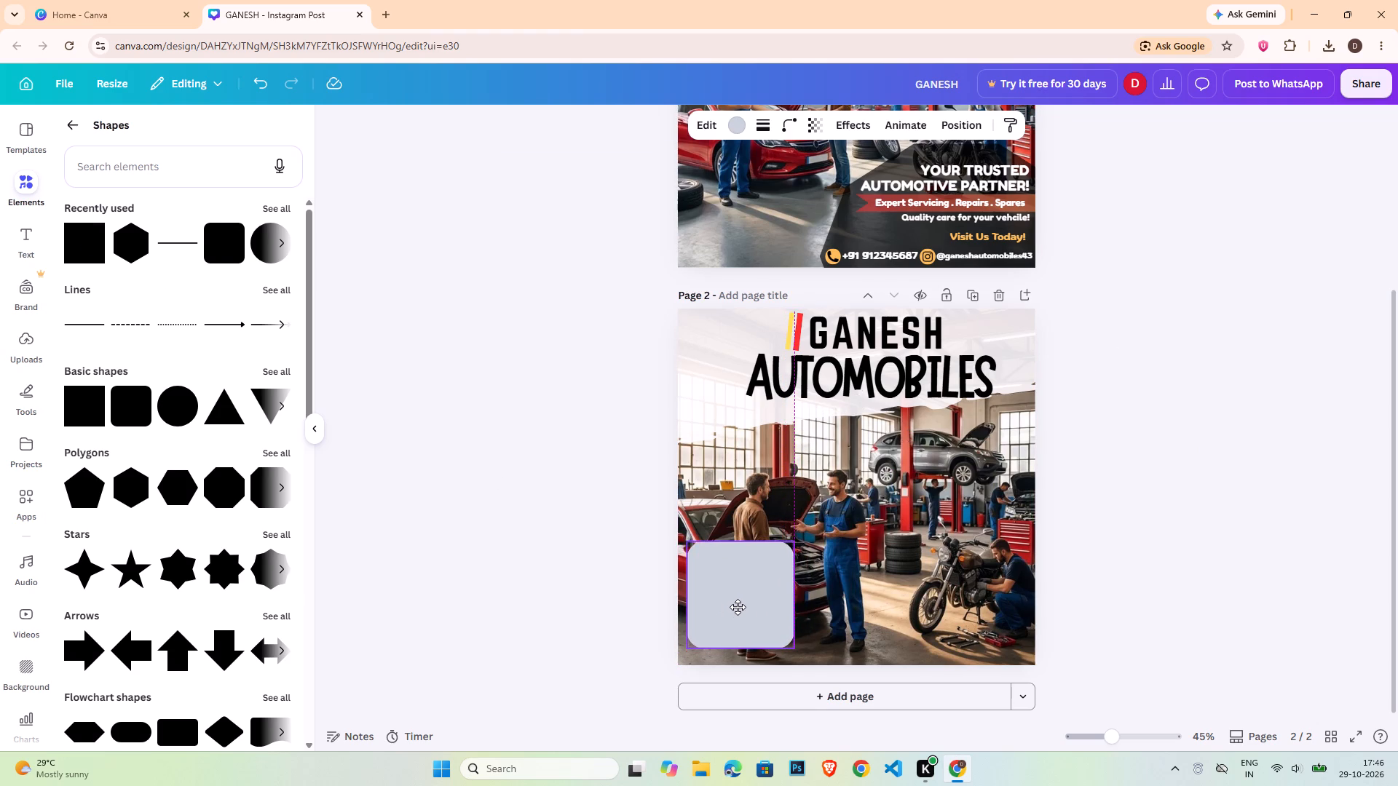
drag(738, 607, 732, 607)
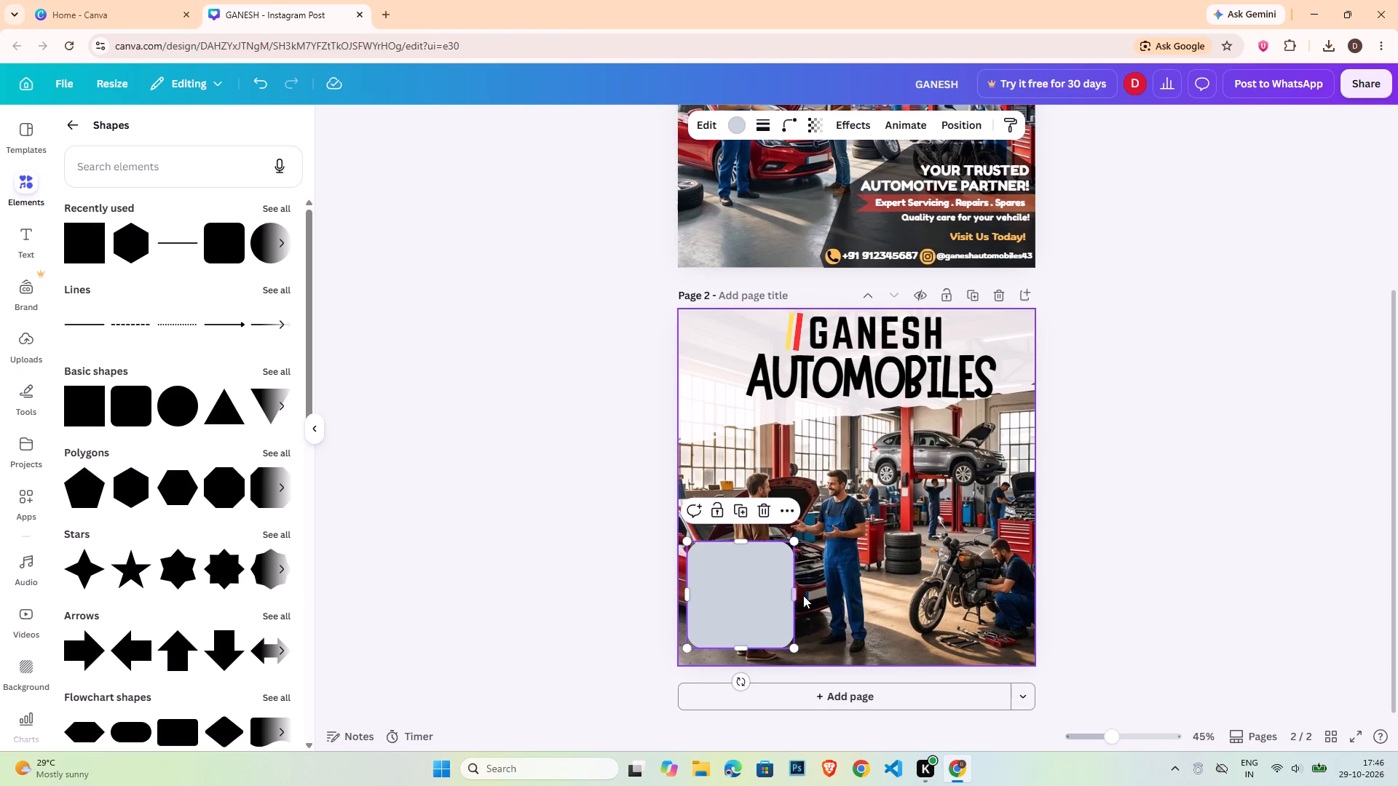
drag(794, 595, 1022, 595)
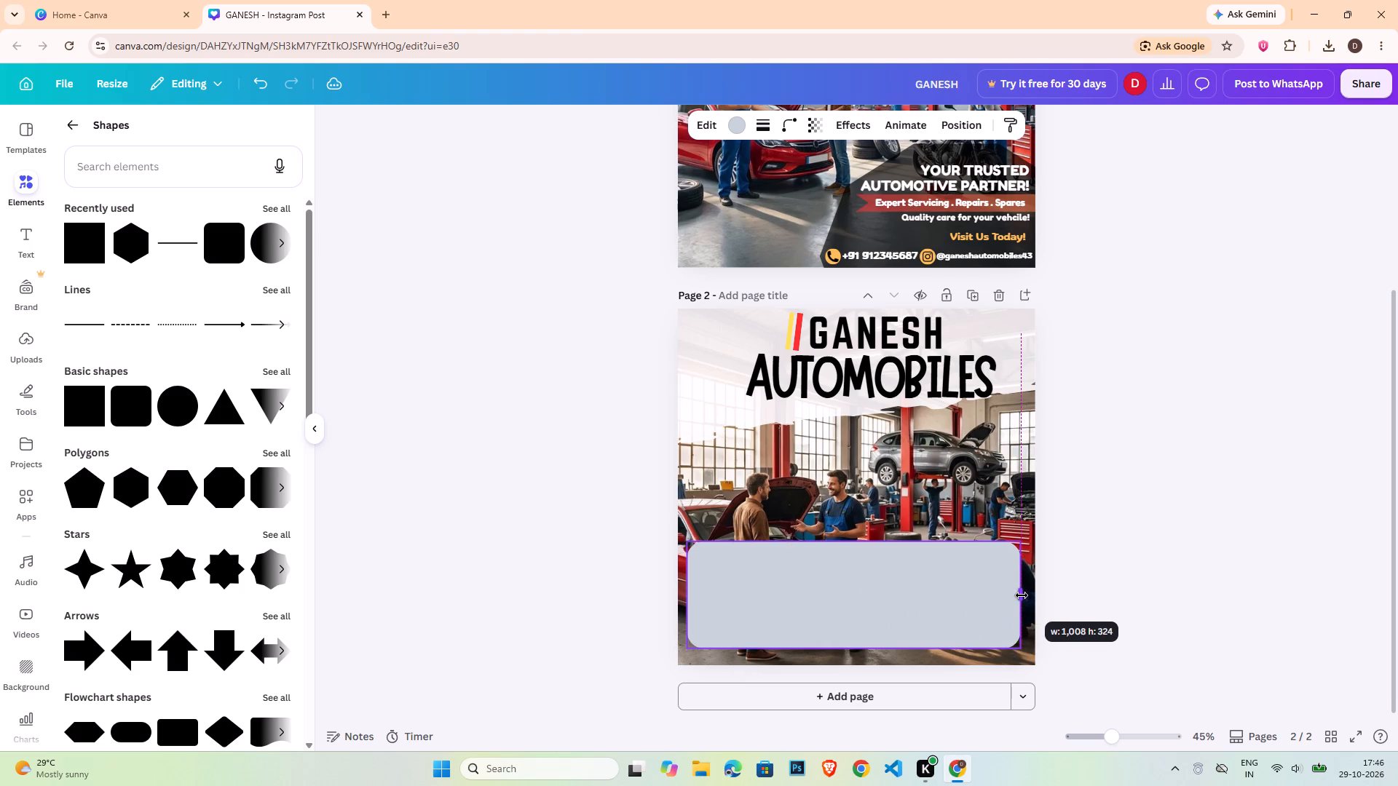
drag(1022, 595, 1024, 595)
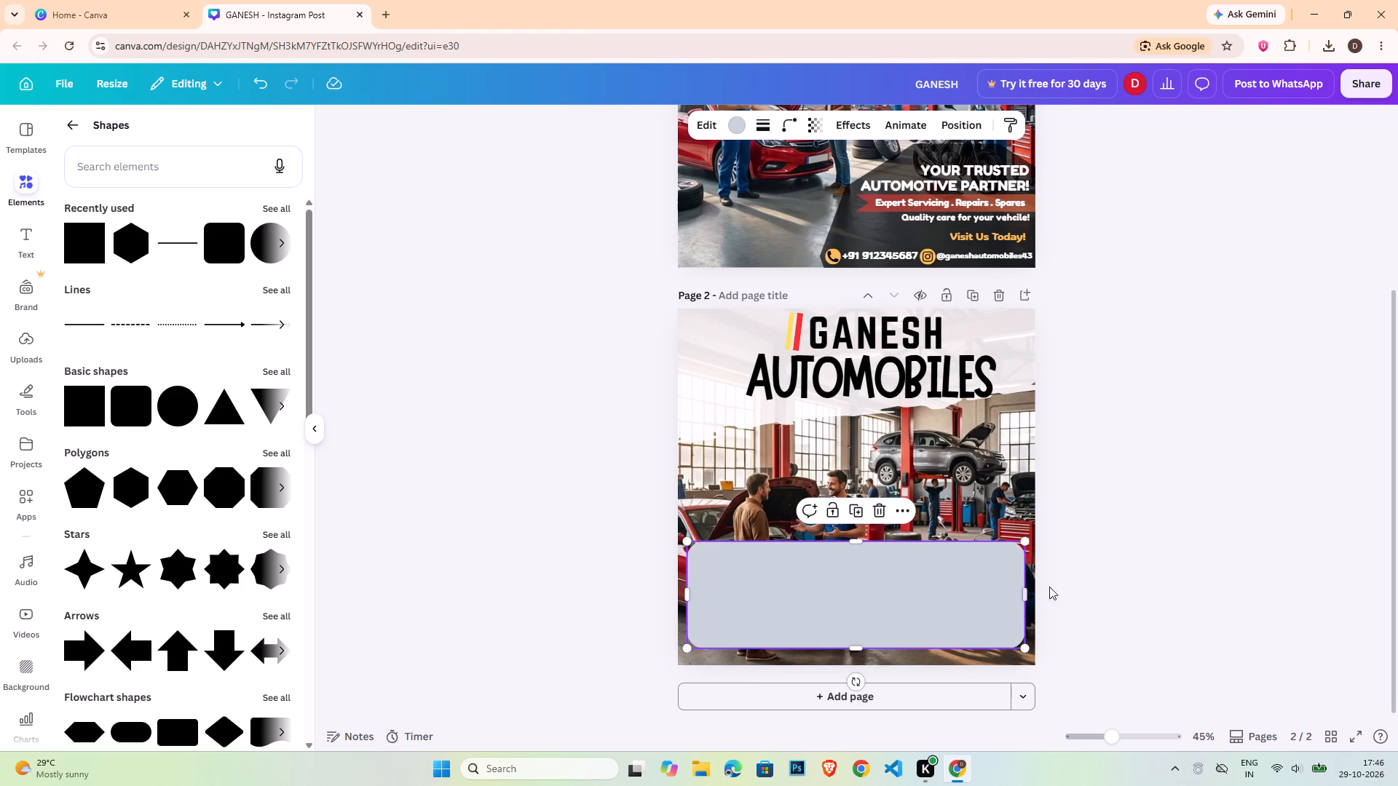
Give the rounded panel a solid outline with a stroke weight of 1.
click(767, 123)
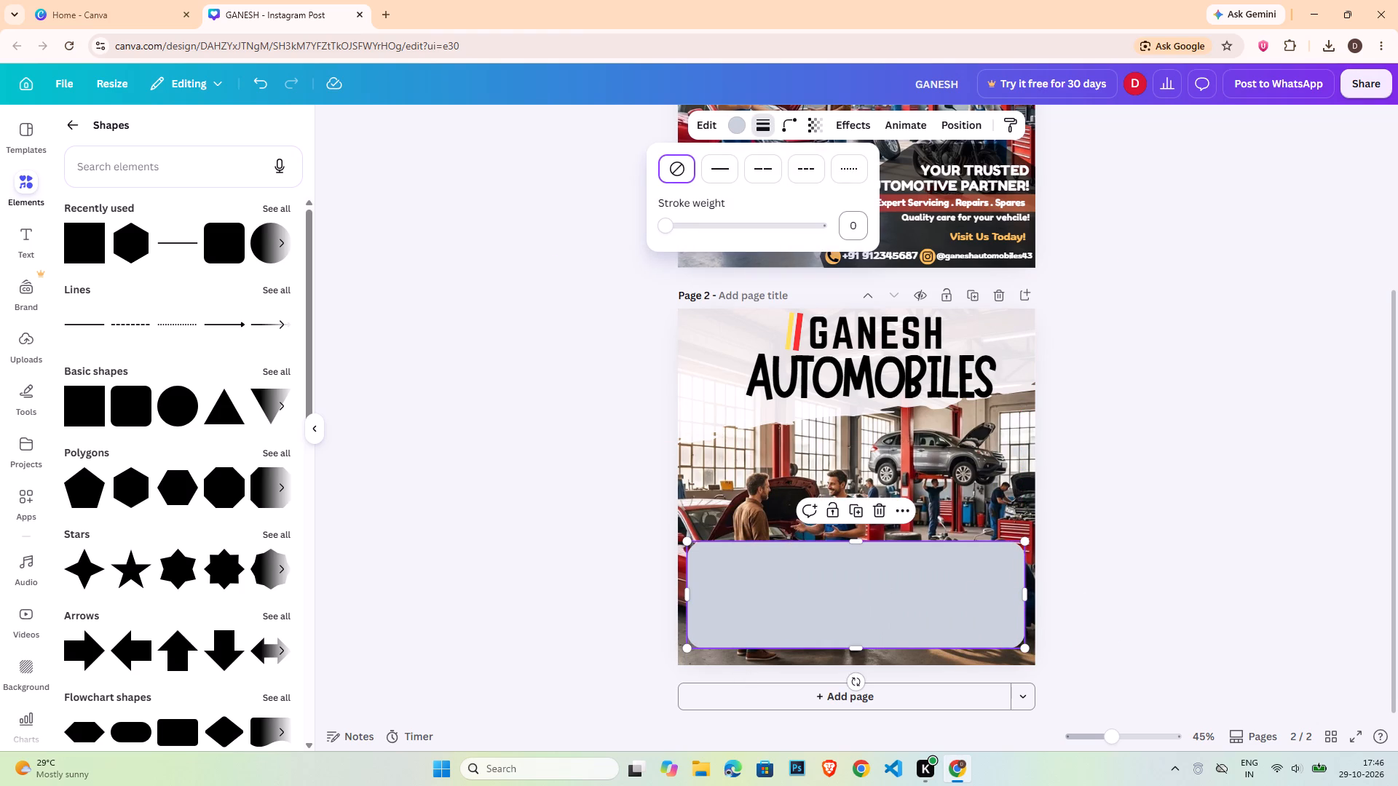
click(850, 223)
key(1)
key(Return)
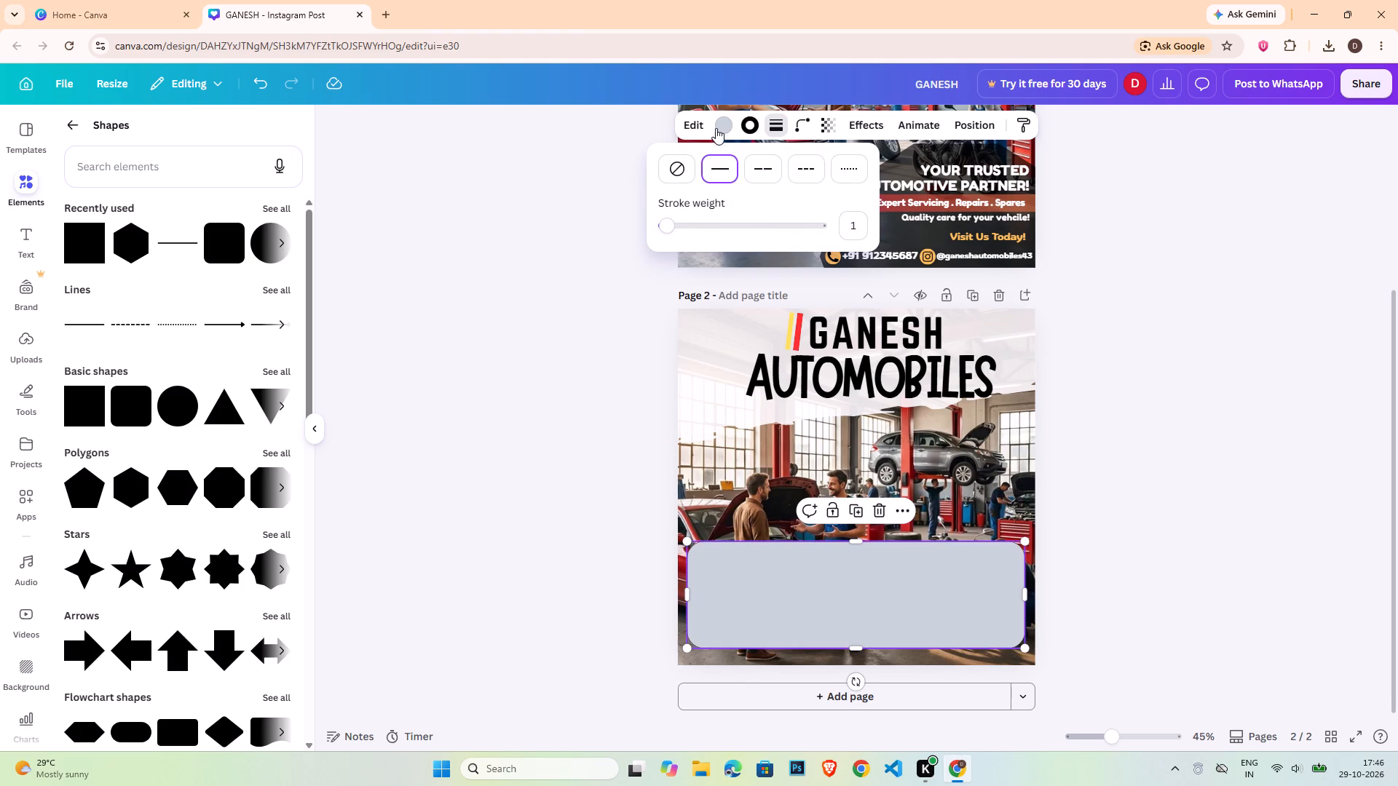
Fill the rounded panel with black from the default solid colors.
click(719, 124)
click(79, 603)
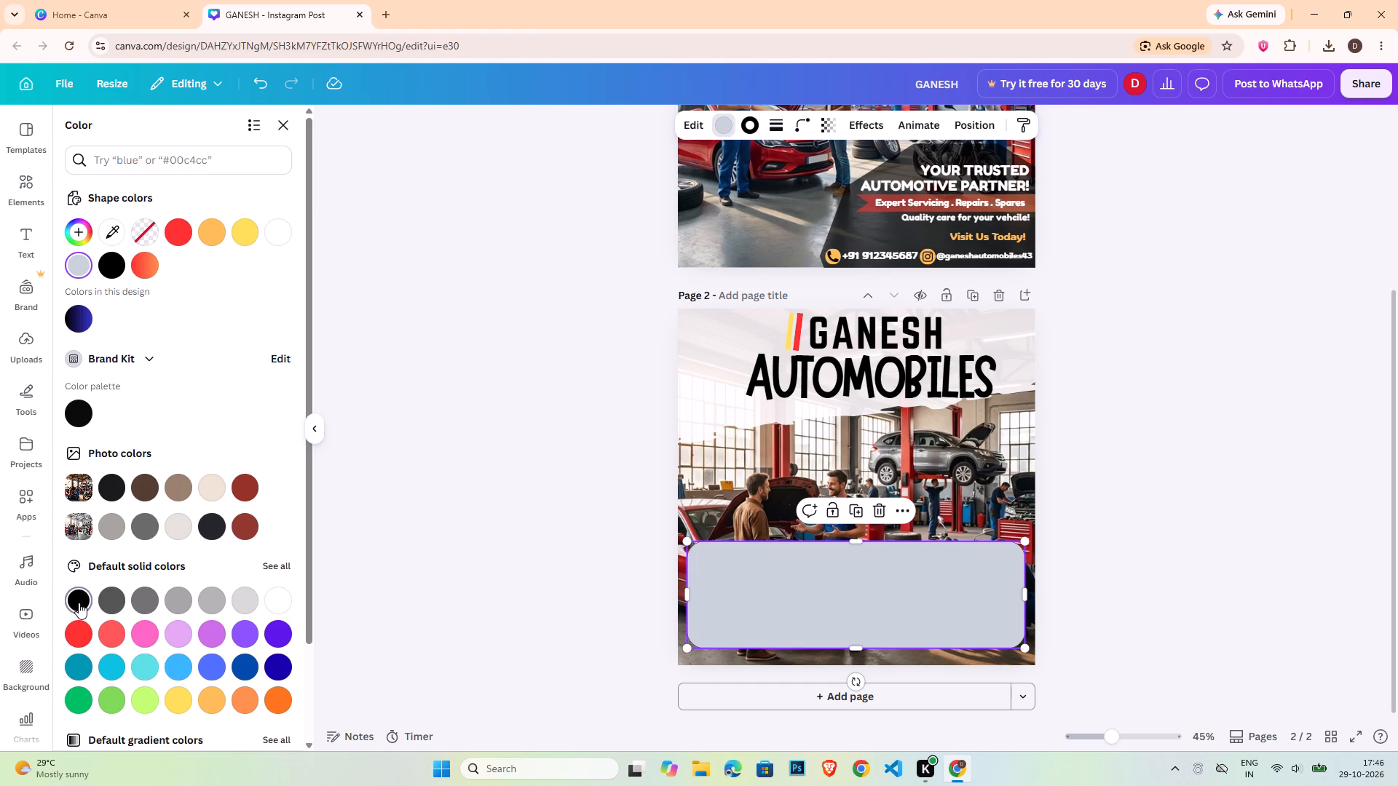
Color the panel's outline with the red-to-orange default gradient.
click(744, 132)
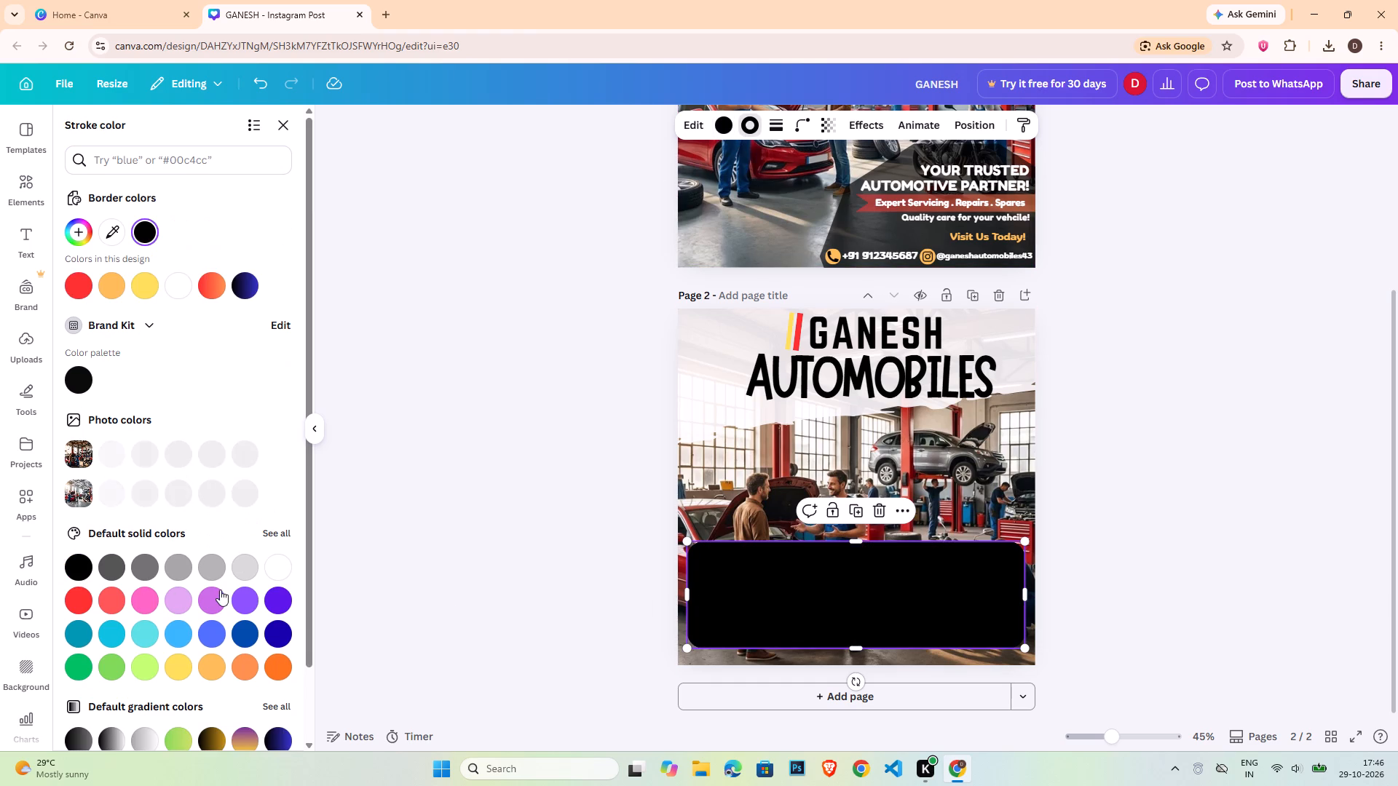
scroll(181, 669, down, 3)
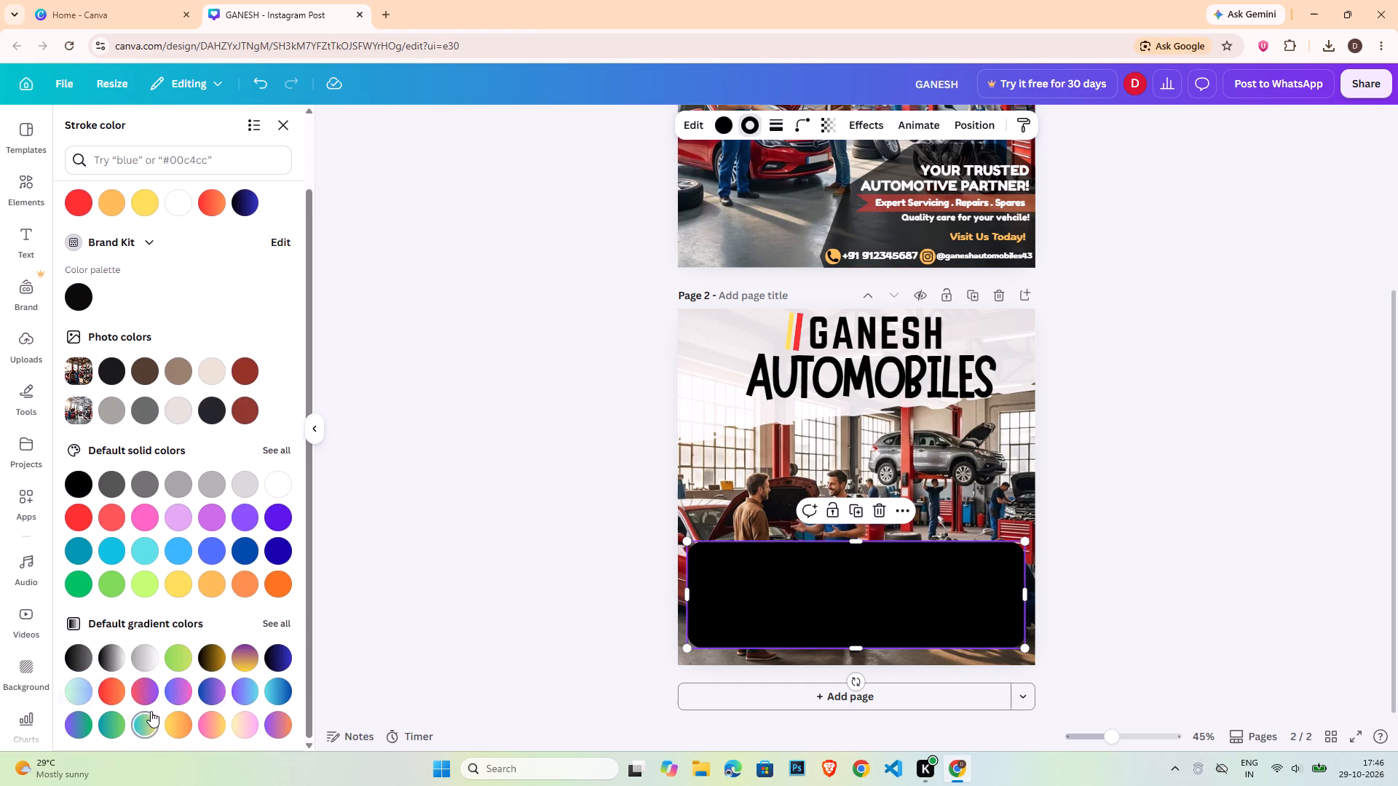
click(103, 694)
double_click(1151, 456)
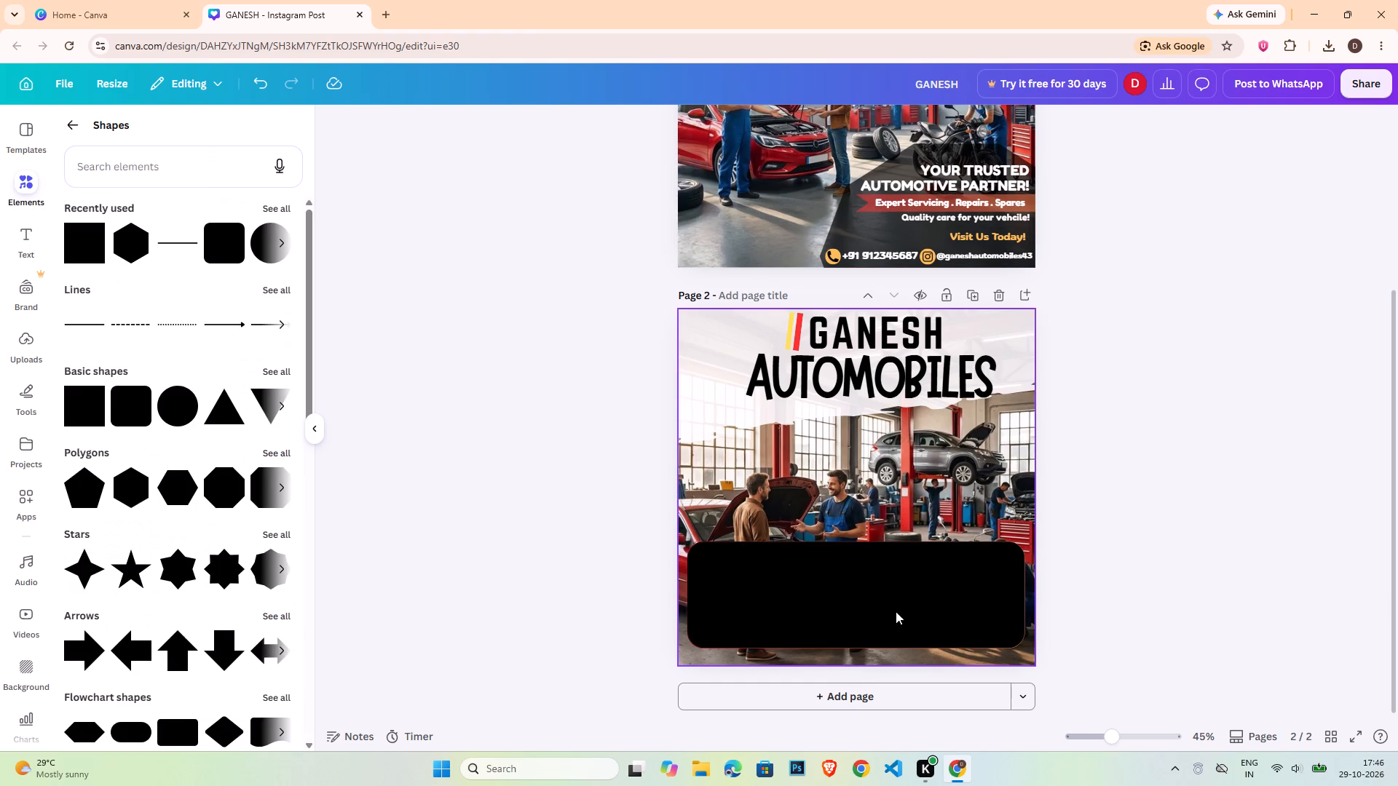
click(1198, 544)
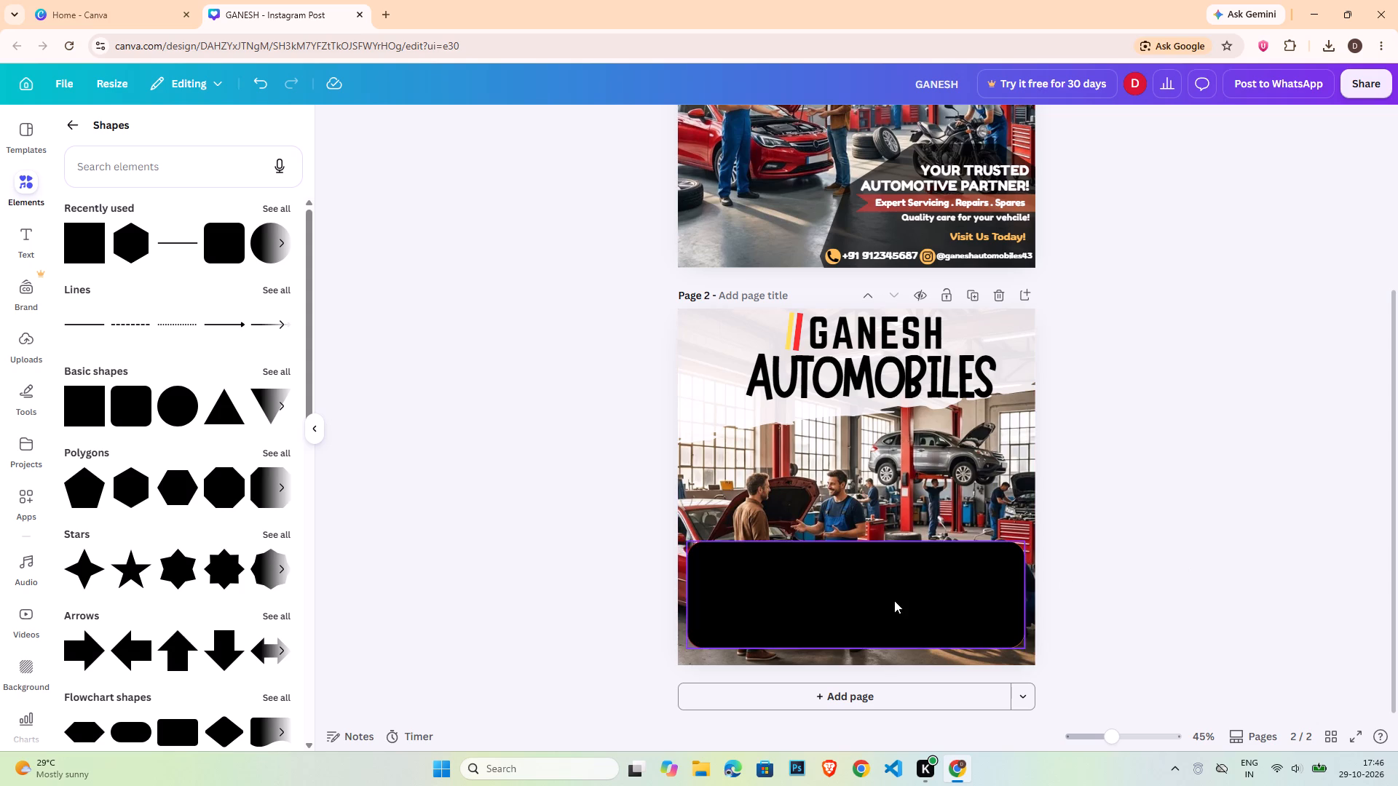
Set the black panel's outline stroke weight to 6.
click(893, 600)
click(772, 126)
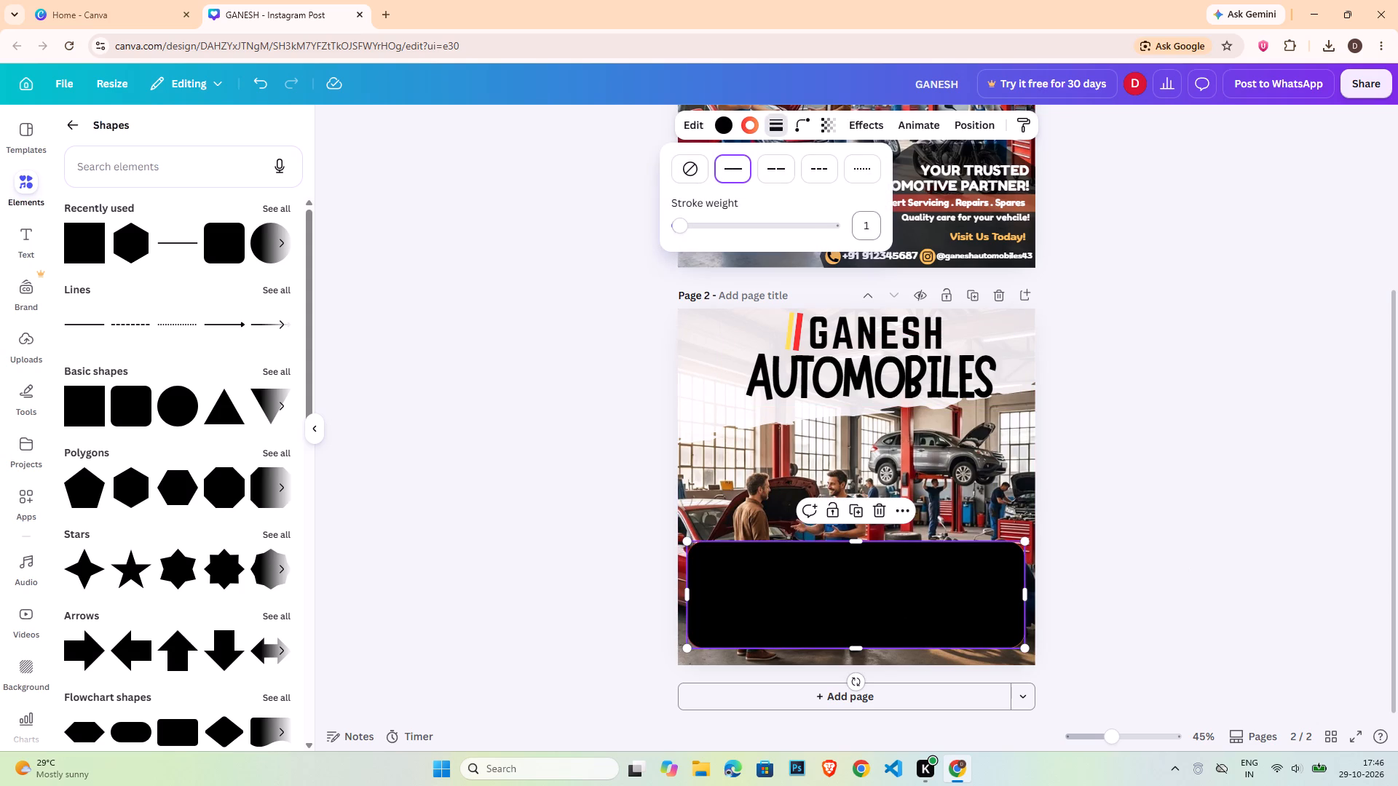
click(866, 231)
key(6)
key(Return)
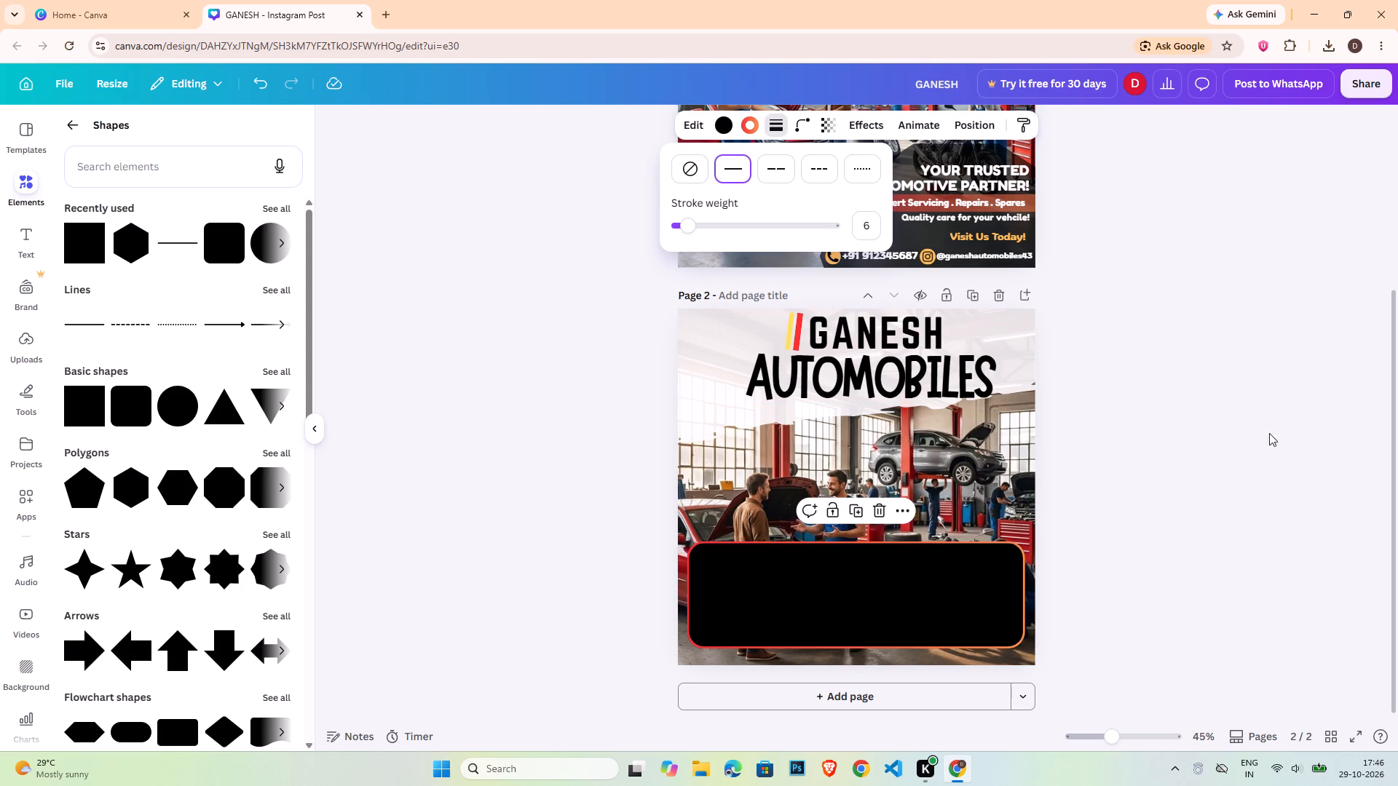
double_click(1283, 436)
Nudge the black panel straight down until it sits just above page 2's bottom edge.
click(928, 622)
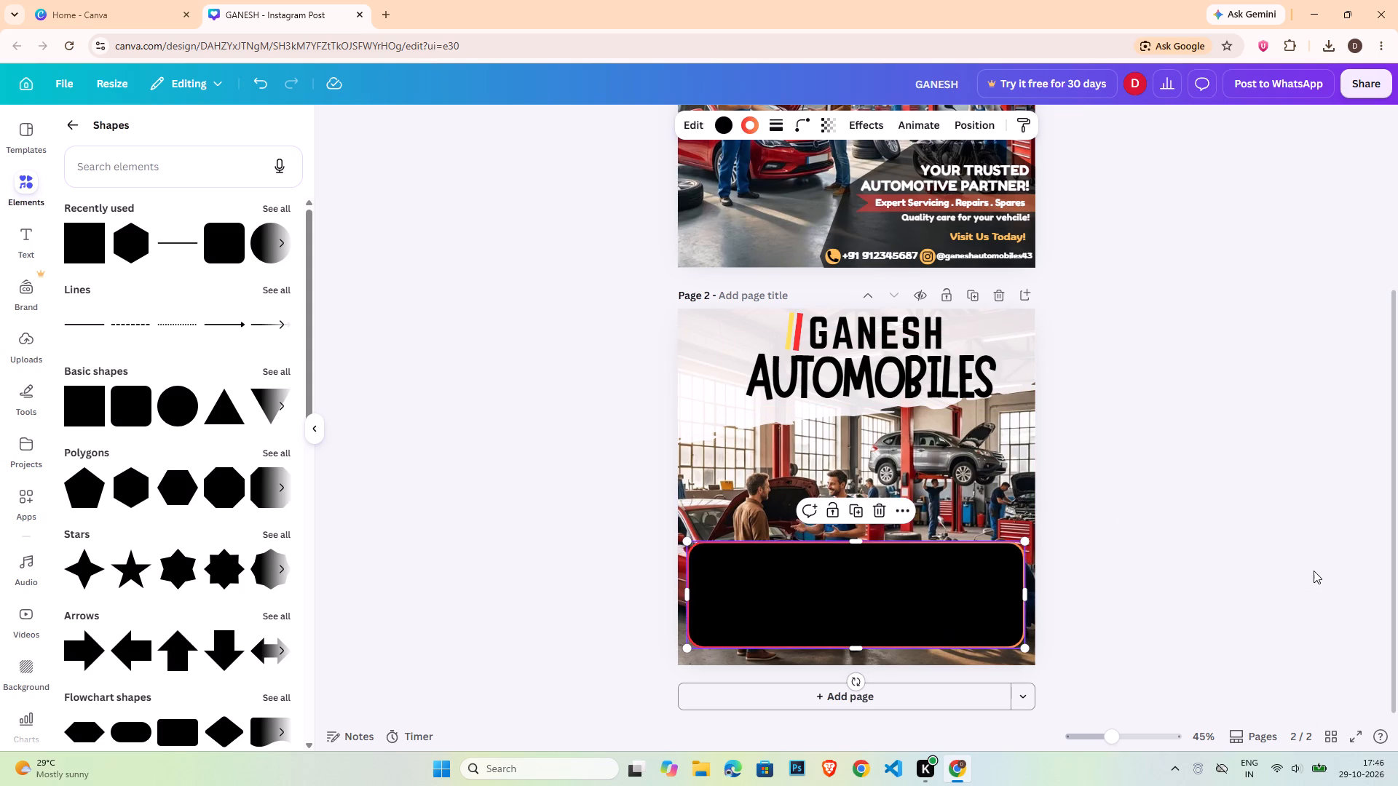
key(Down)
key(Down)
key(Down)
key(Down)
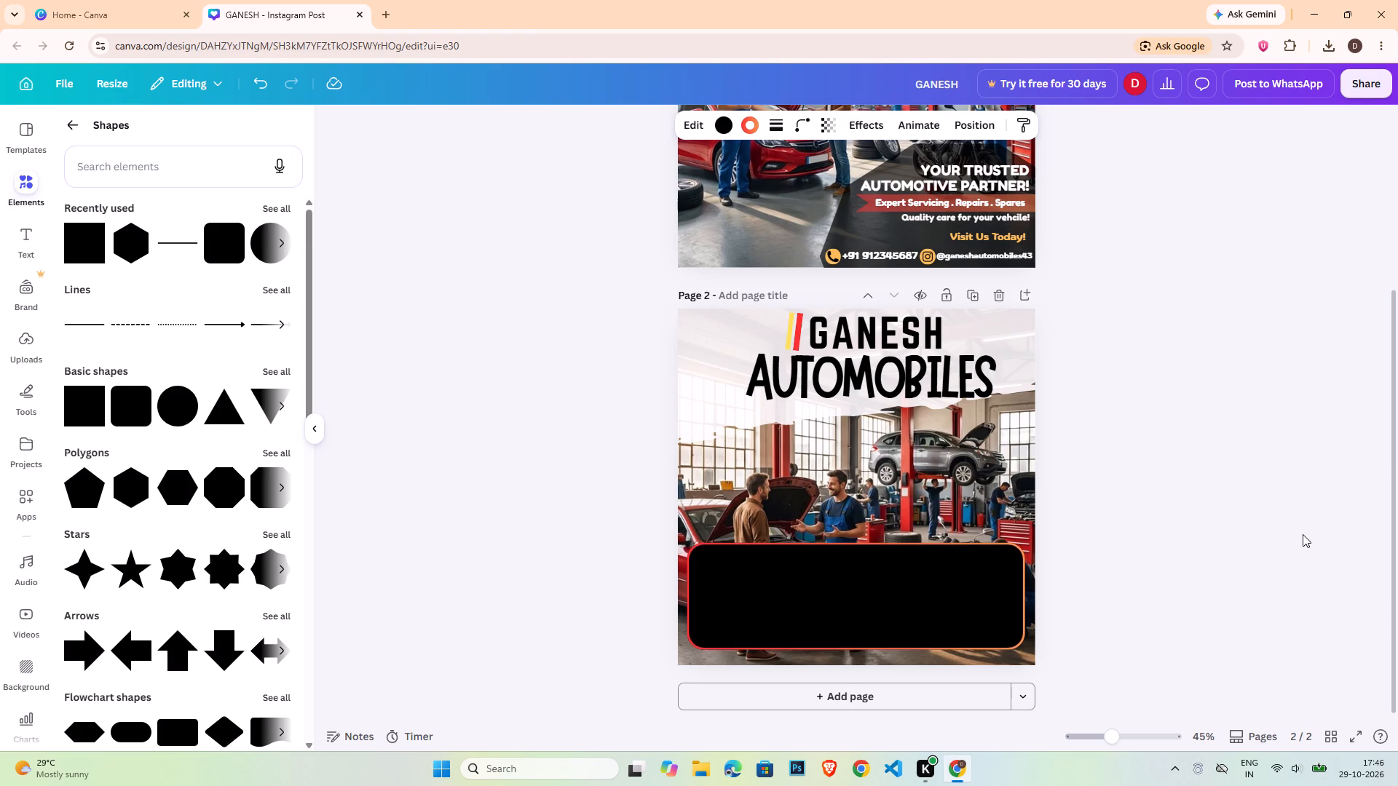
key(Down)
key(Down)
key(Down)
key(Down)
key(Down)
key(Down)
key(Down)
key(Down)
key(Down)
key(Down)
key(Down)
key(Down)
key(Down)
key(Down)
key(Down)
key(Down)
key(Down)
key(Down)
key(Down)
key(Down)
key(Down)
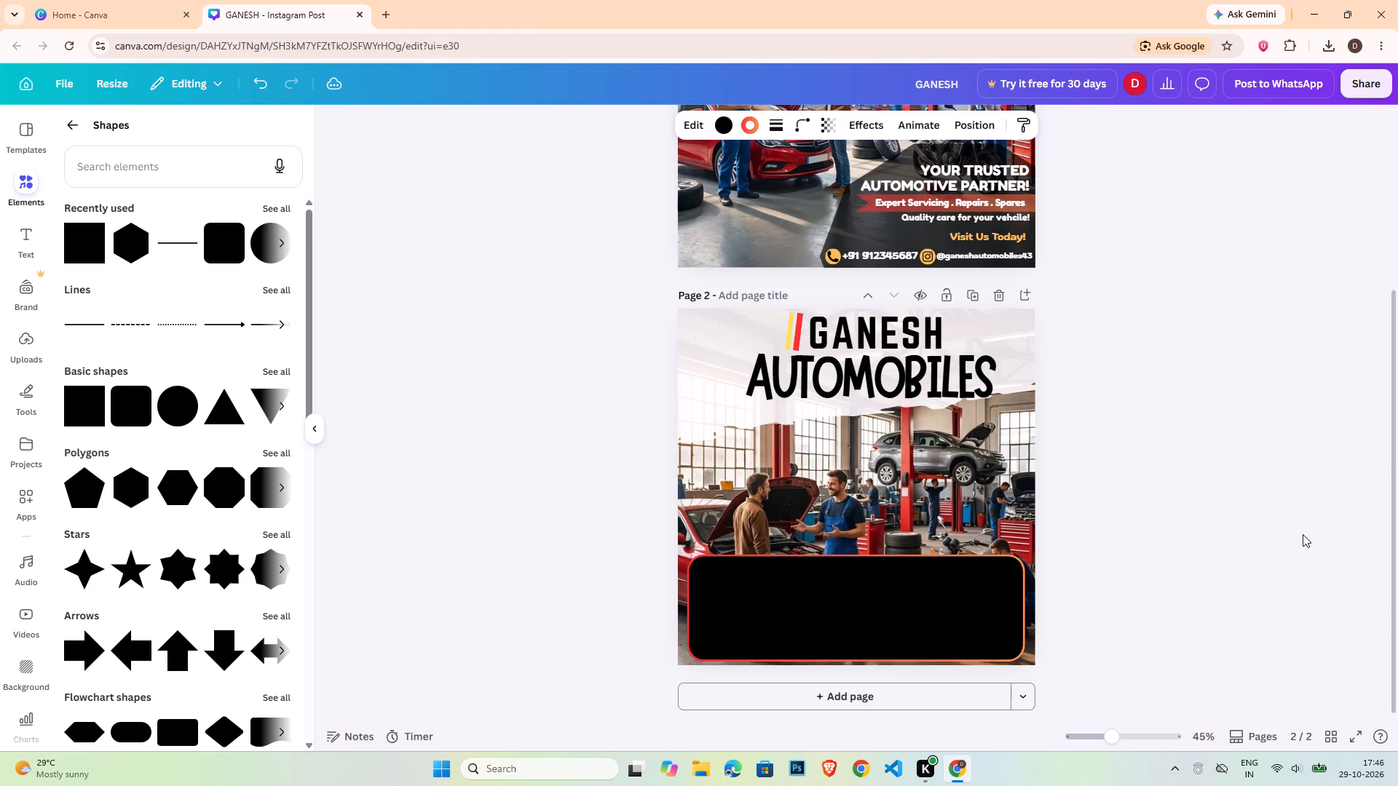
key(Up)
key(Up)
click(1182, 532)
click(1187, 530)
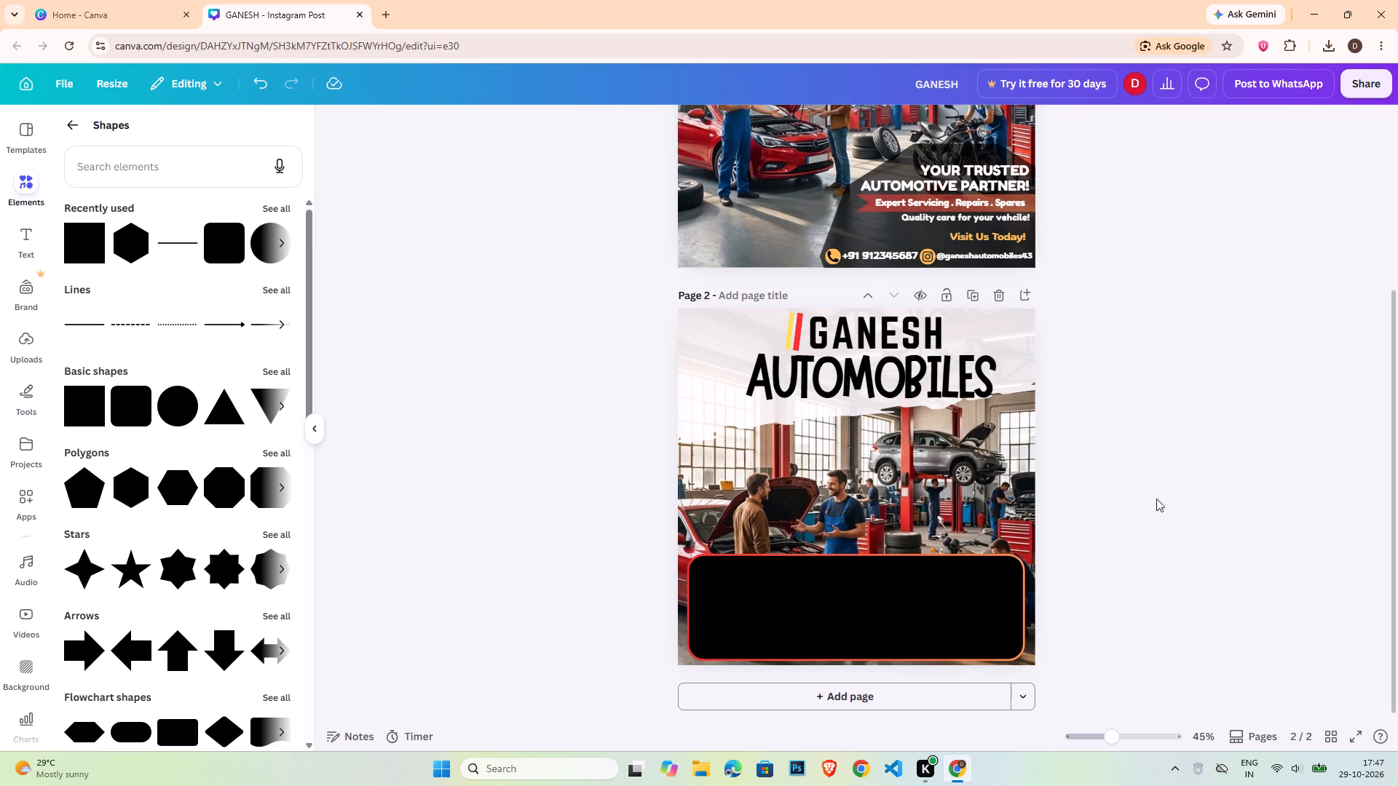
Copy the two-line YOUR TRUSTED AUTOMOTIVE PARTNER! text from page 1 onto page 2 and move it to the black panel's left side.
click(960, 170)
shift+click(943, 190)
key(ctrl+c)
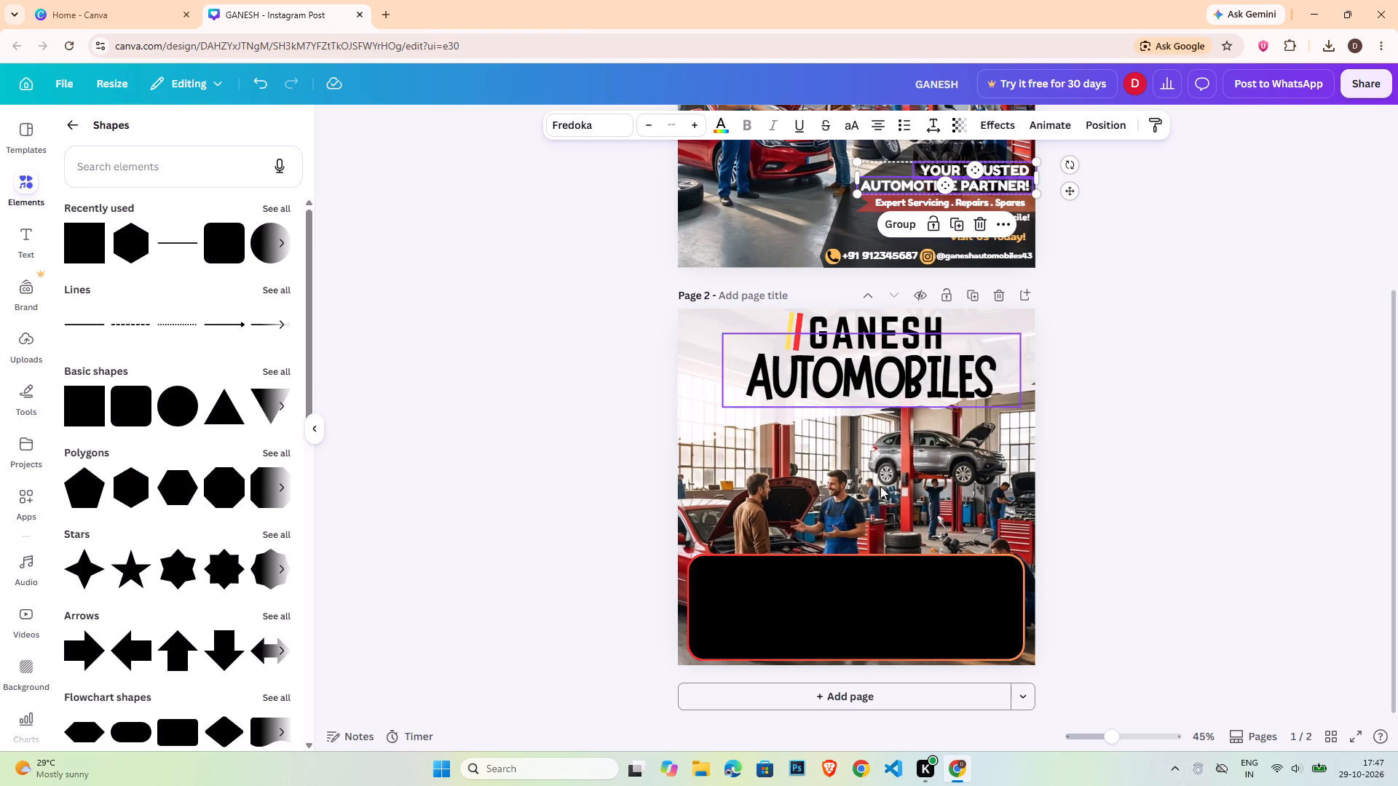
click(848, 601)
key(ctrl+v)
drag(984, 583, 889, 584)
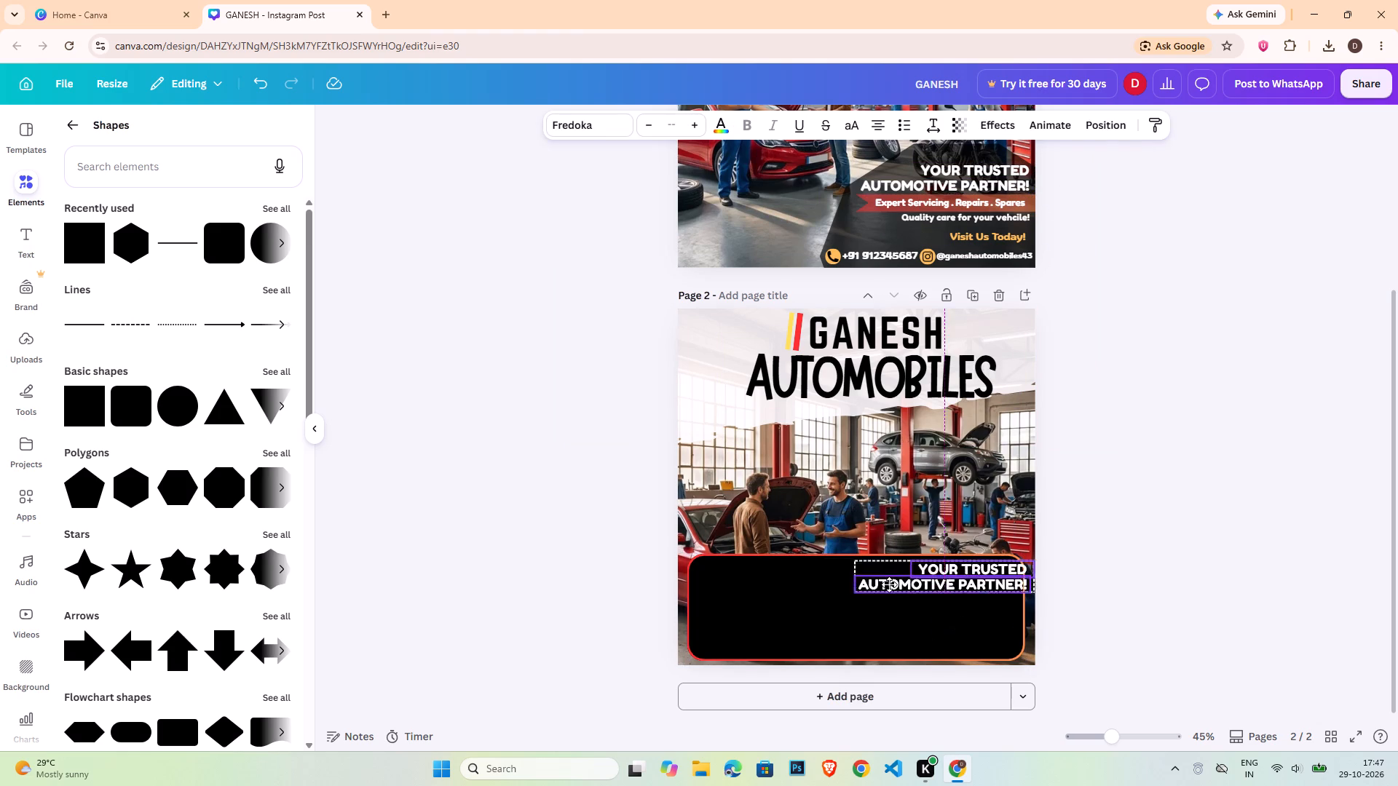
drag(889, 584, 767, 592)
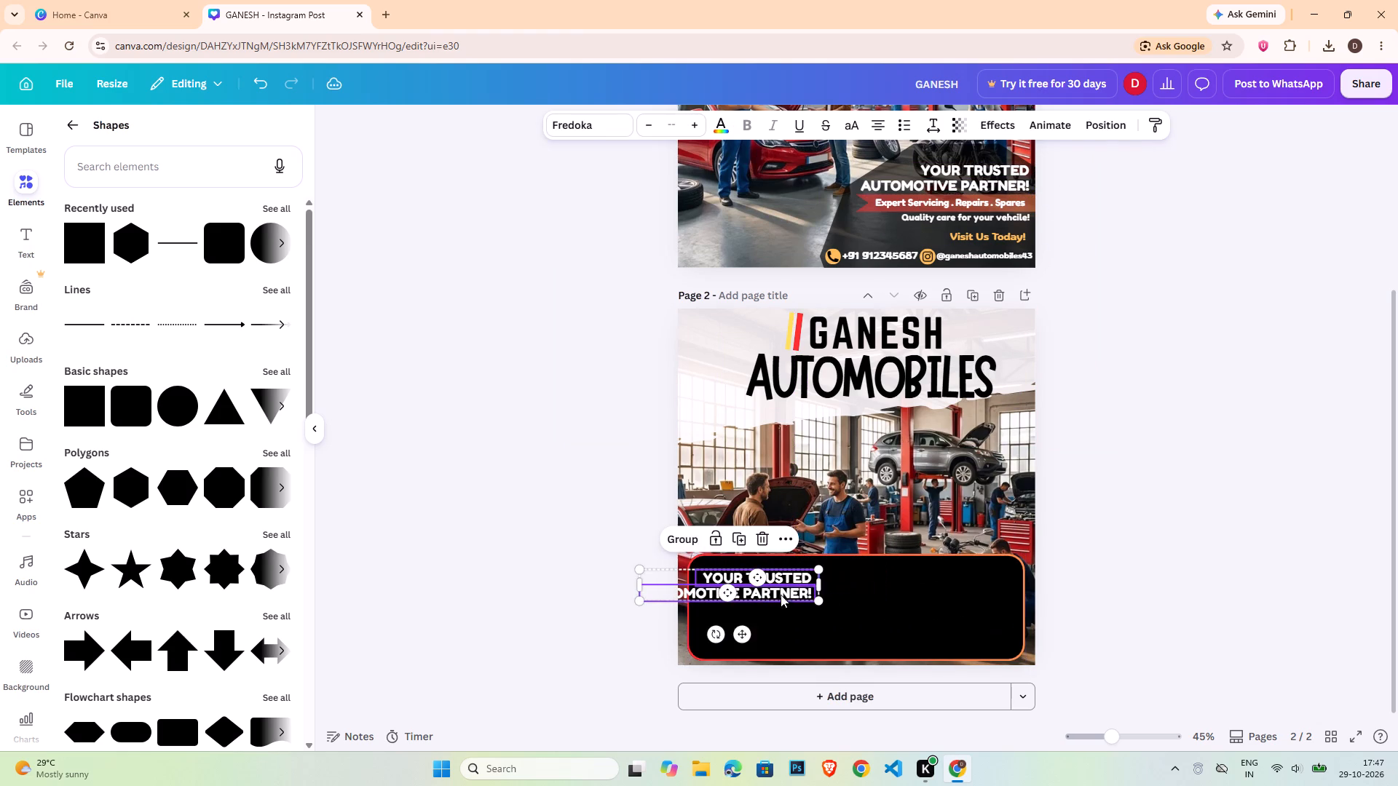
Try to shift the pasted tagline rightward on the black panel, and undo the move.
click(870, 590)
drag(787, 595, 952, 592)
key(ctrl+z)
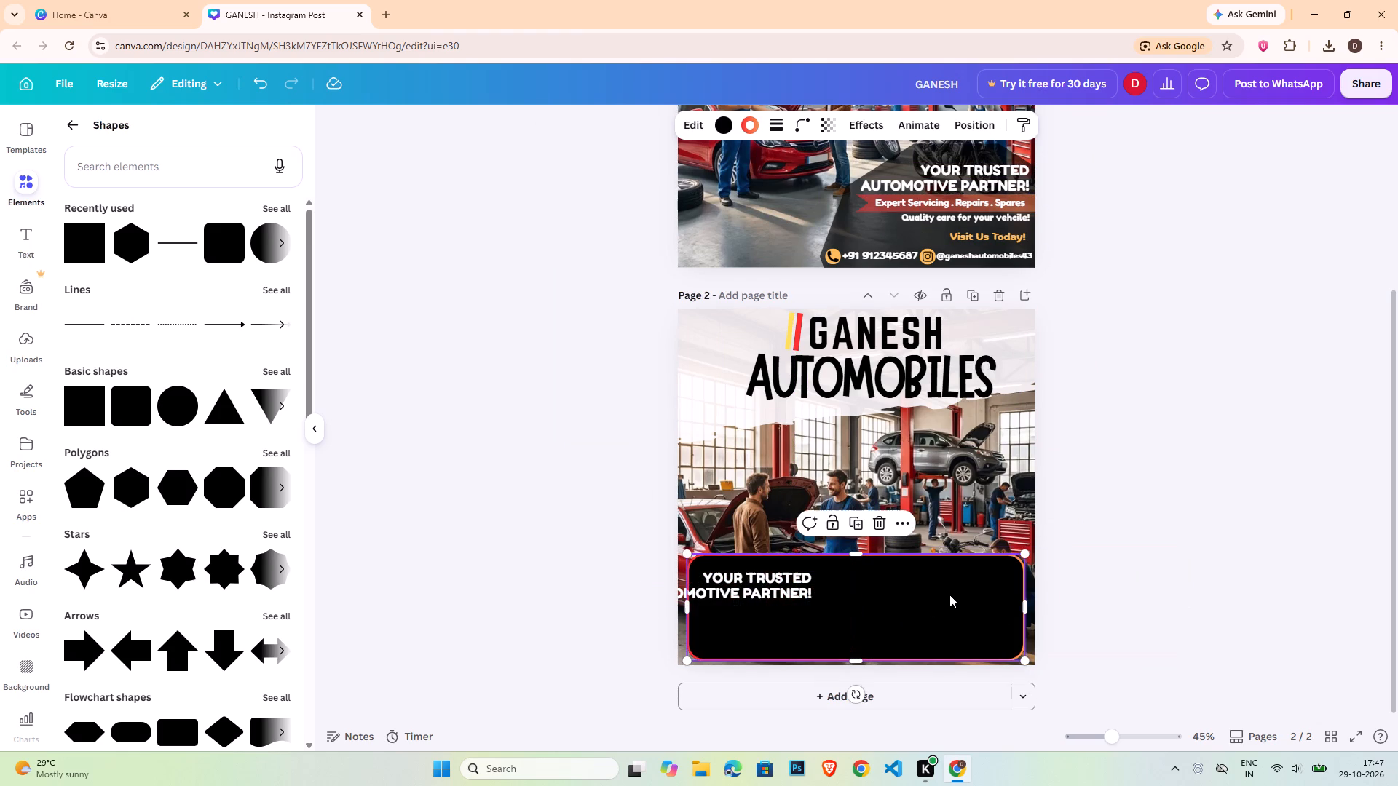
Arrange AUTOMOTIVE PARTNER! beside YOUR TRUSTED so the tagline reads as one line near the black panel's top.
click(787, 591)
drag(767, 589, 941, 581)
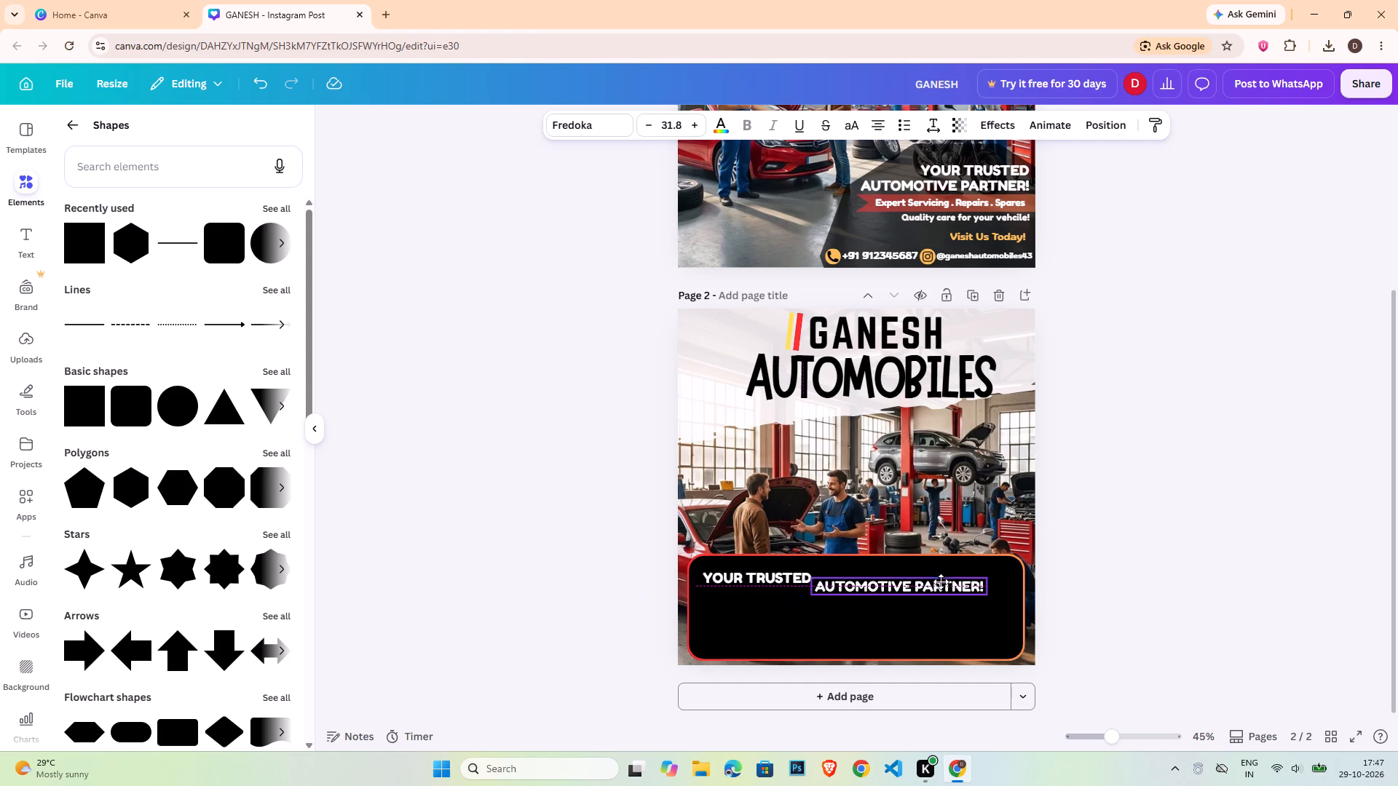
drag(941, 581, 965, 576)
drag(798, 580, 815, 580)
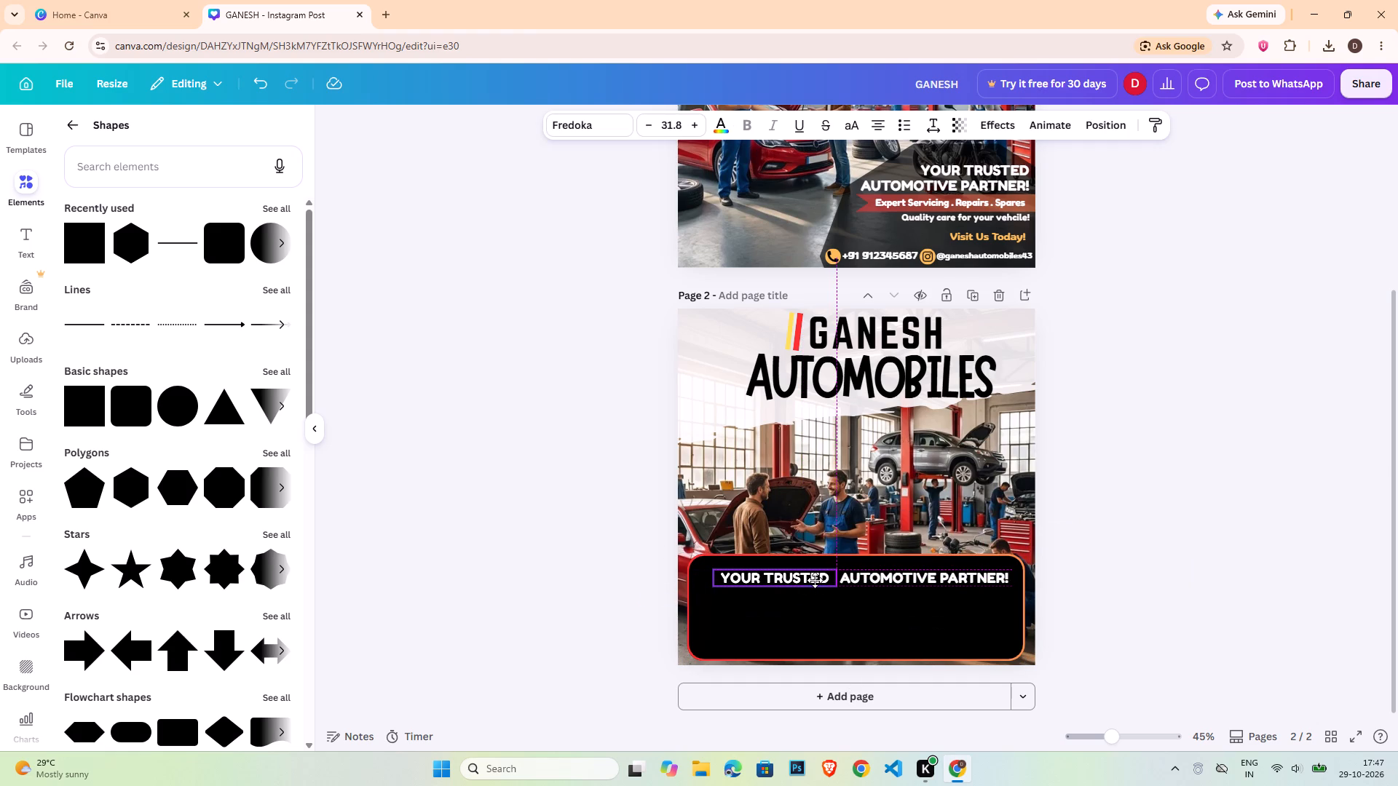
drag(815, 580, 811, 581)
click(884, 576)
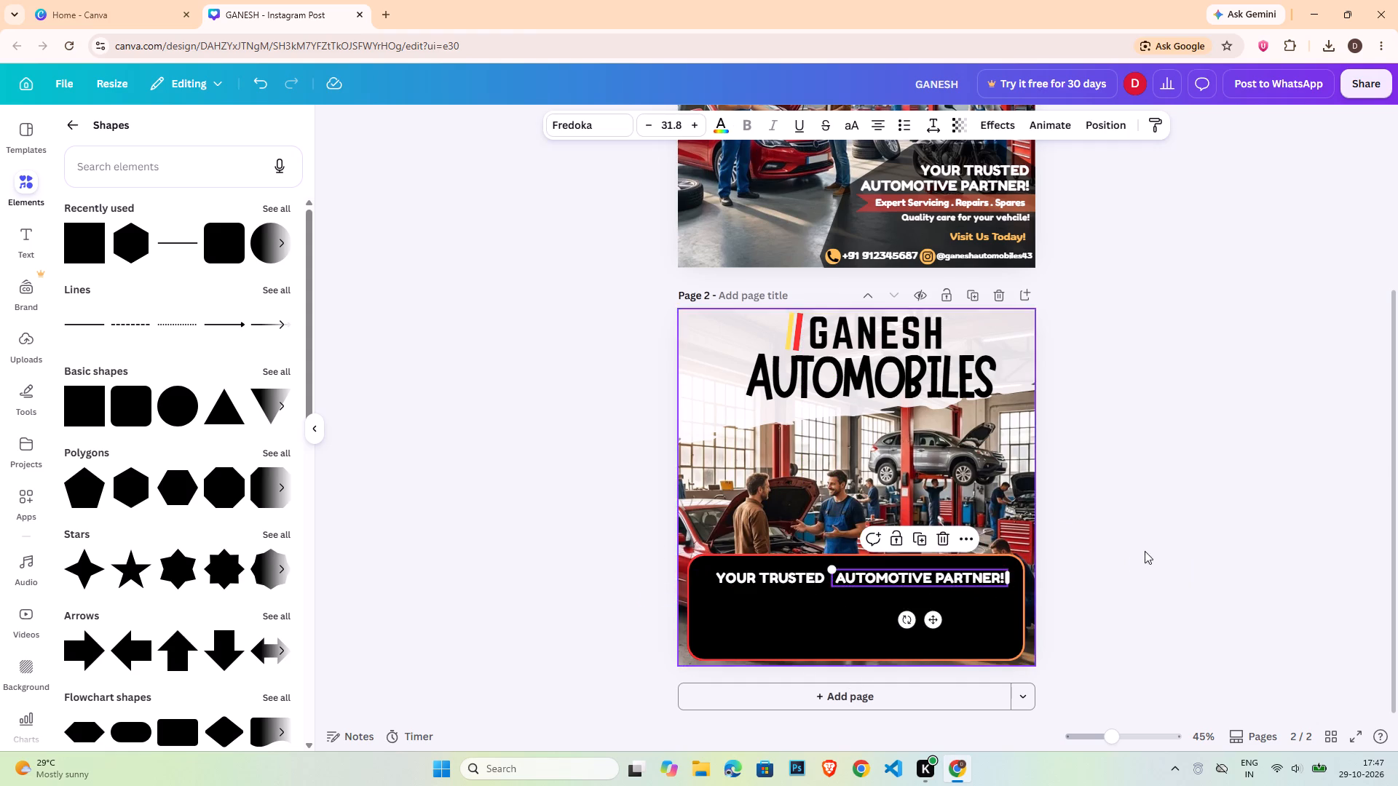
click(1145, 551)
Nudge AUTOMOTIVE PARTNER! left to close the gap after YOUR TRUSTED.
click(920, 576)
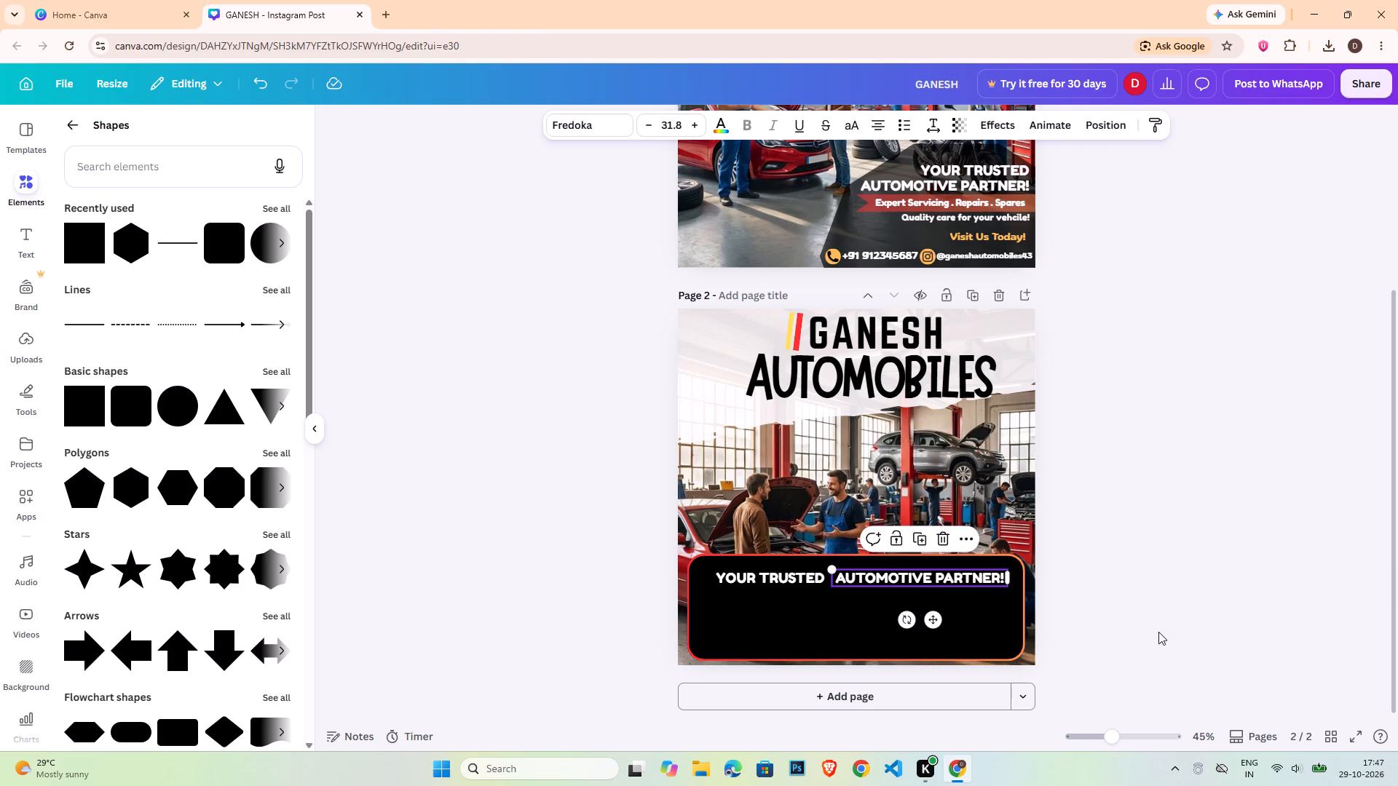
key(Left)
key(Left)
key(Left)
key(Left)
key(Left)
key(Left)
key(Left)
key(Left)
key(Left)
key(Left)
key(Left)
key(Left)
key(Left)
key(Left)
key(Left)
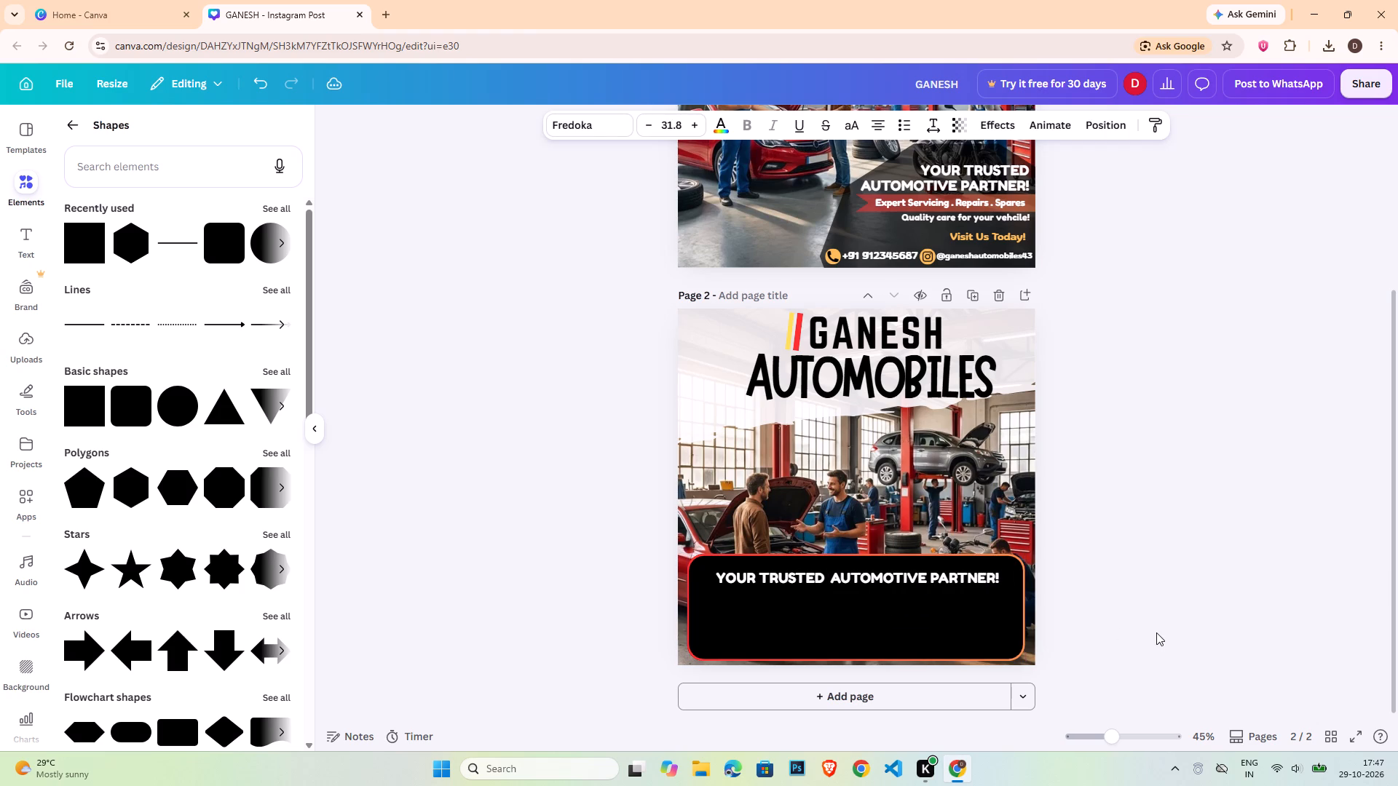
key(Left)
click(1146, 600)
Move YOUR TRUSTED to the black panel's left edge and delete the separate AUTOMOTIVE PARTNER! text.
drag(759, 581, 759, 582)
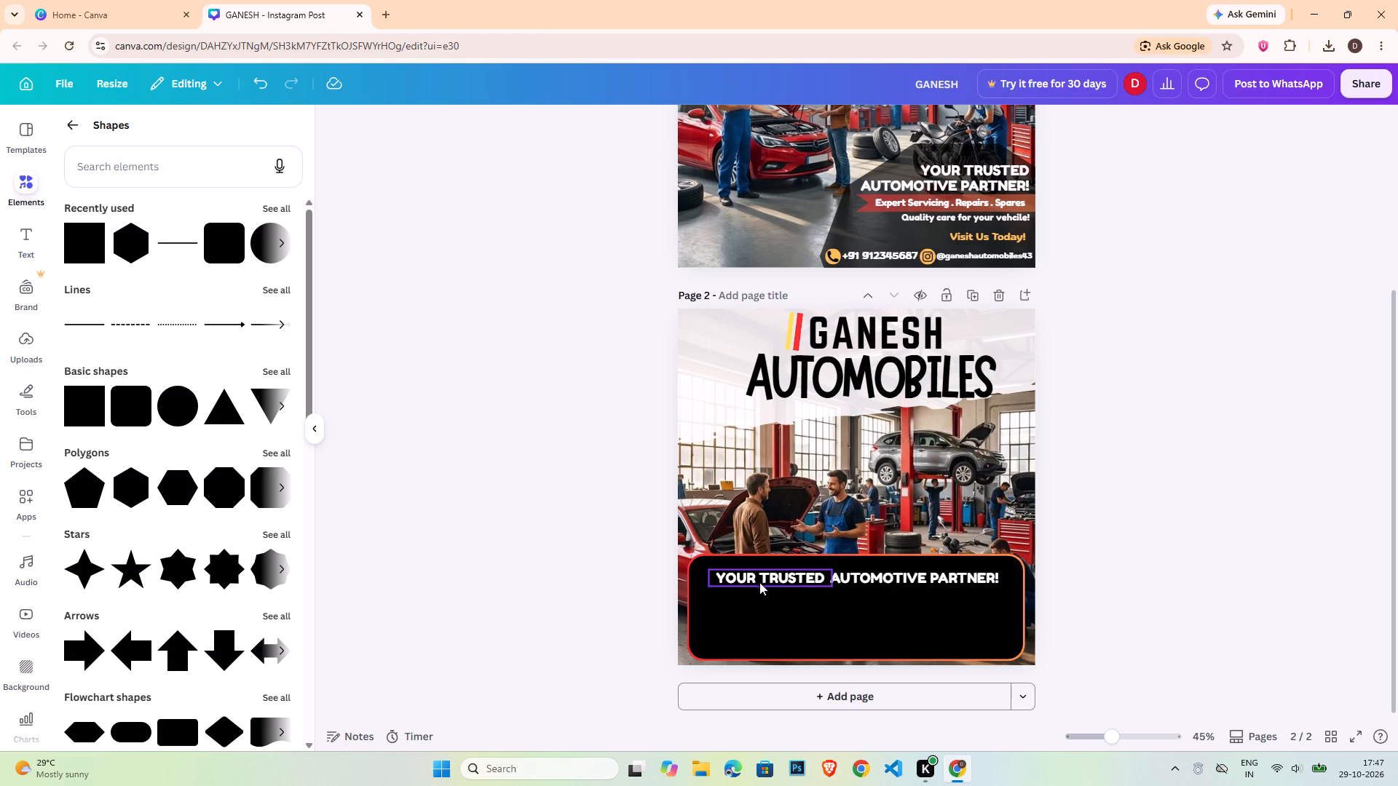
drag(759, 582, 737, 582)
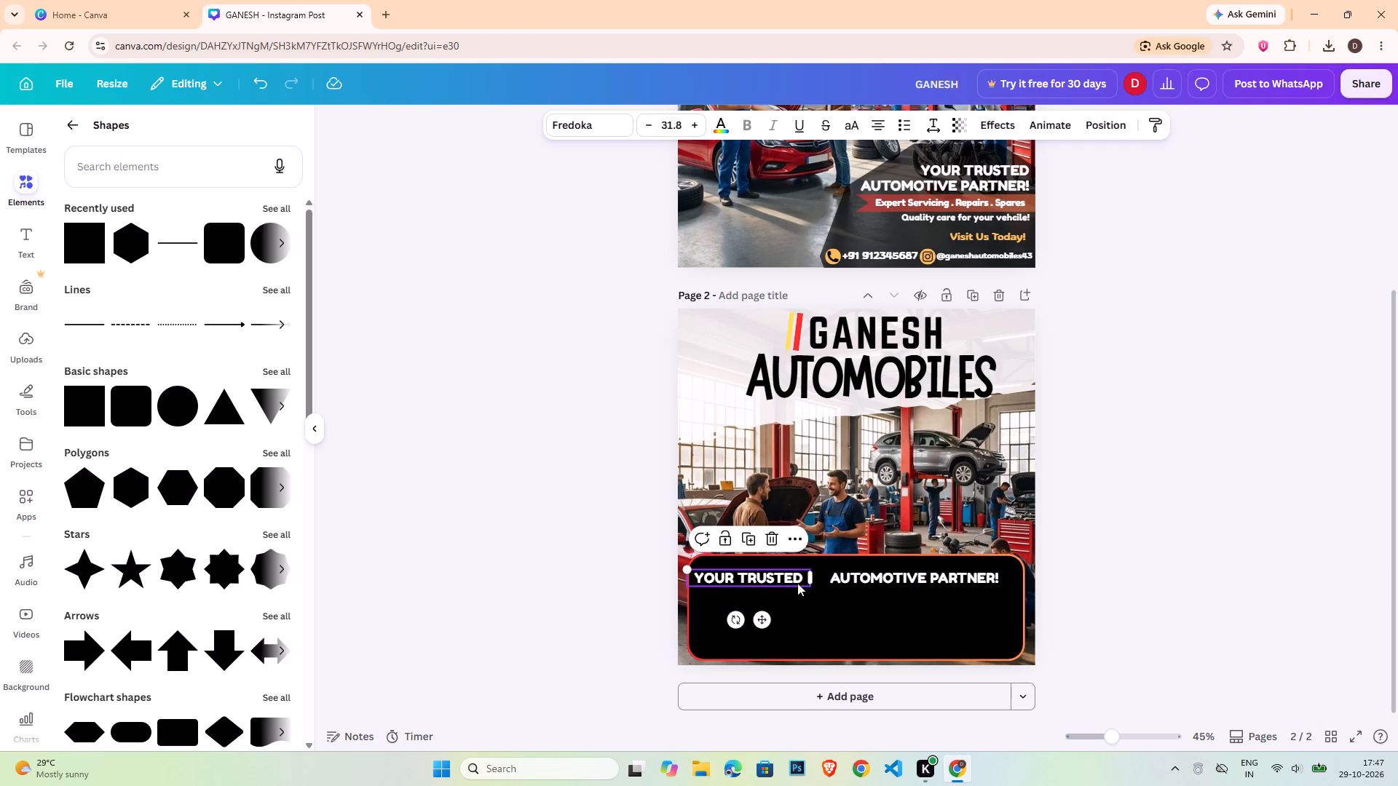
click(802, 580)
click(866, 573)
key(Delete)
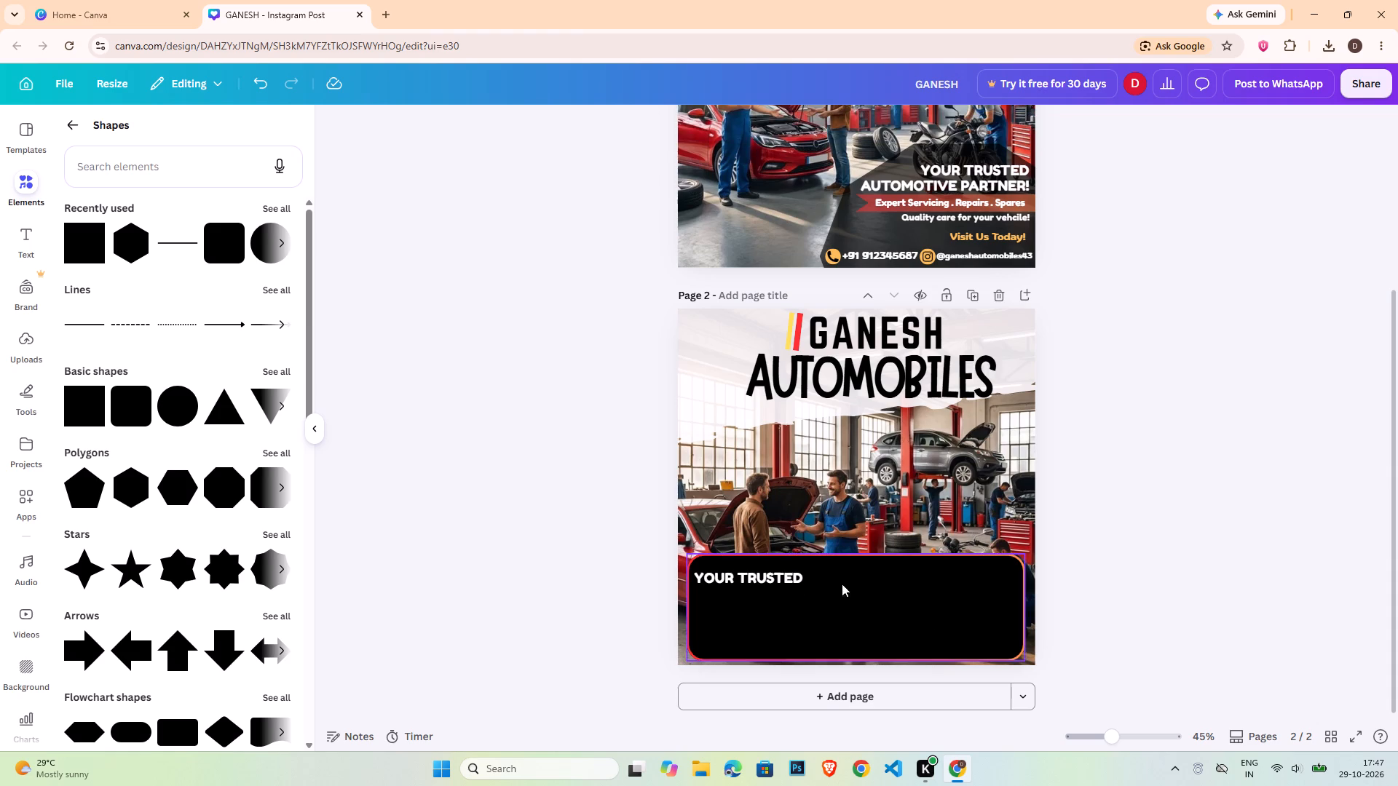
Extend the YOUR TRUSTED text on the panel to read YOUR TRUSTED AUTOMOTIVE PARTNER! in capitals.
double_click(805, 576)
click(810, 572)
click(804, 575)
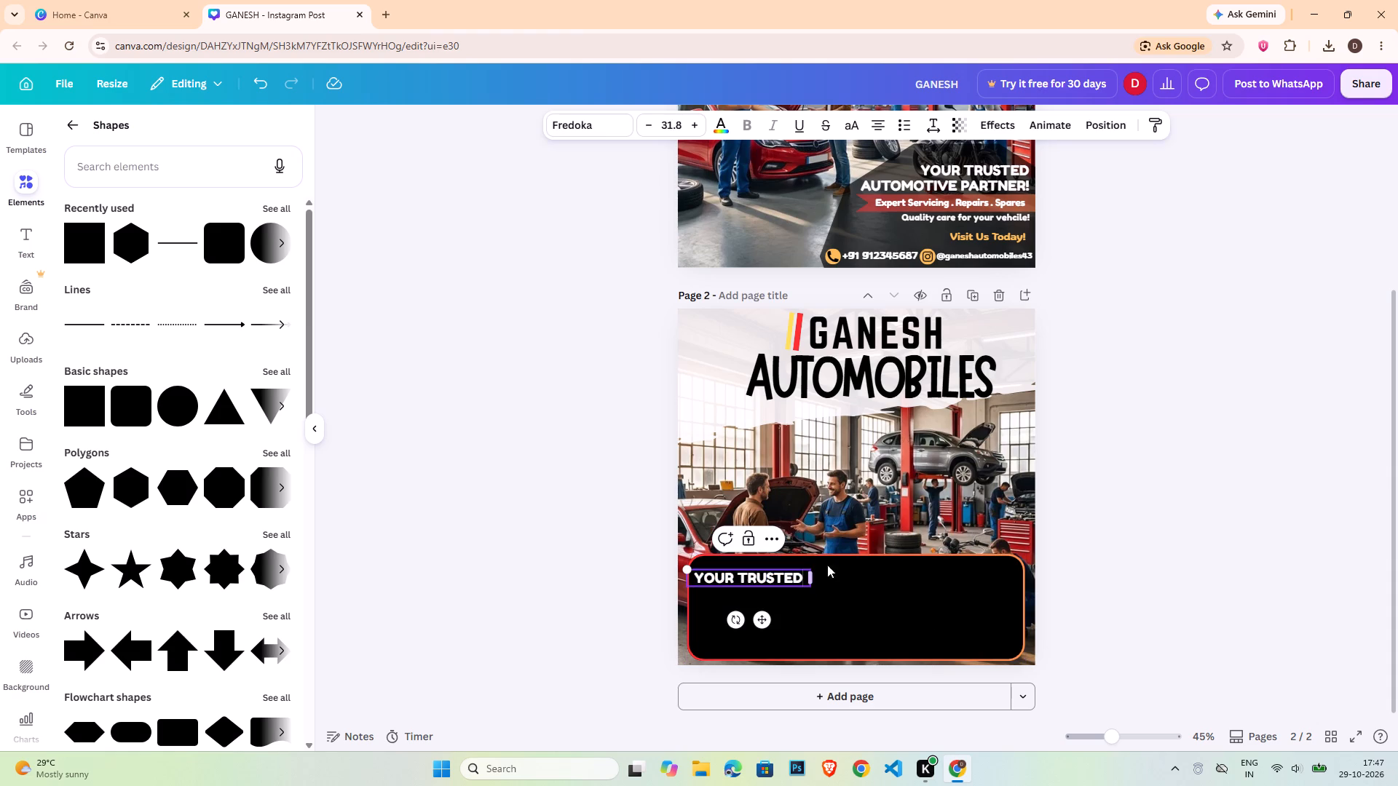
key(space)
text(Aut)
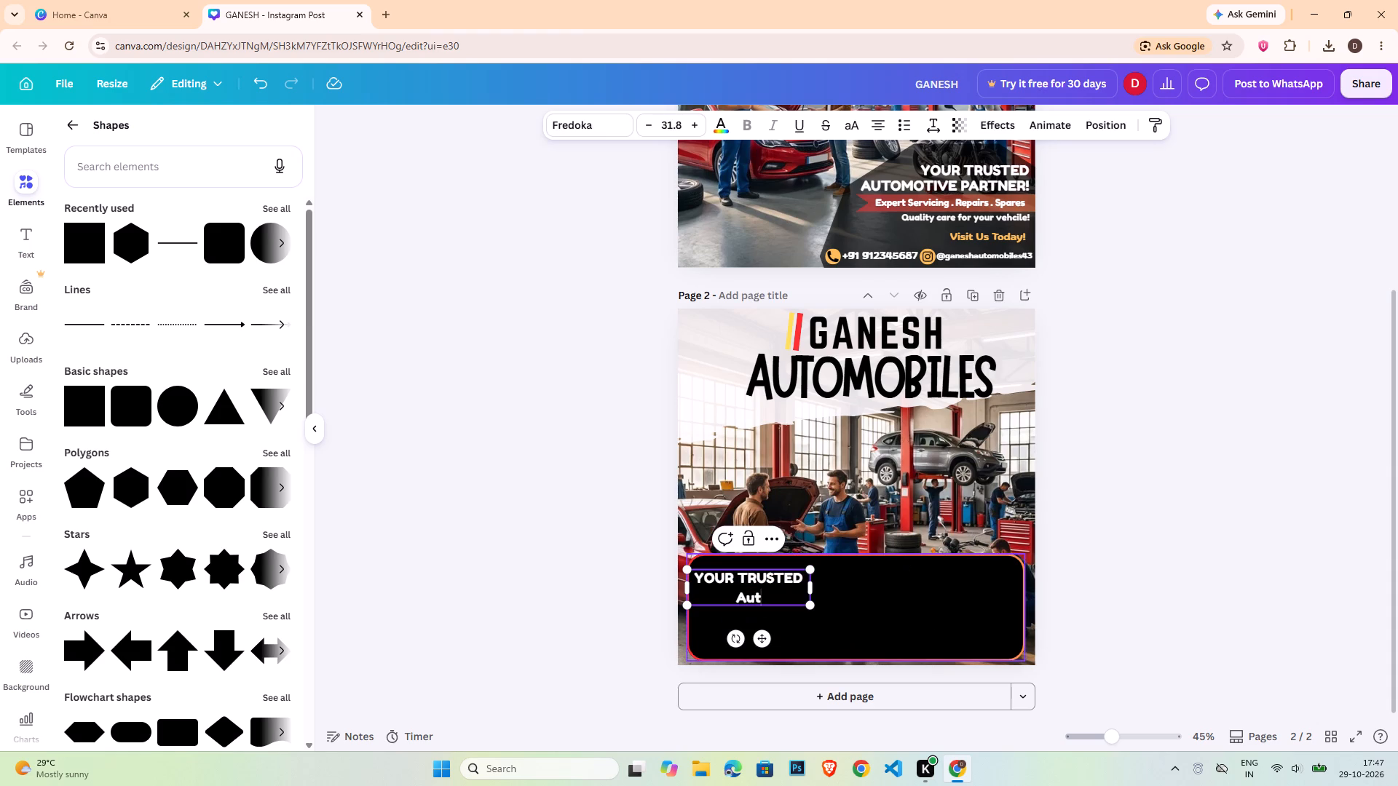
key(BackSpace)
key(BackSpace)
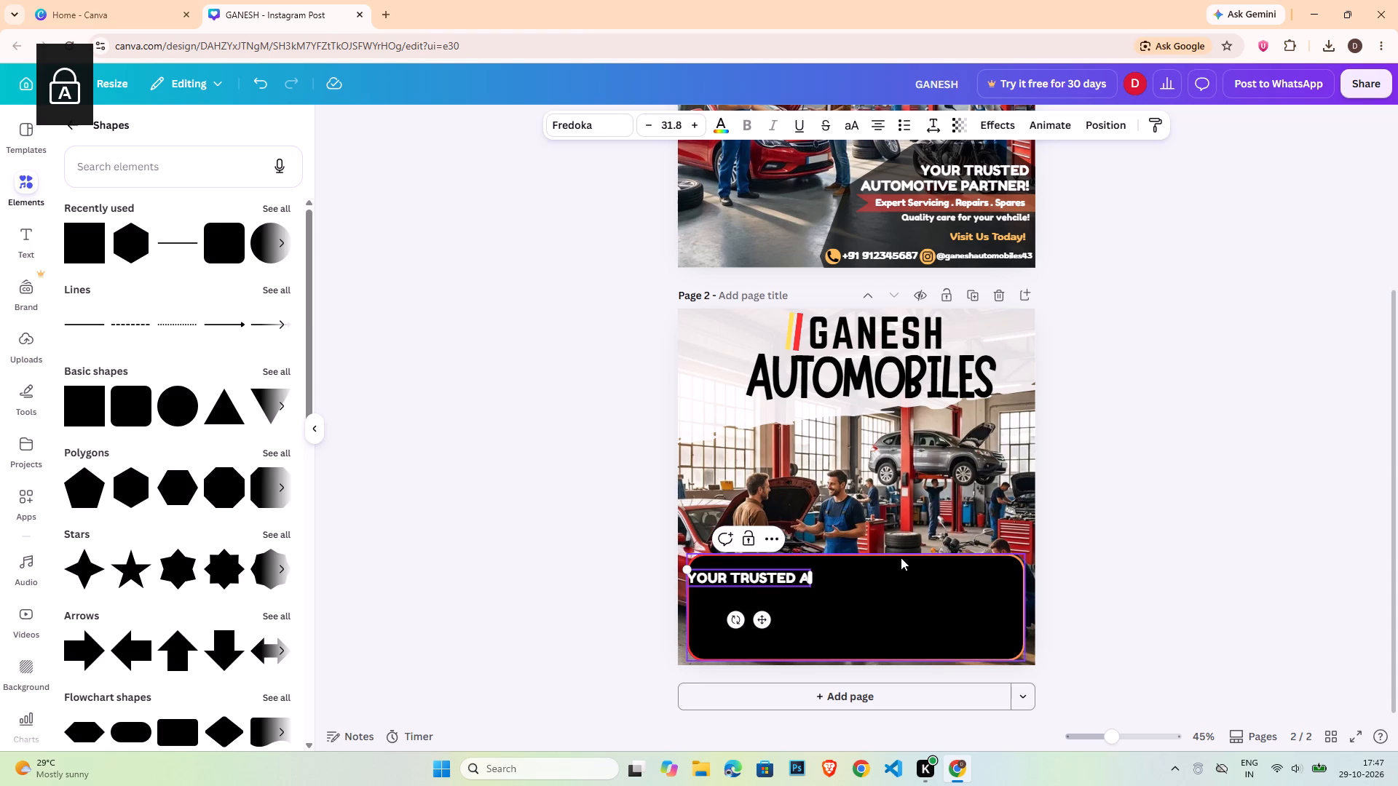
text(UT)
text(OMOTIVE PARTNER)
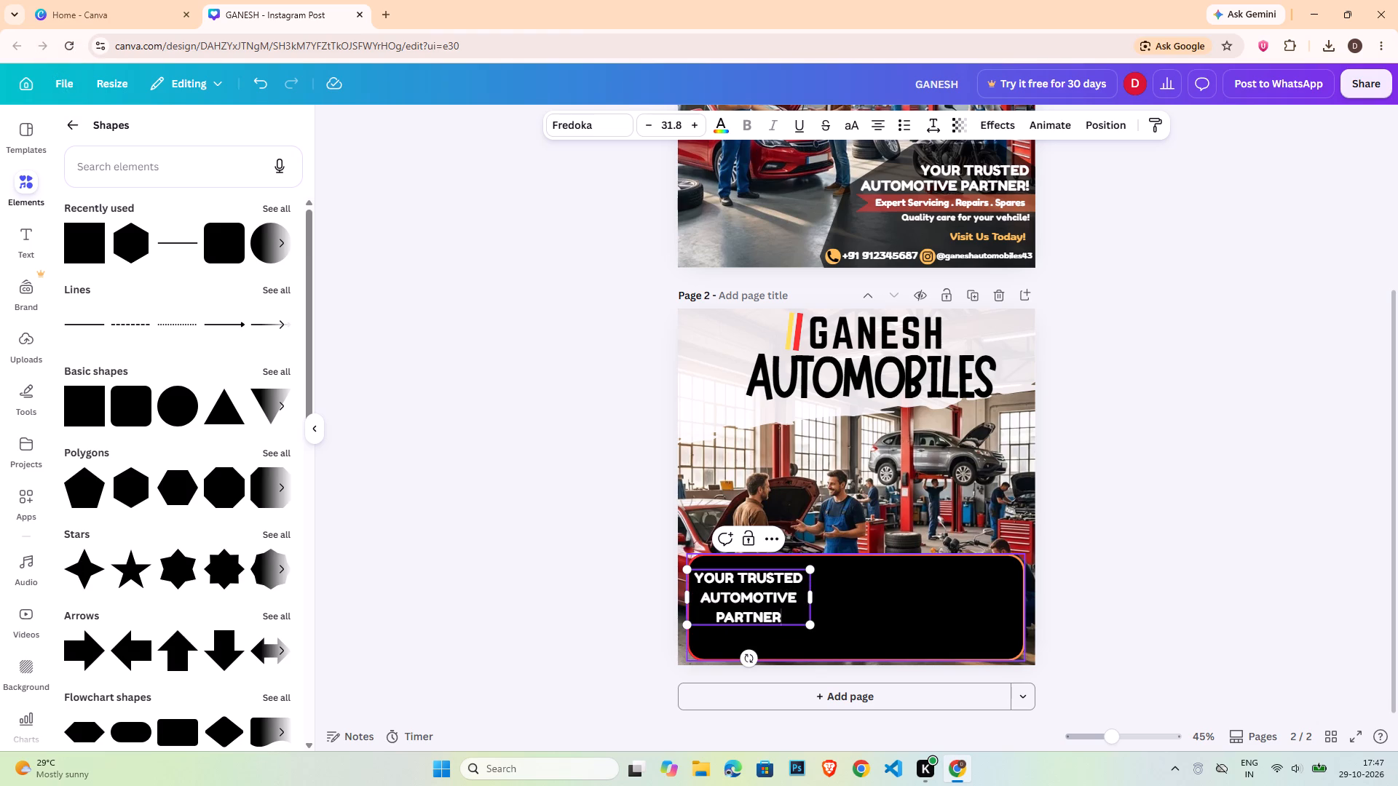
key(shift+exclam)
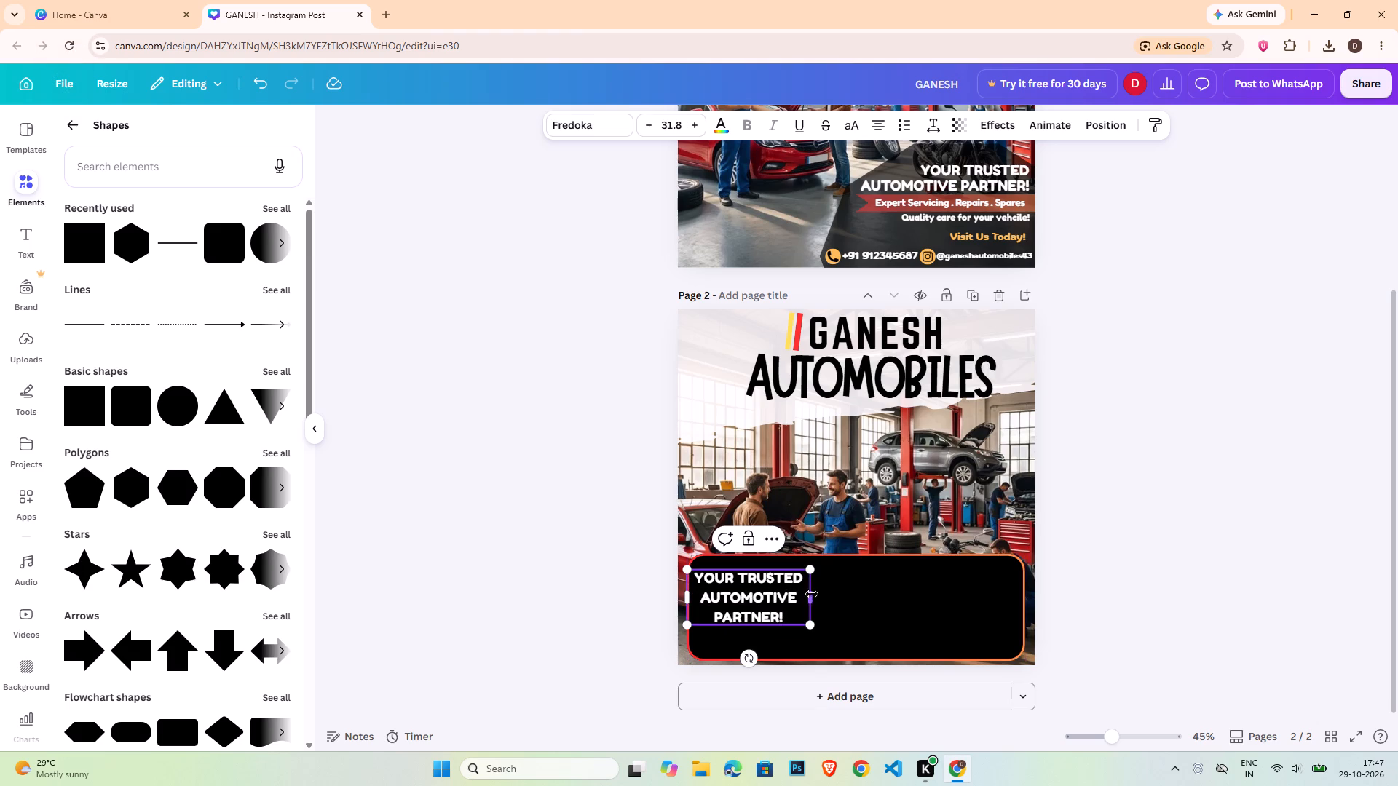
Widen the tagline's text box to fit one line and scale it across the panel to font size 36.8.
drag(812, 594, 984, 584)
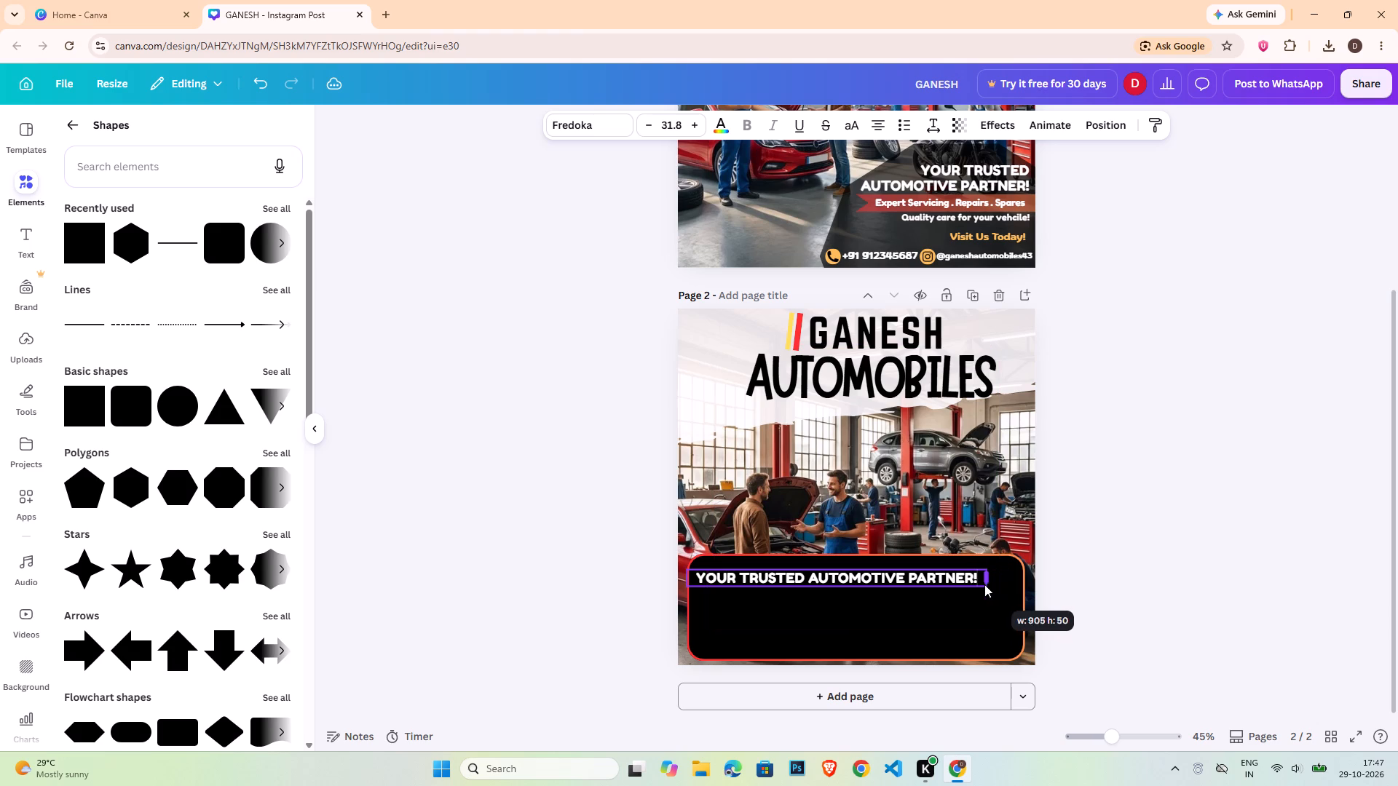
drag(984, 584, 972, 587)
click(972, 586)
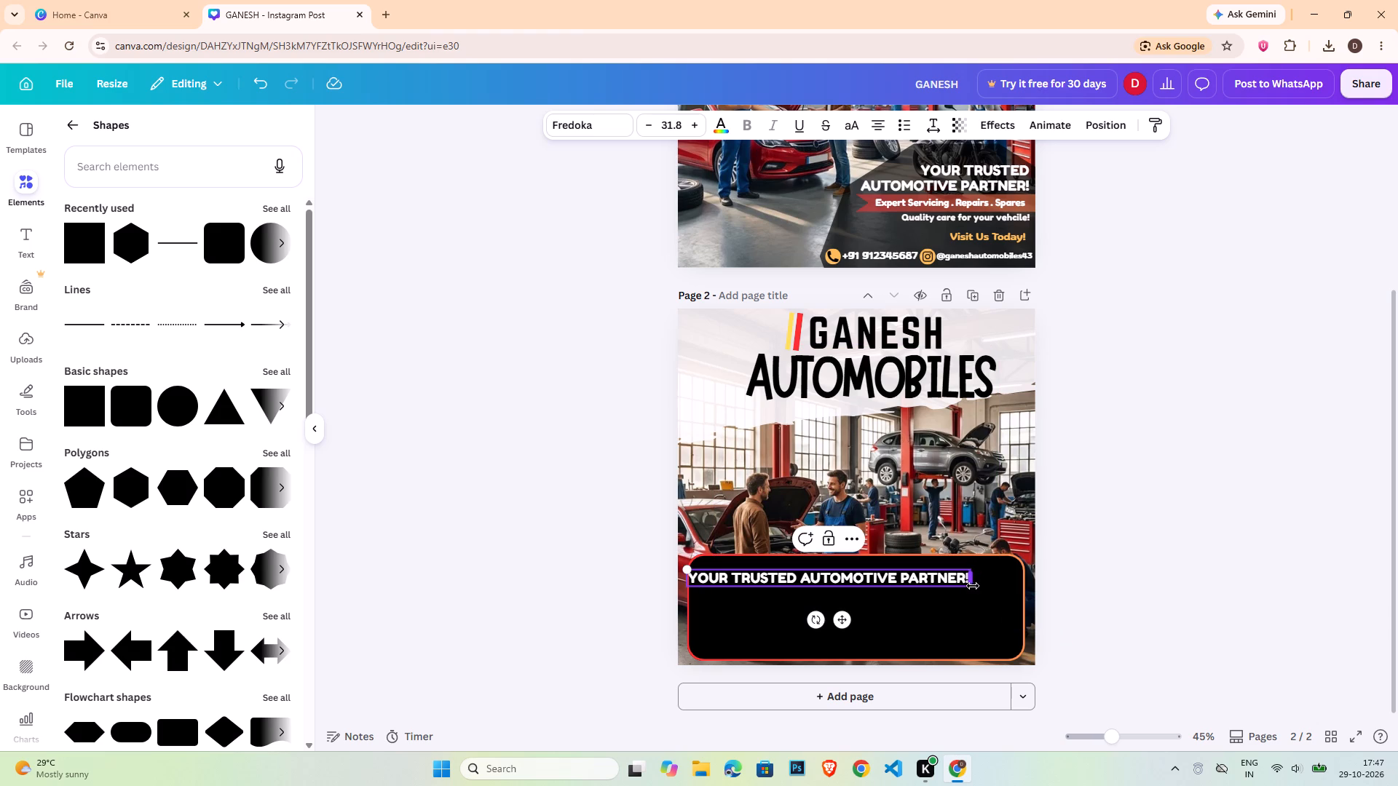
drag(974, 589, 1016, 598)
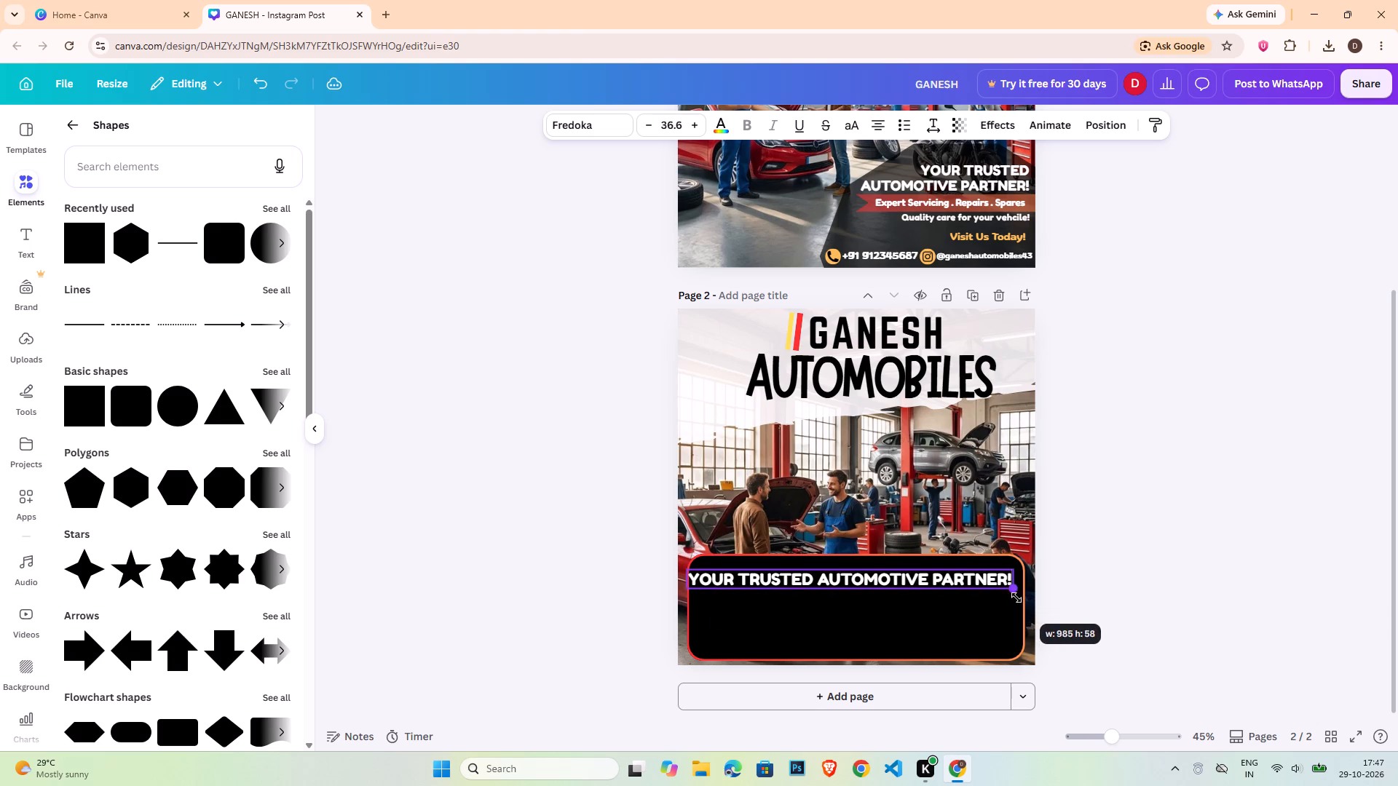
drag(1016, 598, 1018, 598)
click(1094, 588)
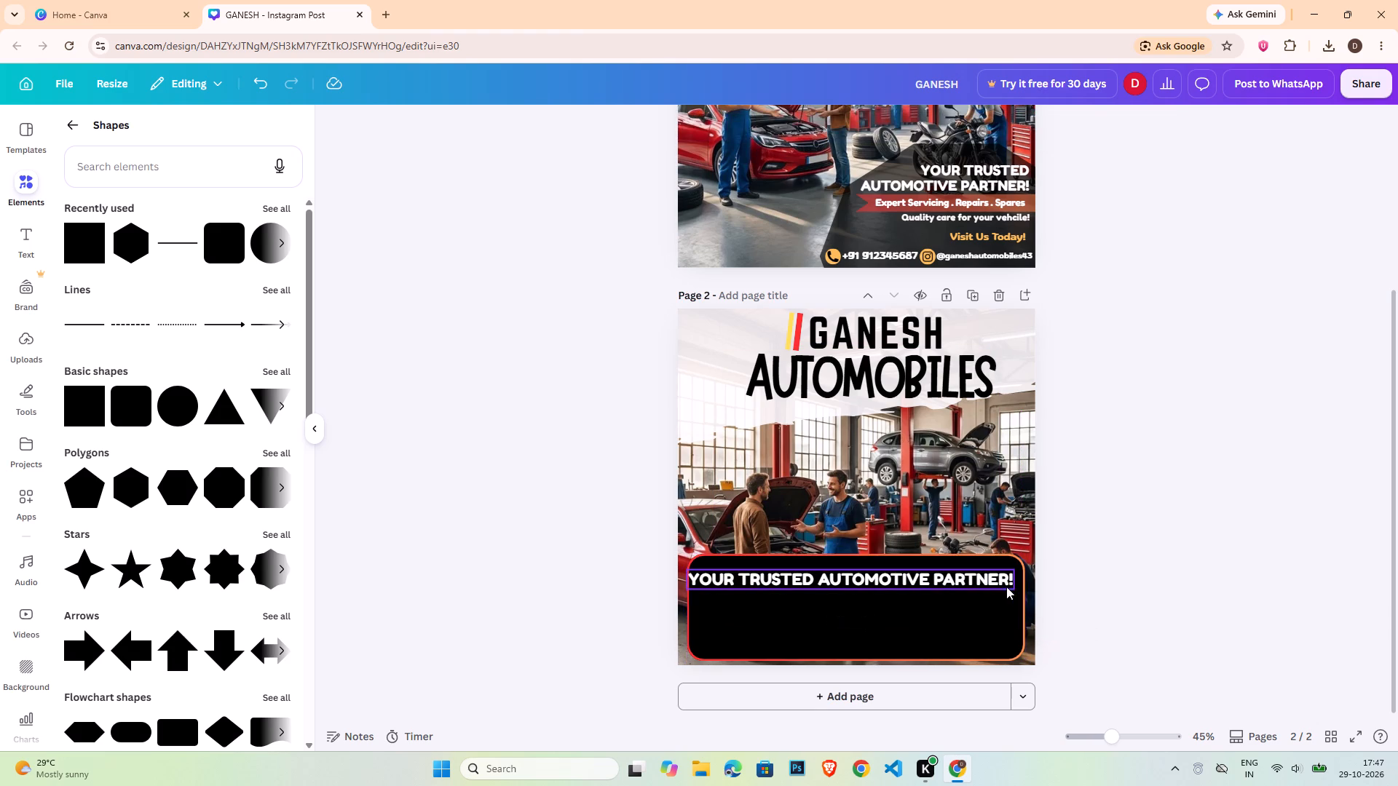
Nudge the tagline slightly right and up so it sits just below the black panel's top edge.
click(1003, 584)
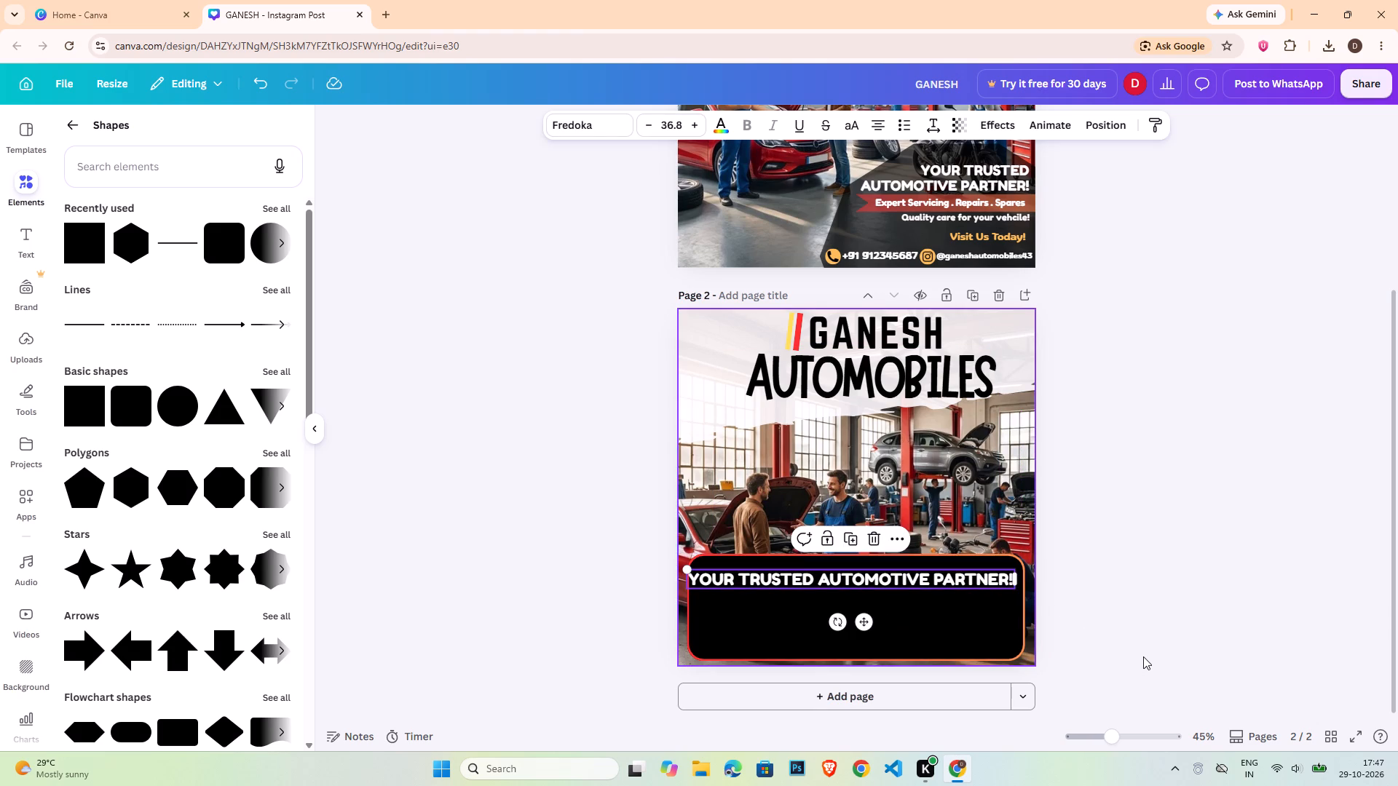
key(Right)
key(Right)
key(Right)
key(Right)
key(Right)
key(Right)
key(Right)
key(Right)
key(Right)
key(Right)
key(Right)
key(Right)
key(Right)
key(Right)
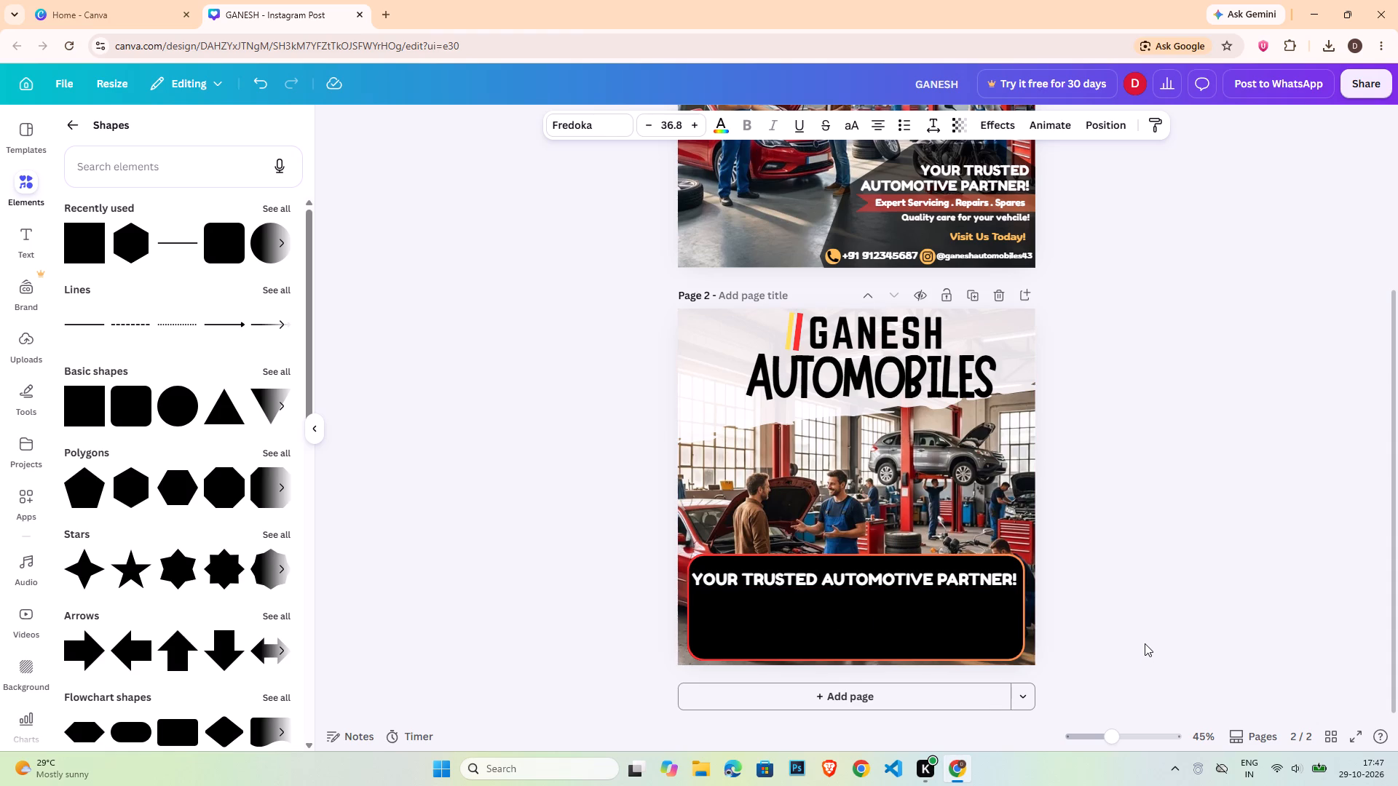
key(Up)
key(Up)
key(Up)
key(Up)
key(Up)
key(Up)
key(Up)
key(Up)
key(Up)
key(Up)
key(Up)
key(Up)
key(Up)
key(Up)
key(Up)
key(Up)
key(Up)
key(Up)
key(Up)
key(Up)
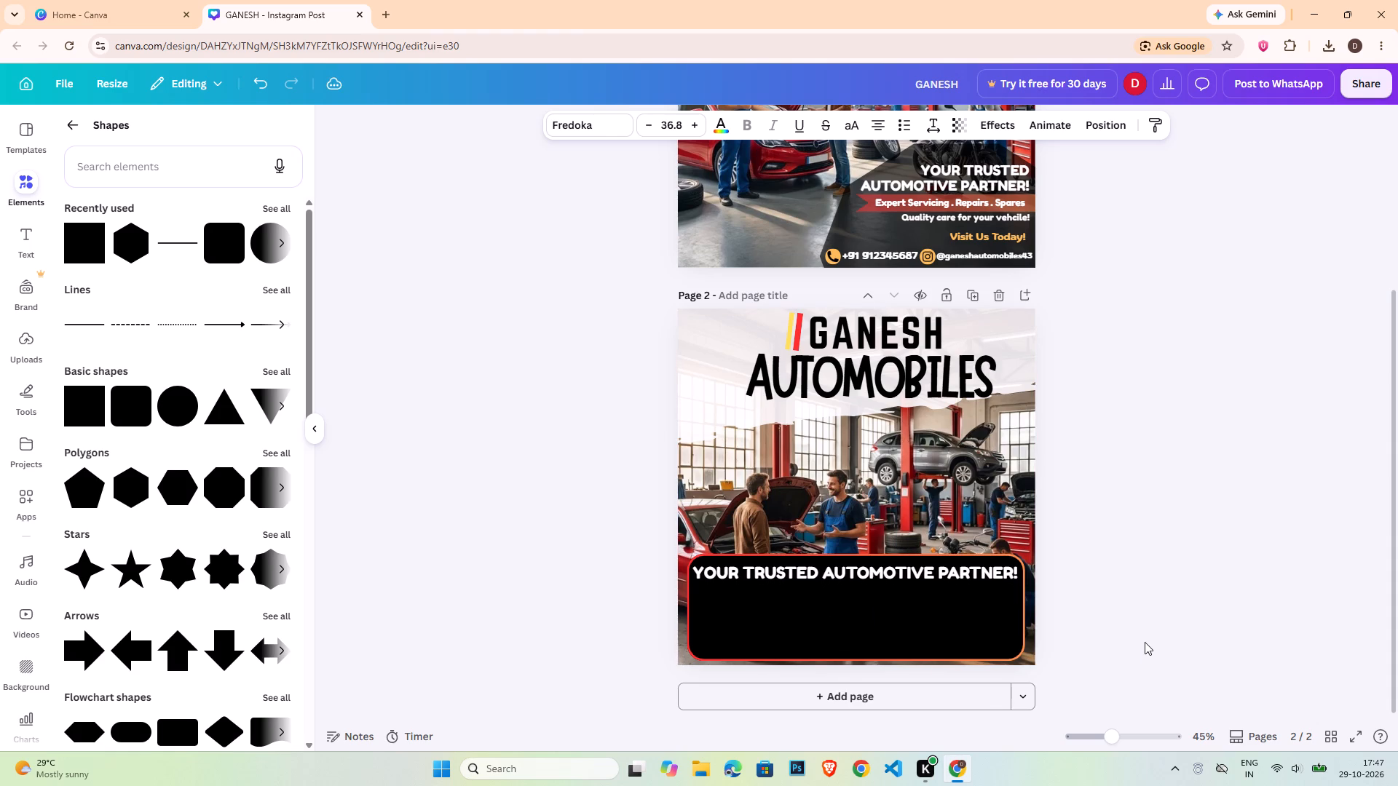
Align the tagline and the black panel on their horizontal centers.
click(949, 646)
shift+click(943, 576)
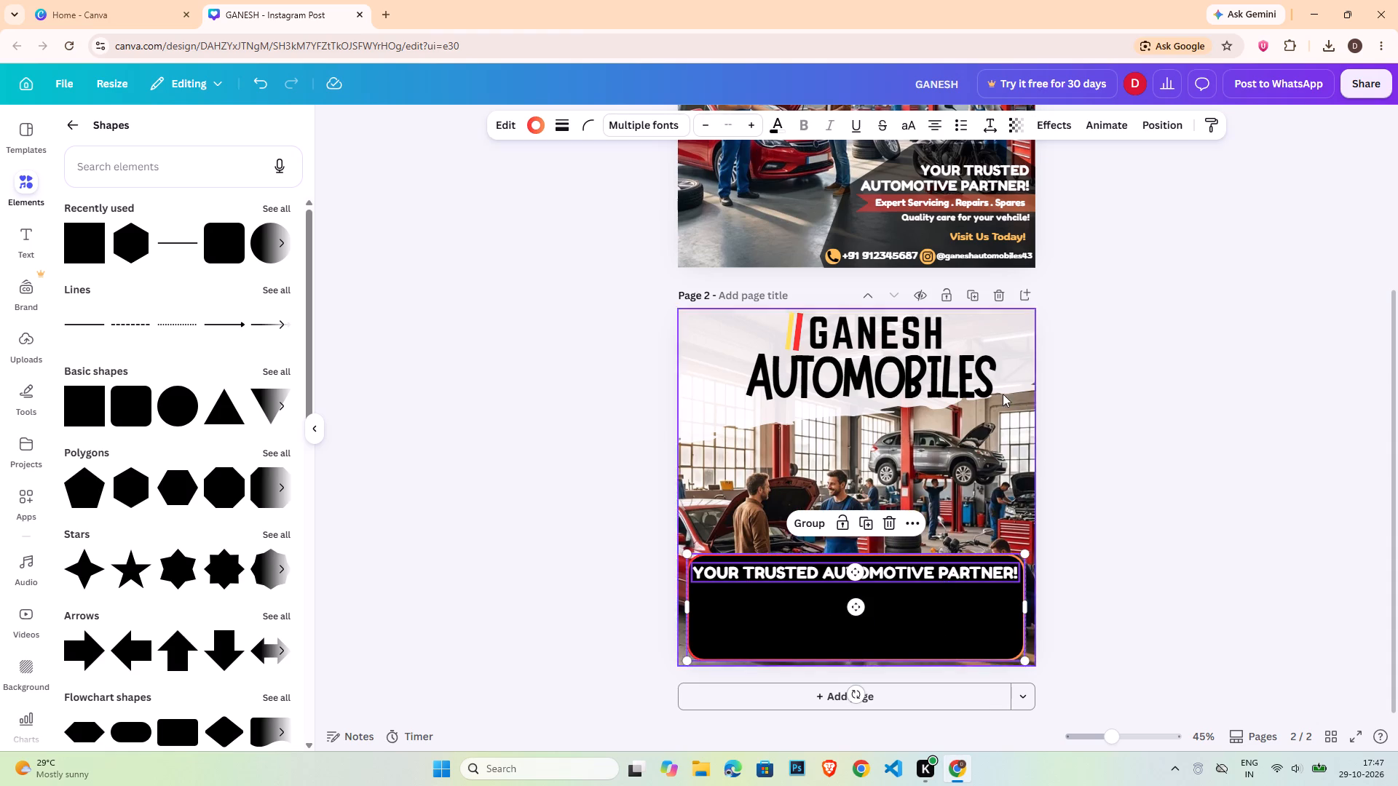
click(1165, 123)
click(222, 323)
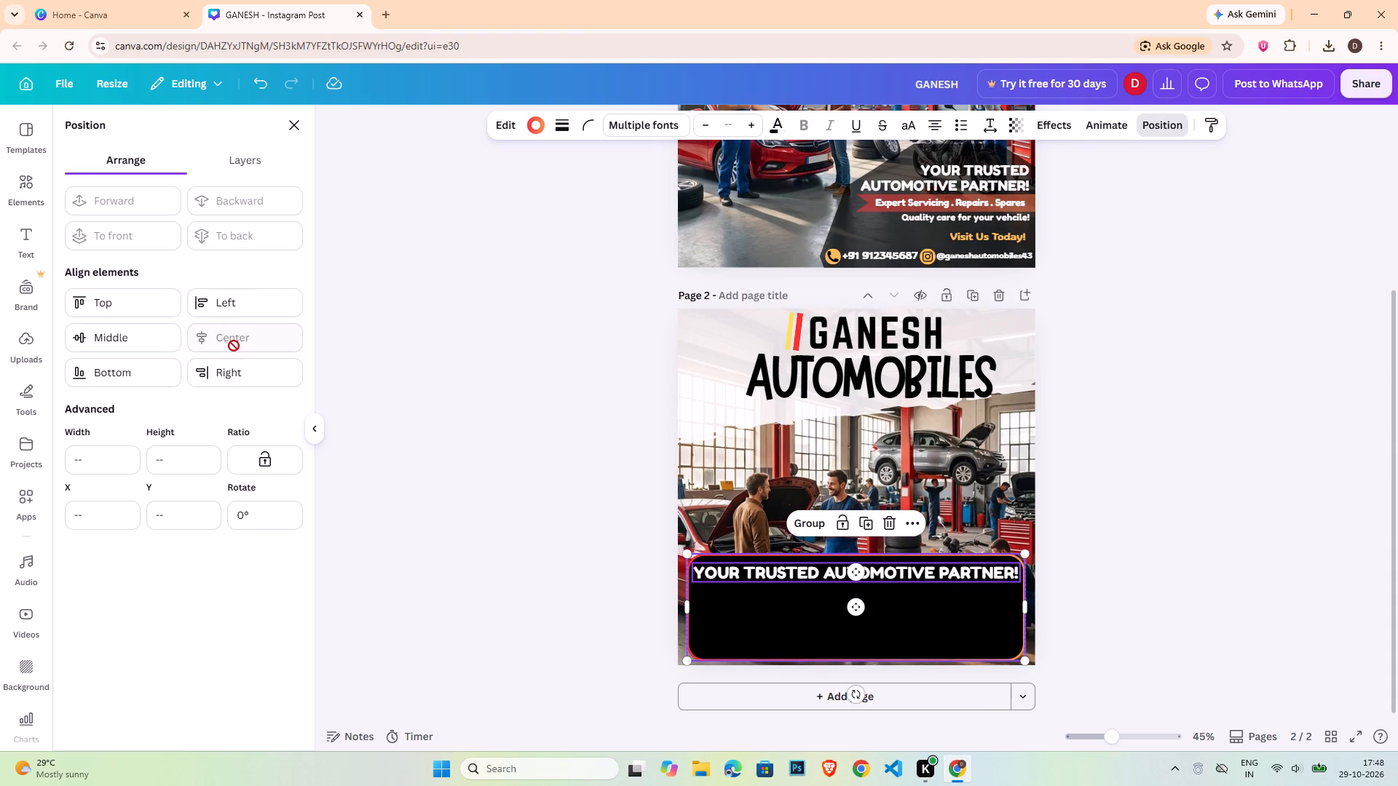
double_click(507, 386)
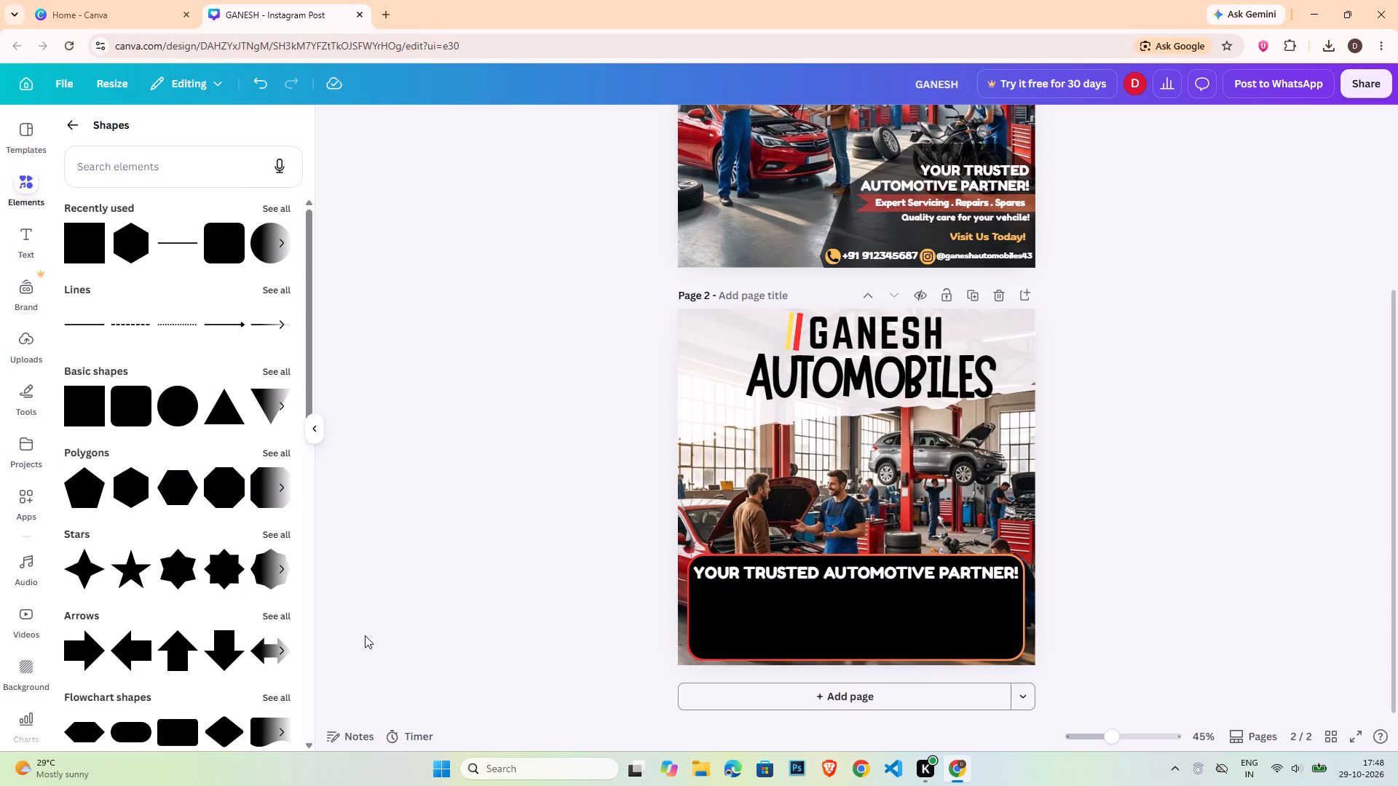
Duplicate the tagline and place the copy directly below the original on the black panel.
click(848, 577)
key(ctrl+c)
key(ctrl+v)
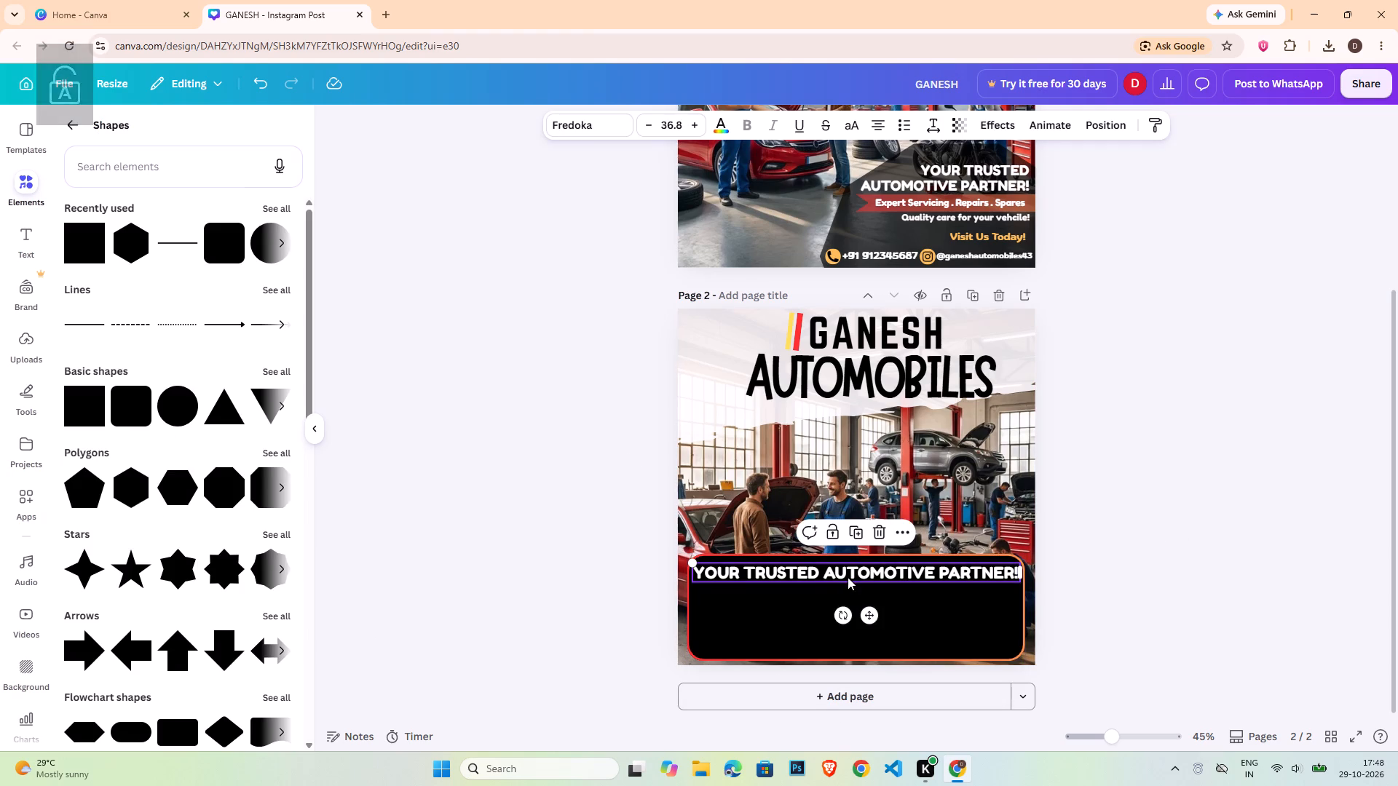
drag(871, 575, 869, 600)
Replace the duplicated tagline's text with "Expert Servicing . Repairs . Spares".
double_click(869, 600)
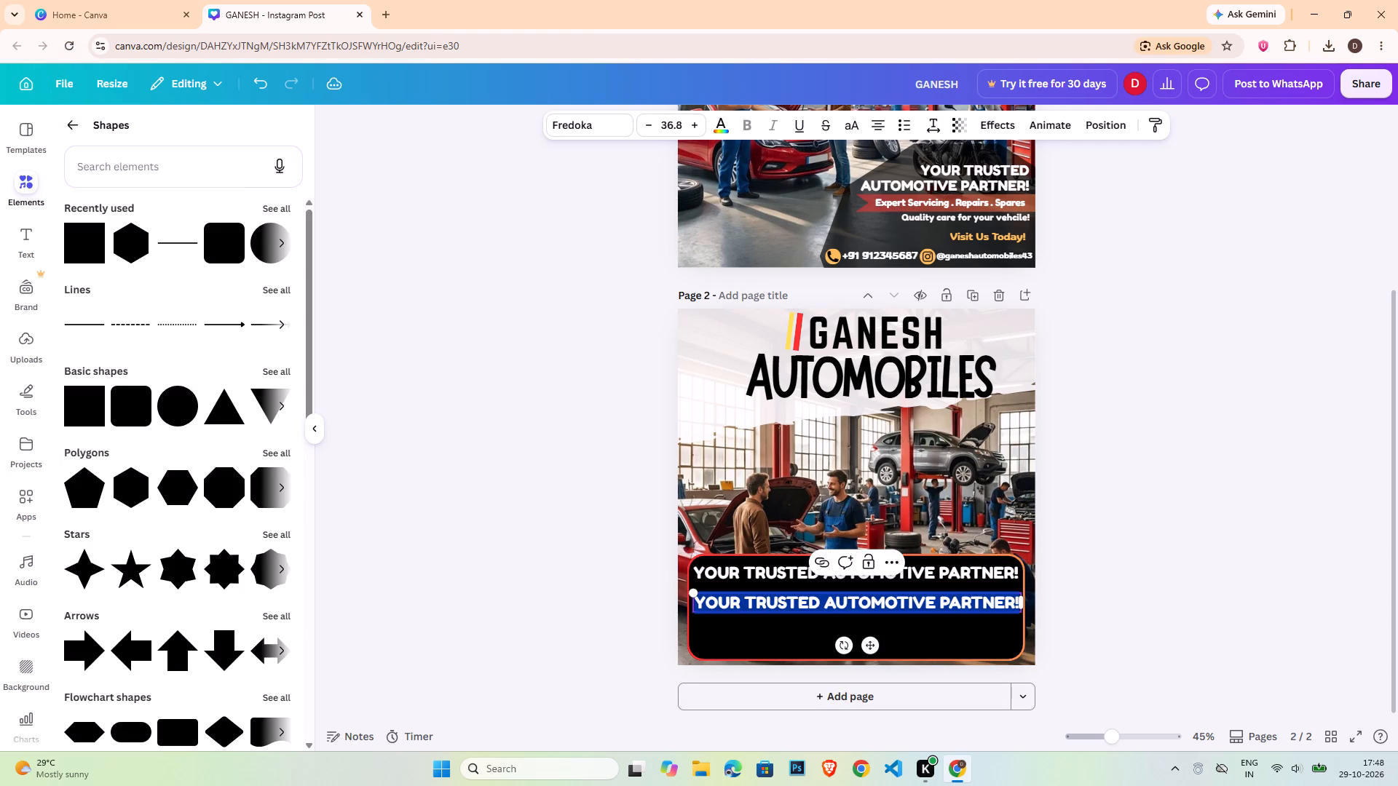
key(shift+e)
key(c)
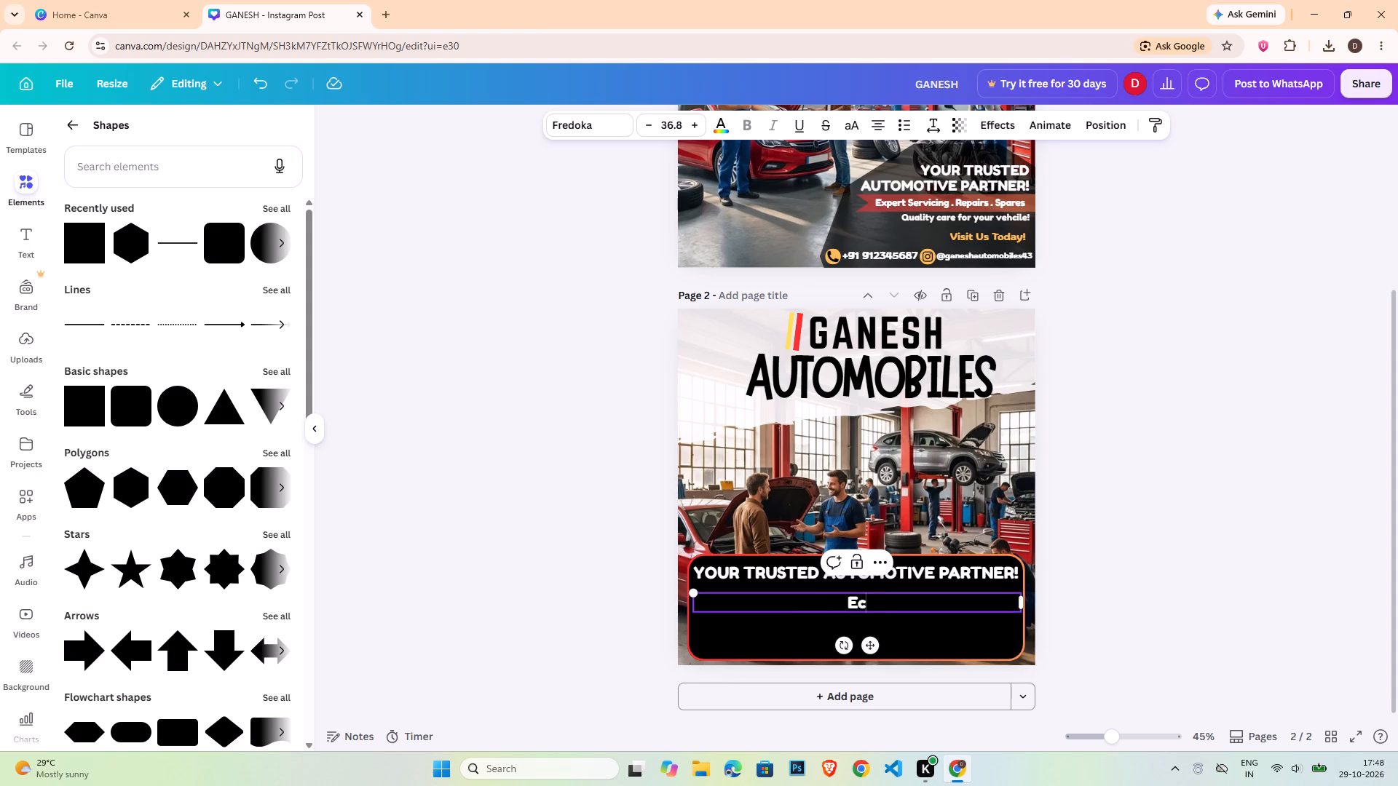
key(BackSpace)
text(xpe)
text(rt Ser)
text(vicing)
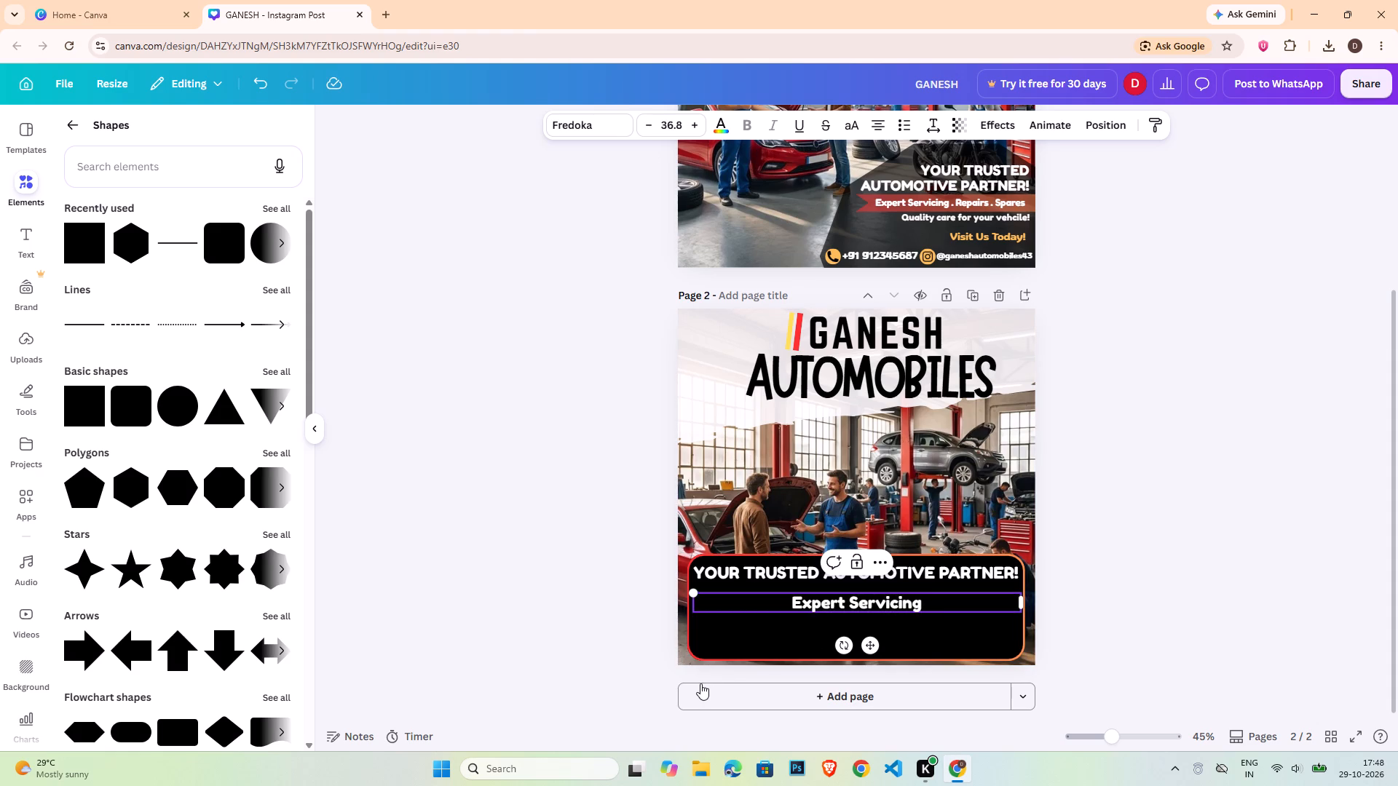
key(period)
key(BackSpace)
key(space)
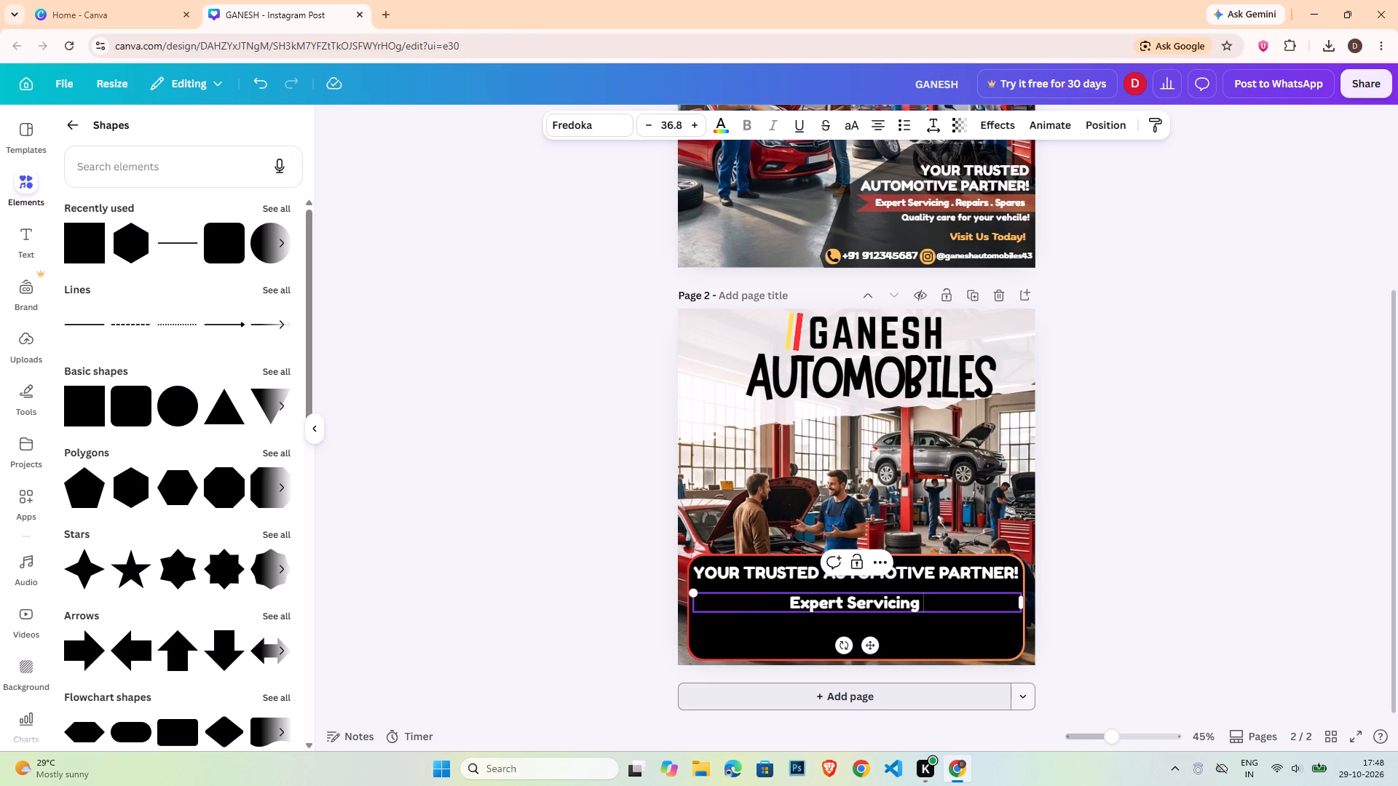
text(. Re)
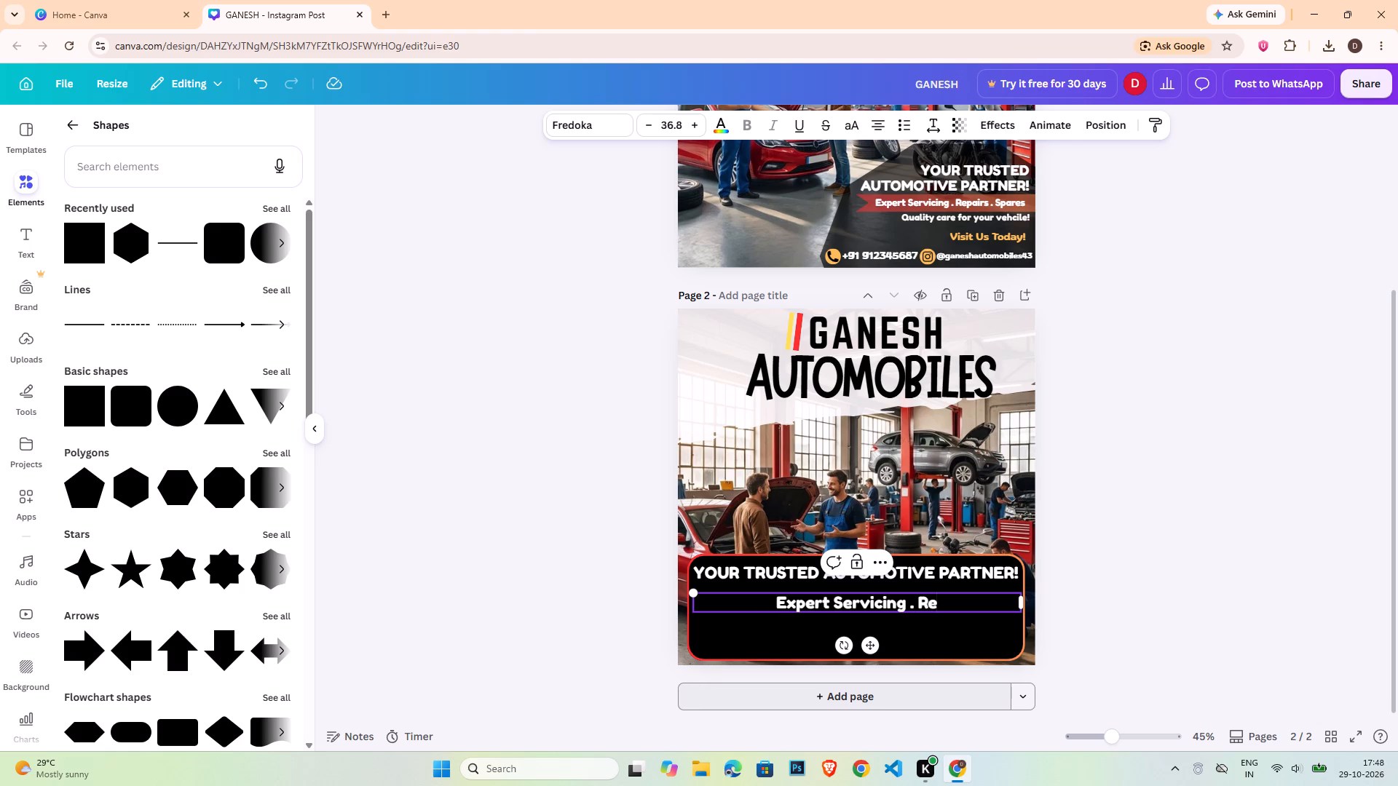
key(bracketleft)
key(BackSpace)
text(pai)
text(rs)
key(space)
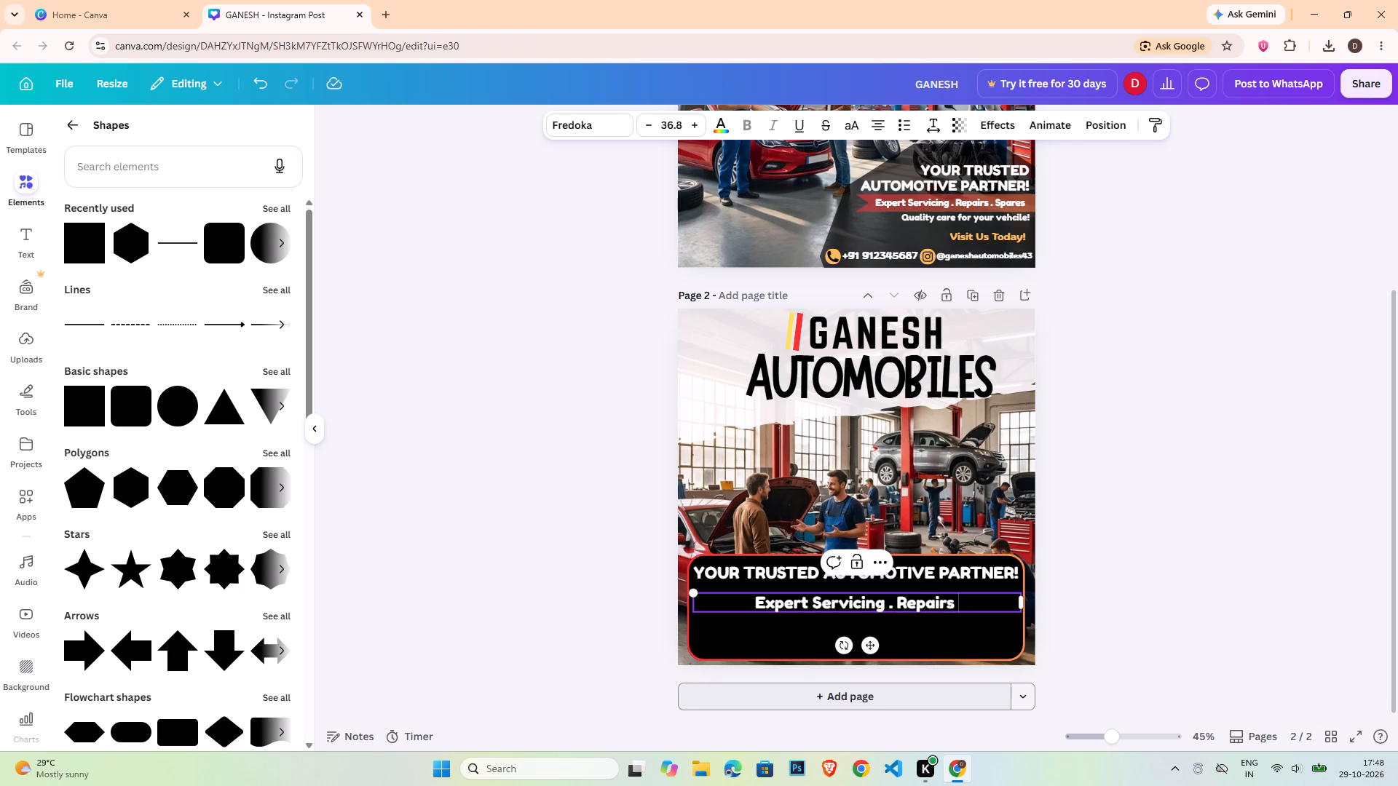
text(. S[a)
key(BackSpace)
key(BackSpace)
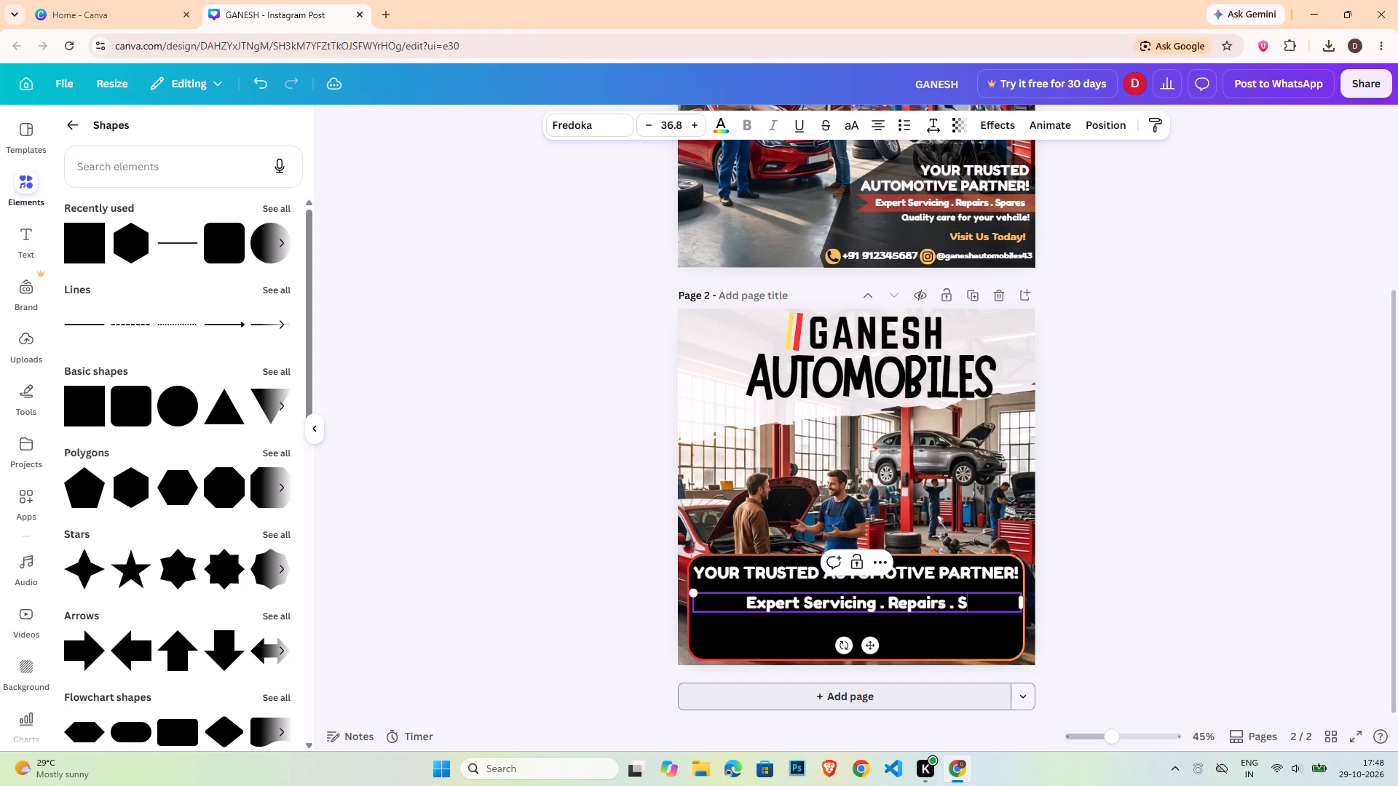
text(pares)
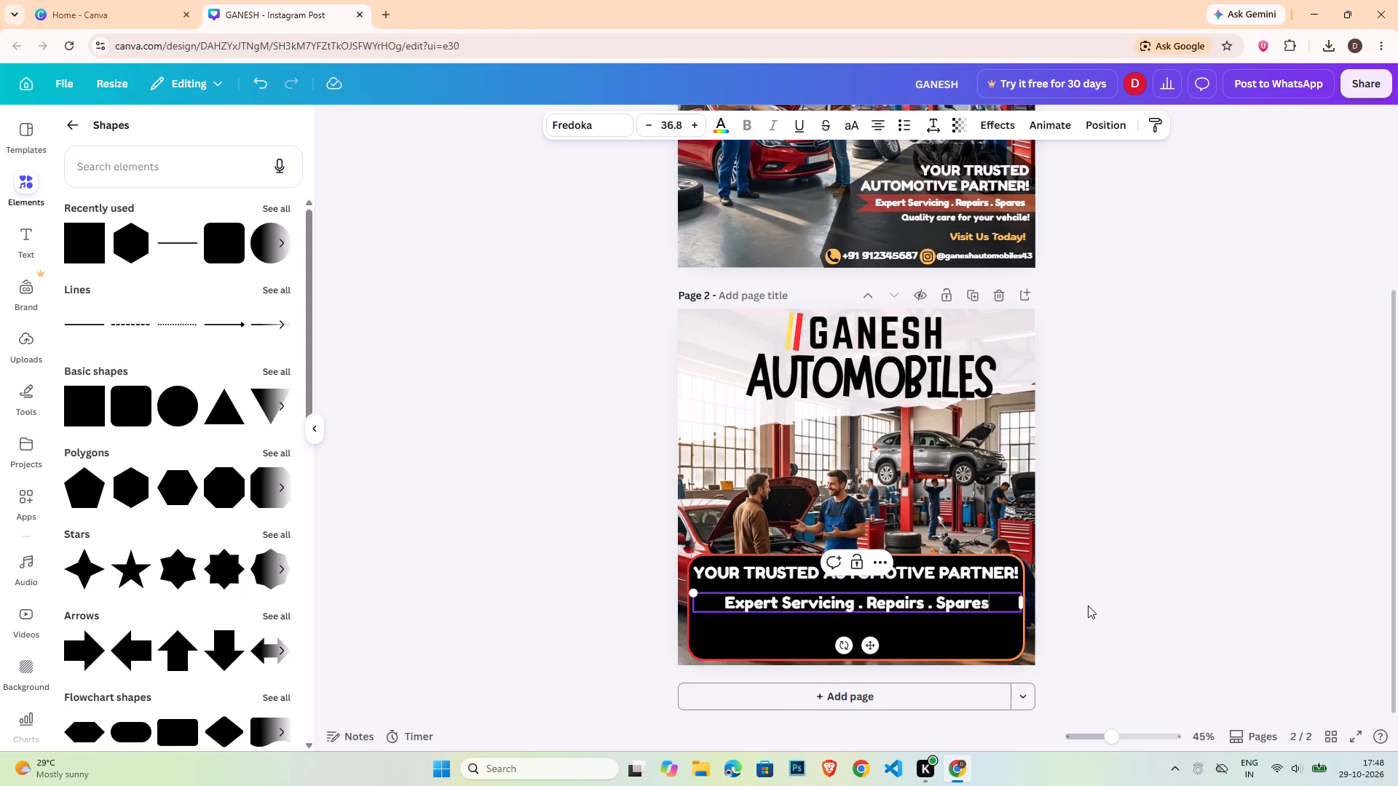
Narrow the Expert Servicing text box to fit its single line and scale it down to font size 26.6.
drag(1020, 598, 921, 593)
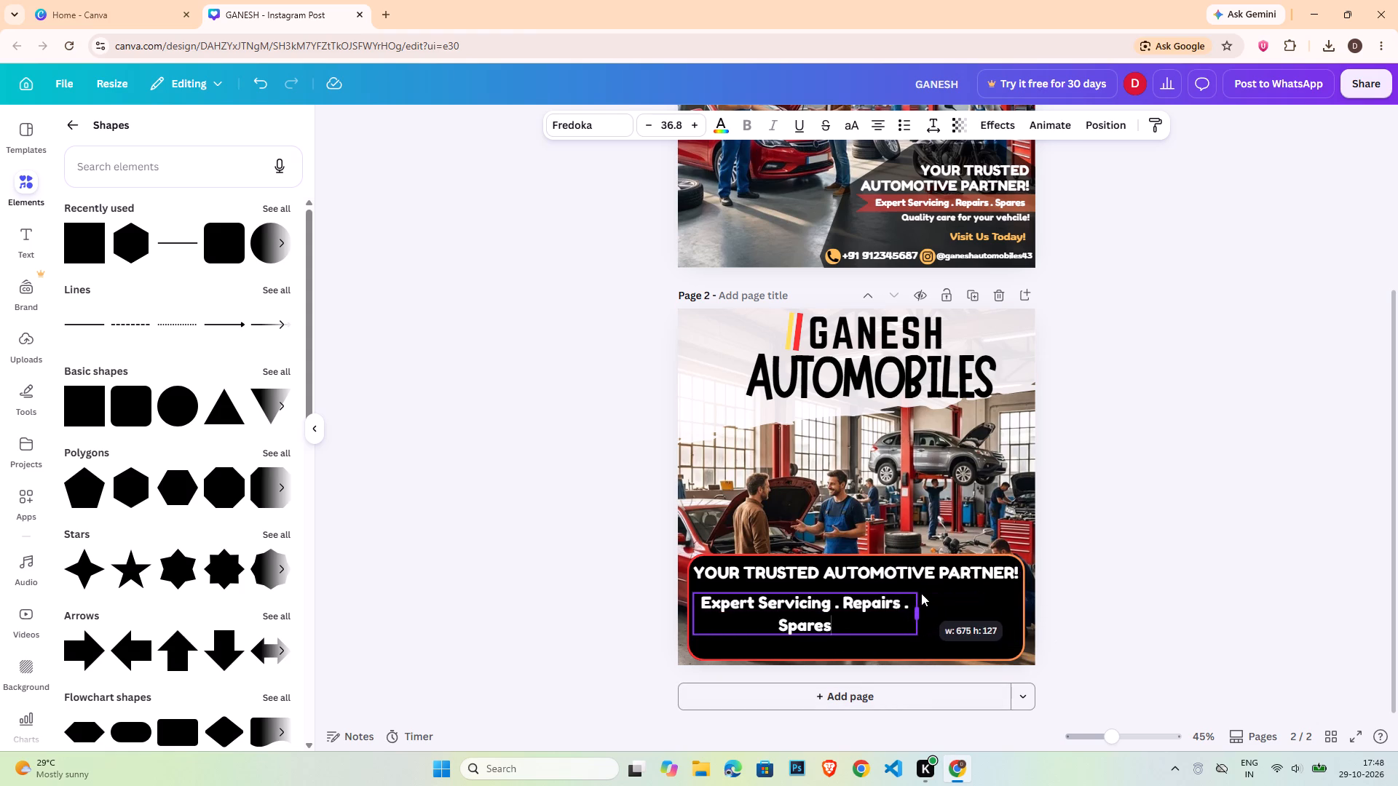
drag(921, 593, 963, 586)
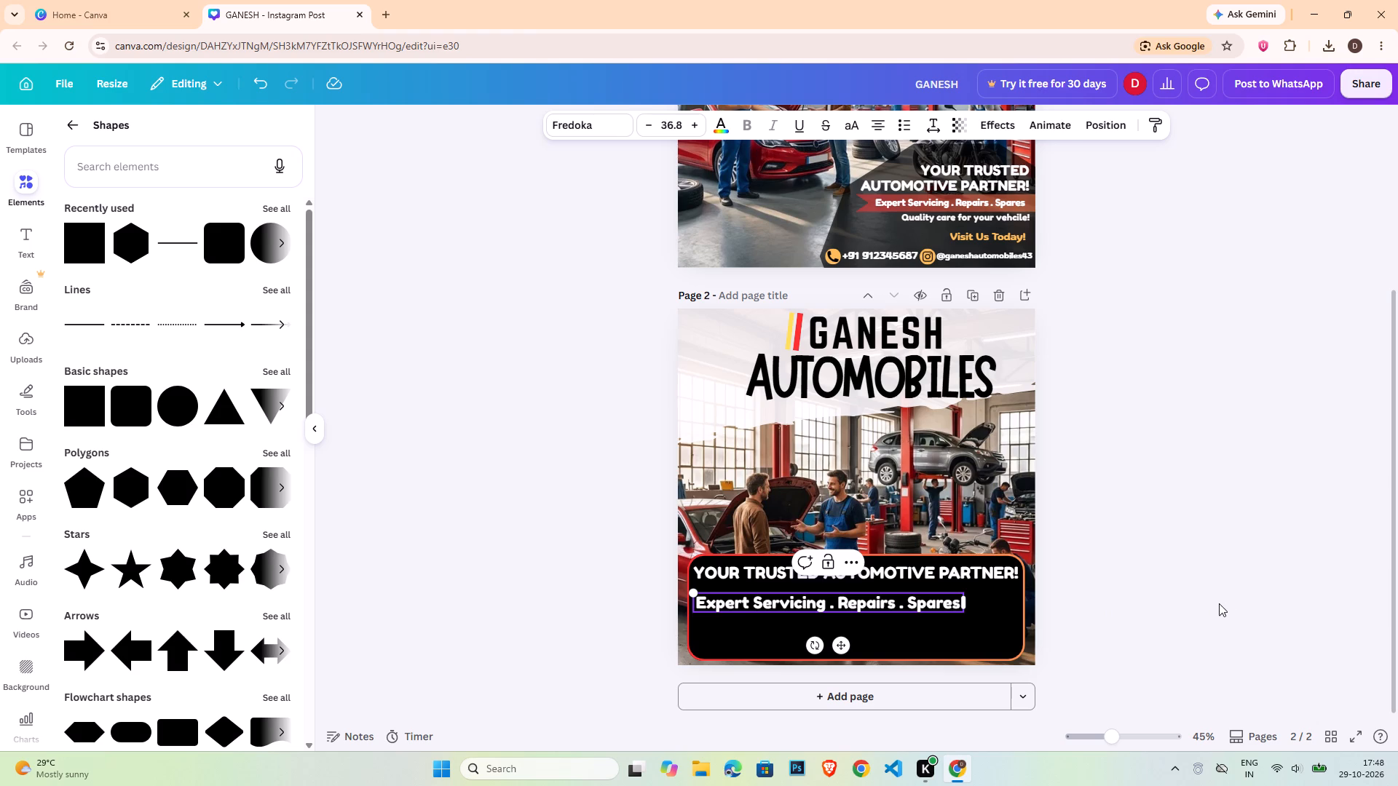
drag(965, 614, 891, 598)
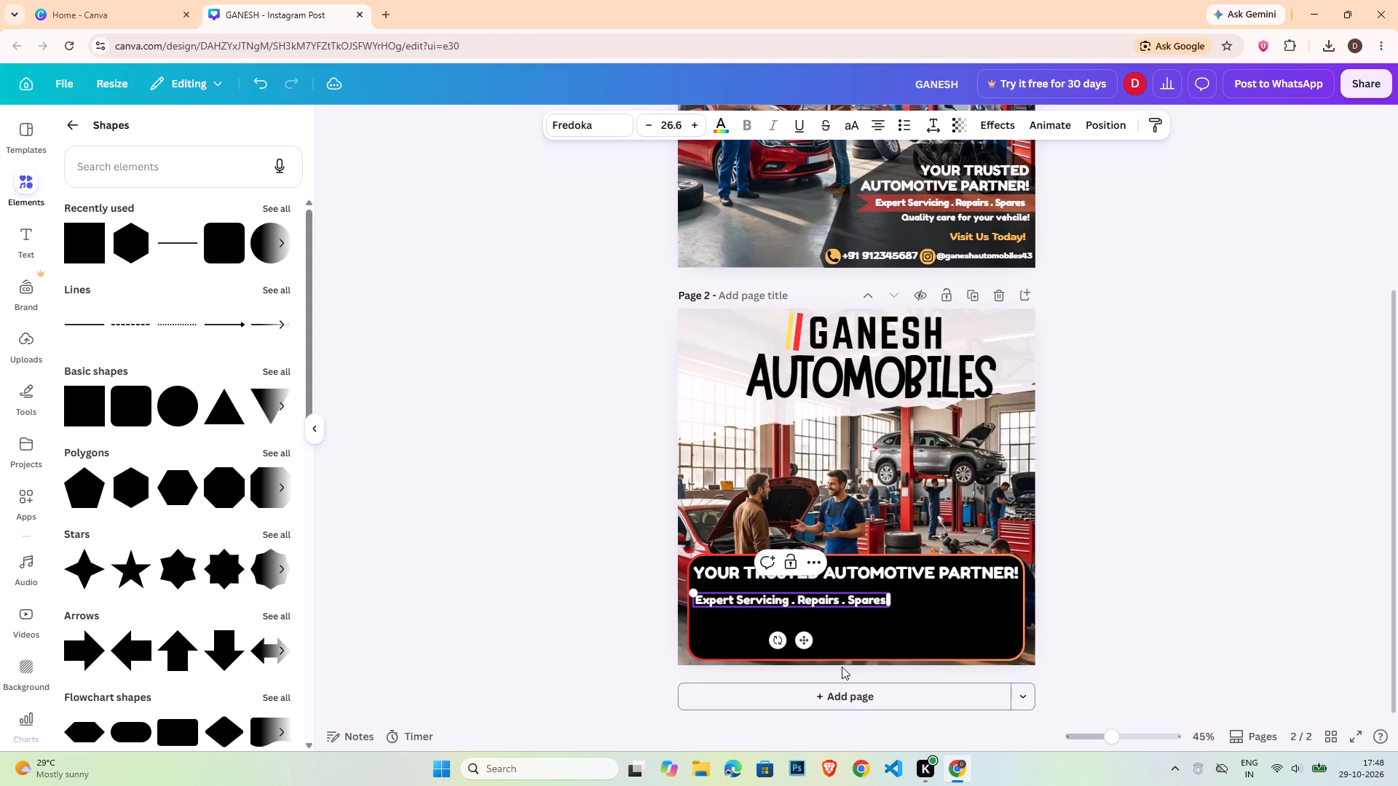
Centre the "Expert Servicing . Repairs . Spares" line beneath the tagline on page 2's black panel.
drag(805, 643, 872, 638)
click(1124, 584)
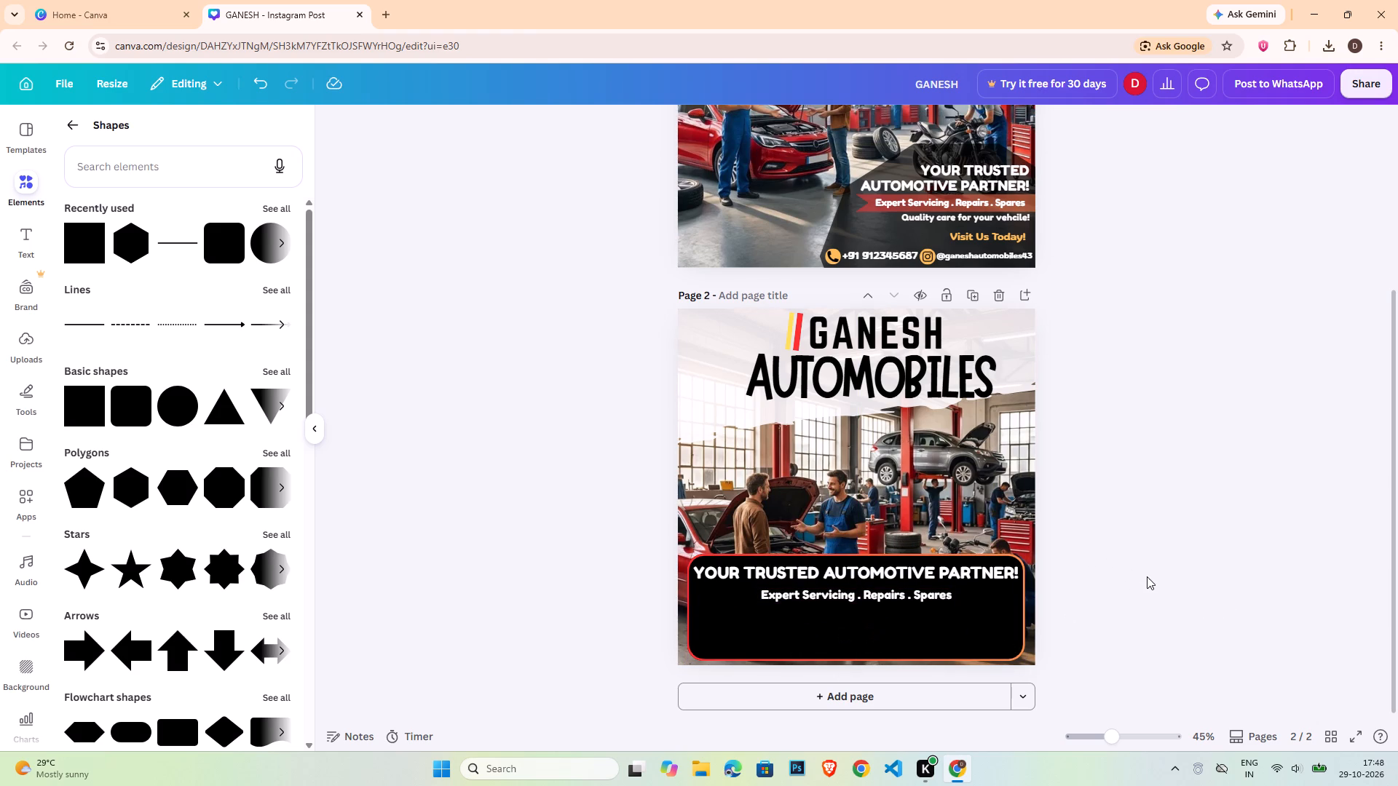
Copy the "Quality care for your vehcile!" text from page 1 to page 2, placing it below the Expert Servicing line.
click(970, 223)
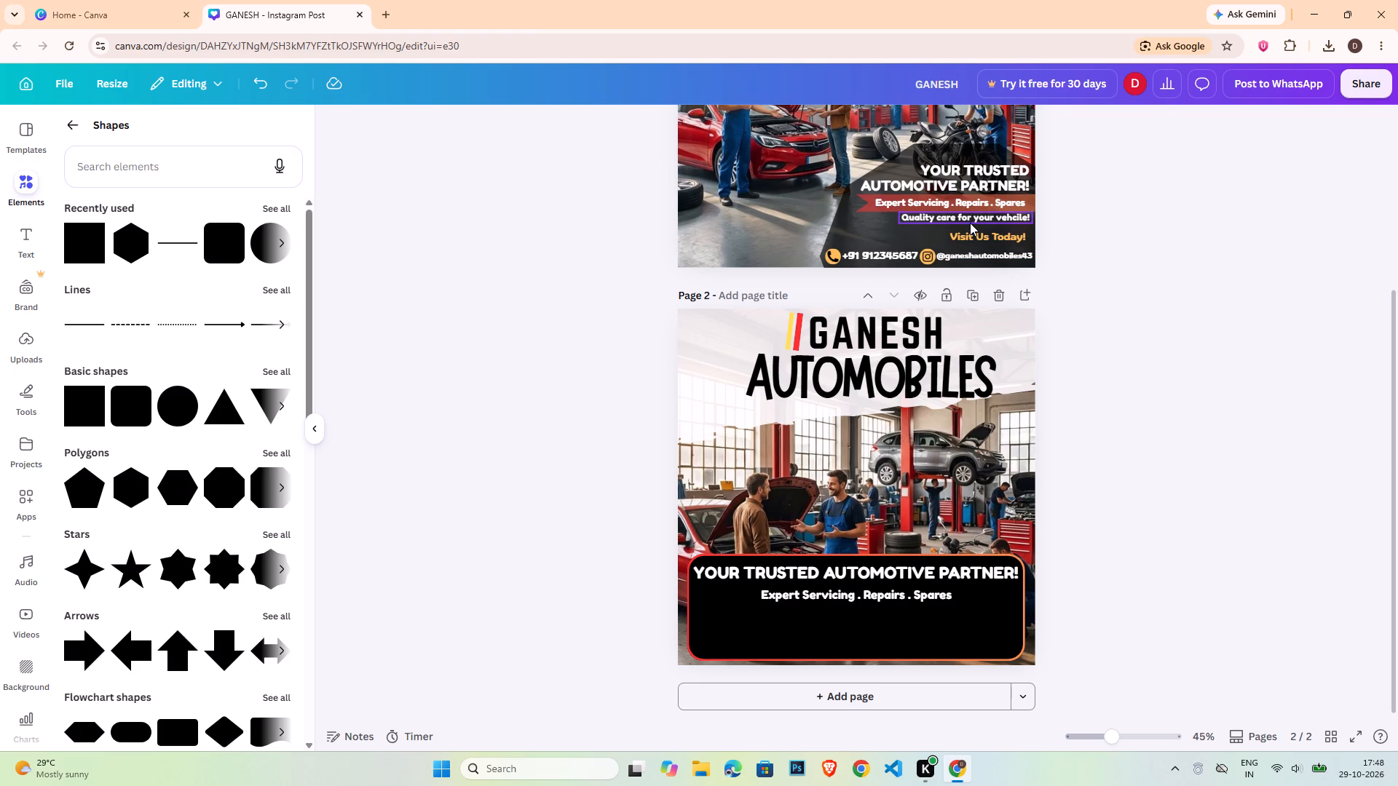
key(ctrl+c)
click(875, 620)
key(ctrl+v)
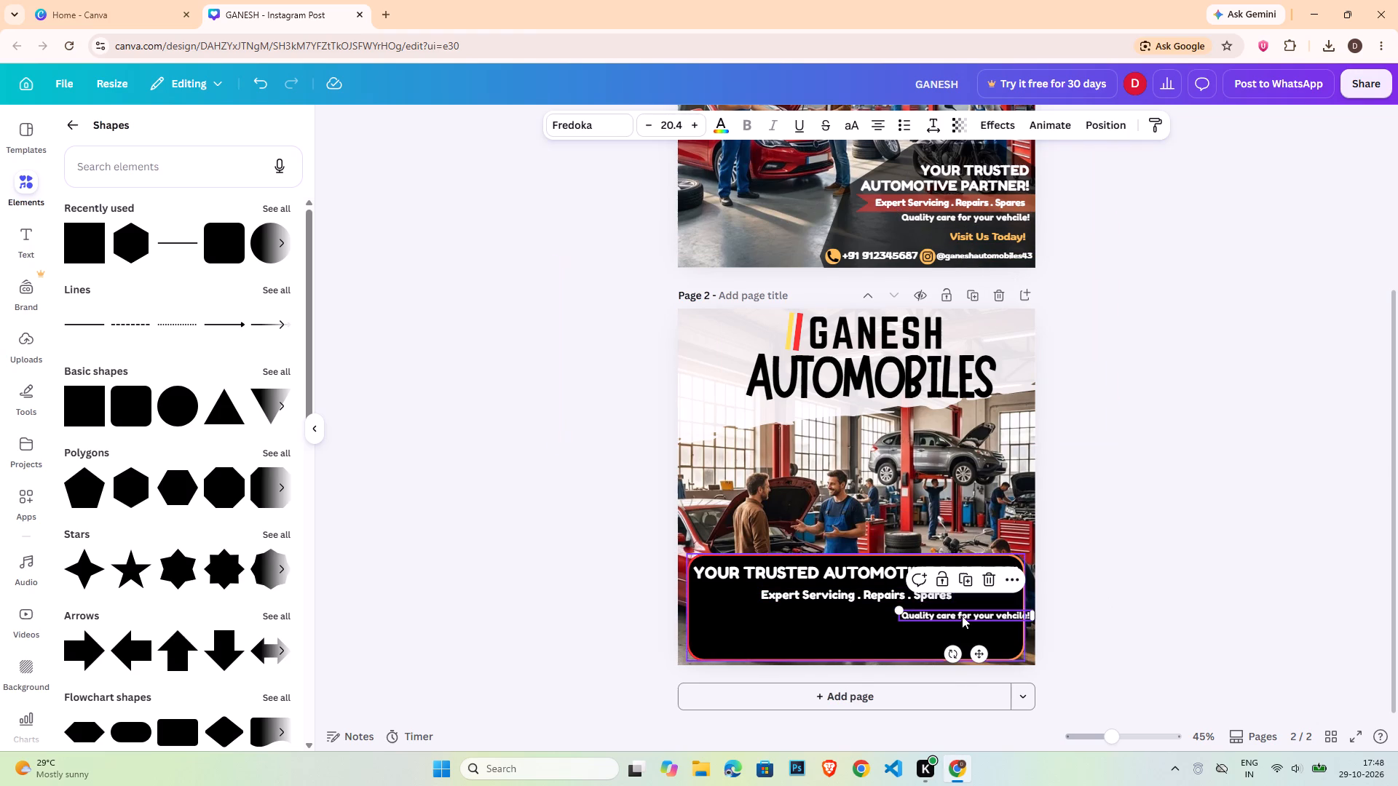
drag(980, 654, 836, 652)
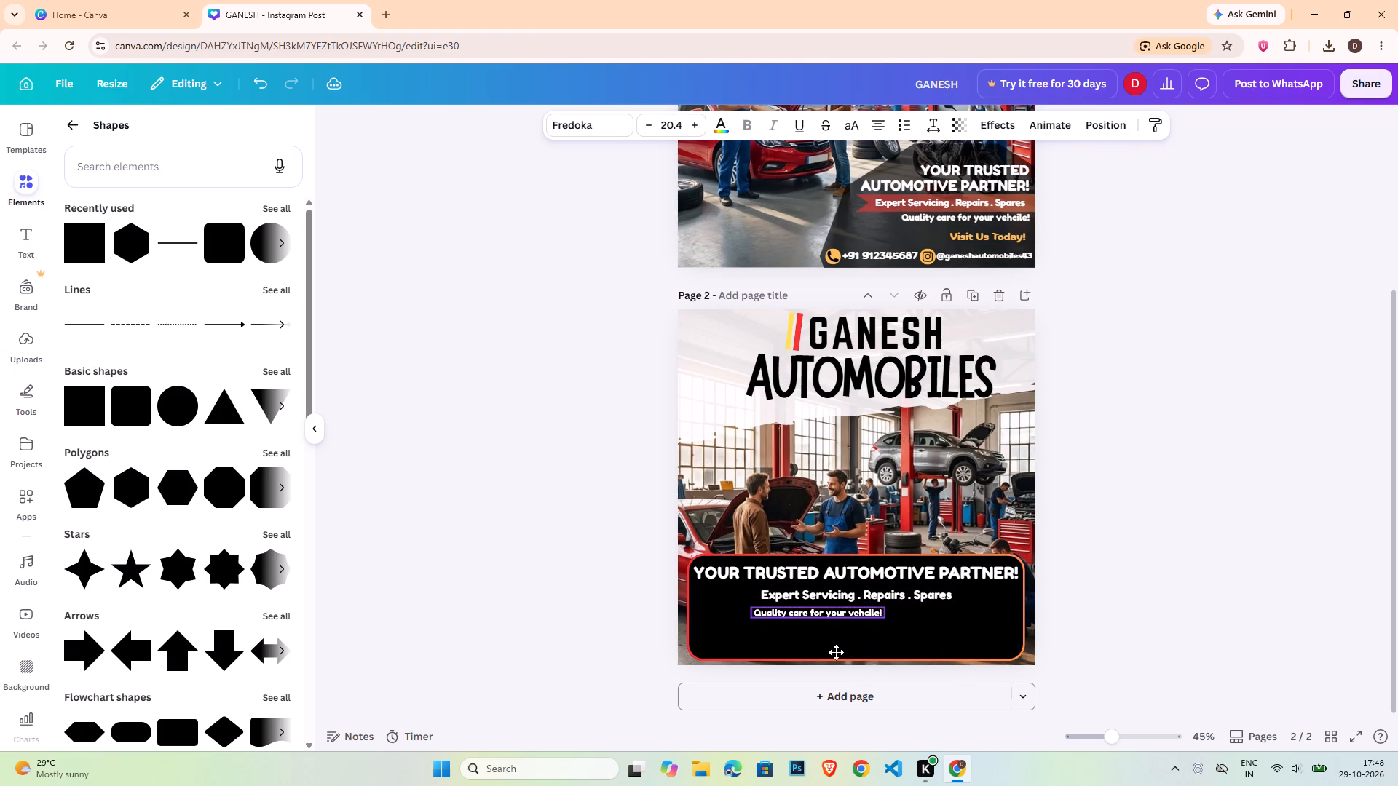
drag(836, 652, 864, 653)
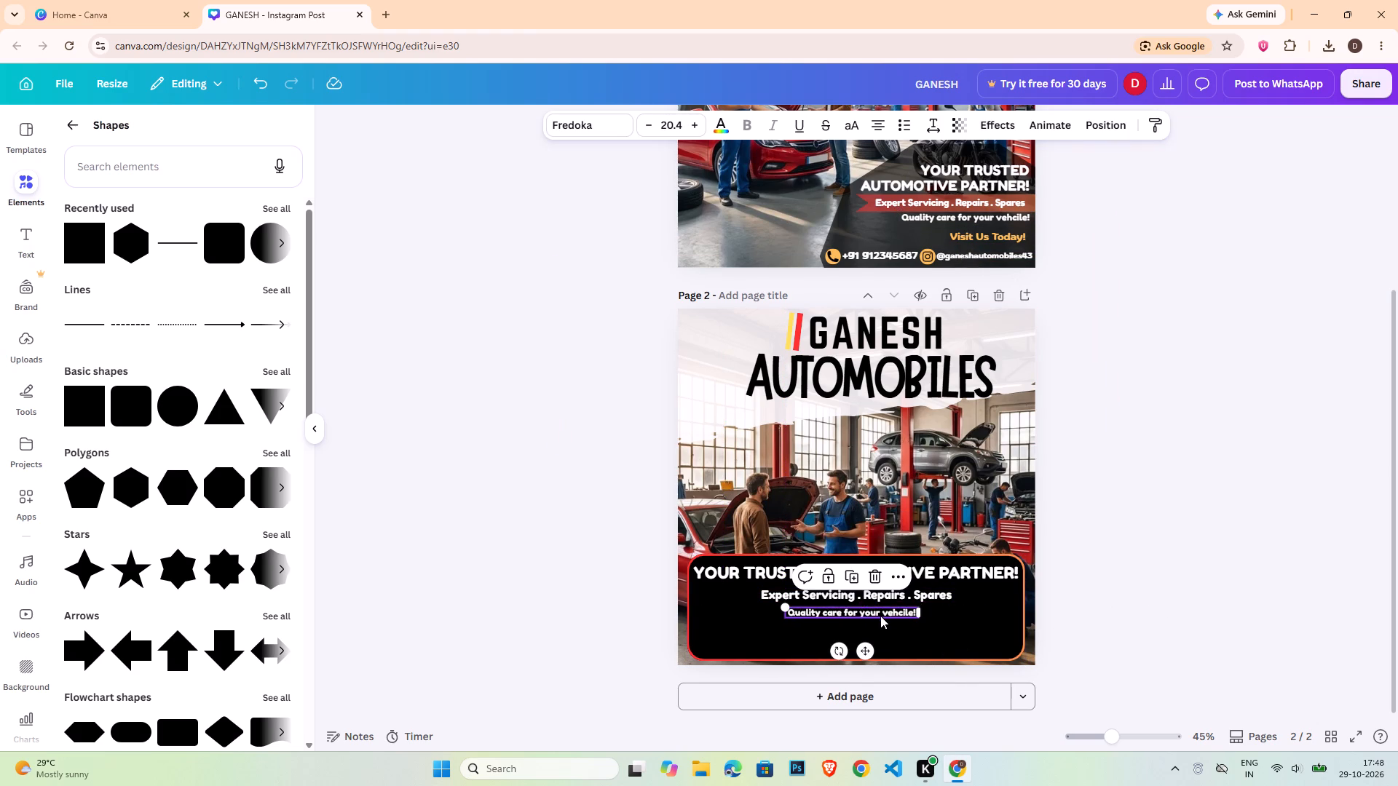
Align the "Quality care for your vehcile!" text to the horizontal center of page 2.
click(1070, 126)
click(1099, 124)
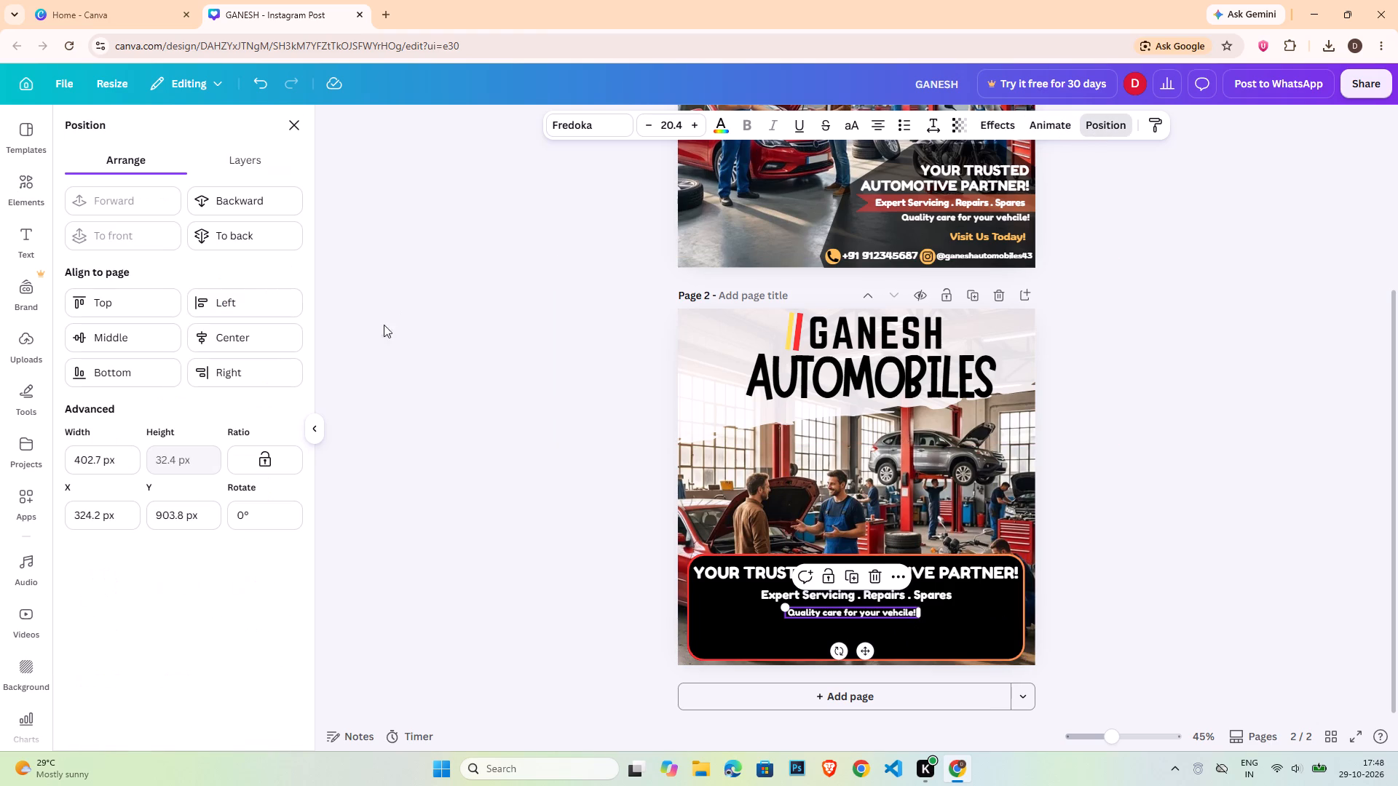
click(272, 337)
click(1059, 399)
click(1136, 425)
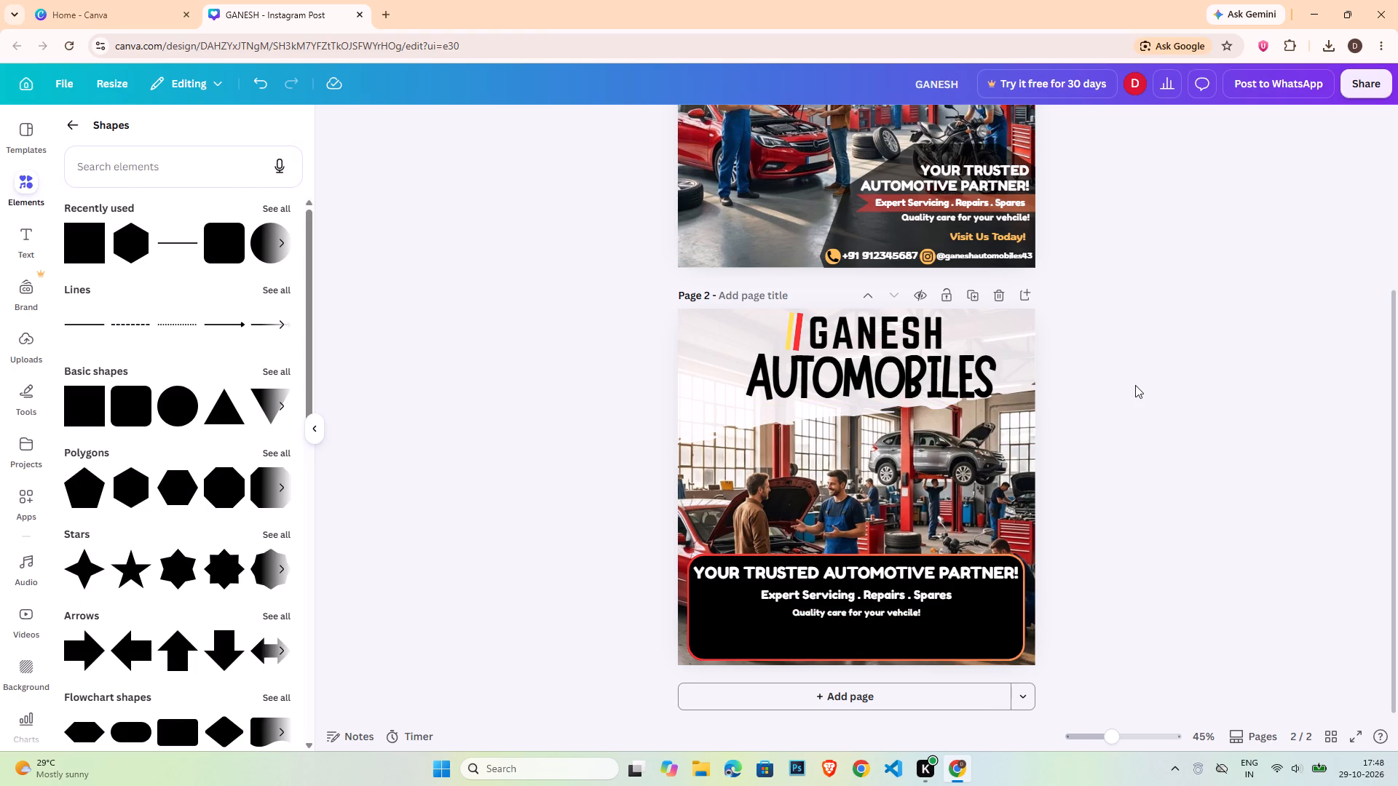
Copy the orange "Visit Us Today!" text from page 1 into the lower left of page 2's black panel.
click(1011, 234)
key(ctrl+c)
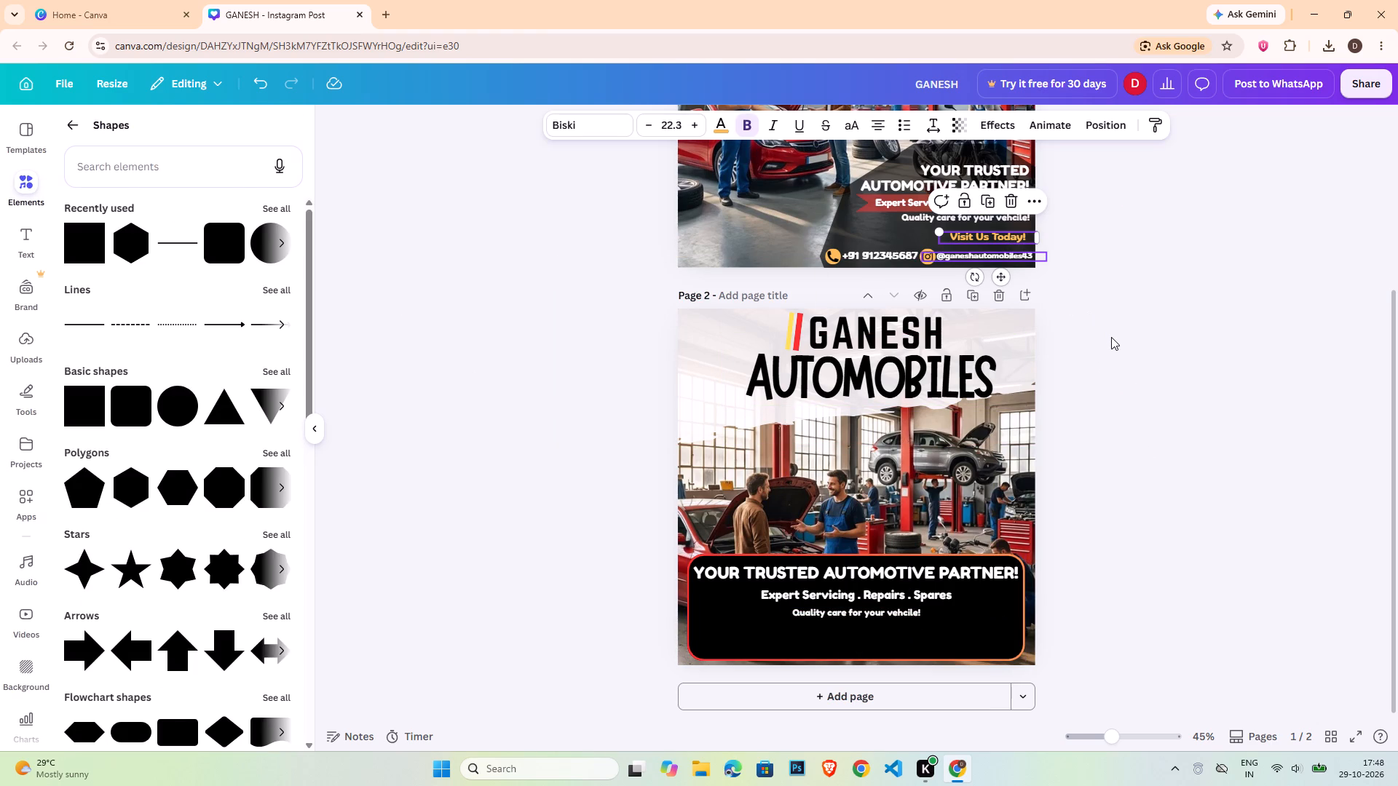
scroll(823, 729, down, 1)
click(800, 640)
key(ctrl+v)
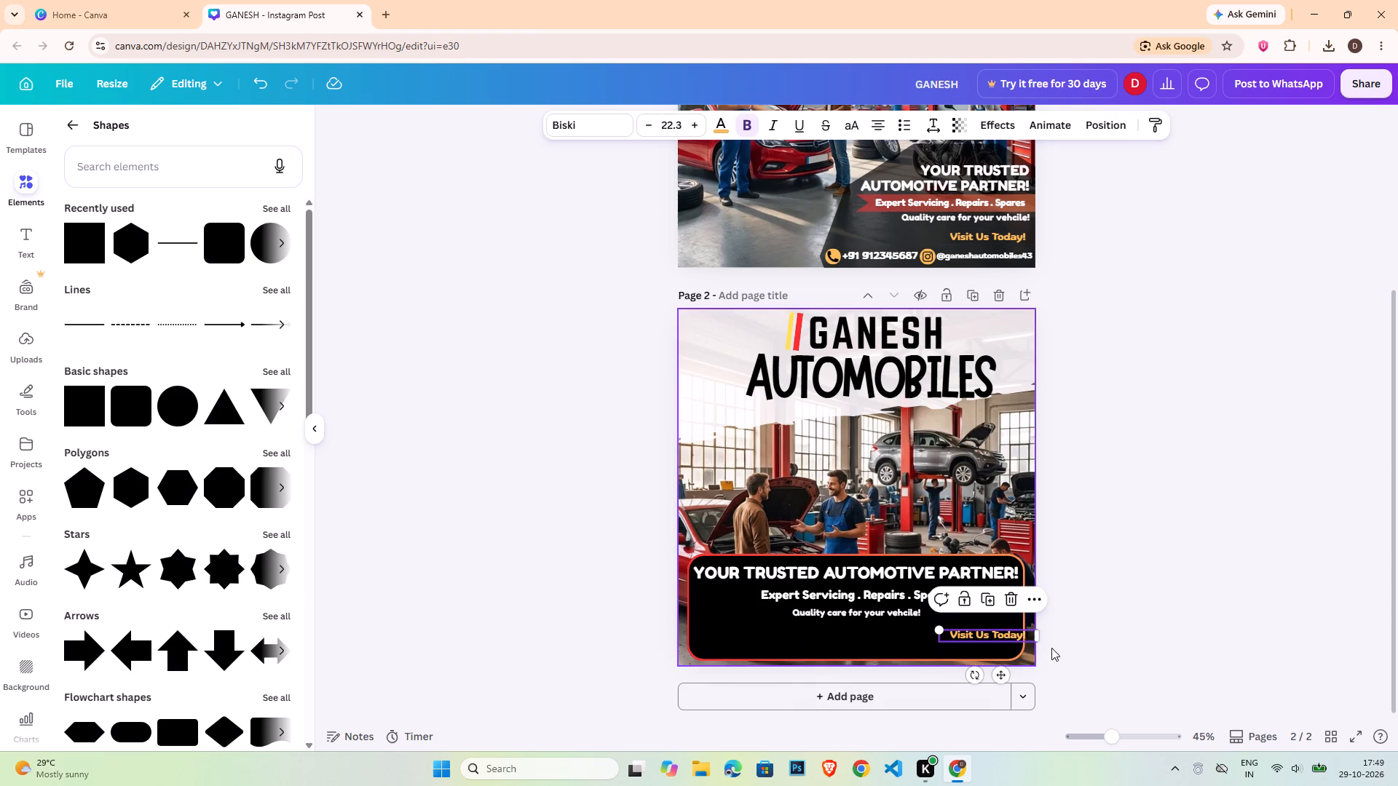
drag(1004, 678, 758, 668)
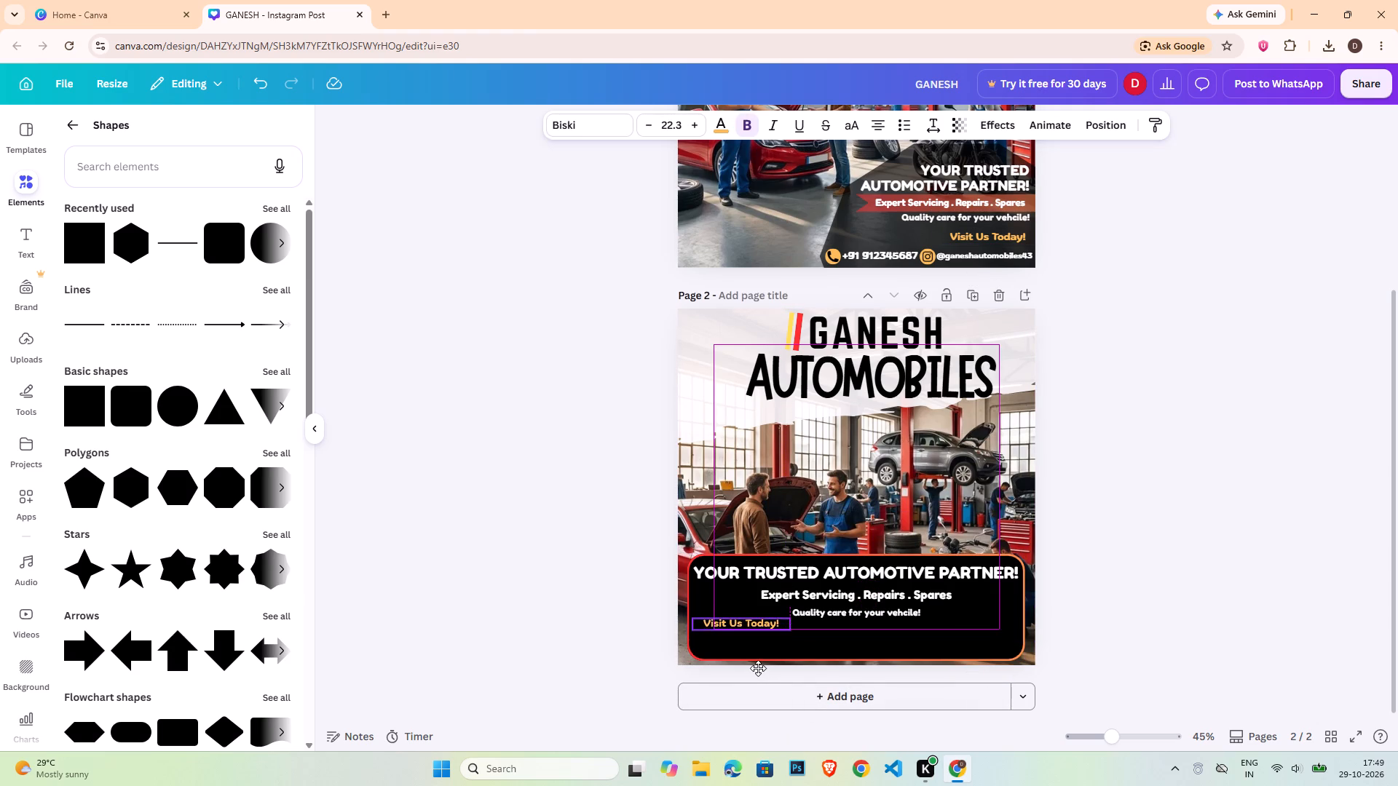
drag(758, 668, 753, 672)
Copy page 1's phone icon and number together with the Instagram icon and handle for use on page 2.
click(831, 252)
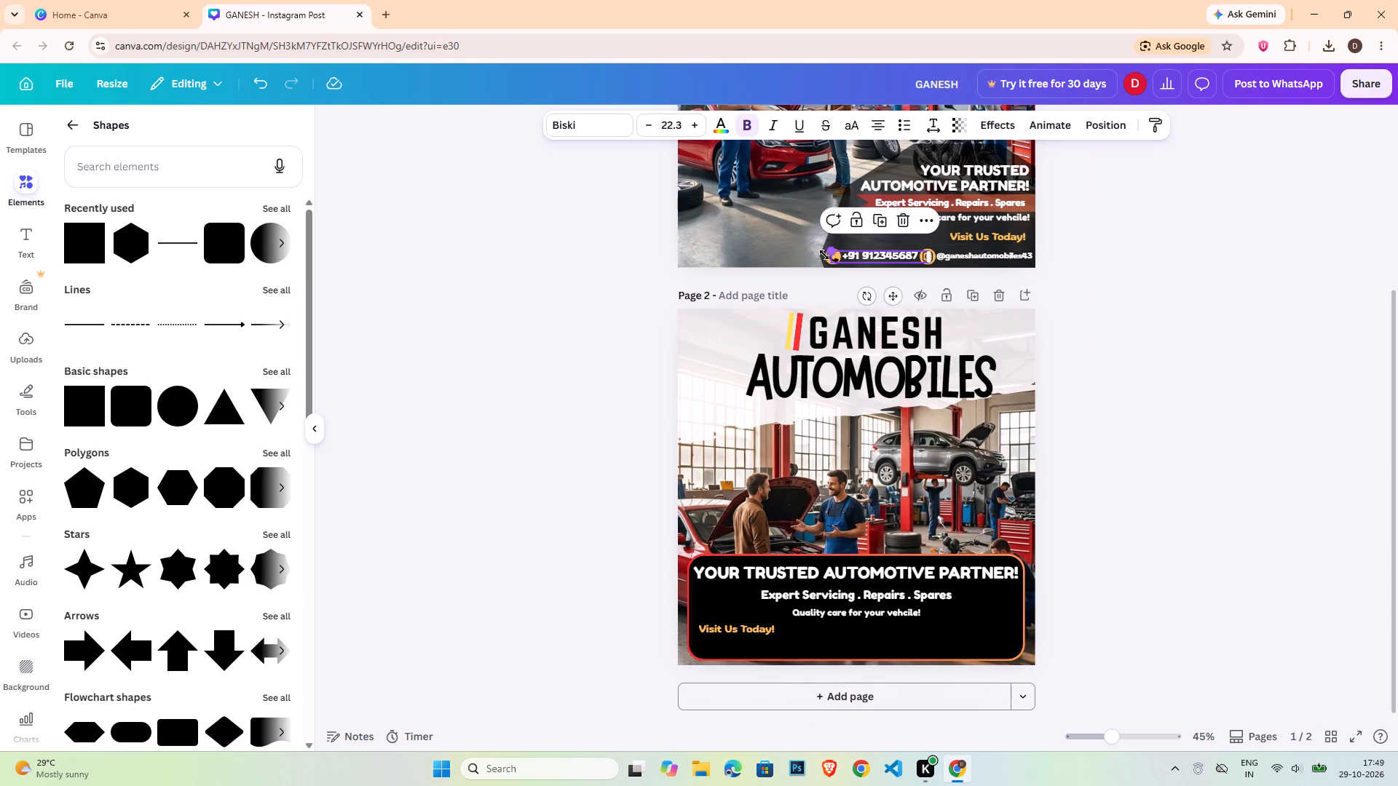
click(1123, 737)
scroll(1221, 437, up, 3)
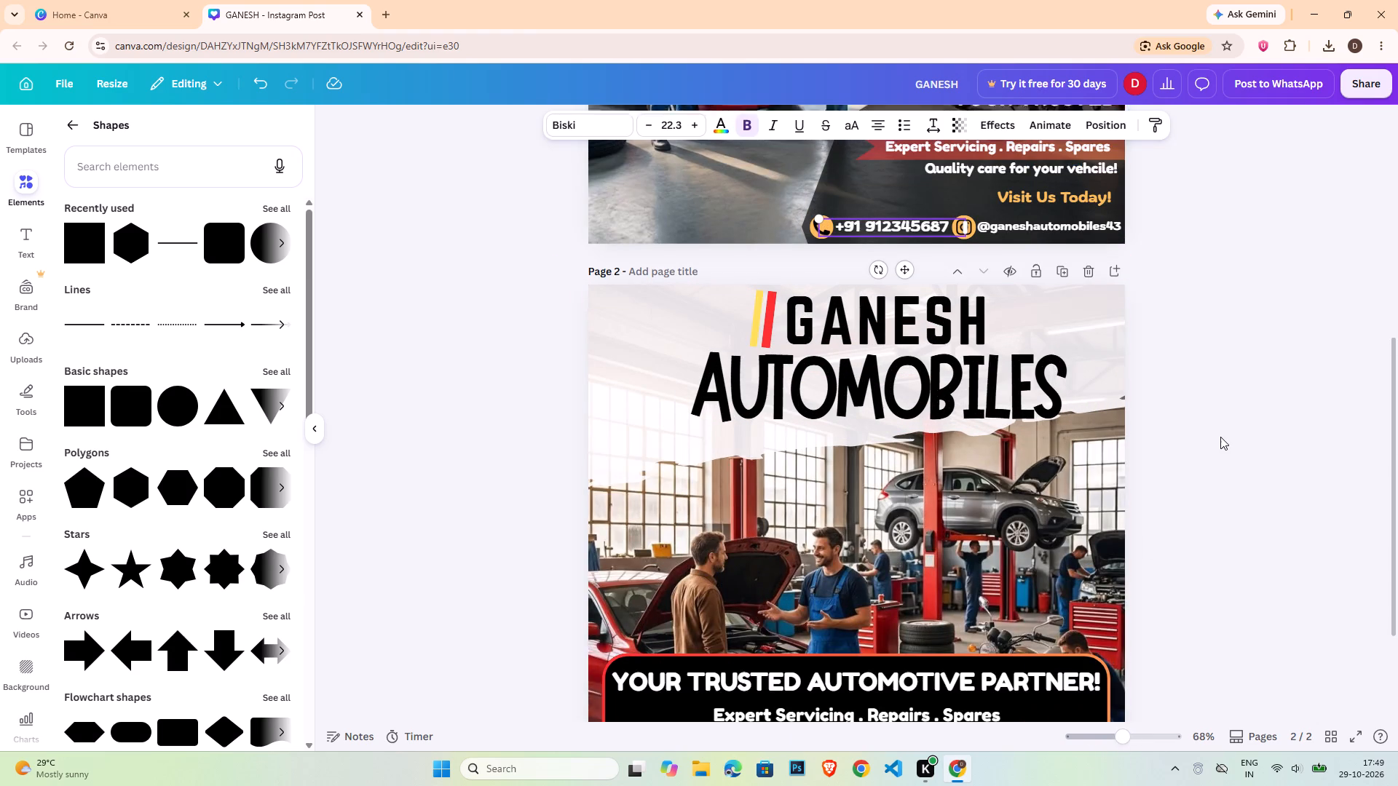
click(1220, 437)
click(810, 420)
shift+click(885, 418)
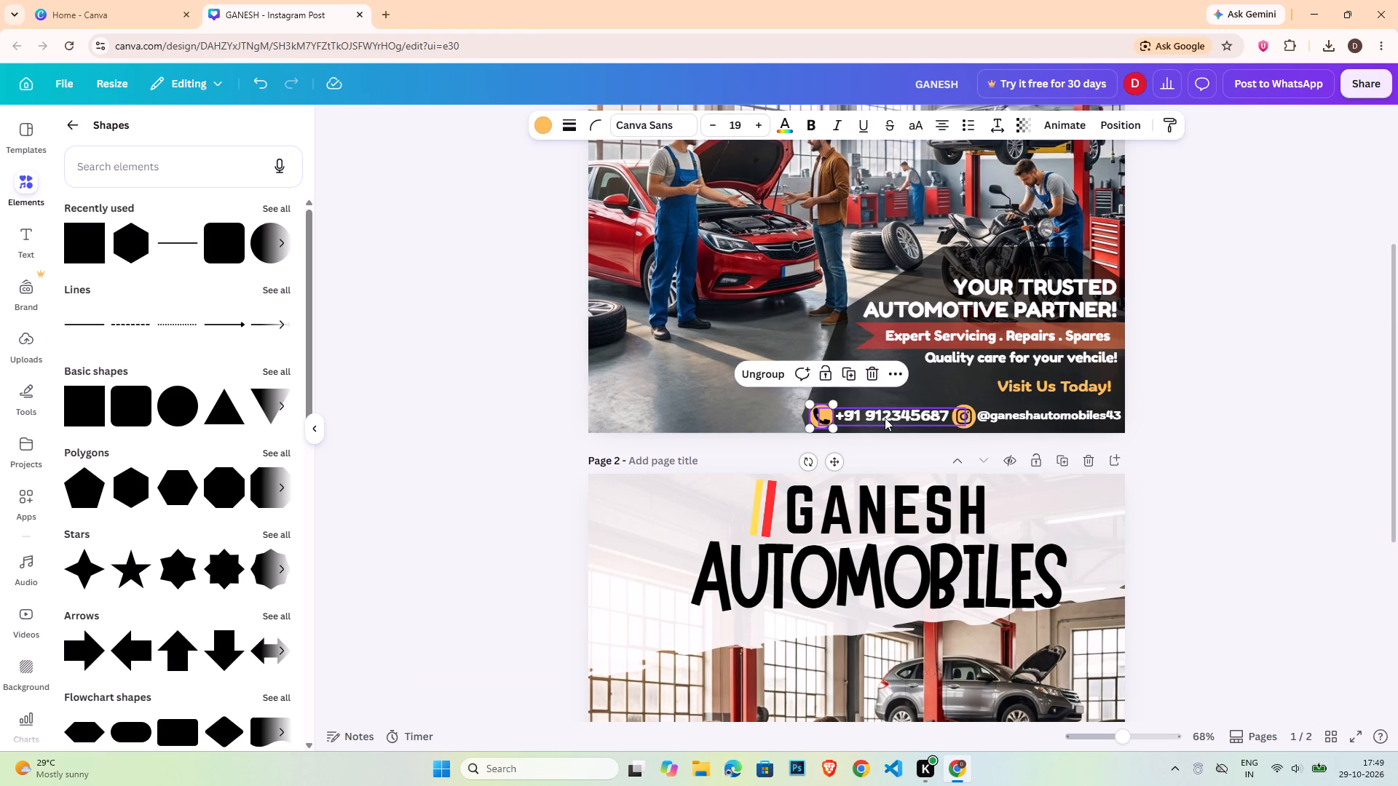
shift+click(971, 407)
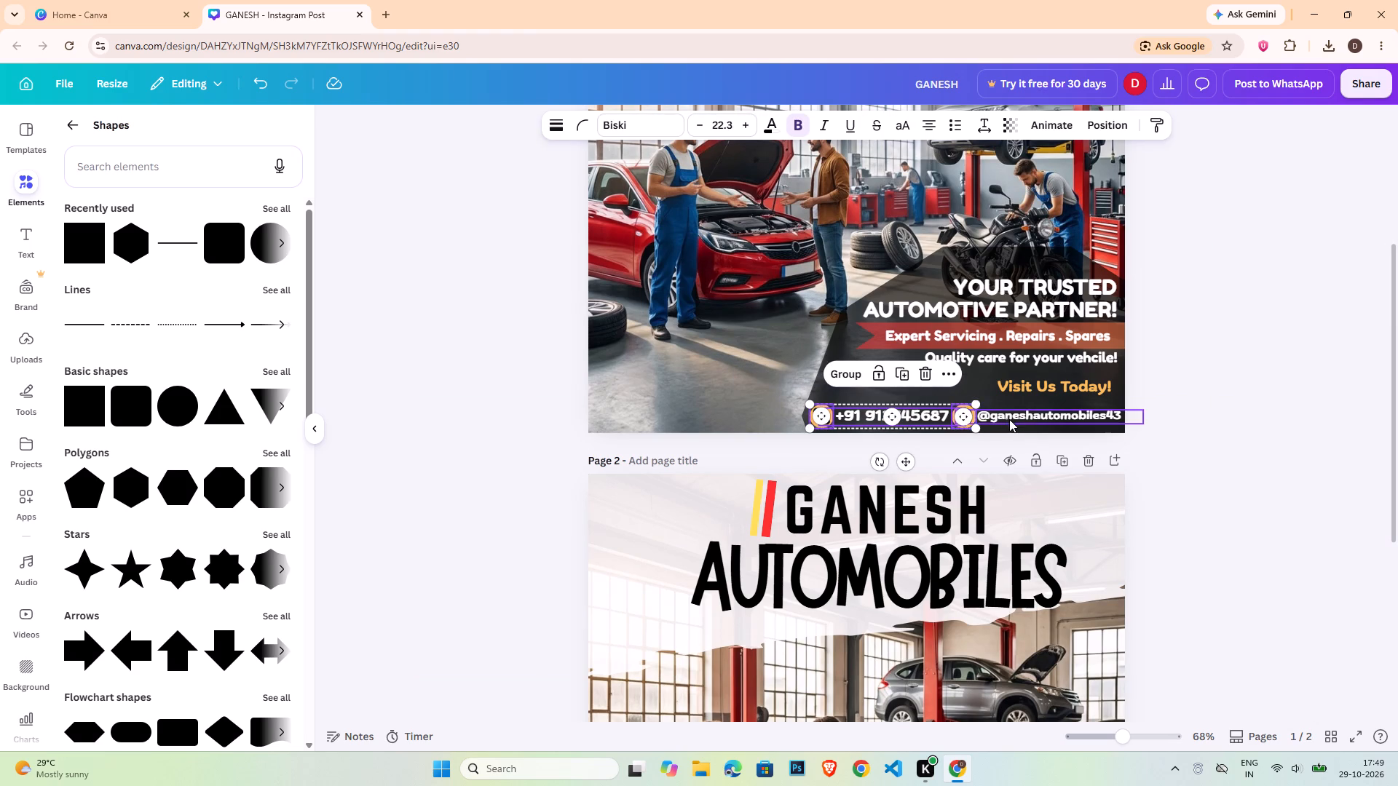
shift+click(1010, 419)
key(ctrl+c)
scroll(1169, 569, down, 7)
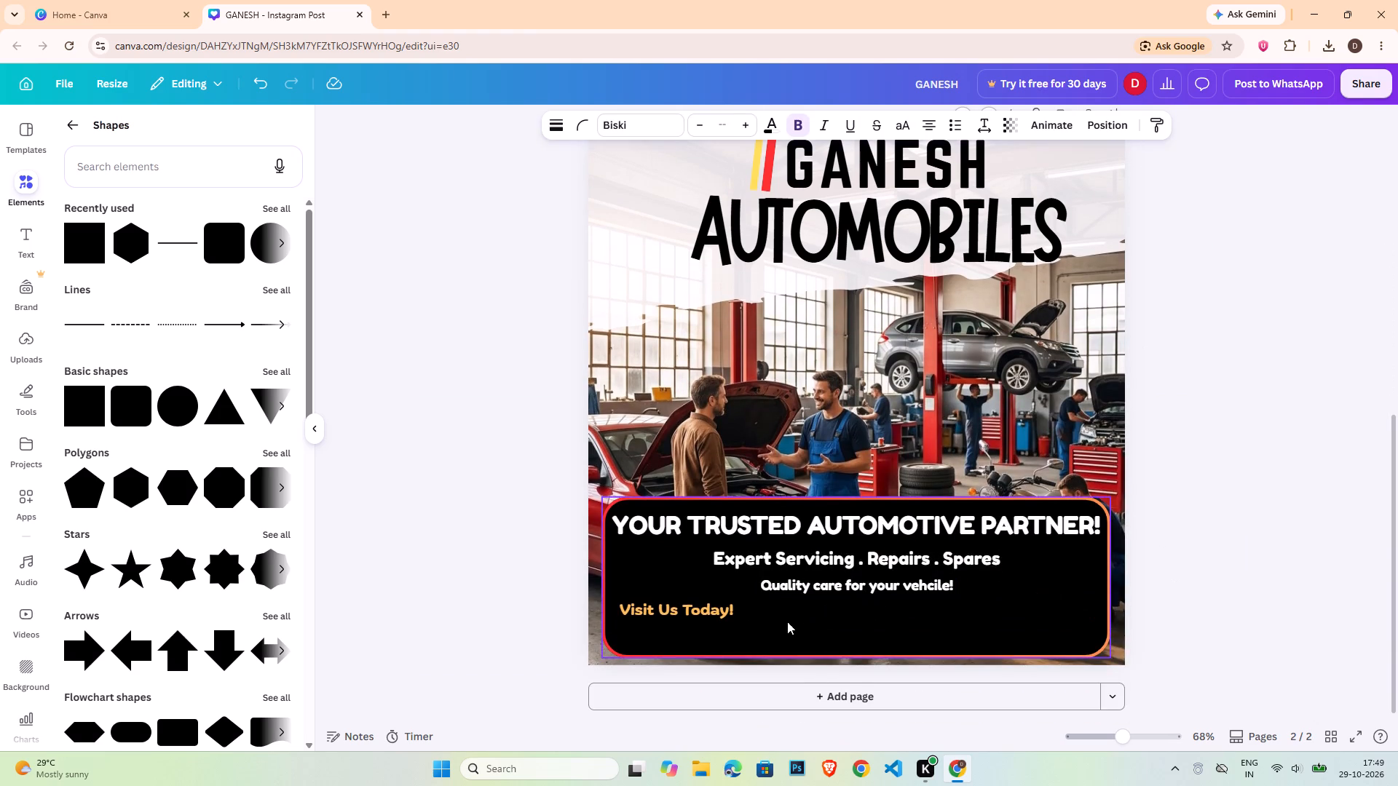
Paste the copied phone and Instagram contact items and place them along the bottom of page 2's black panel.
click(784, 631)
key(ctrl+v)
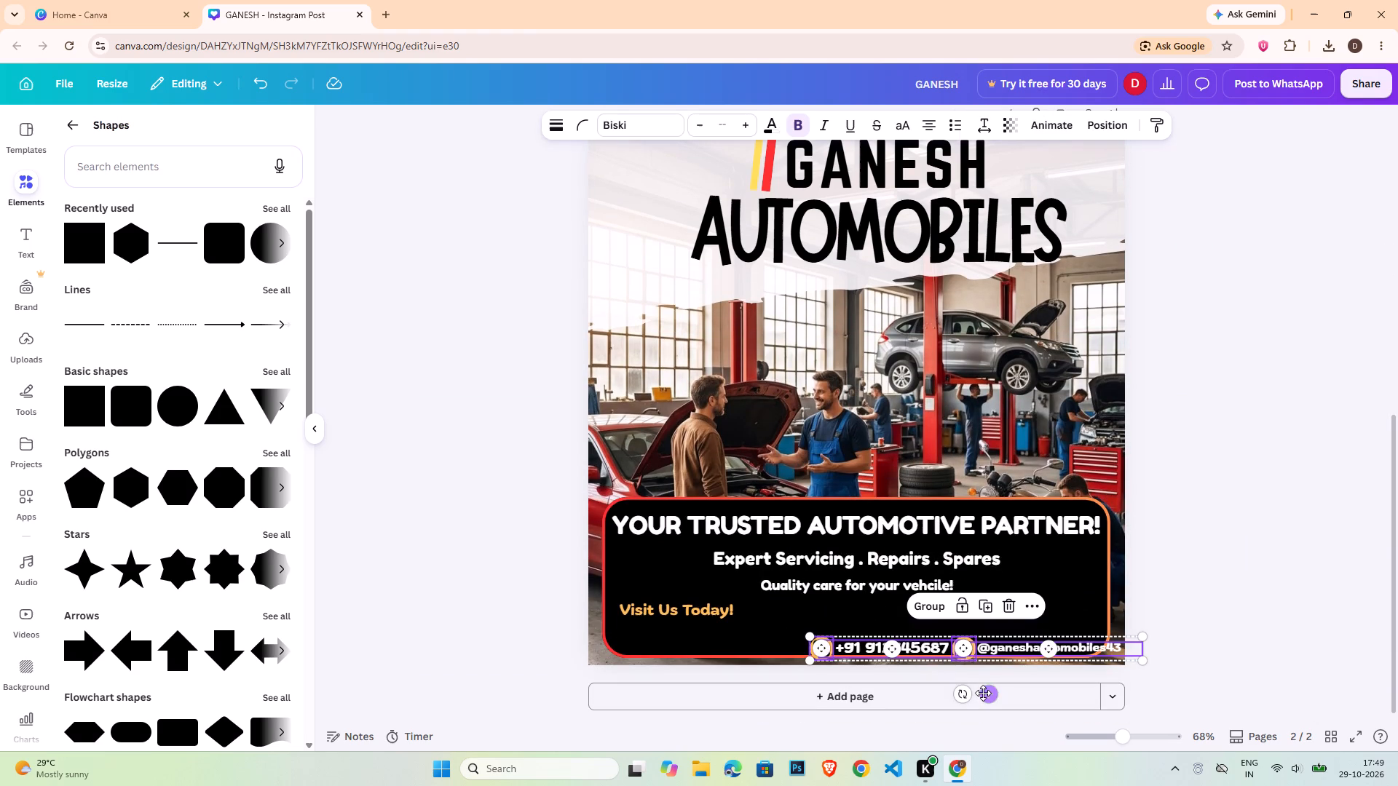
drag(983, 693, 848, 678)
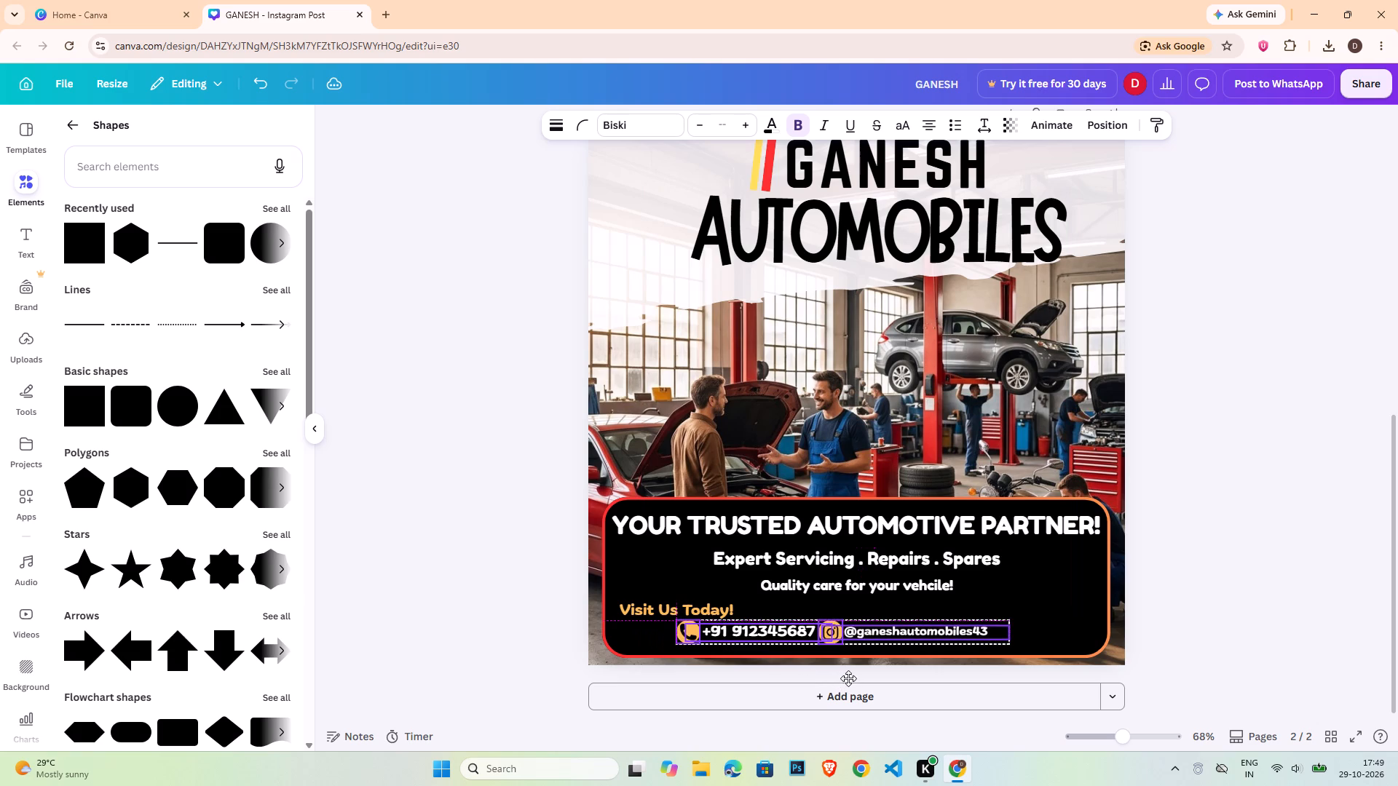
drag(848, 678, 915, 683)
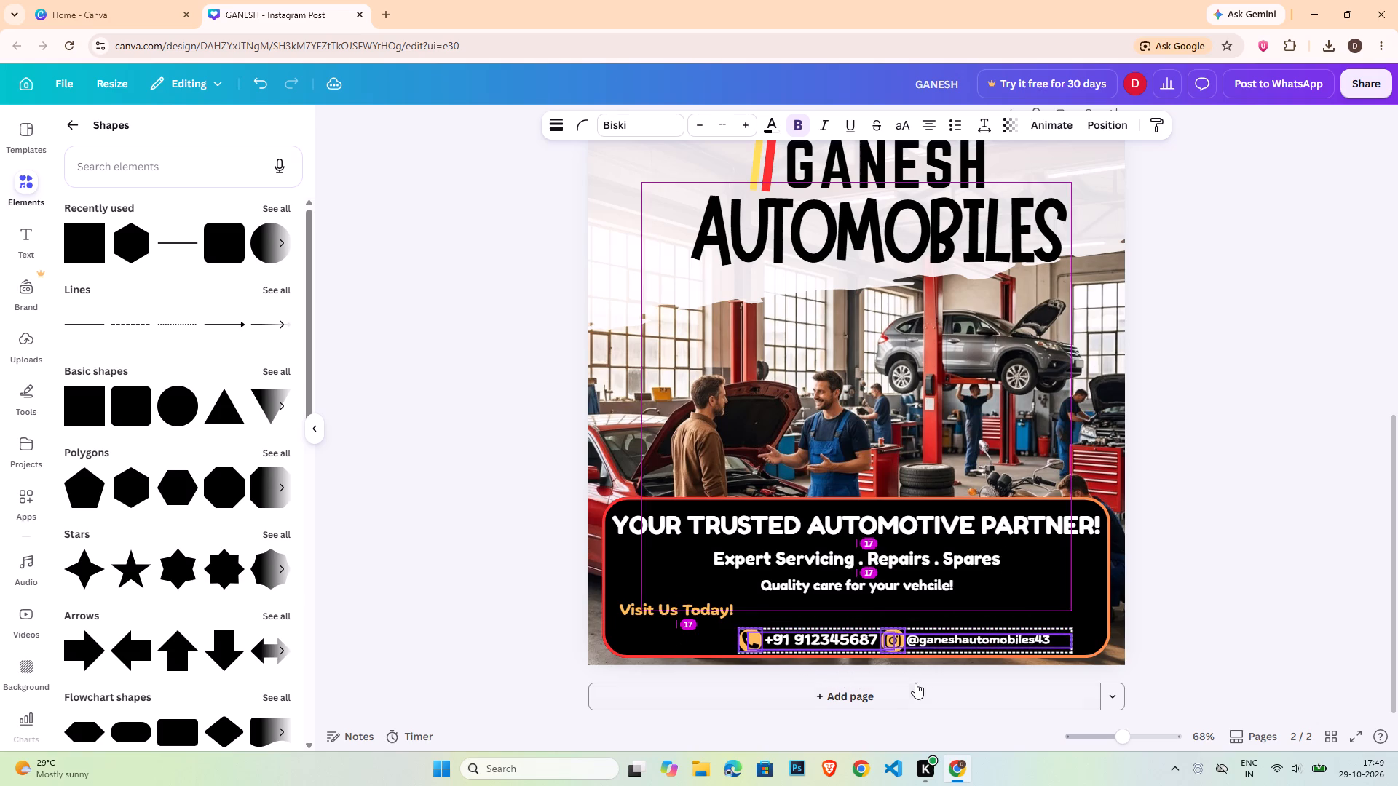
drag(915, 683, 893, 683)
click(1303, 564)
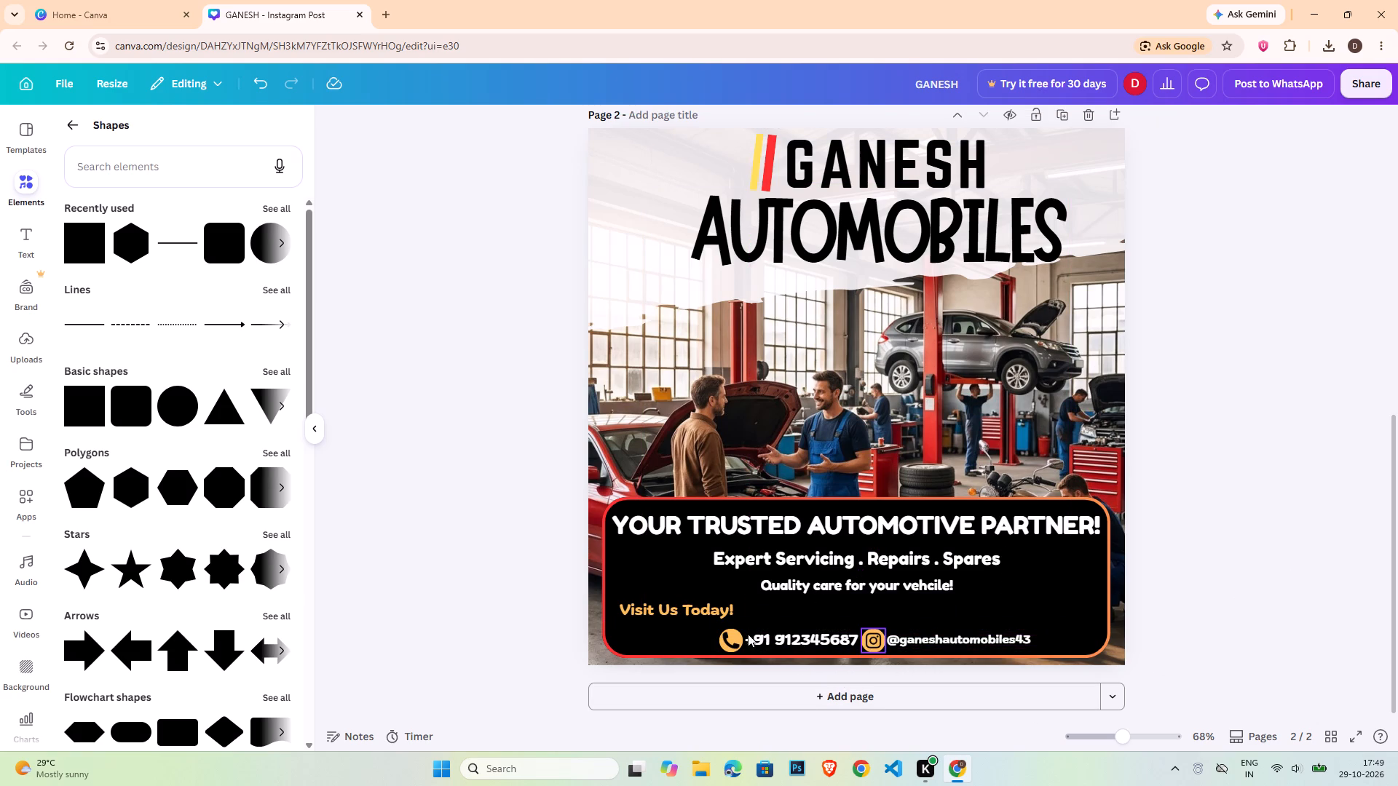
Group the phone and Instagram icons with their texts on page 2 and align the group to the page's horizontal center.
click(724, 635)
shift+click(760, 641)
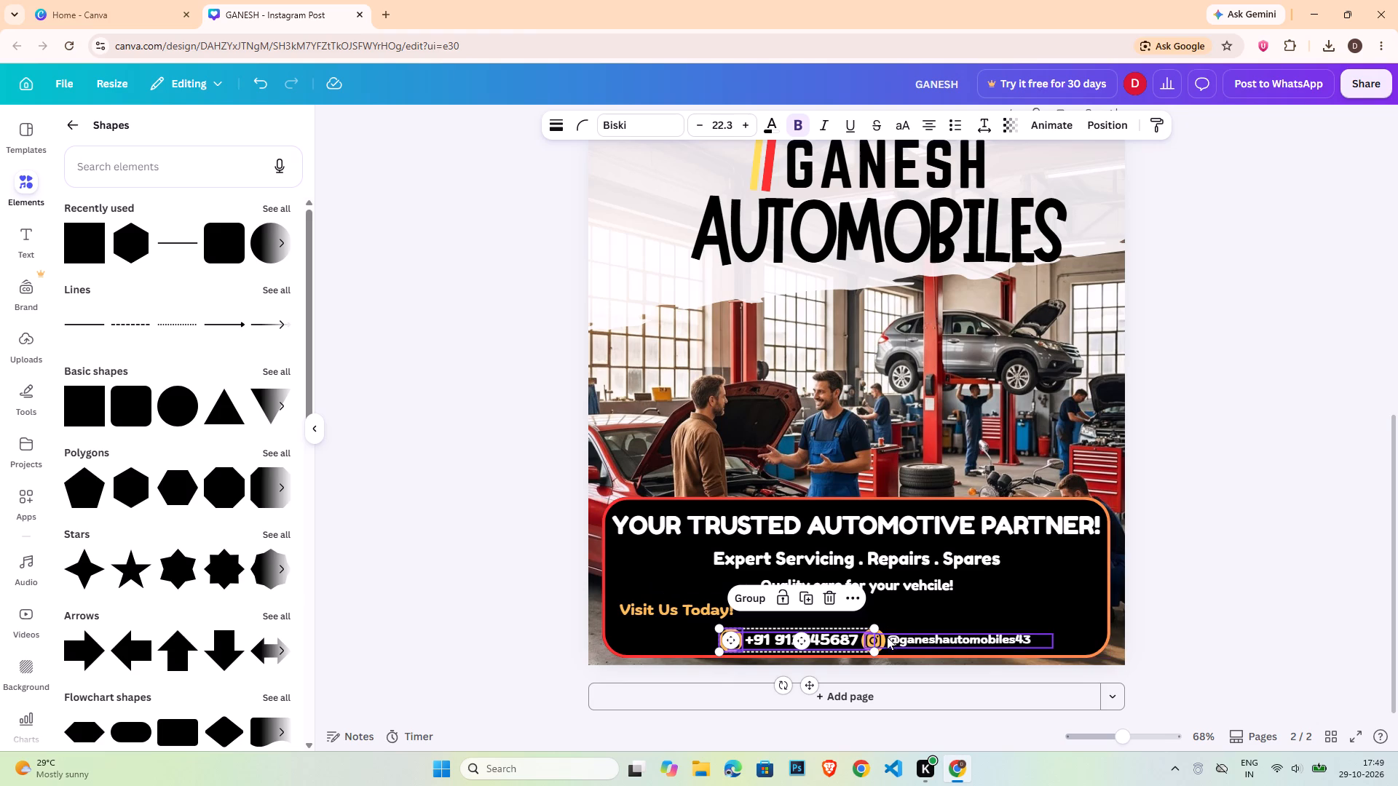
shift+click(882, 632)
shift+click(904, 640)
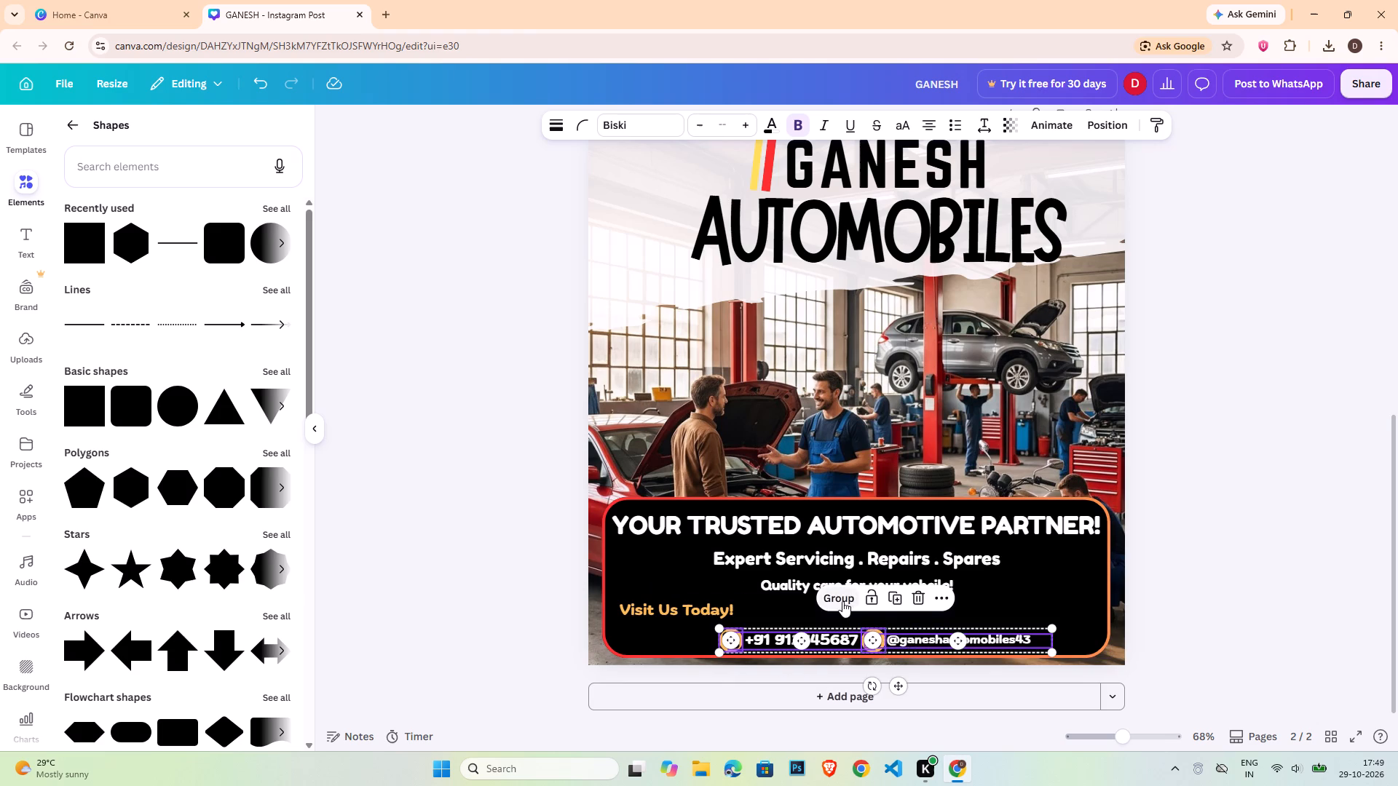
click(842, 601)
click(1110, 122)
click(268, 352)
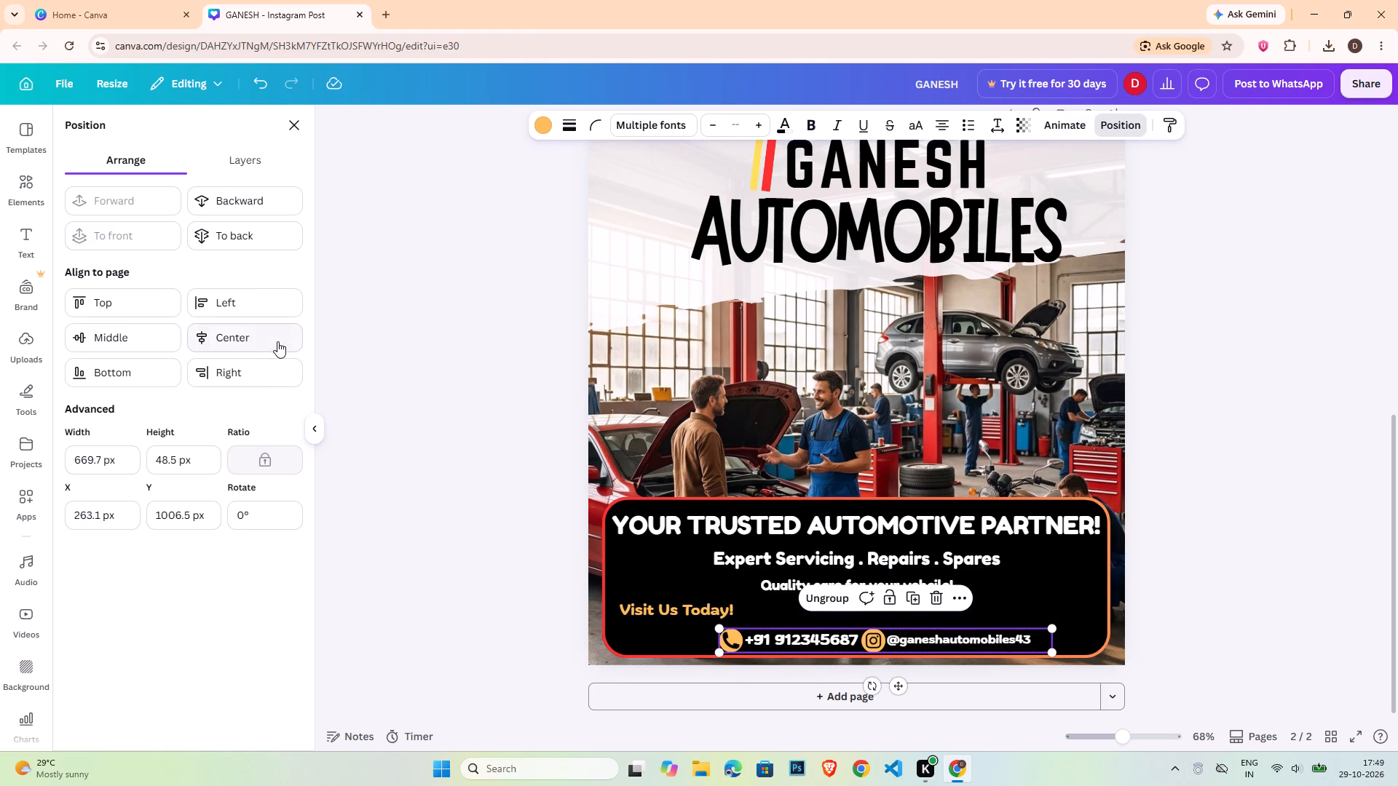
click(277, 337)
double_click(1192, 504)
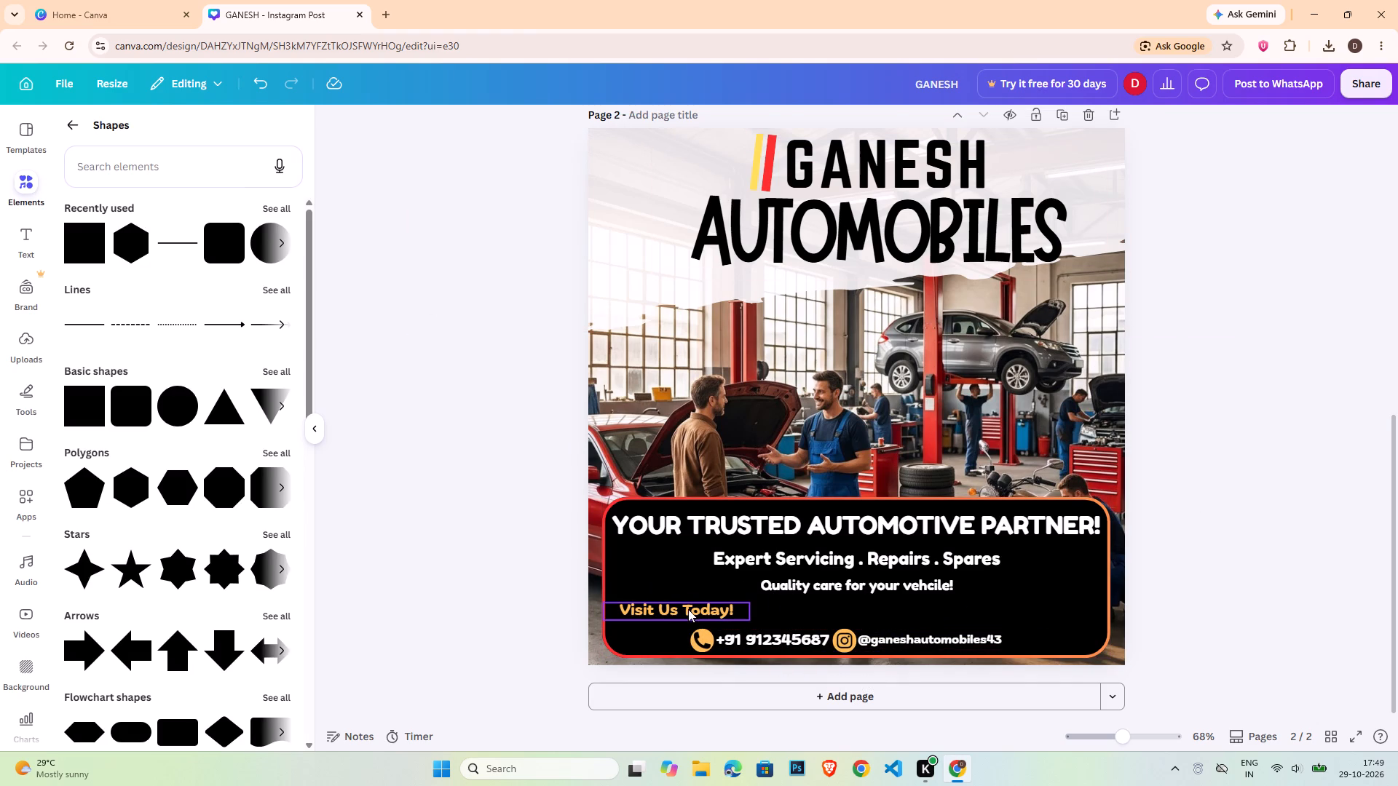
Move the orange "Visit Us Today!" text on page 2 to the center, just above the contact line.
drag(688, 609, 853, 617)
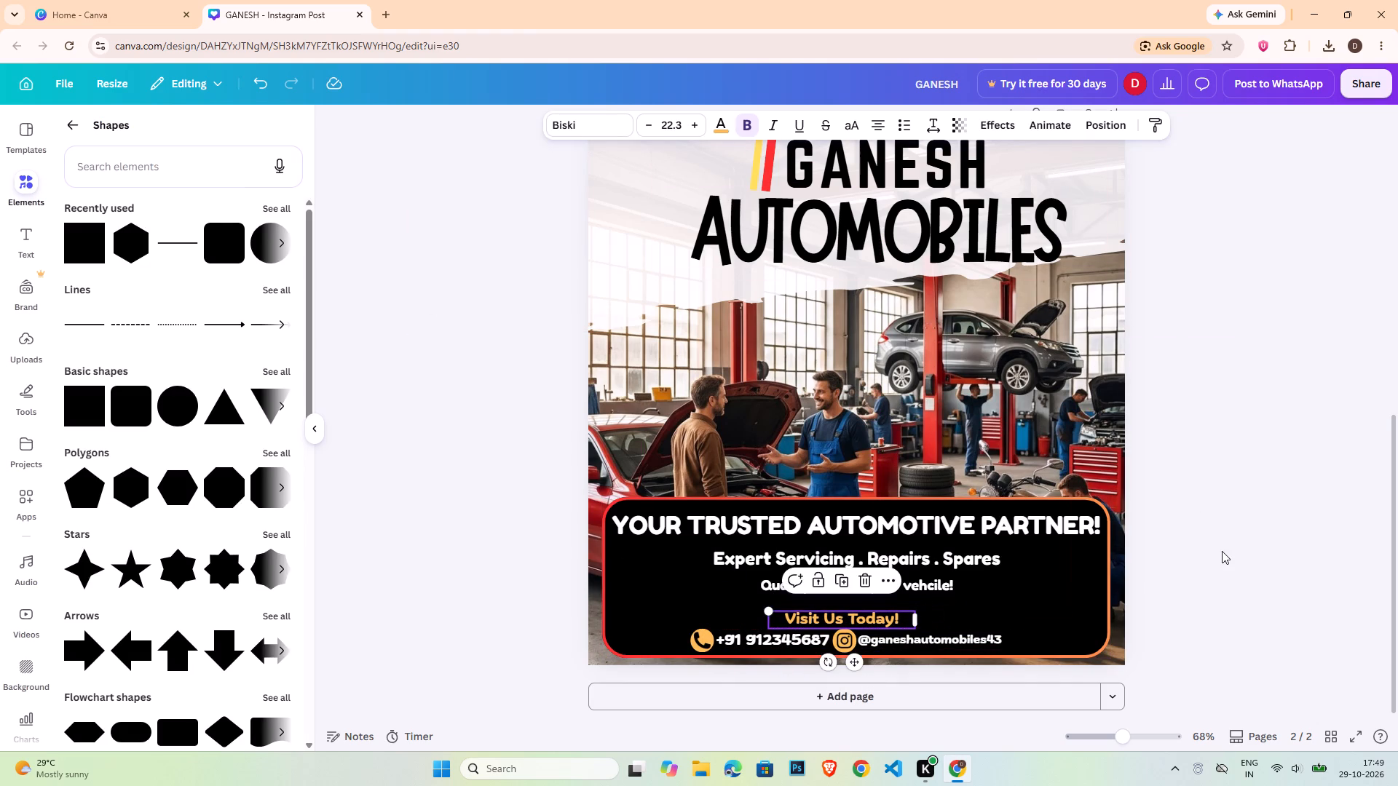
click(1222, 551)
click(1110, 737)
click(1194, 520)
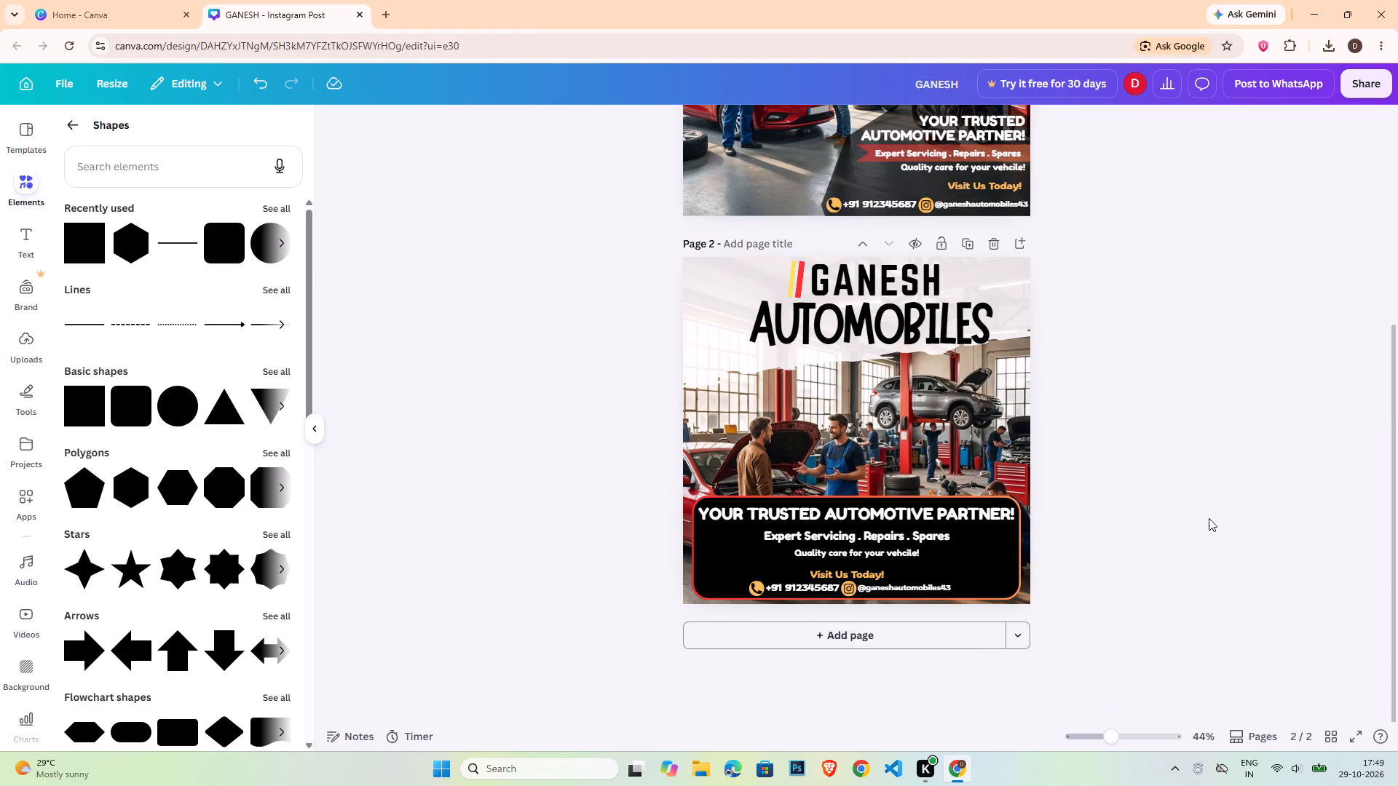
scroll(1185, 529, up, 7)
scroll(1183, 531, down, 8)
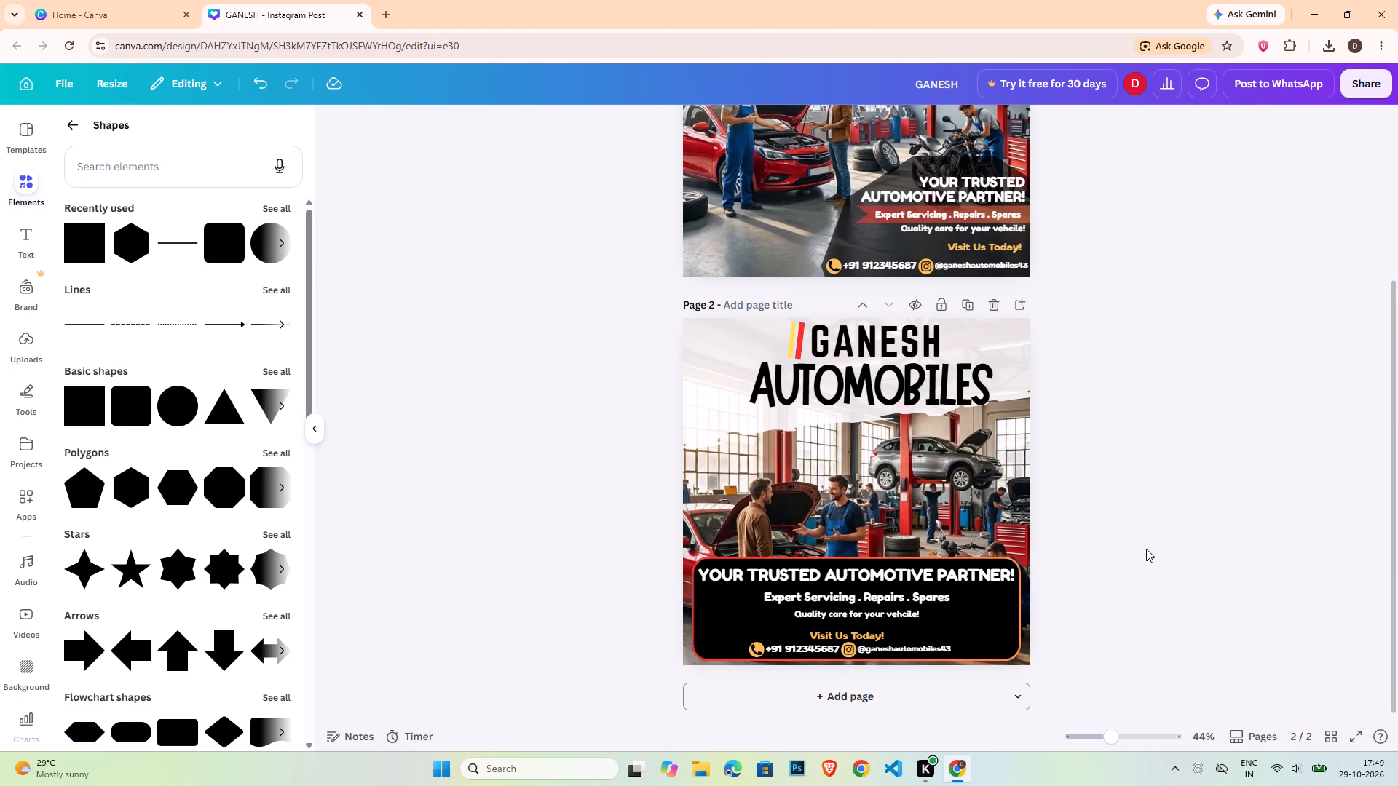